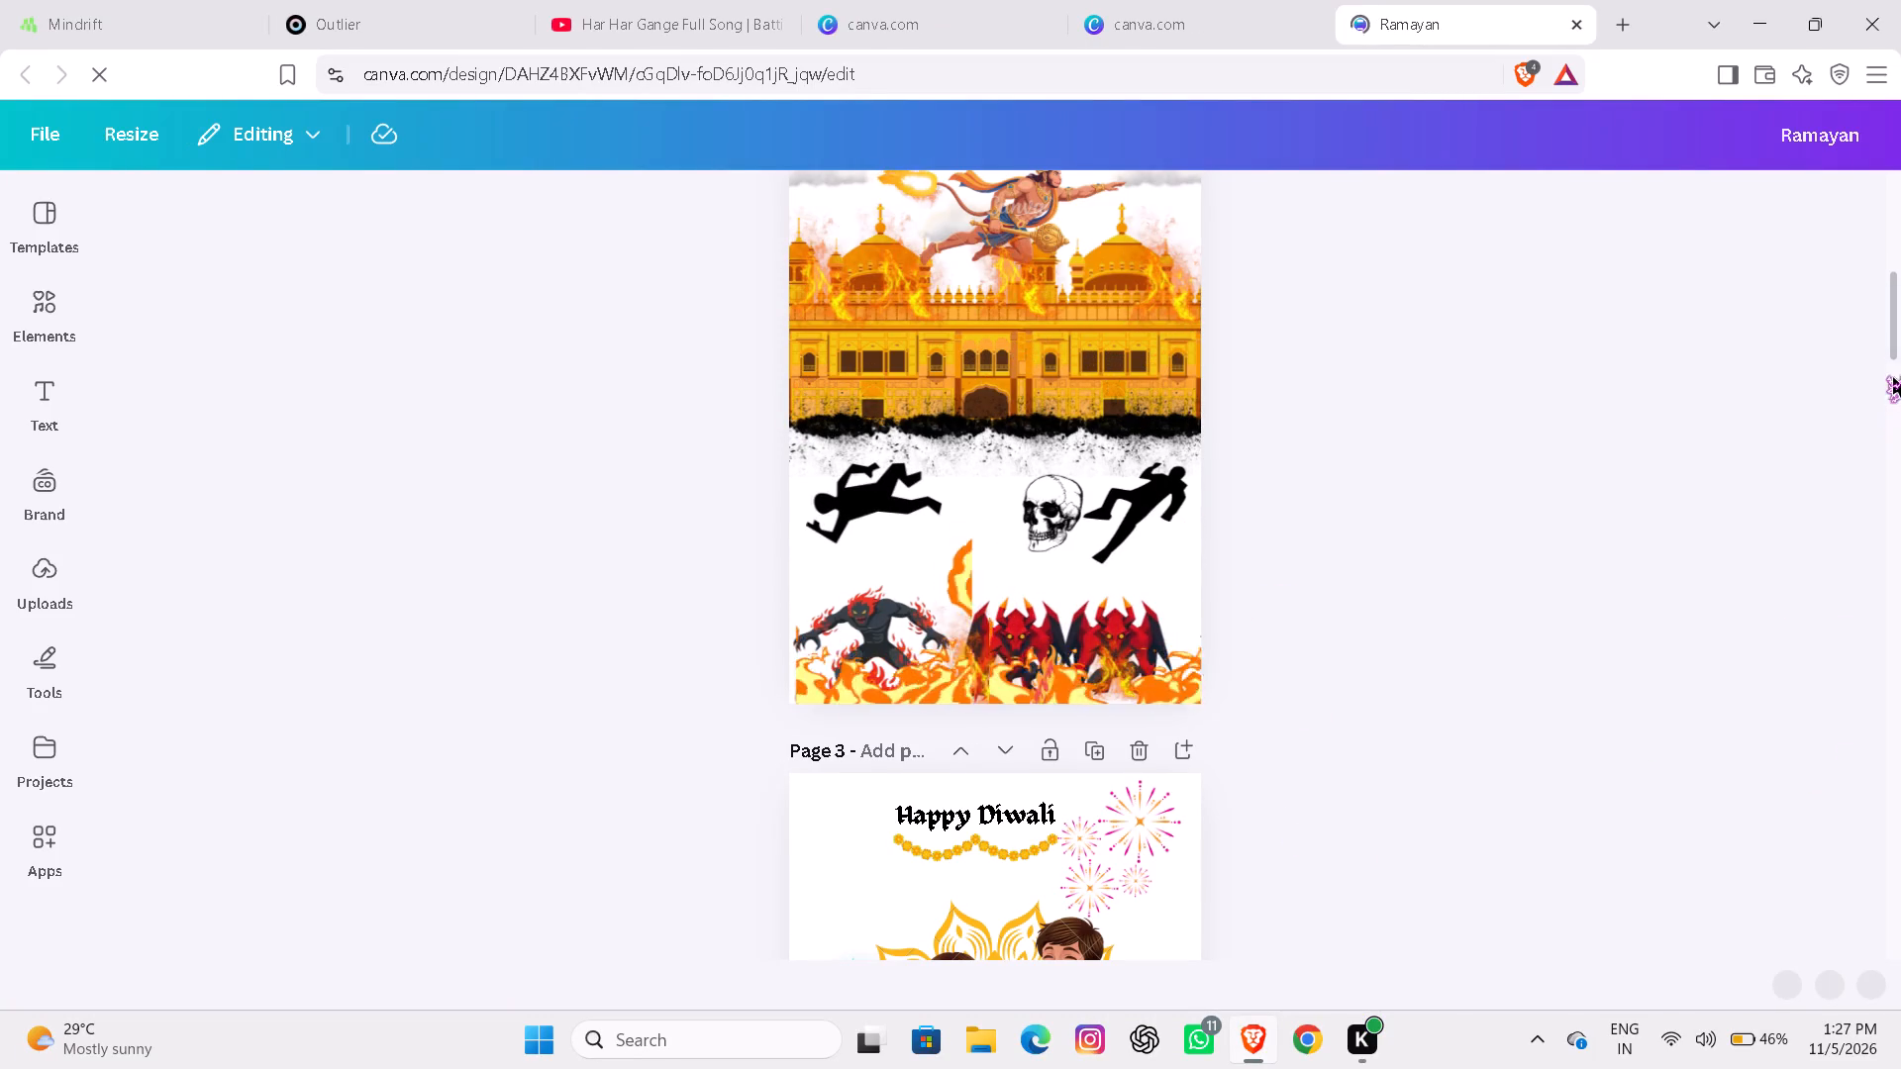
# Add a new blank page after page 10, at the end of the design.
pyautogui.moveTo(1887, 330); pyautogui.dragTo(1860, 766)
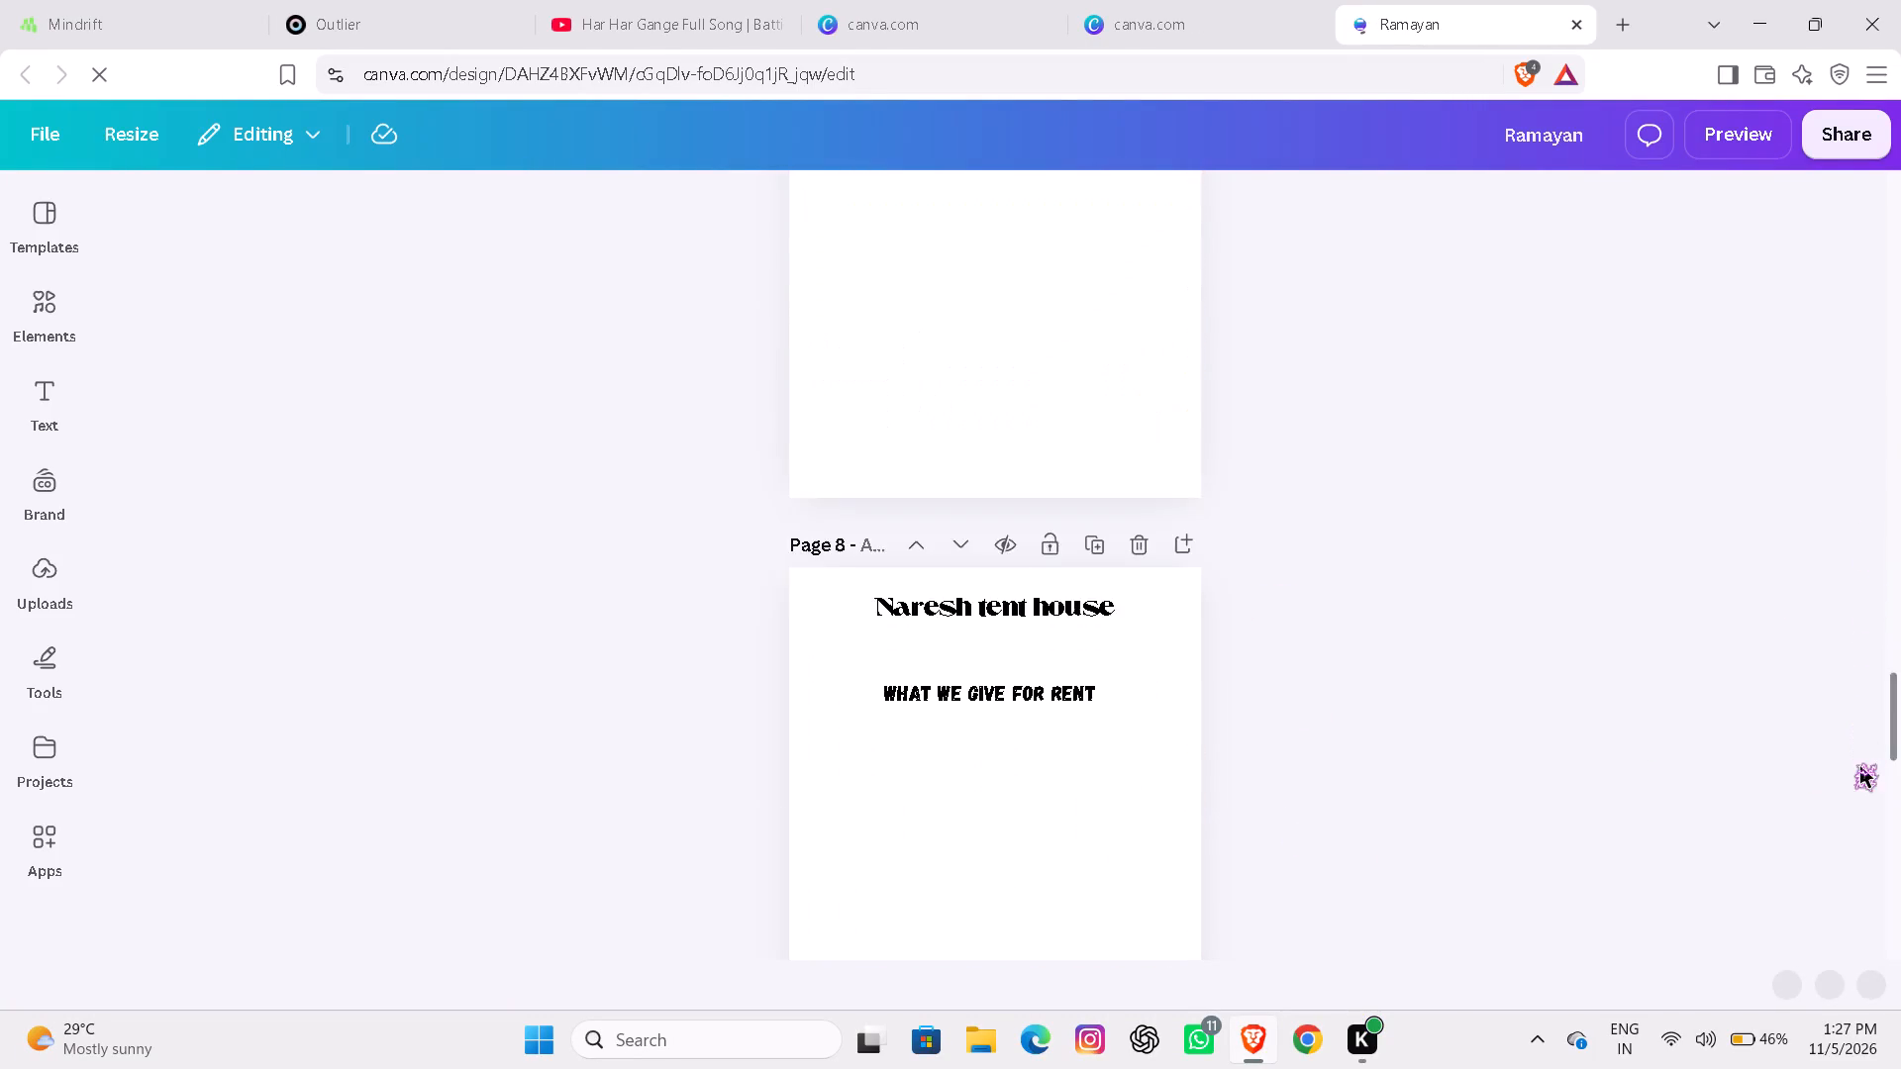
pyautogui.click(1887, 732)
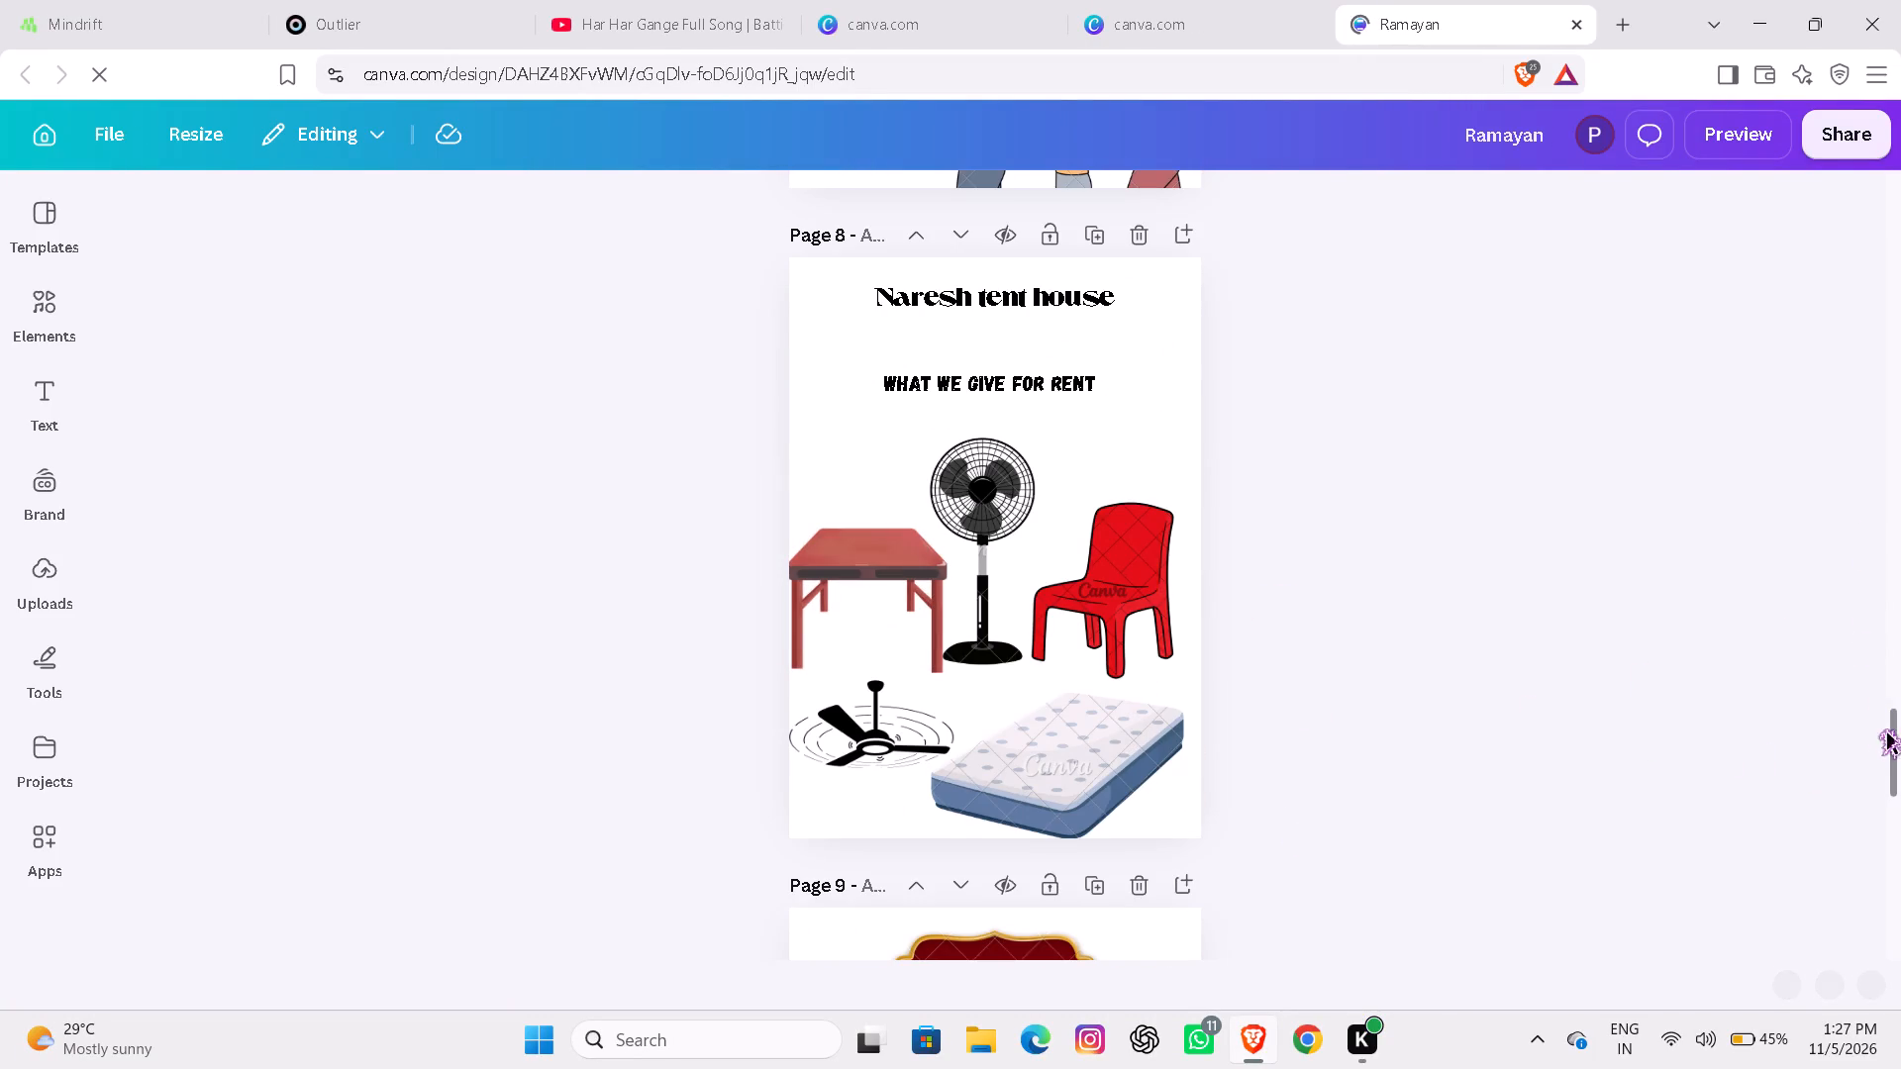
pyautogui.moveTo(1892, 773); pyautogui.dragTo(1884, 883)
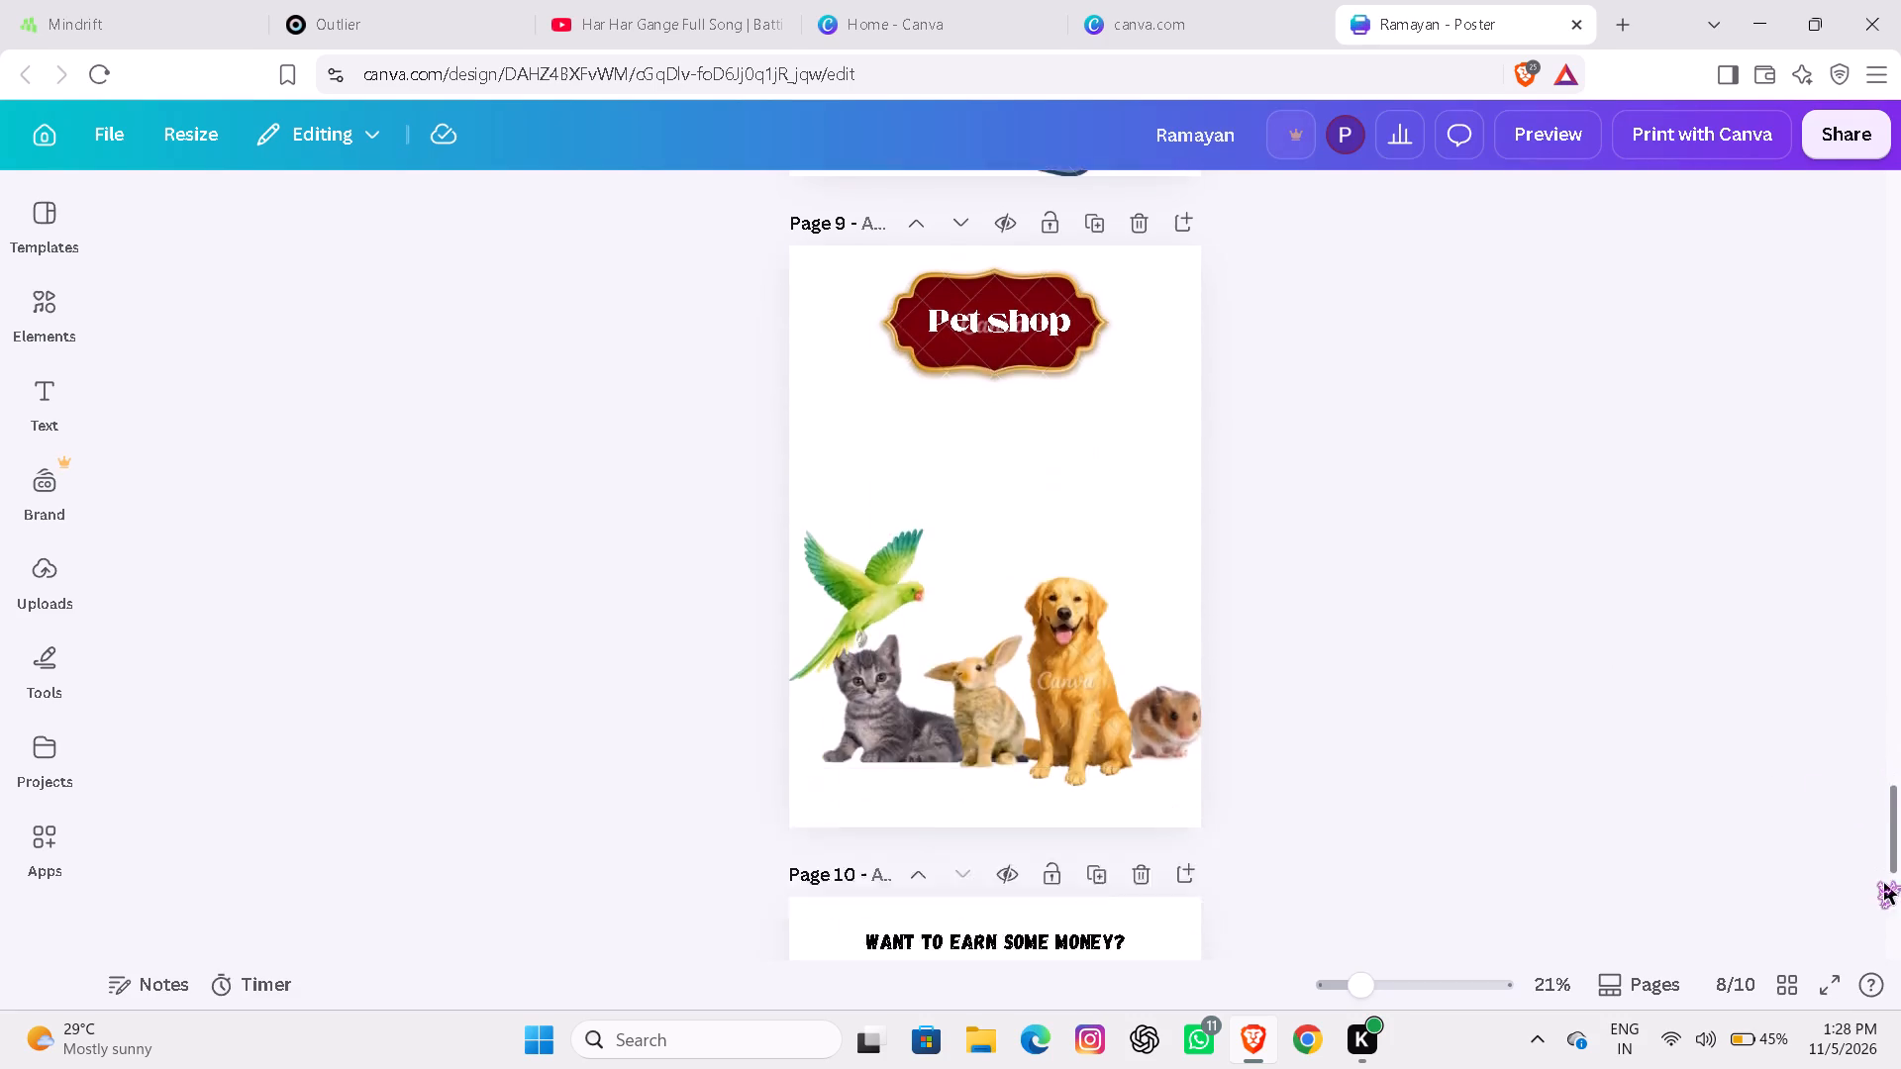
pyautogui.moveTo(1884, 883); pyautogui.dragTo(1884, 1025)
pyautogui.click(978, 914)
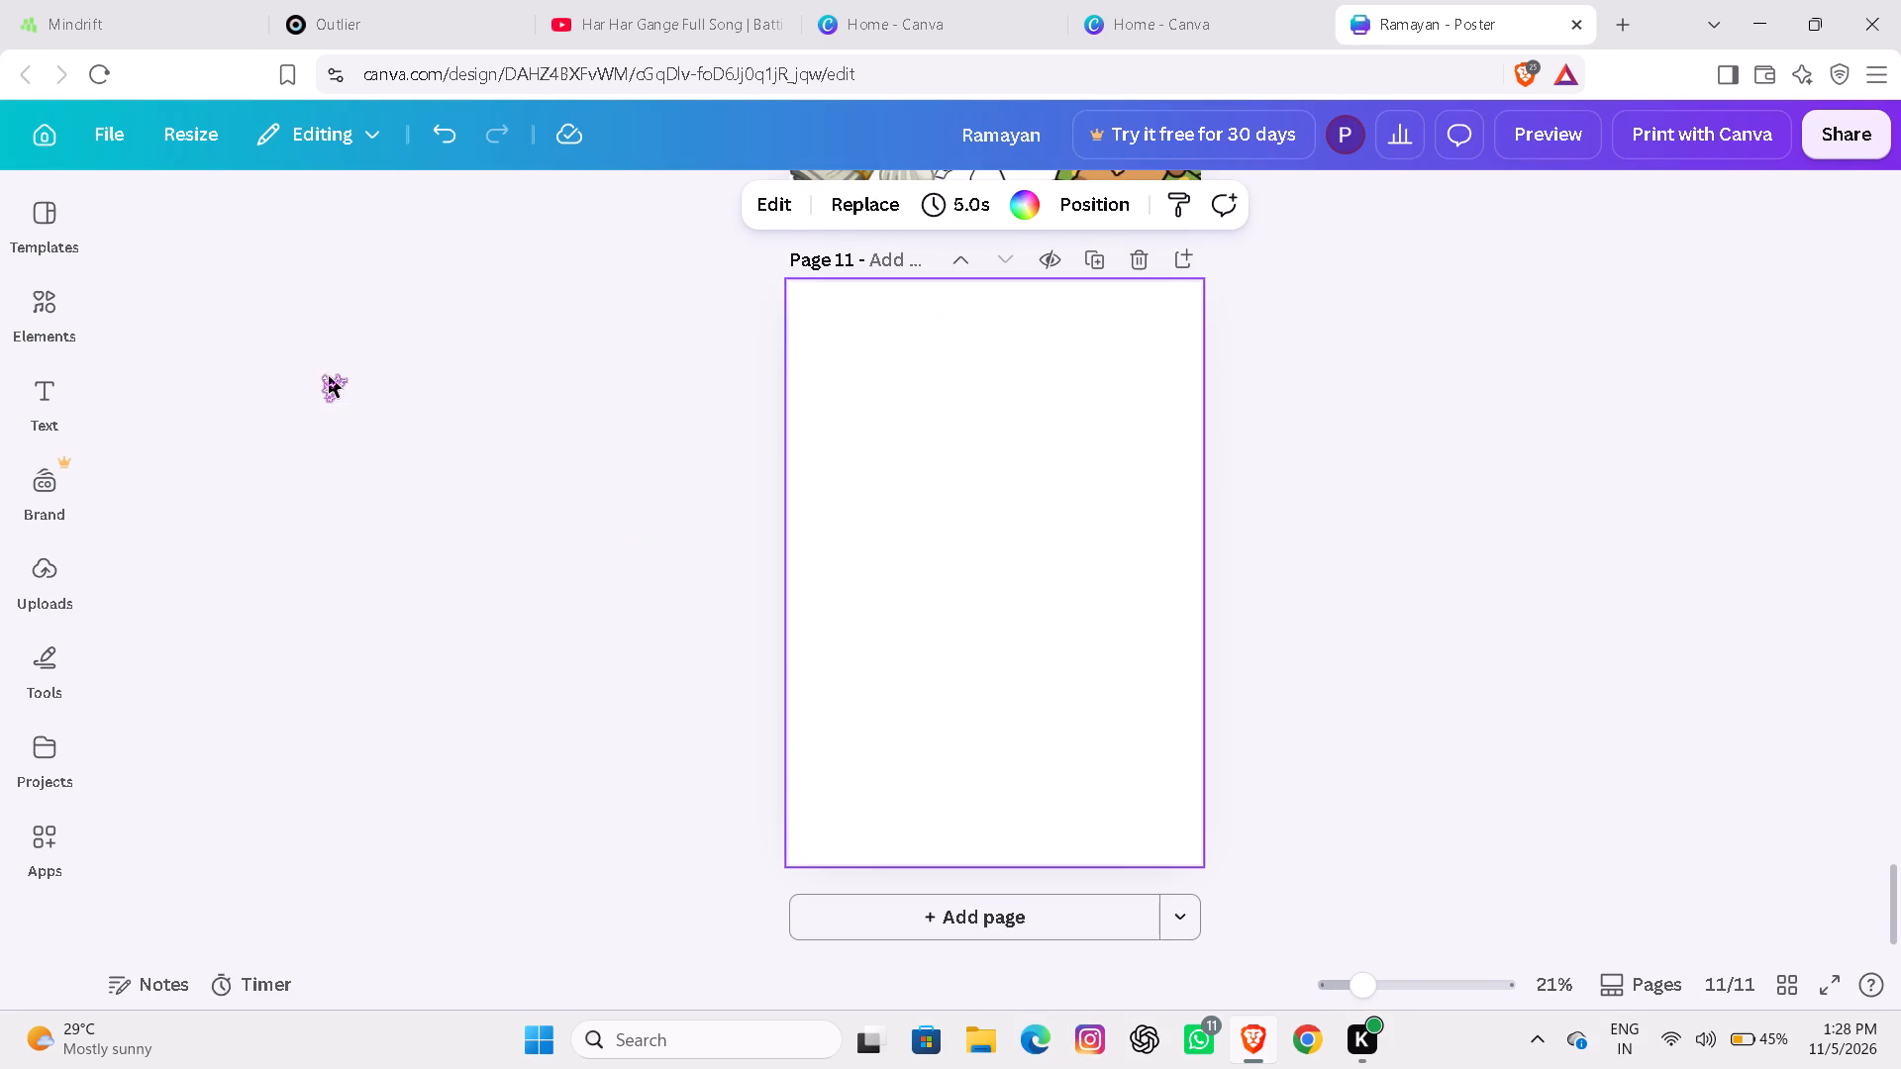
# Search the elements for "kali" and insert the full-figure graphic of the goddess in a black and gold skirt on page 11.
pyautogui.click(67, 312)
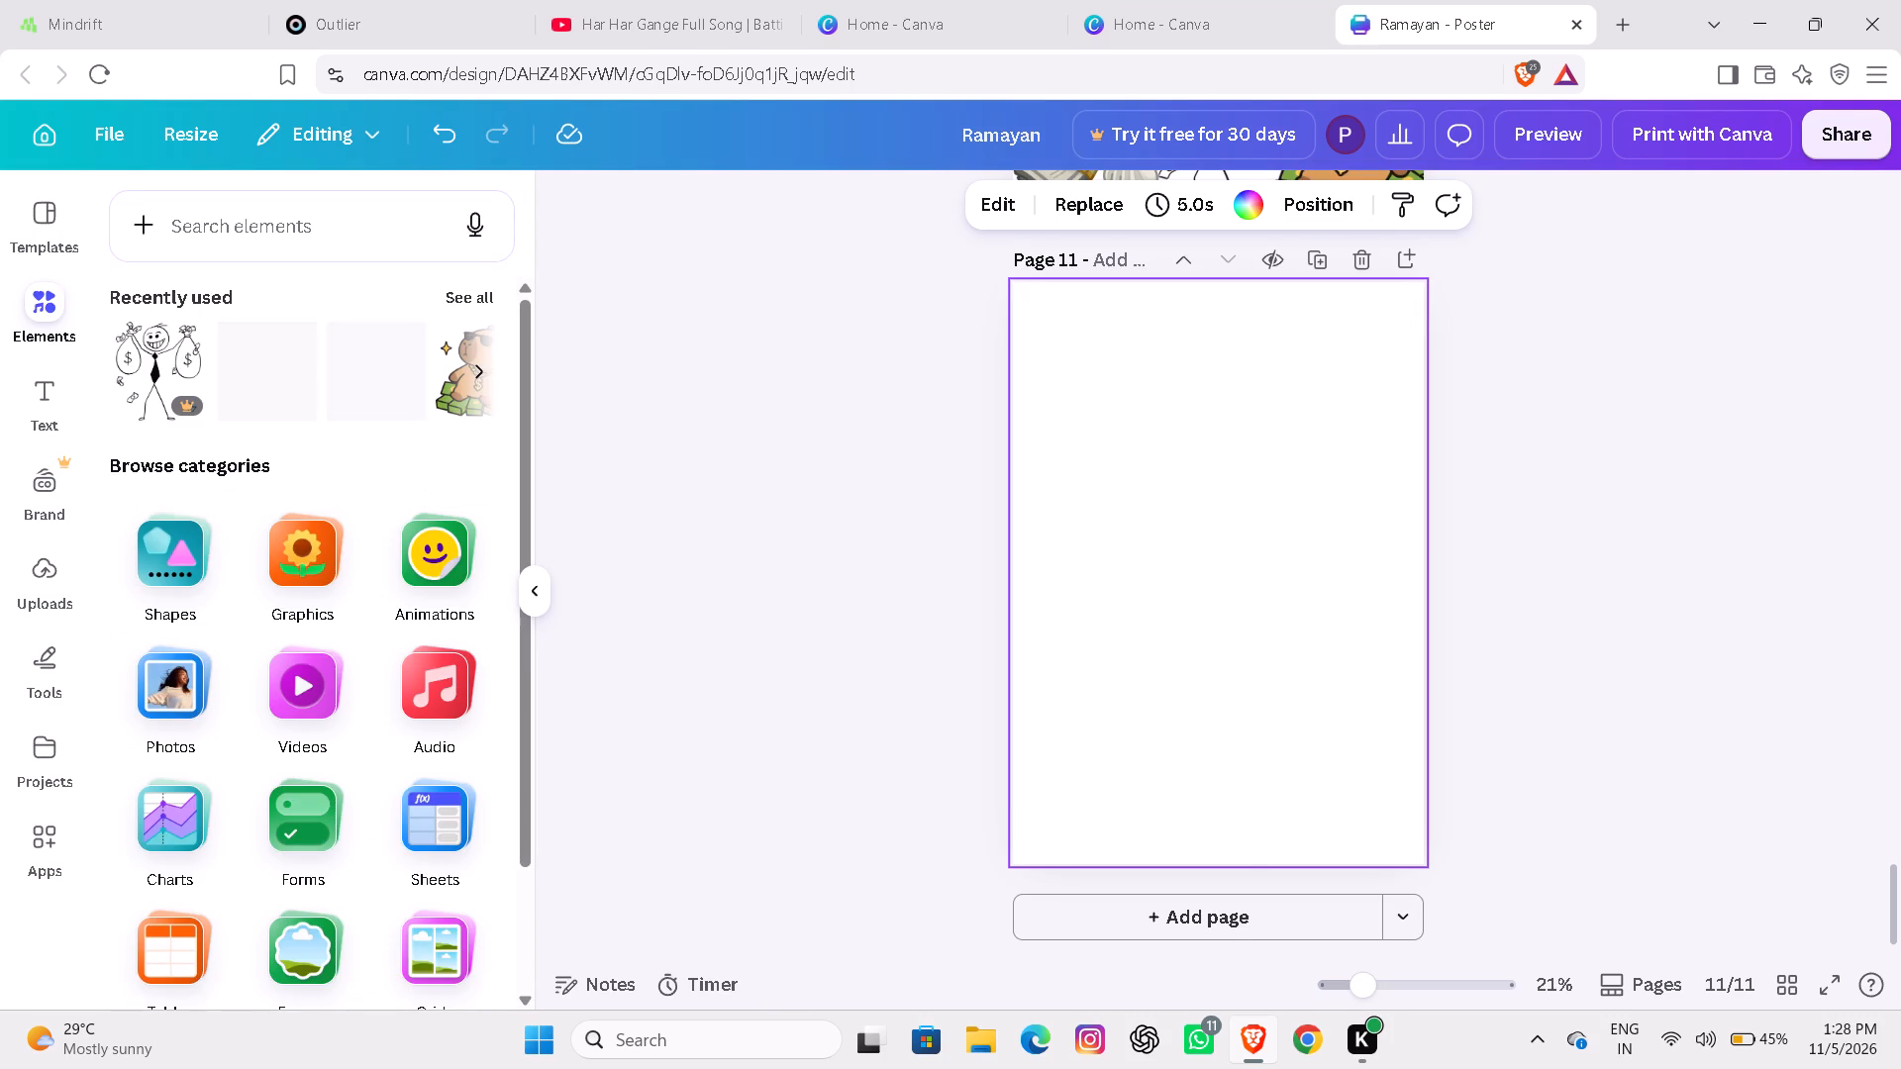
pyautogui.click(258, 232)
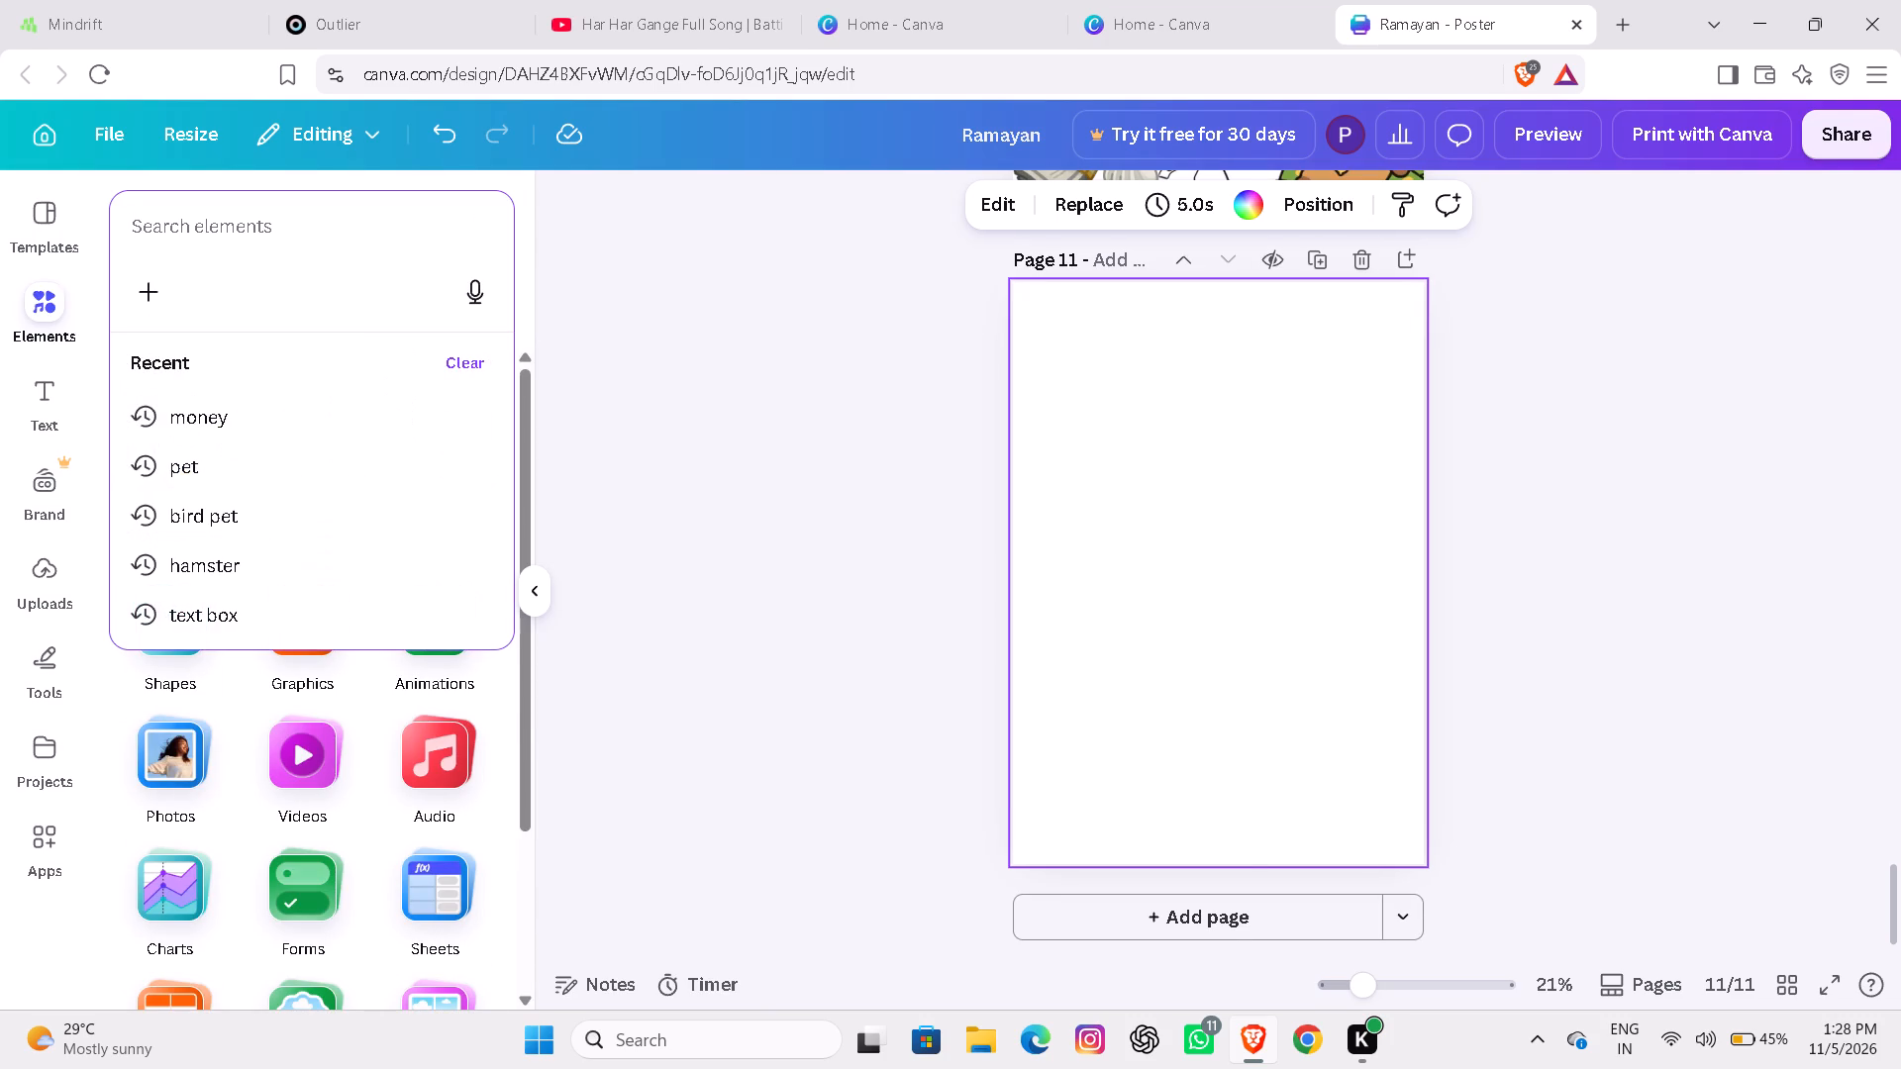
pyautogui.press('k')
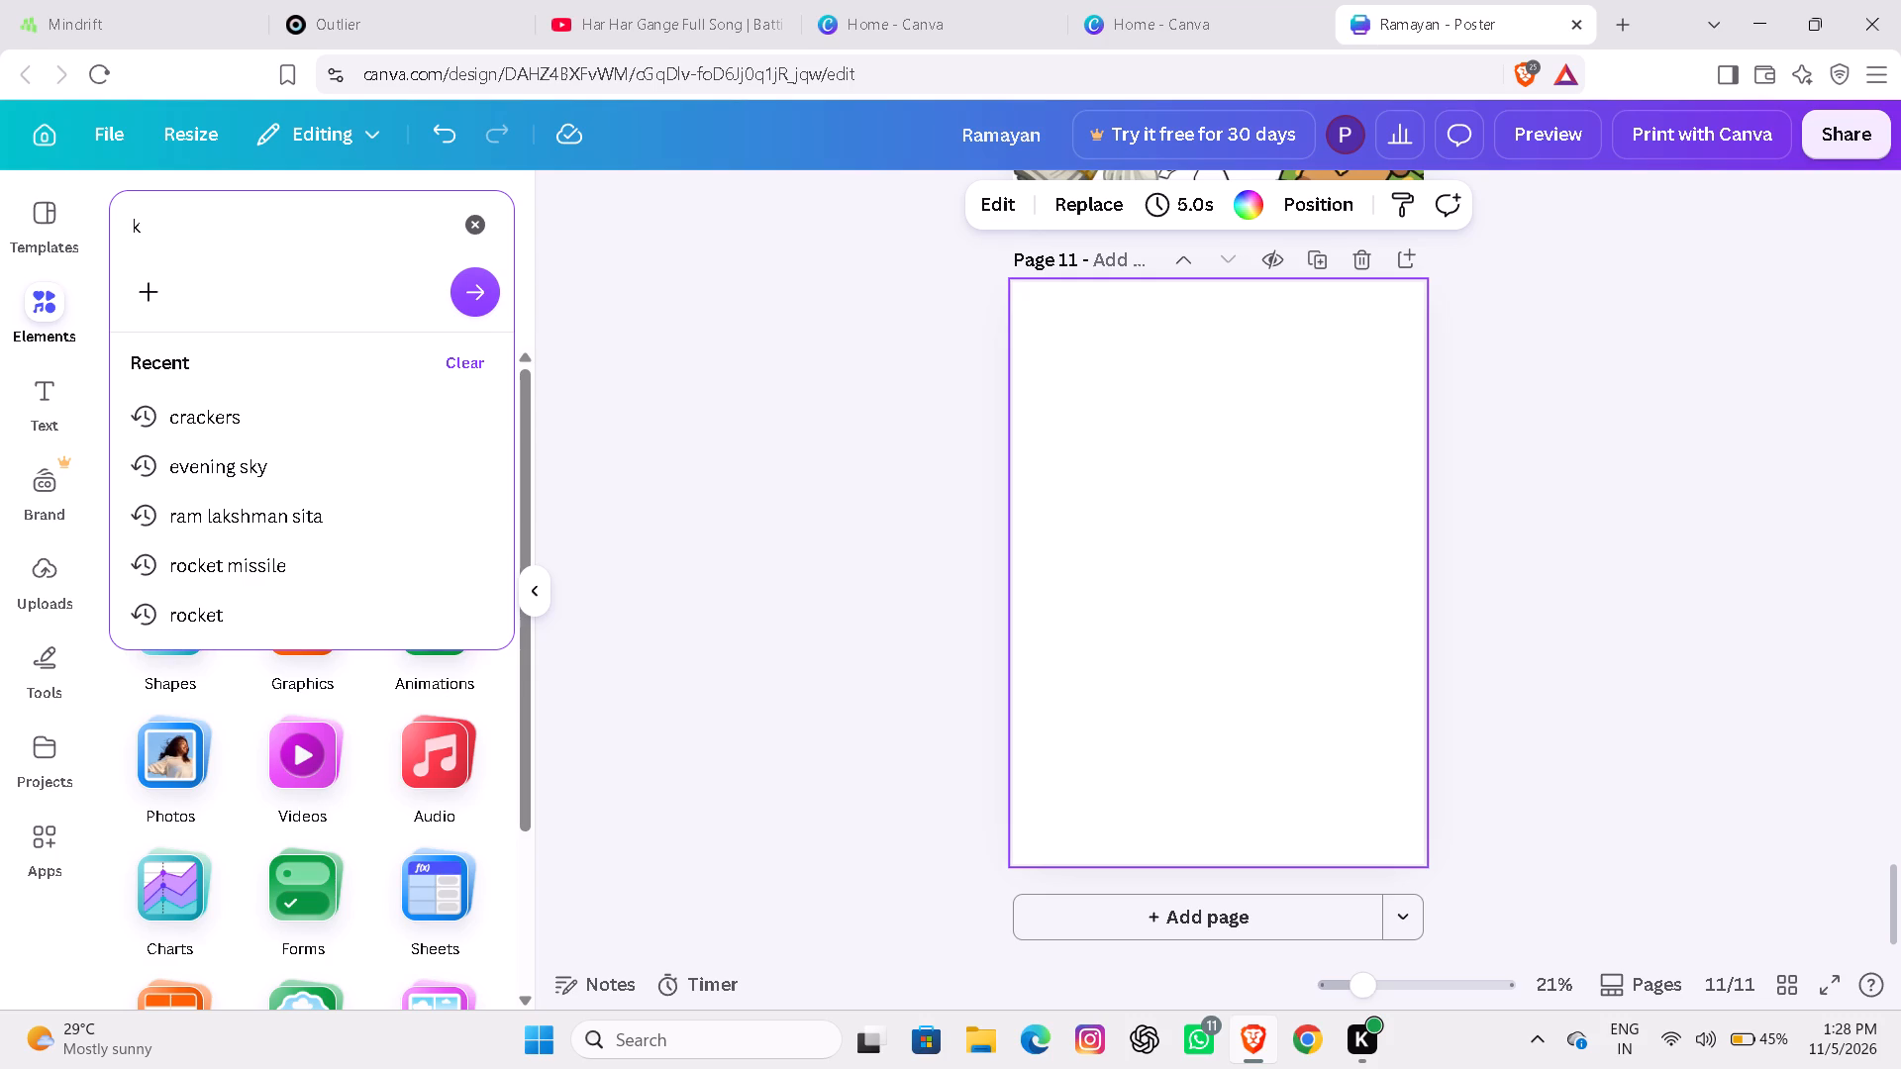
pyautogui.press('a')
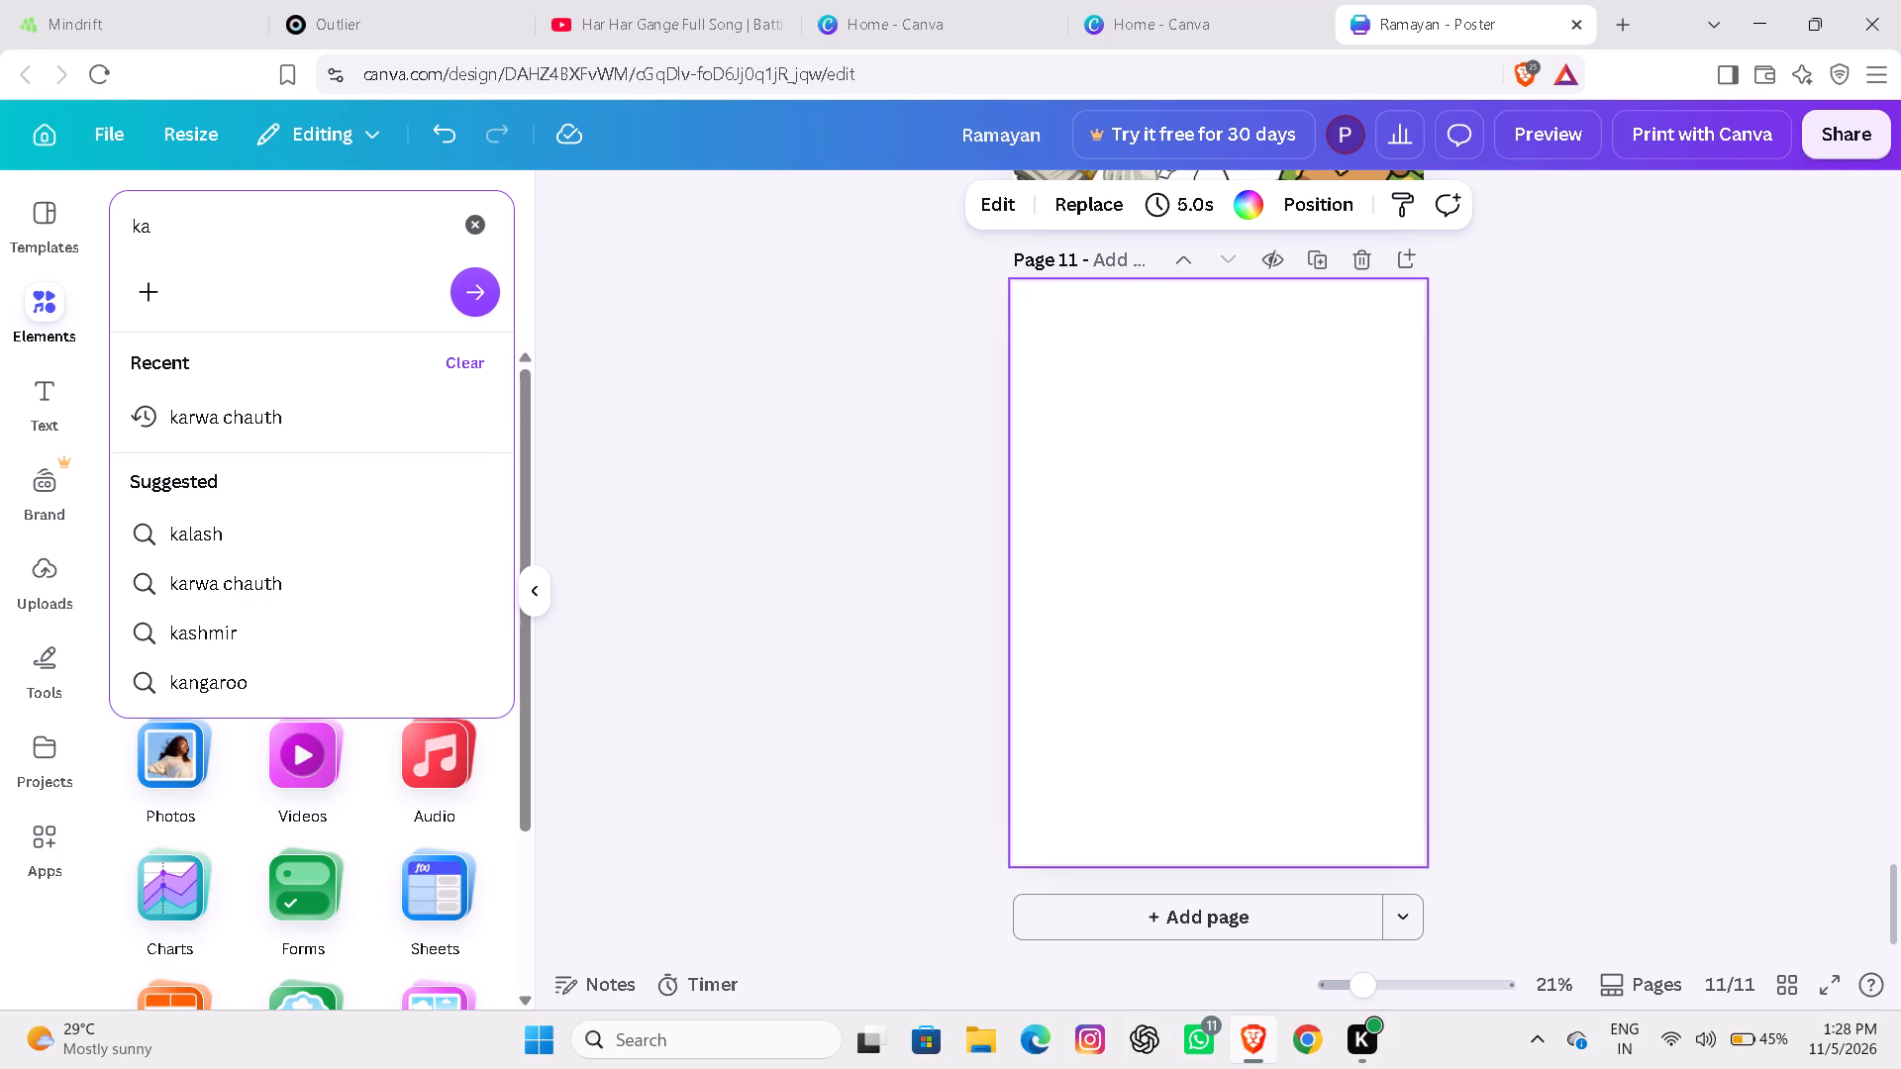
pyautogui.write('lo')
pyautogui.press('BackSpace')
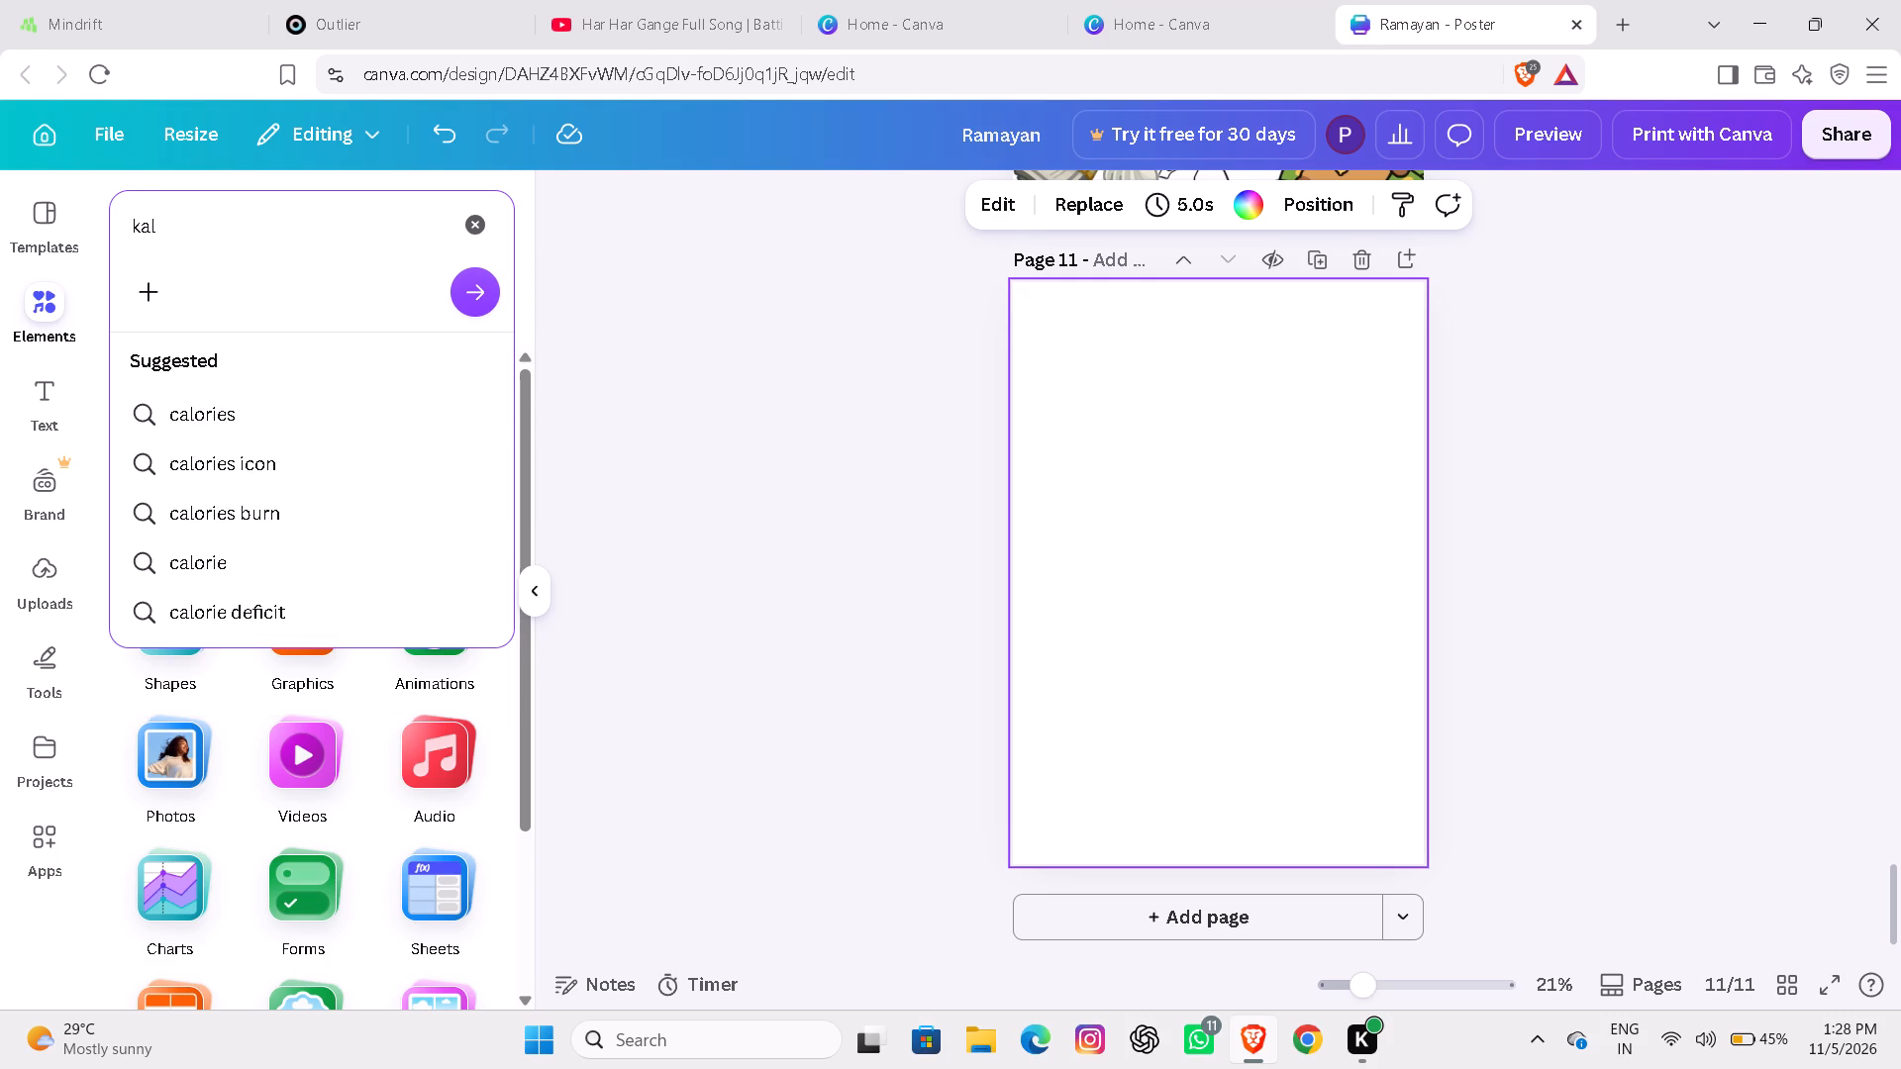
pyautogui.press('i')
pyautogui.press('Return')
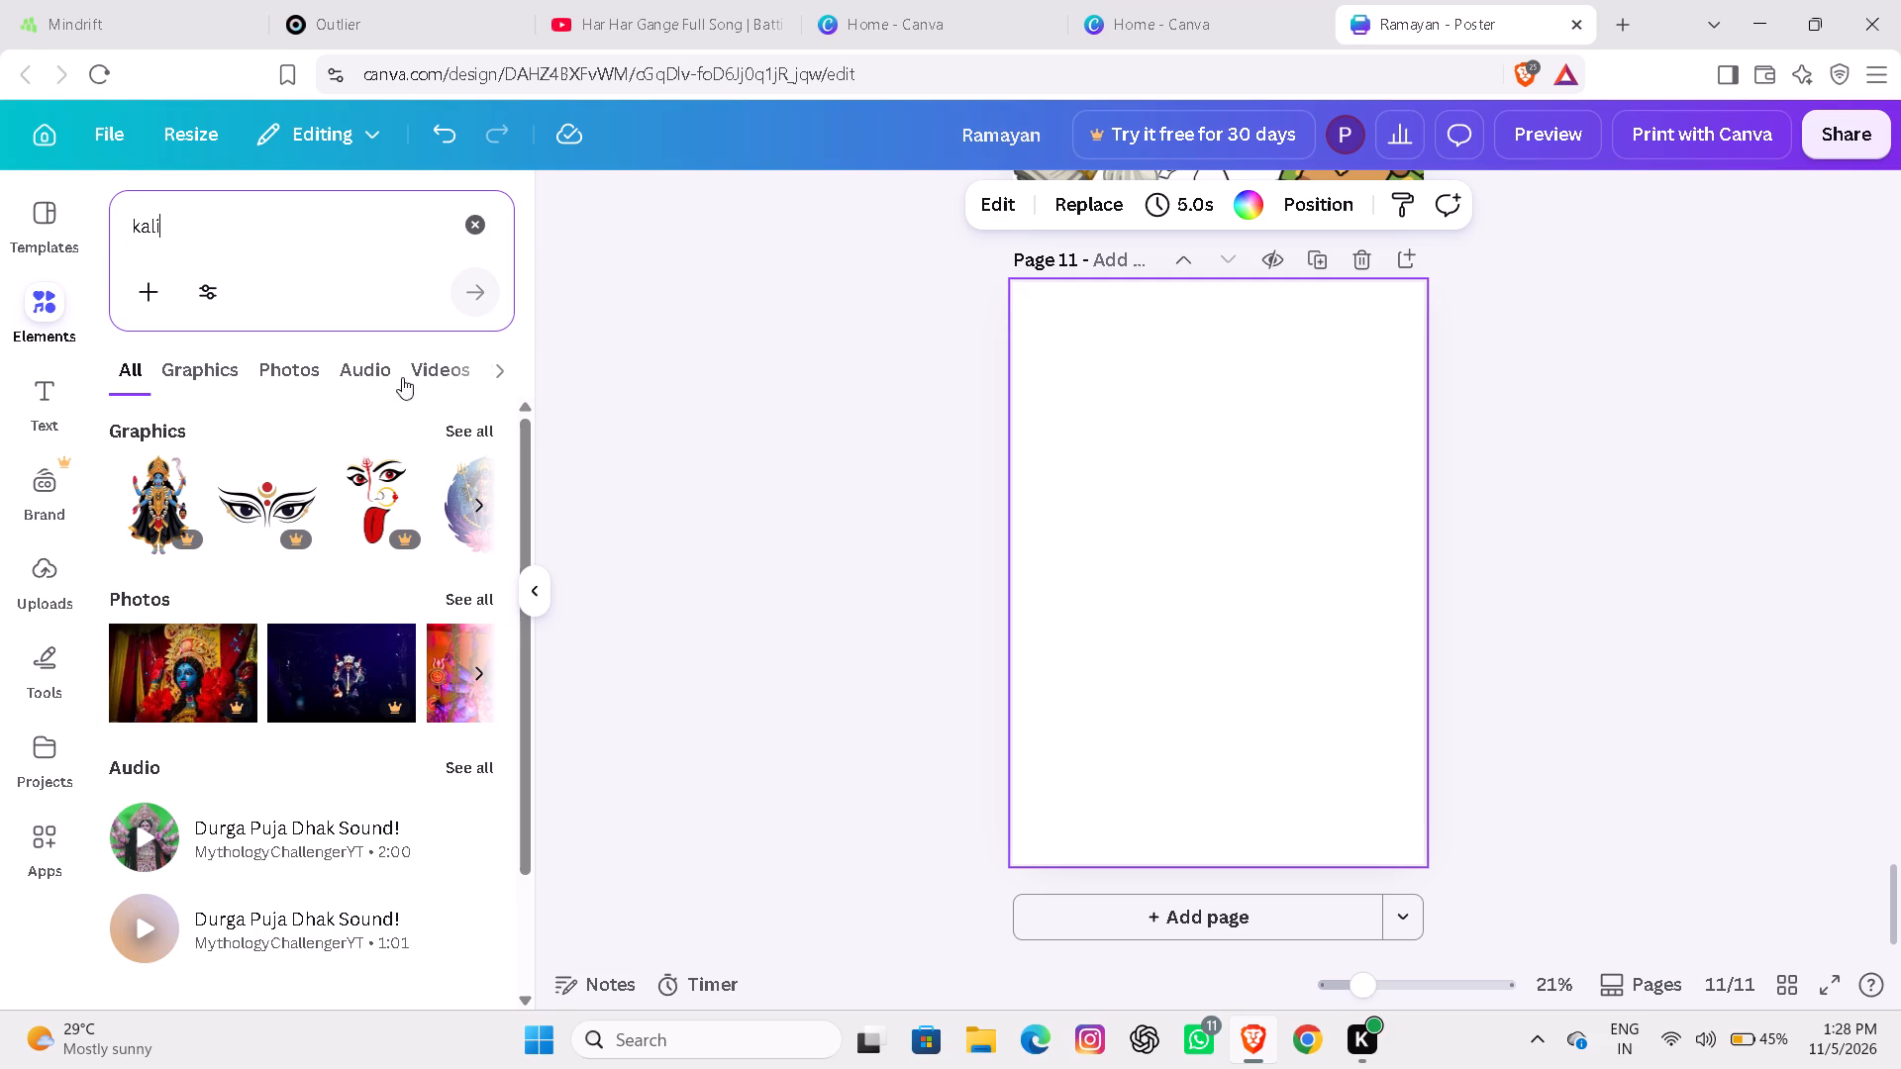
pyautogui.click(447, 436)
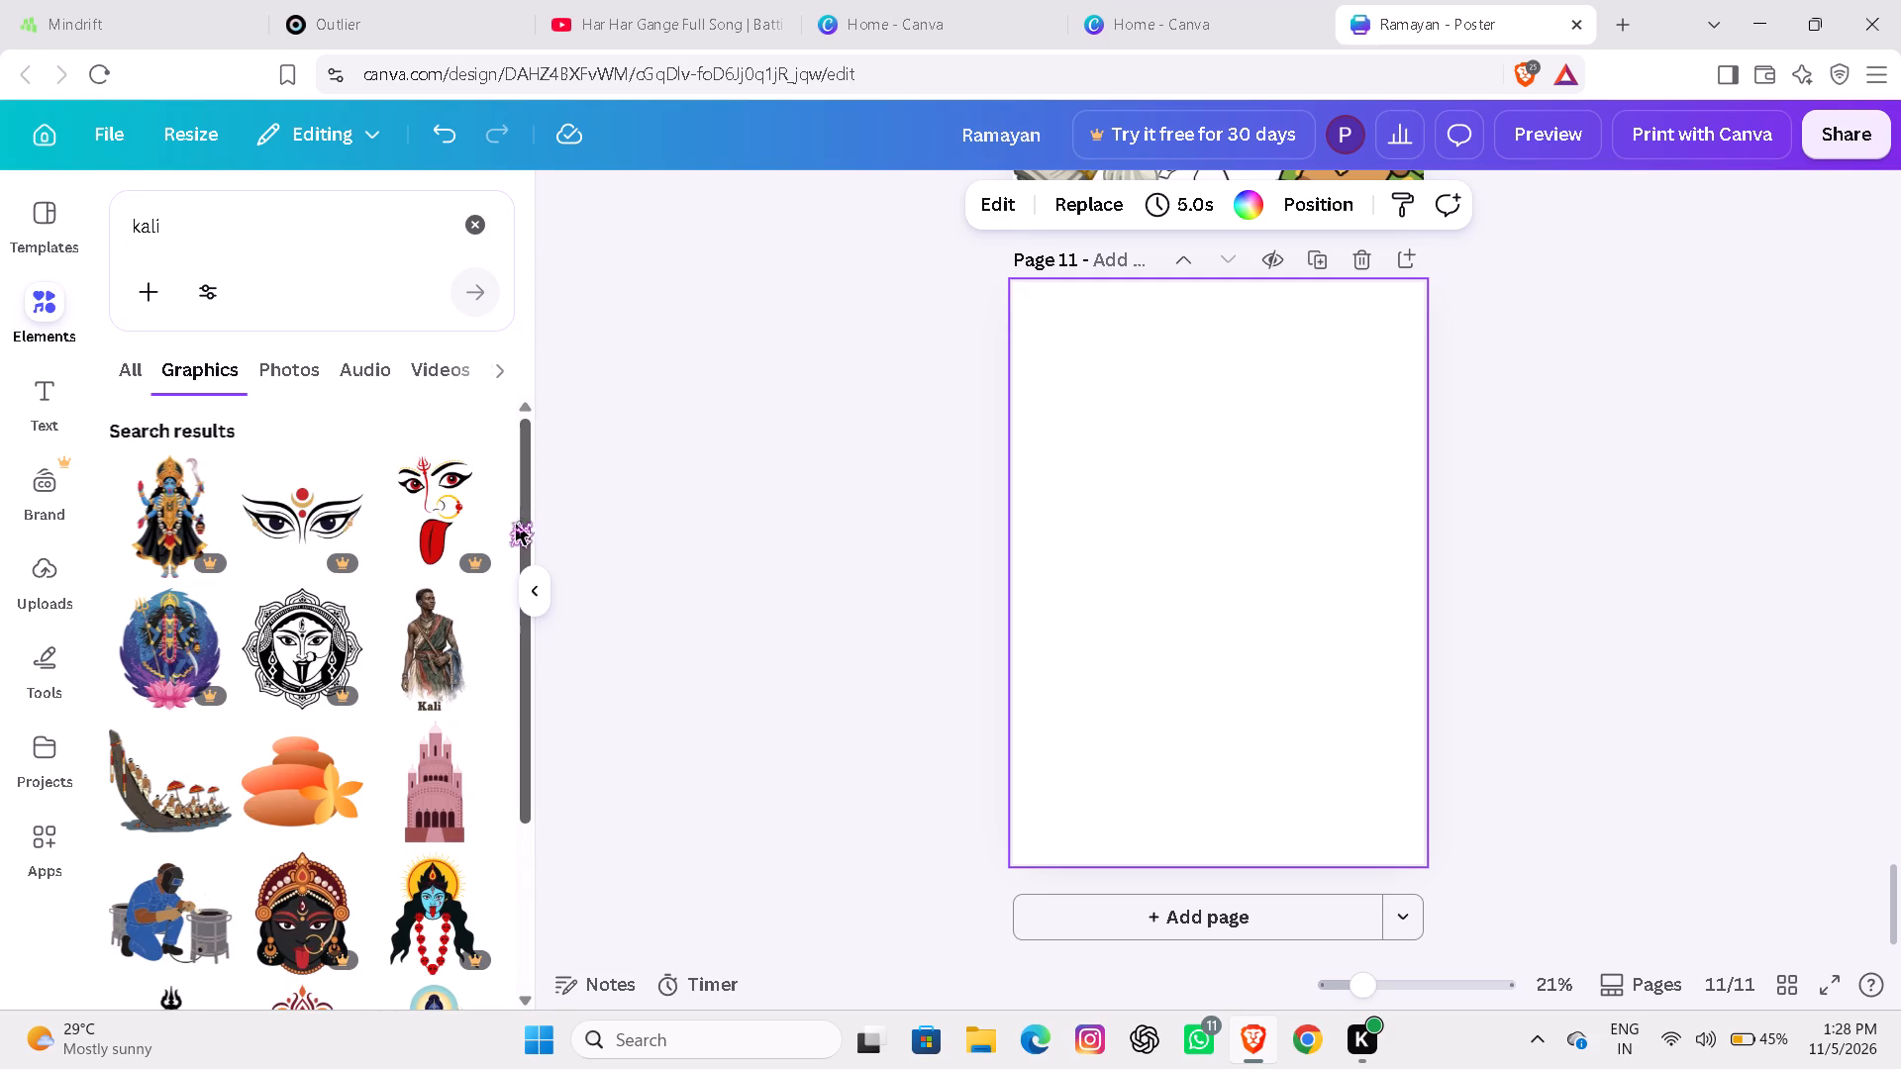
pyautogui.moveTo(516, 526); pyautogui.dragTo(519, 732)
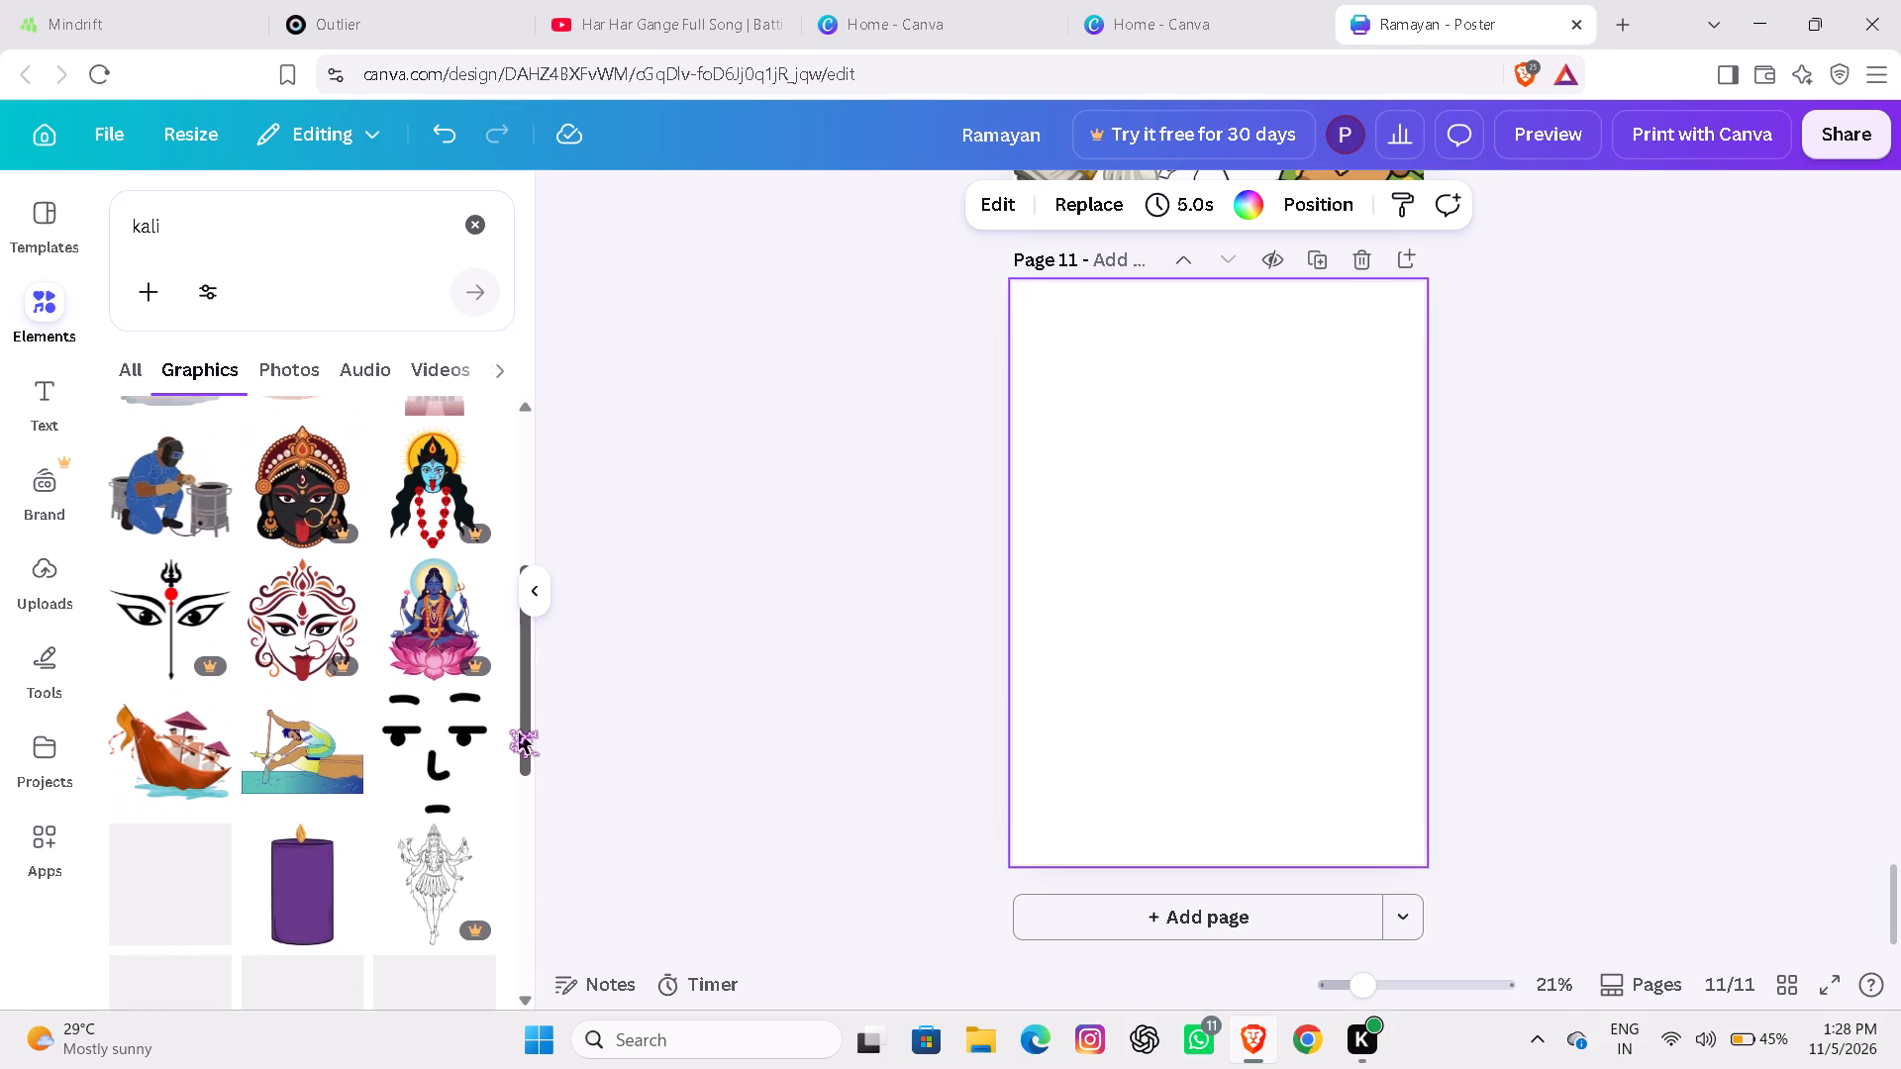
pyautogui.moveTo(519, 732); pyautogui.dragTo(480, 554)
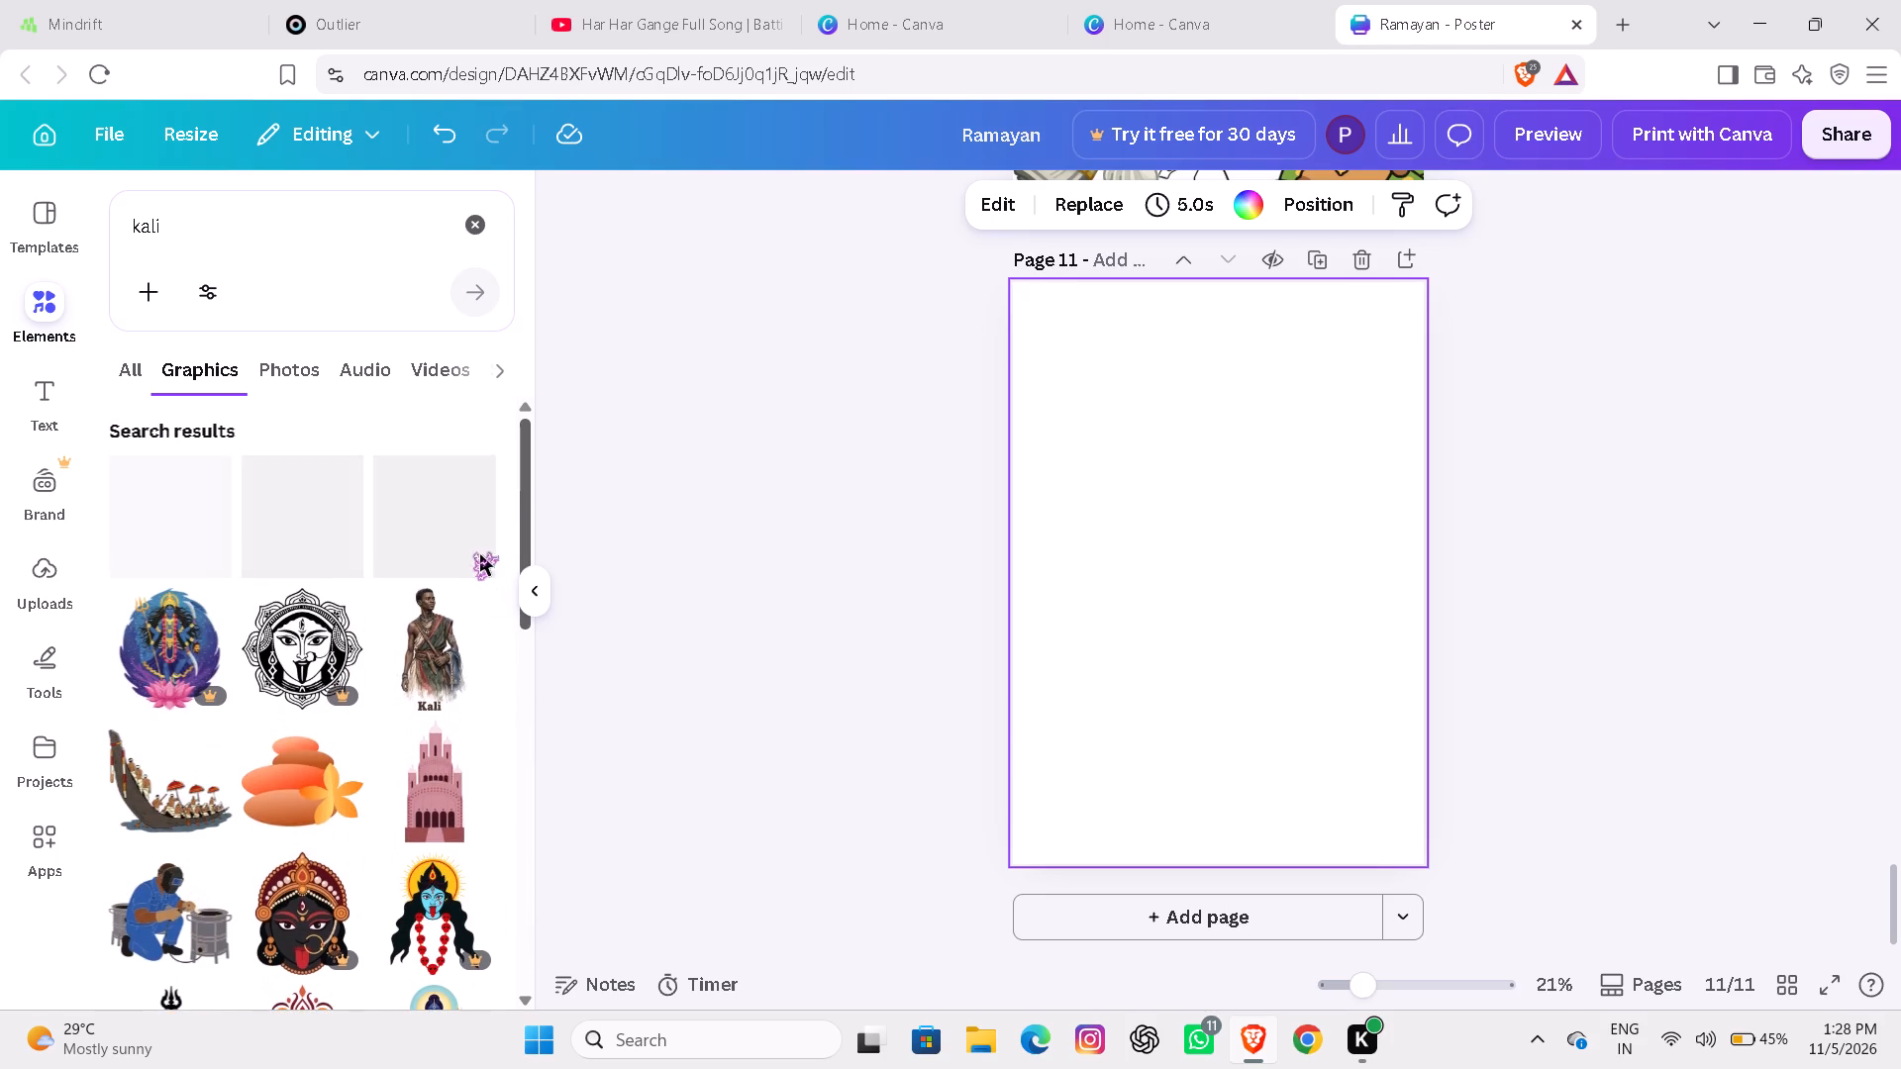
pyautogui.moveTo(480, 554); pyautogui.dragTo(470, 502)
pyautogui.click(168, 541)
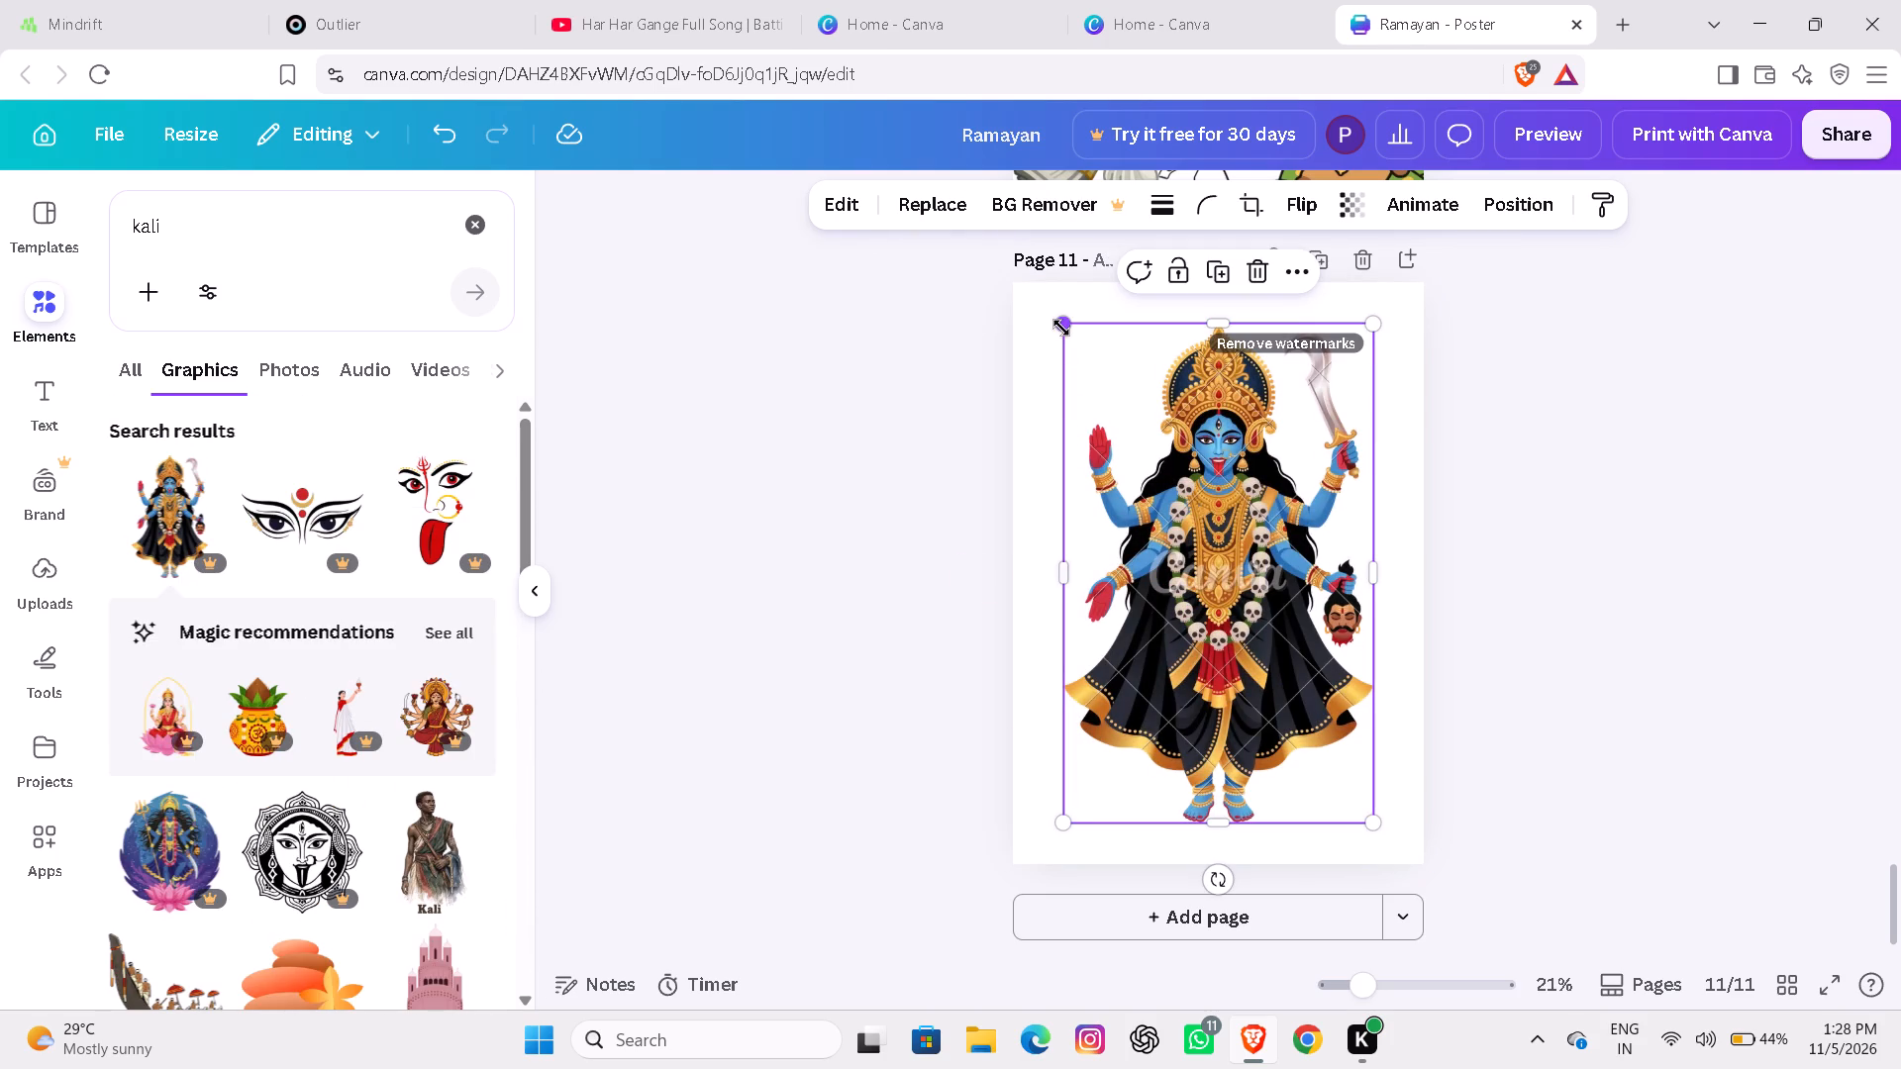
# Shrink the Kali graphic to just over half the page width and centre it horizontally, leaving space above for a title.
pyautogui.moveTo(1061, 328); pyautogui.dragTo(1096, 413)
pyautogui.moveTo(1278, 599); pyautogui.dragTo(1251, 572)
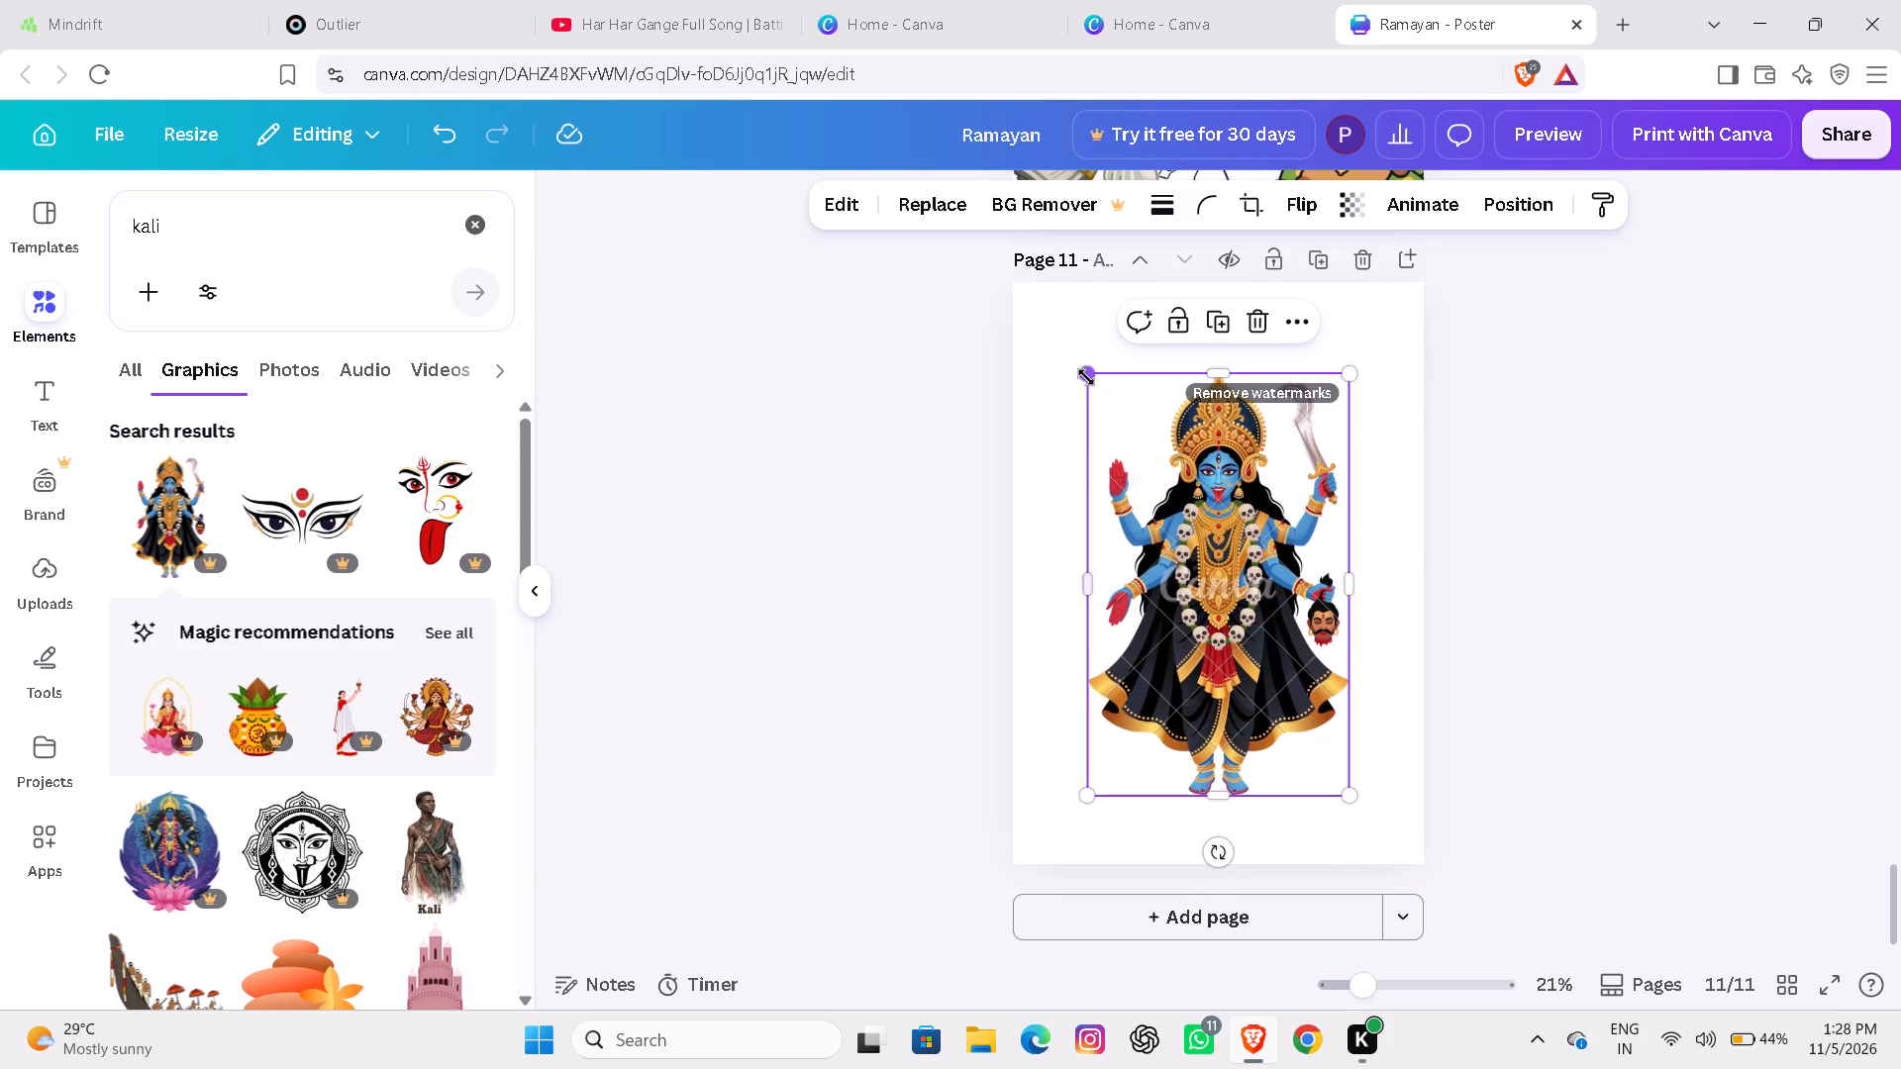
pyautogui.moveTo(1086, 381); pyautogui.dragTo(1121, 448)
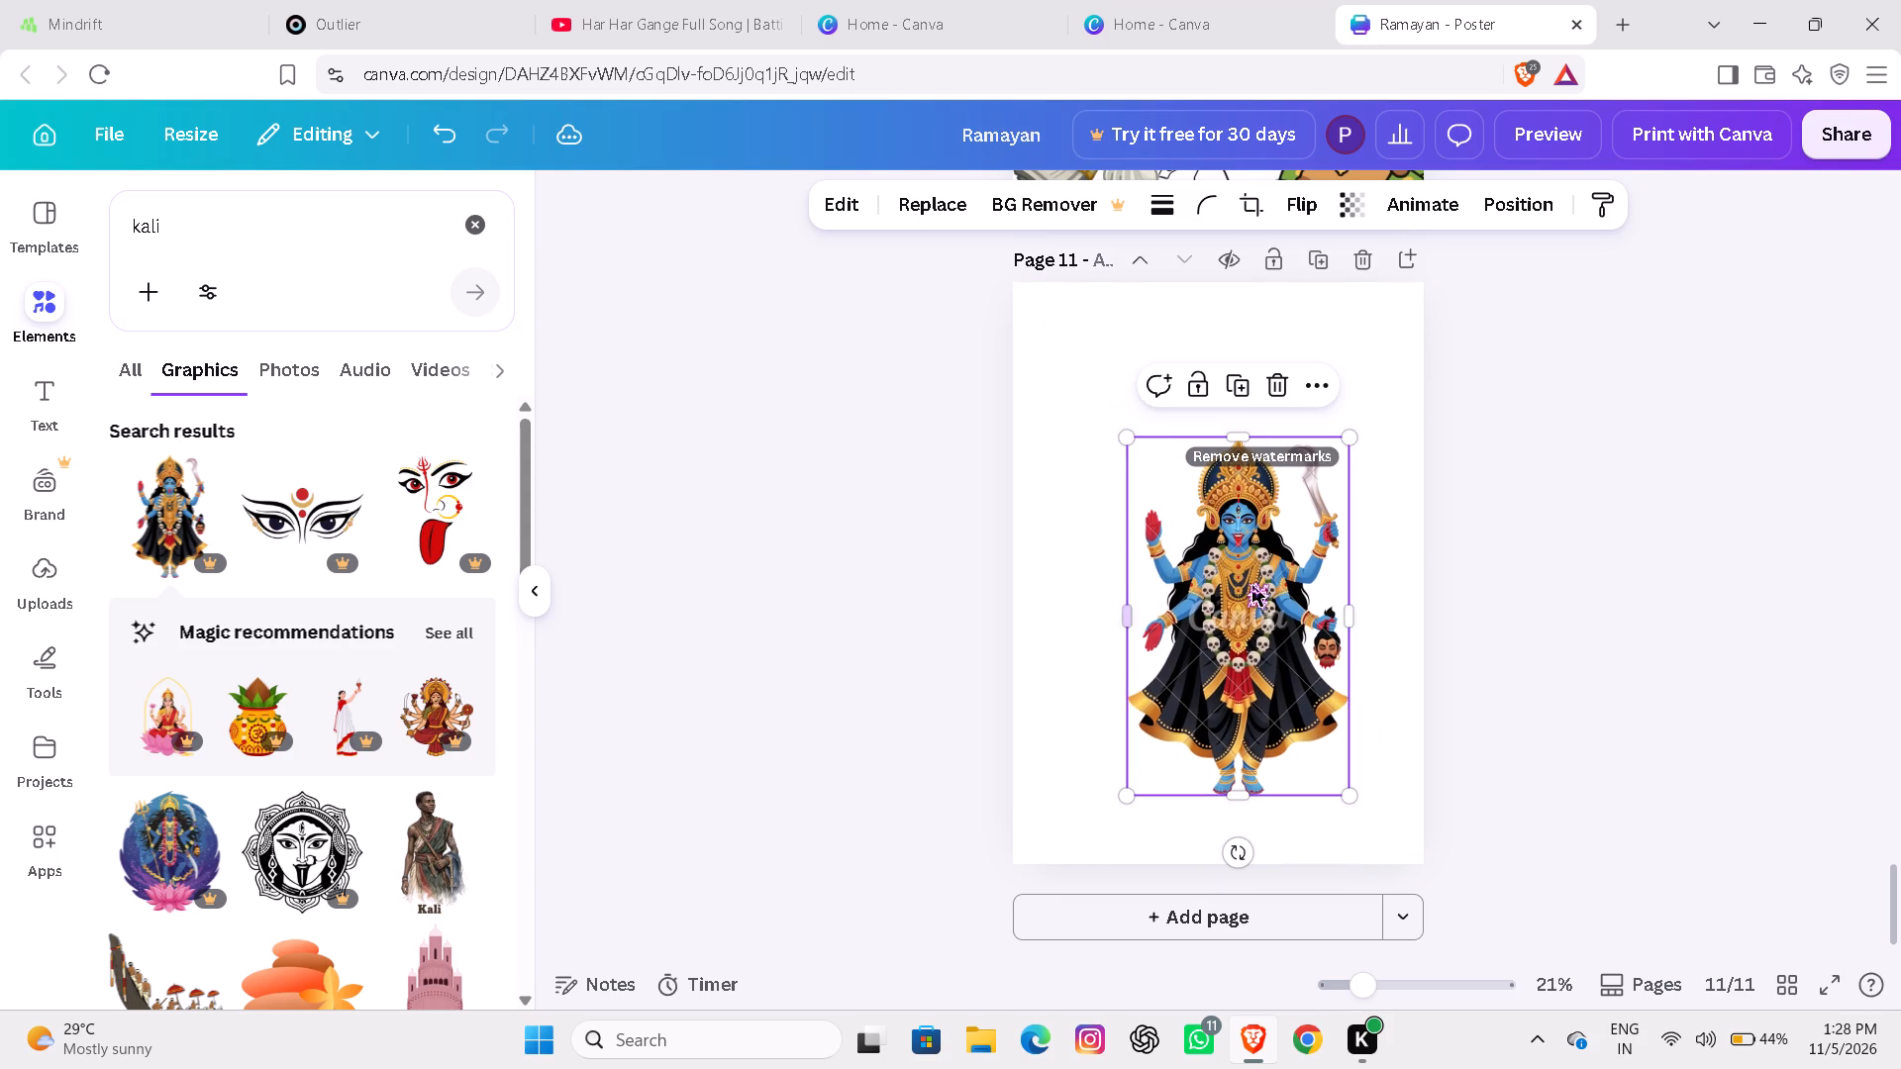
pyautogui.moveTo(1260, 599); pyautogui.dragTo(1243, 596)
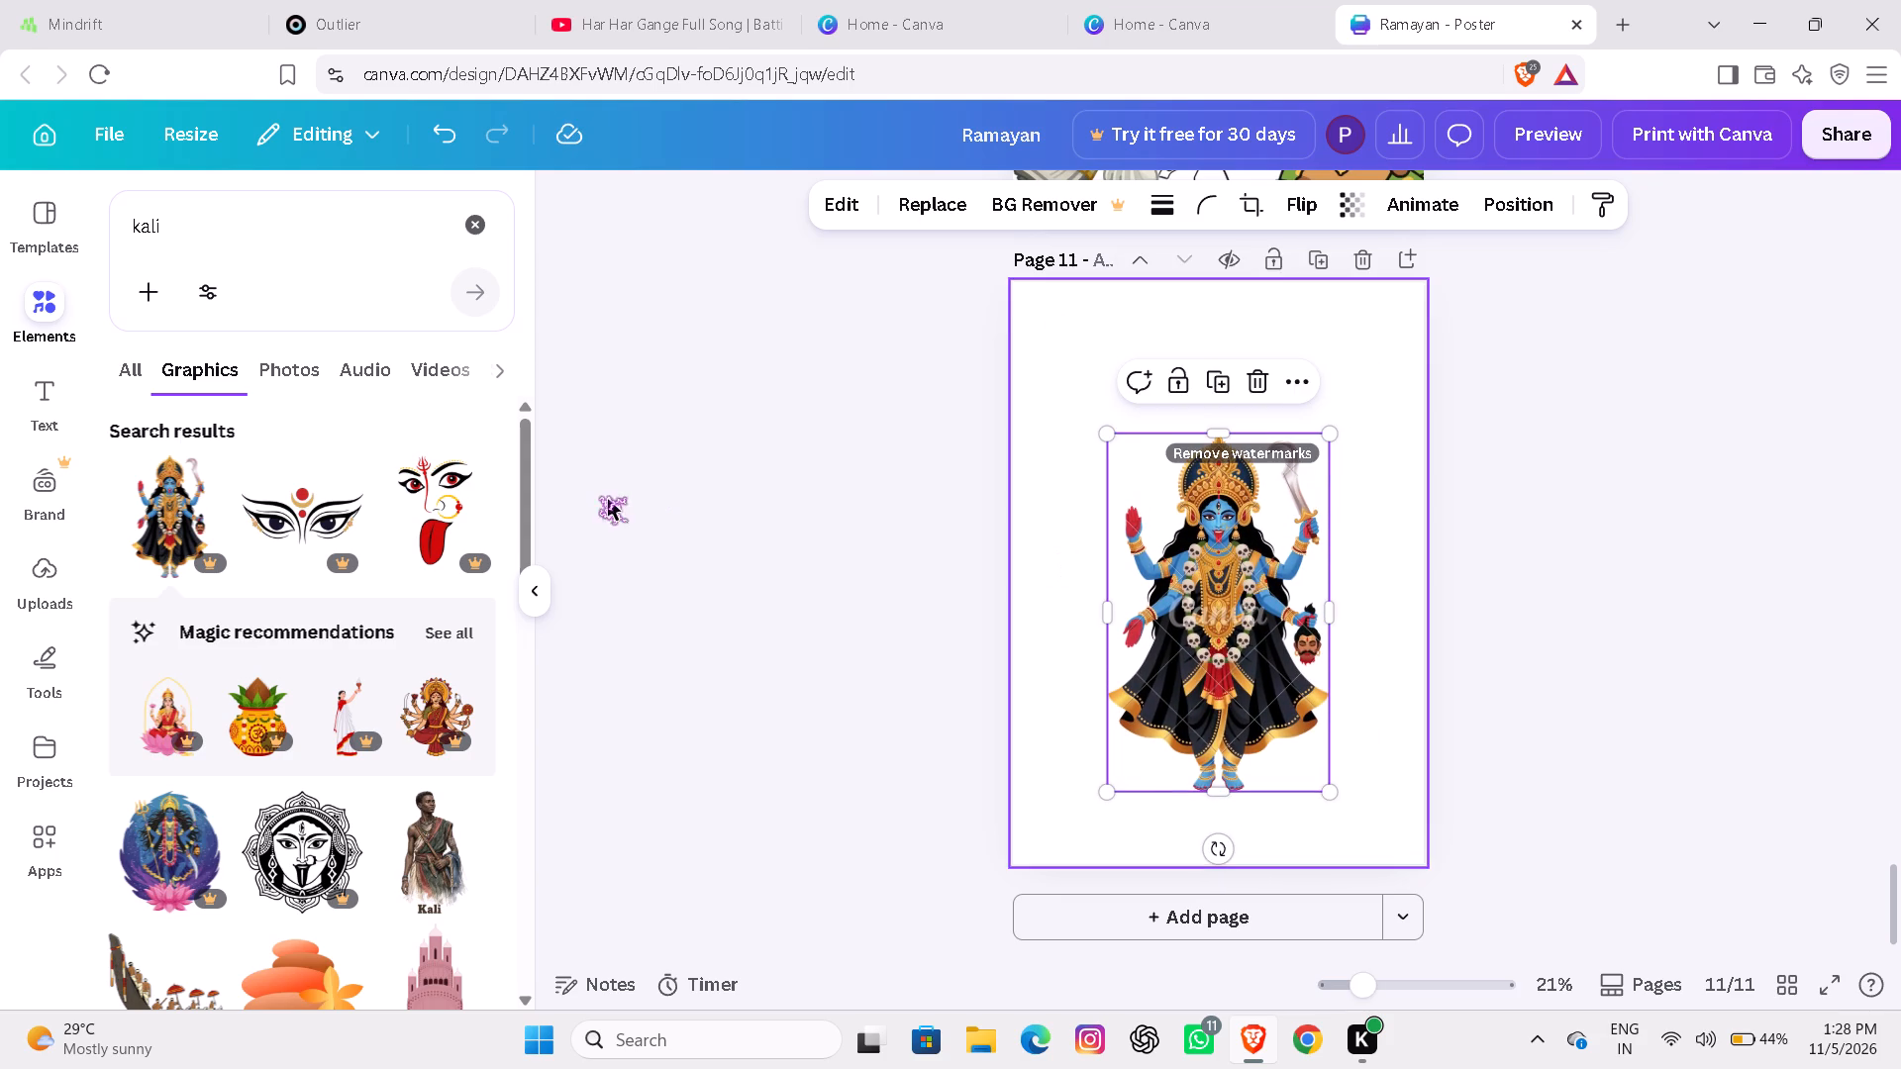
# Add a text box, place it above the Kali graphic and enlarge it slightly to font size 13.
pyautogui.click(31, 393)
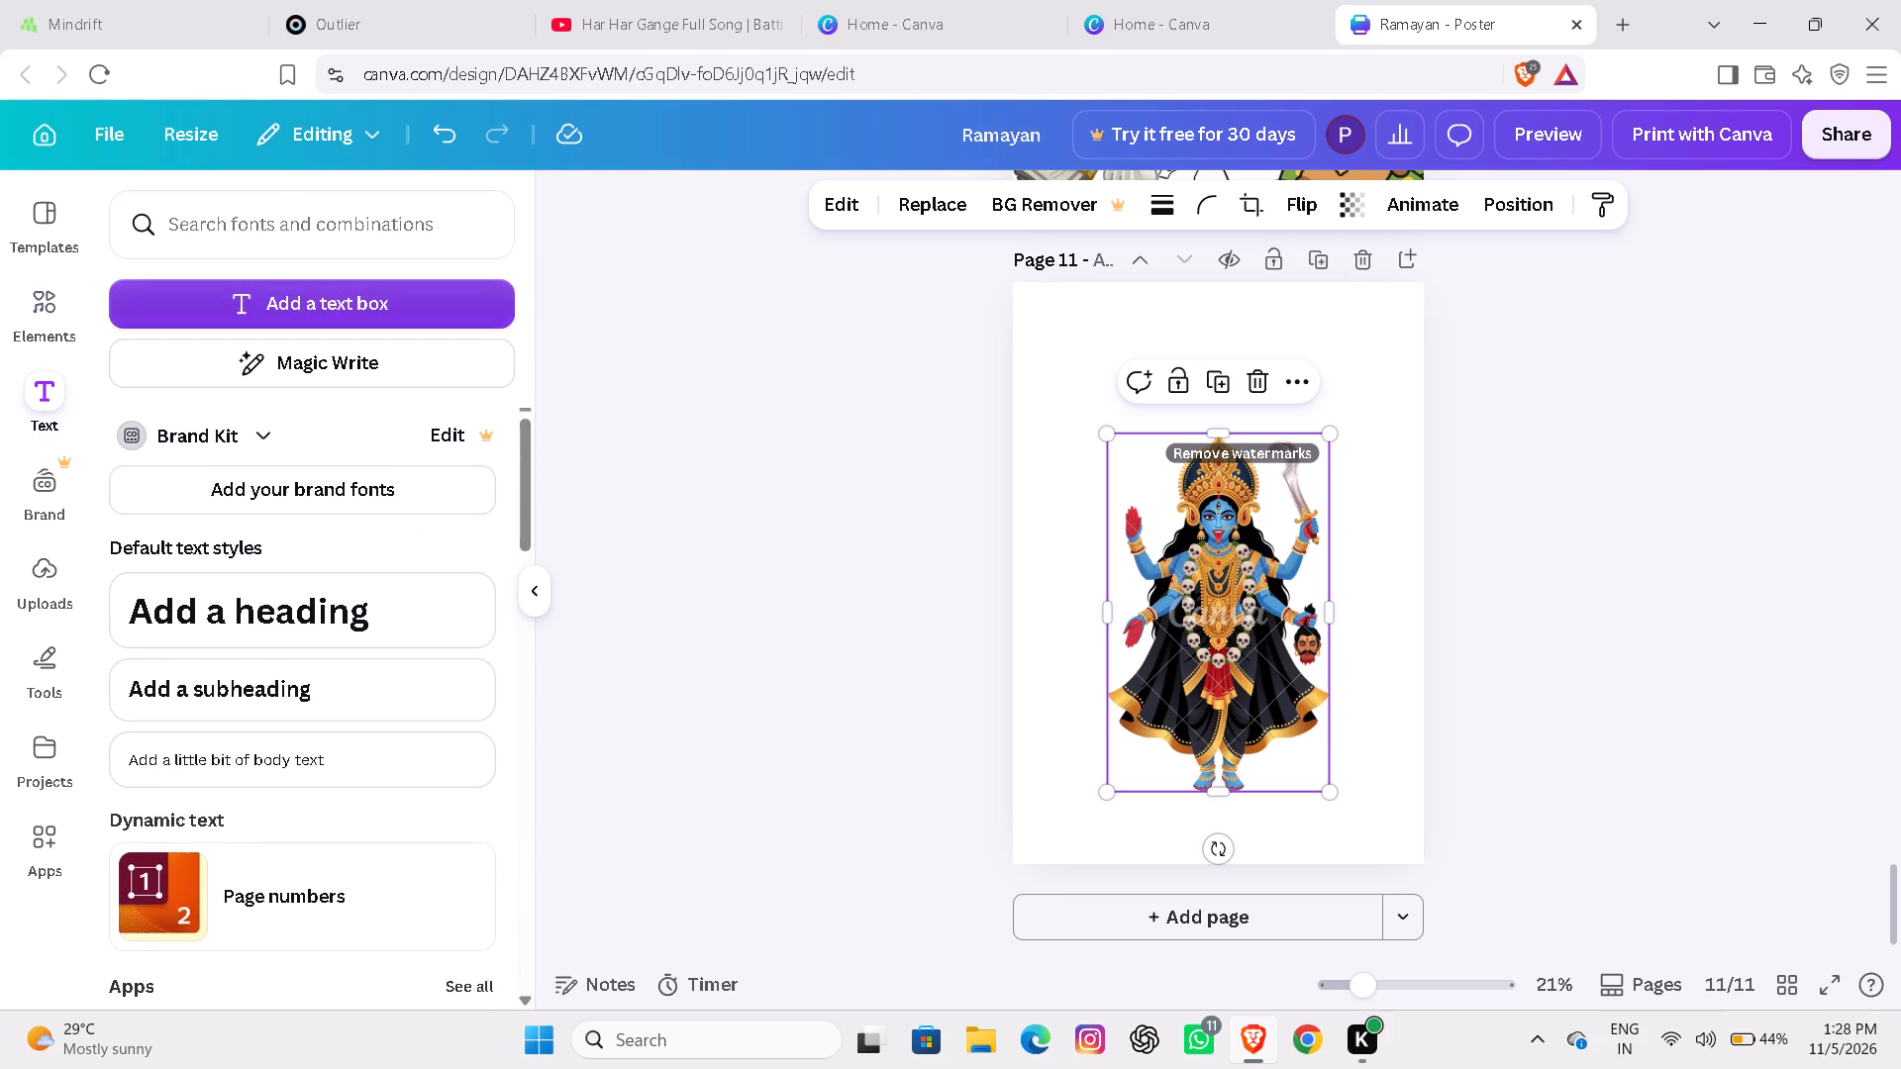
pyautogui.click(296, 230)
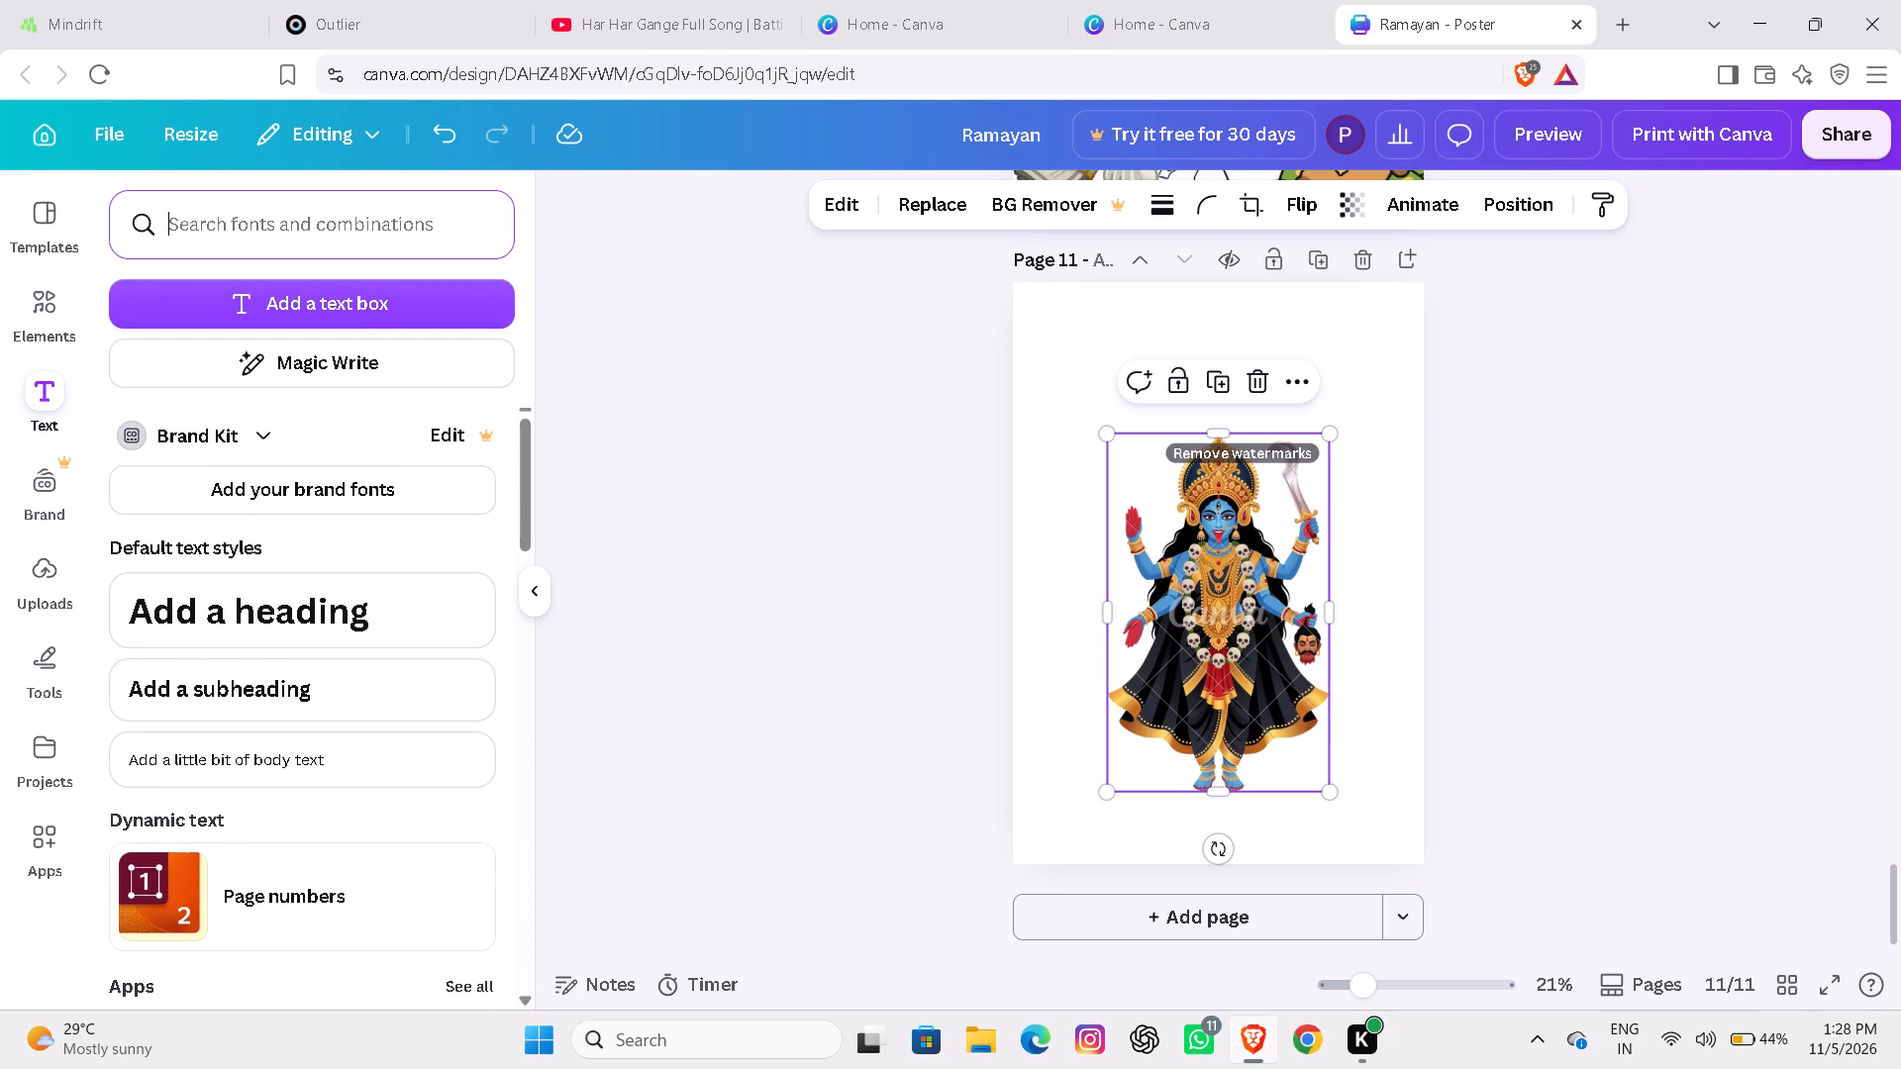
pyautogui.click(312, 285)
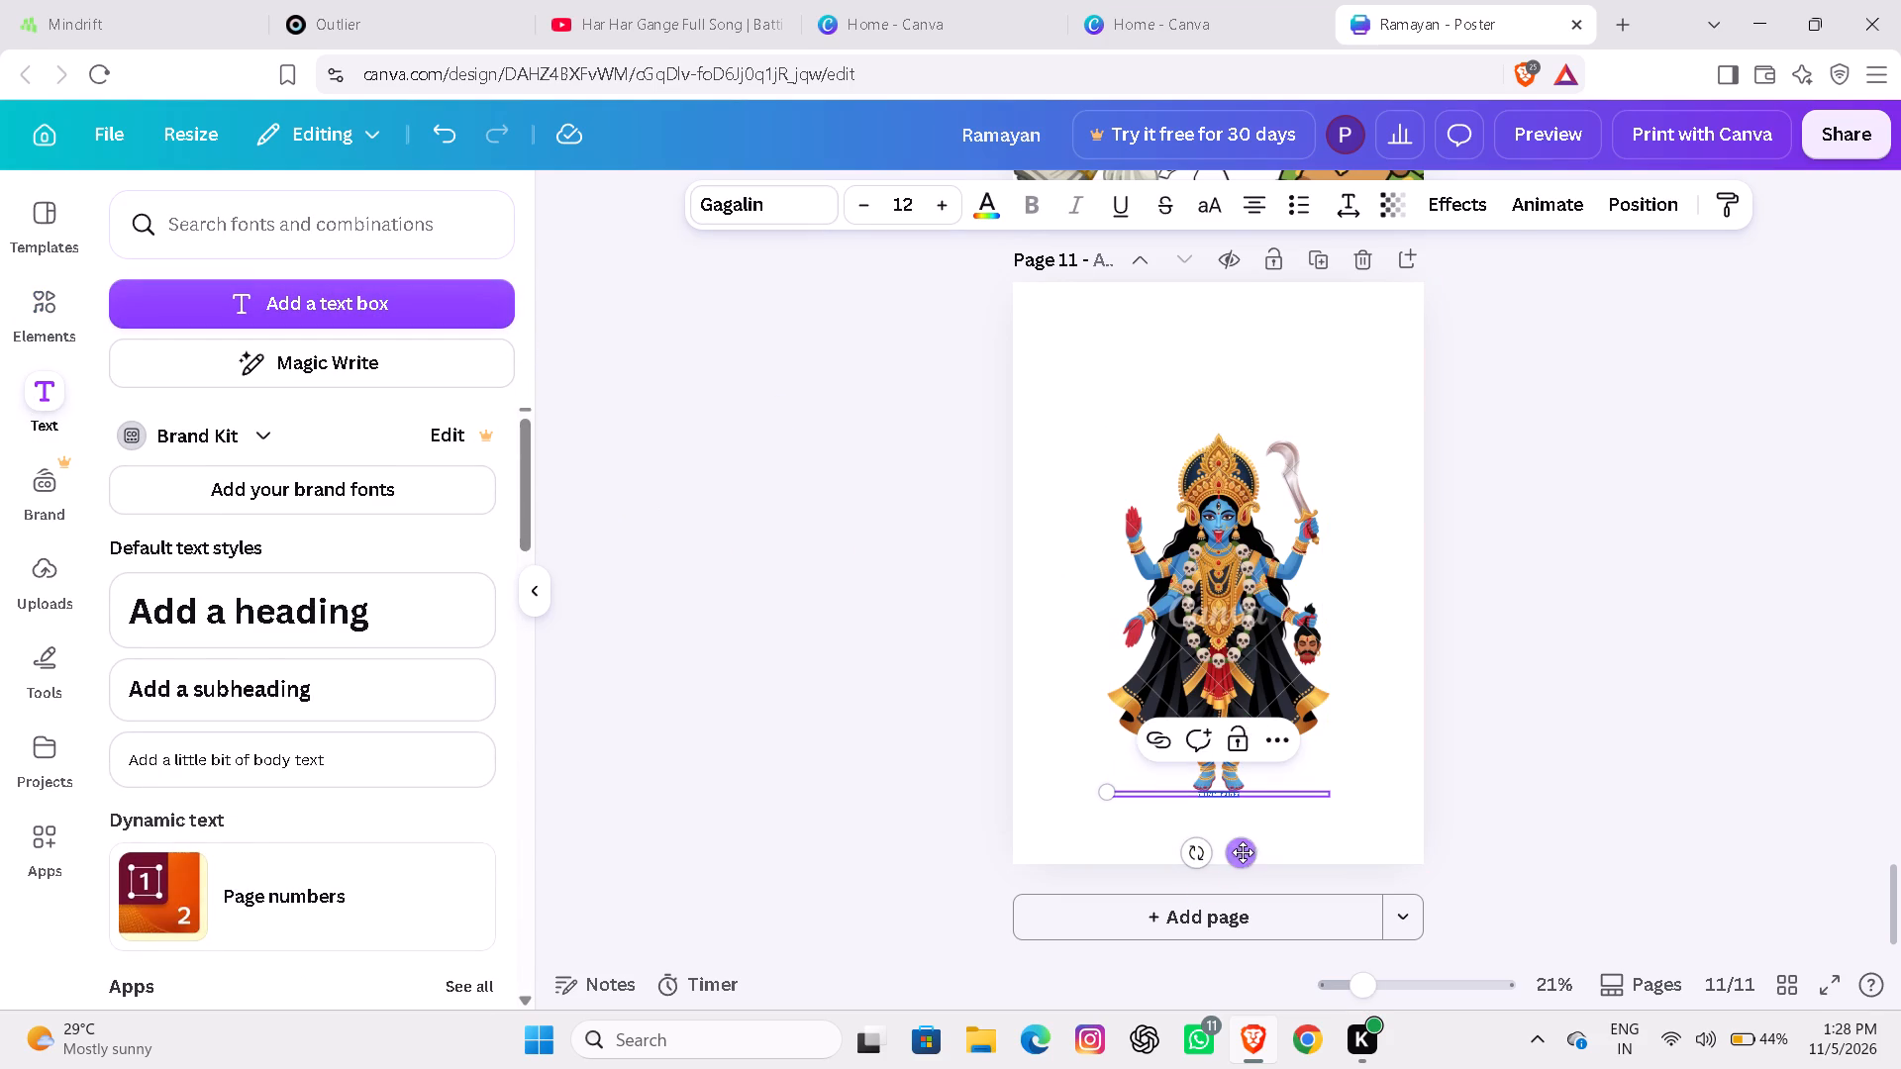
pyautogui.moveTo(1242, 850); pyautogui.dragTo(1244, 405)
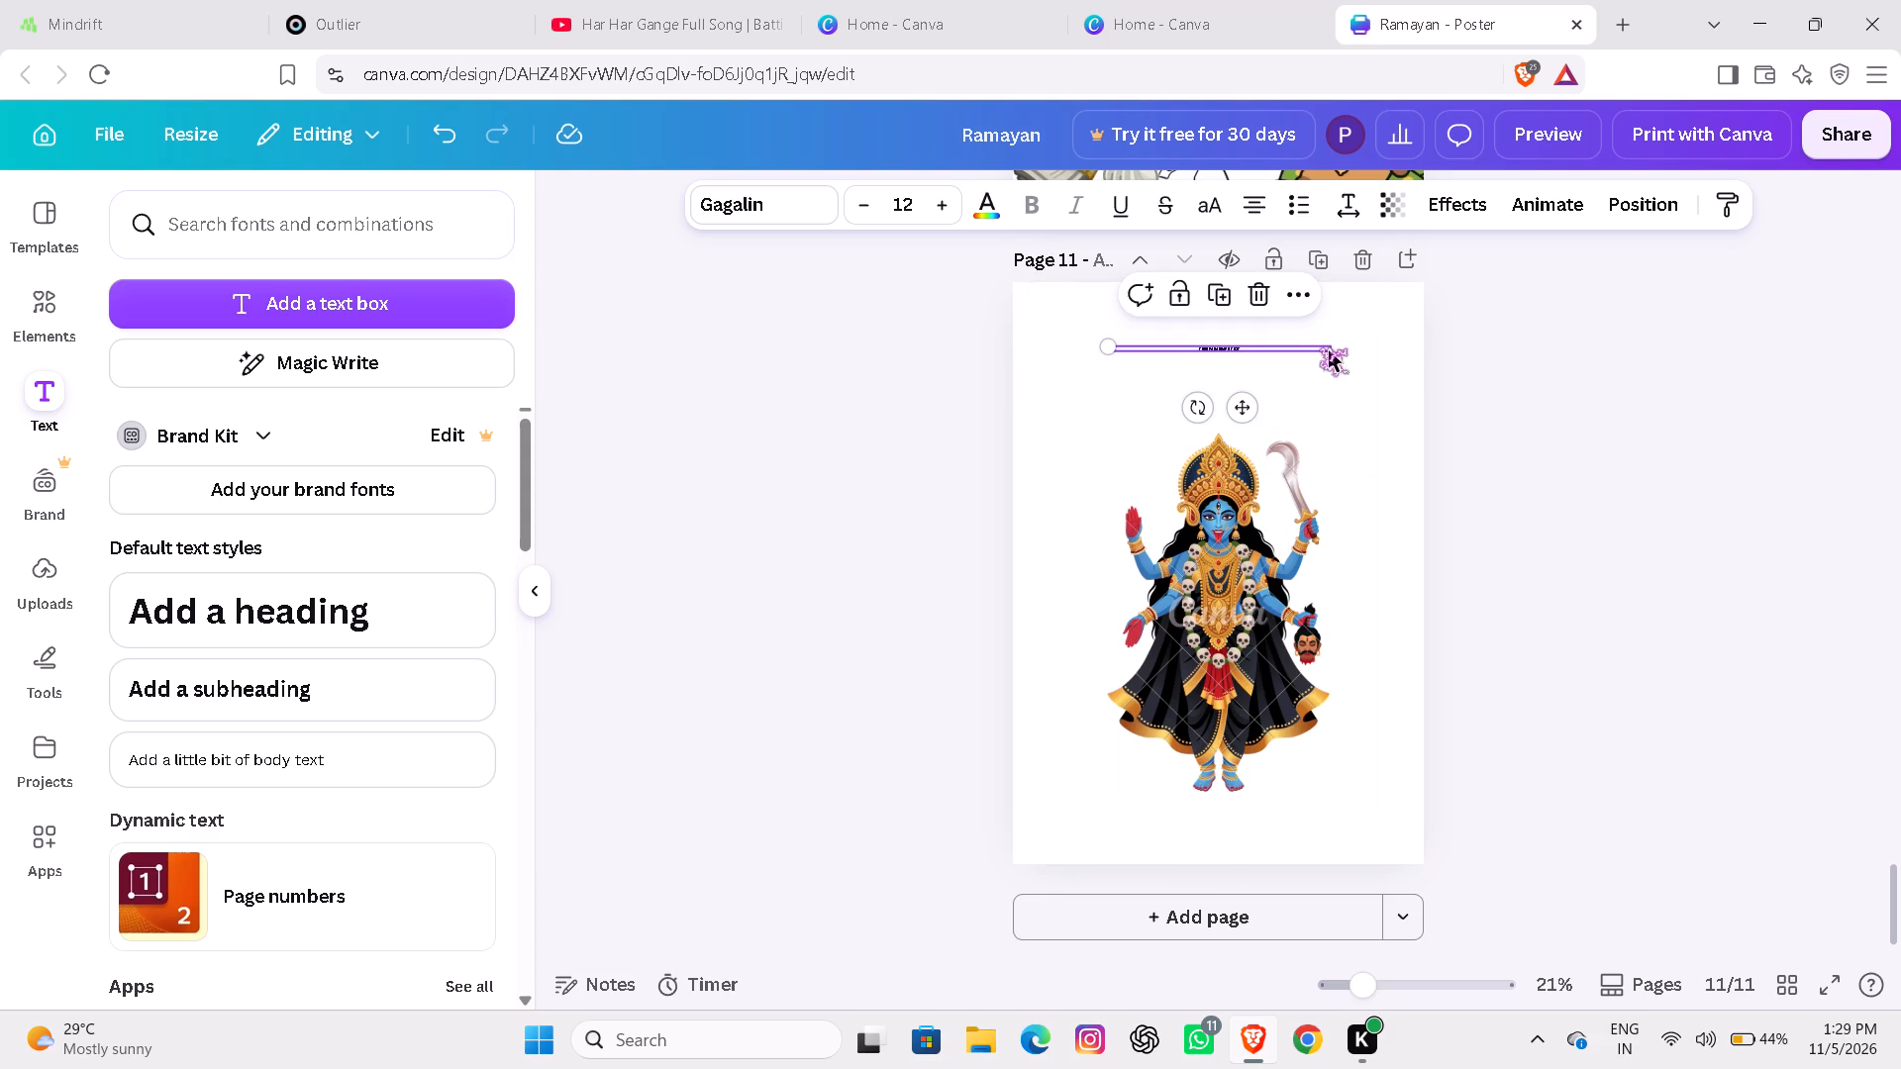
pyautogui.moveTo(1329, 342); pyautogui.dragTo(1346, 313)
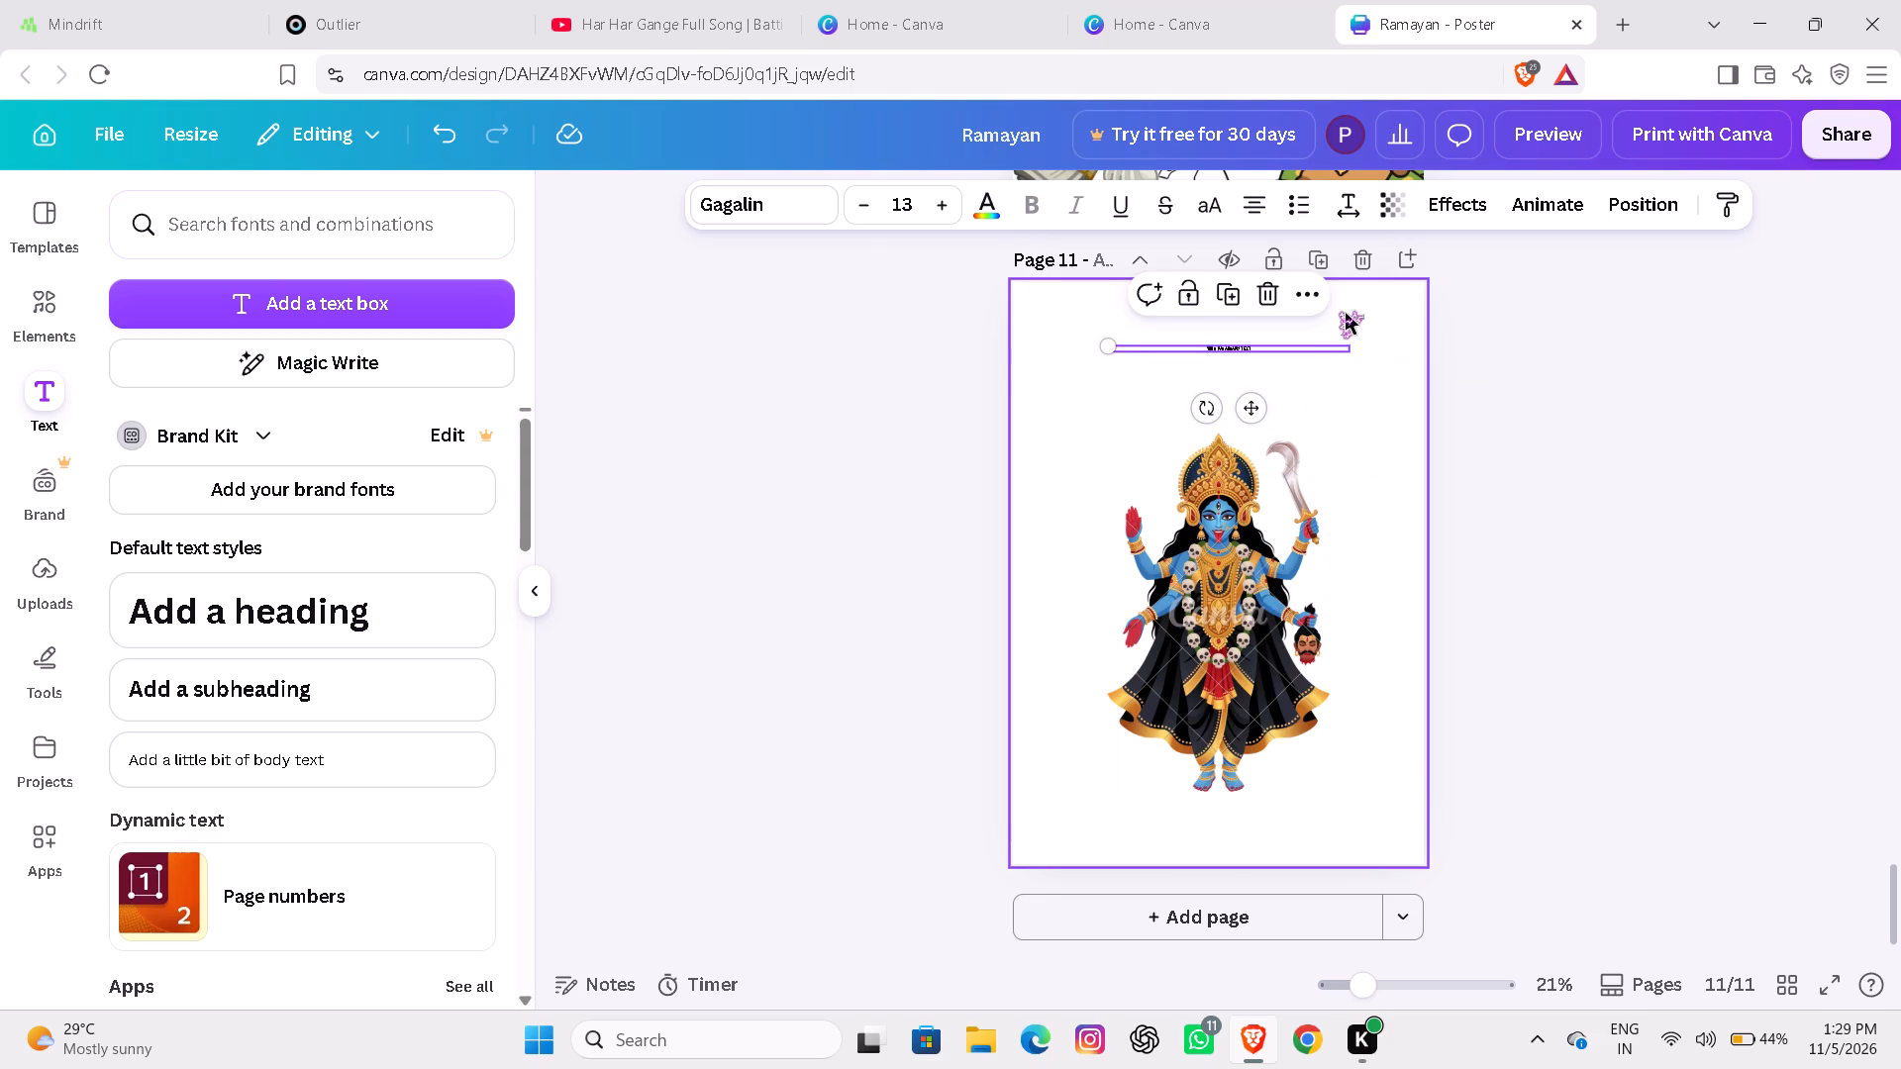
# Replace the placeholder text in the box above the graphic with "Kali puja".
pyautogui.click(1296, 345)
pyautogui.click(1296, 345)
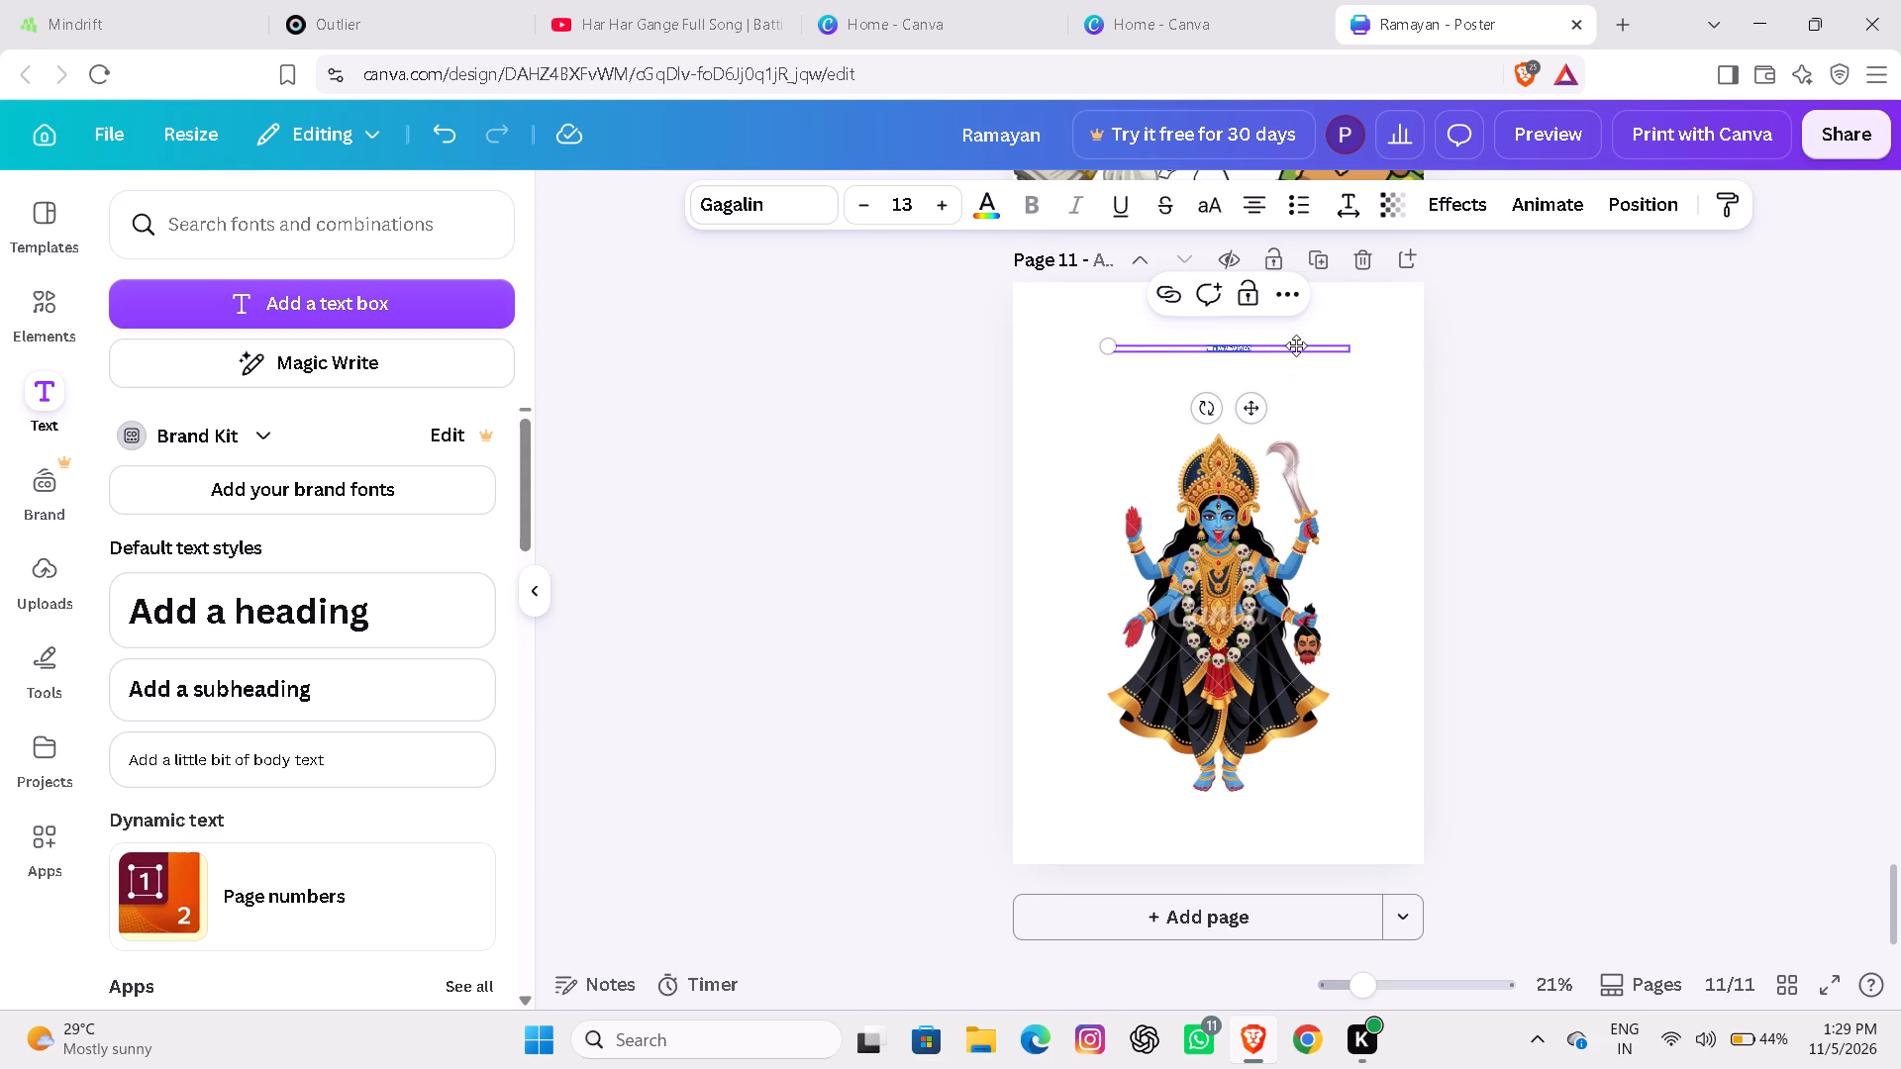
pyautogui.doubleClick(1296, 345)
pyautogui.press('BackSpace')
pyautogui.hotkey('shift', 'k')
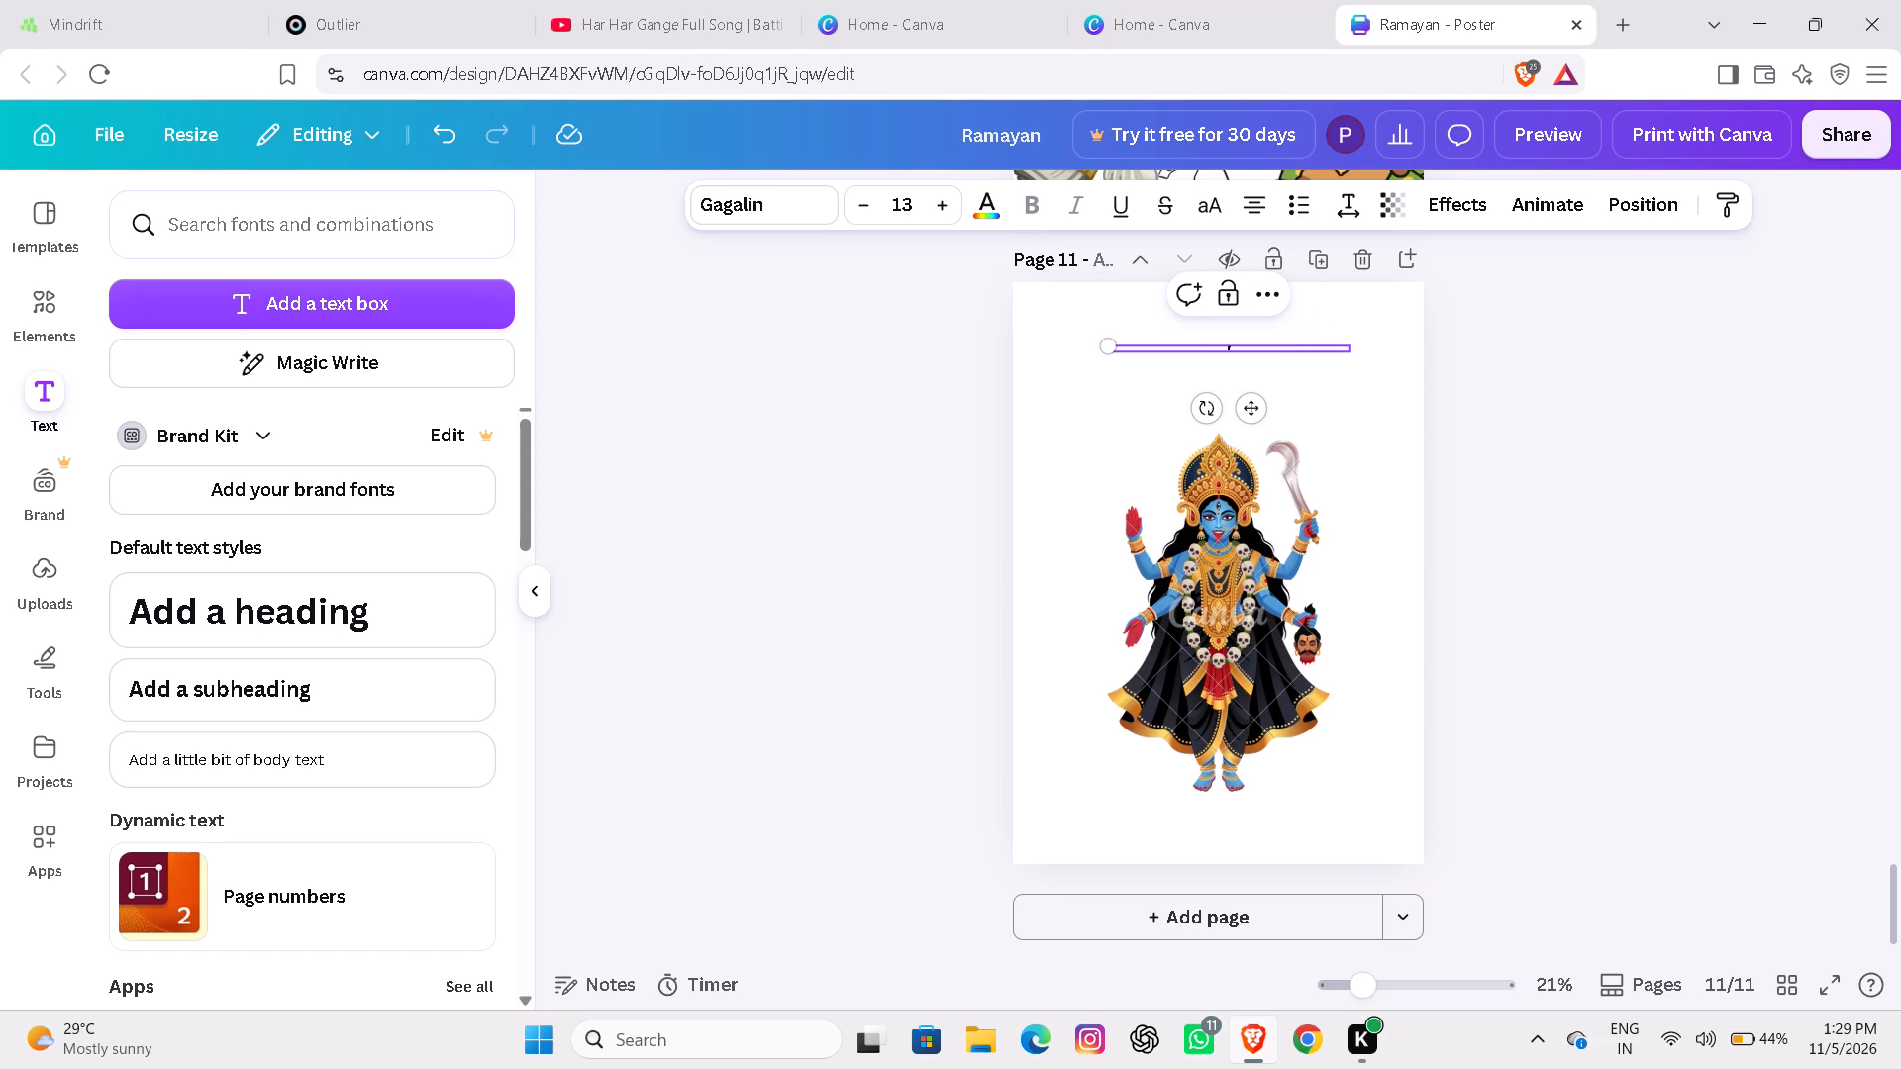
pyautogui.write('ali puj')
pyautogui.press('a')
# Increase the font size of the "Kali puja" title to 77.
pyautogui.click(938, 209)
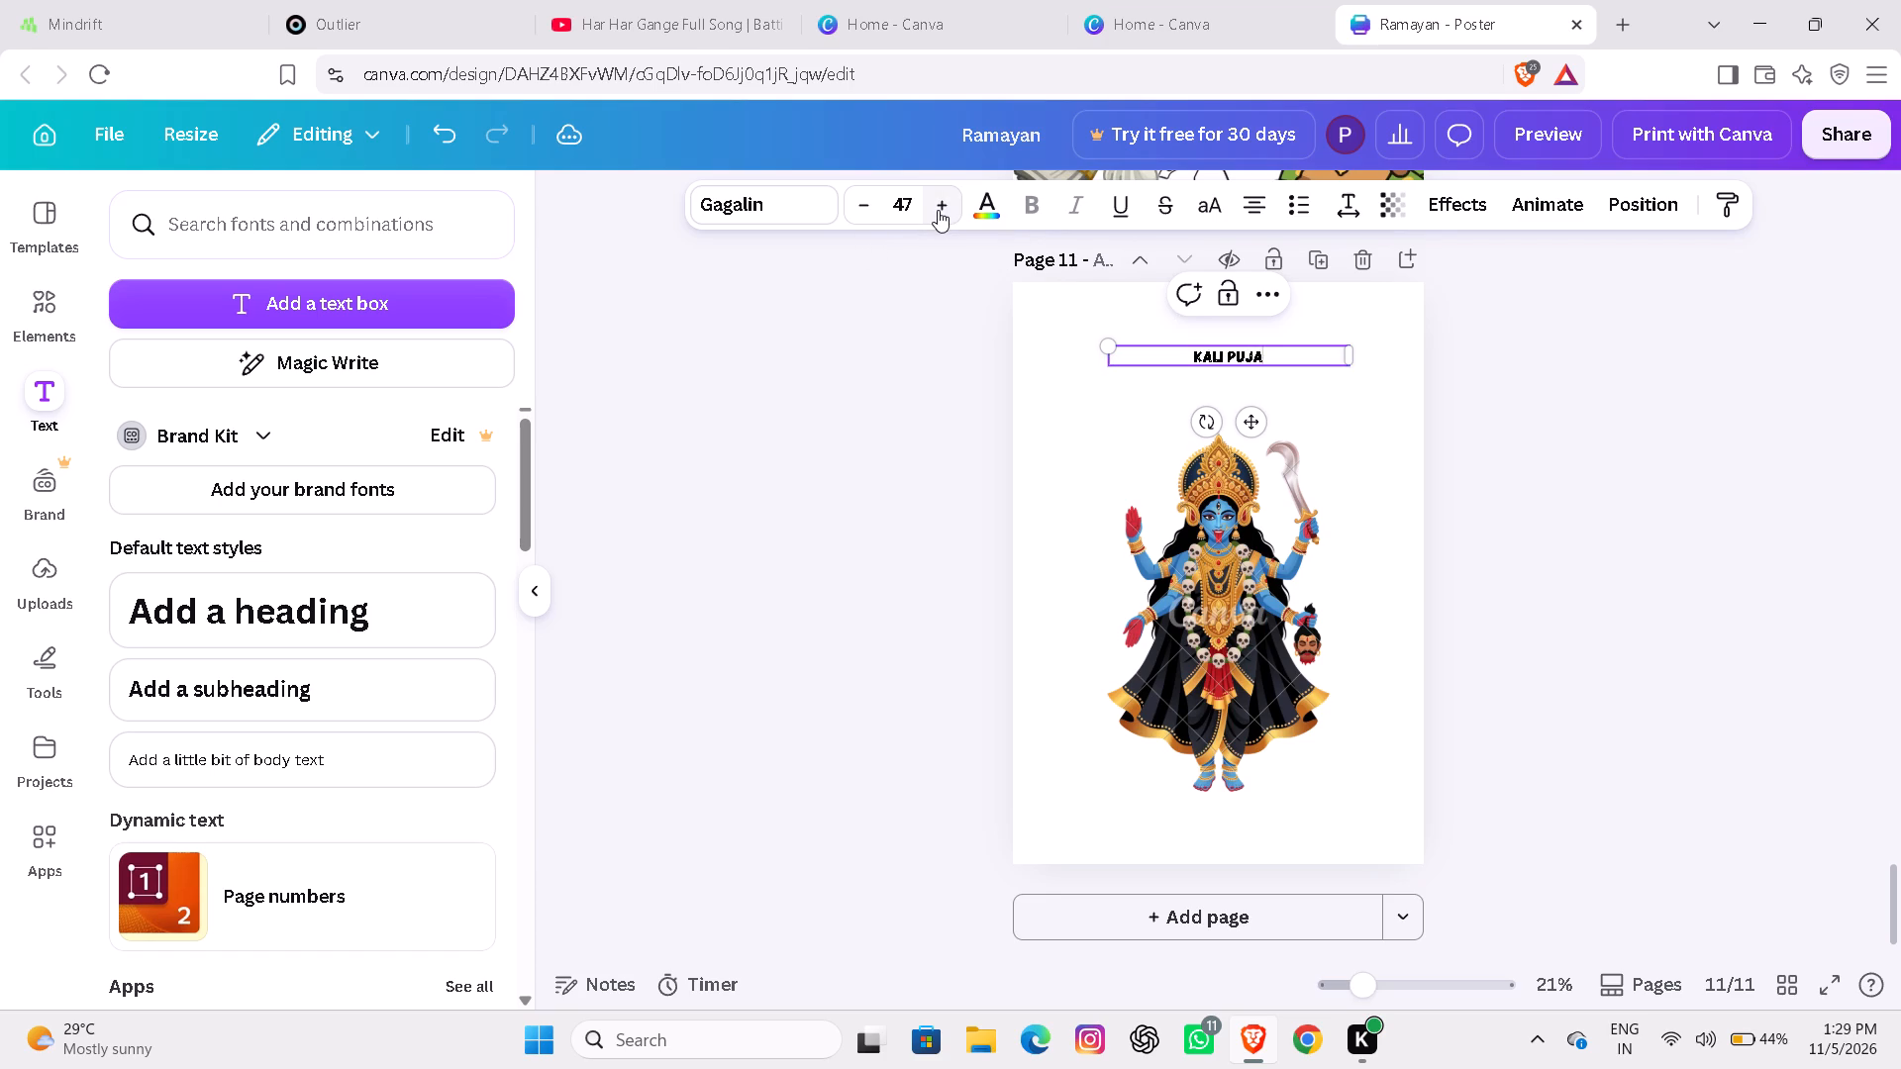
pyautogui.click(938, 211)
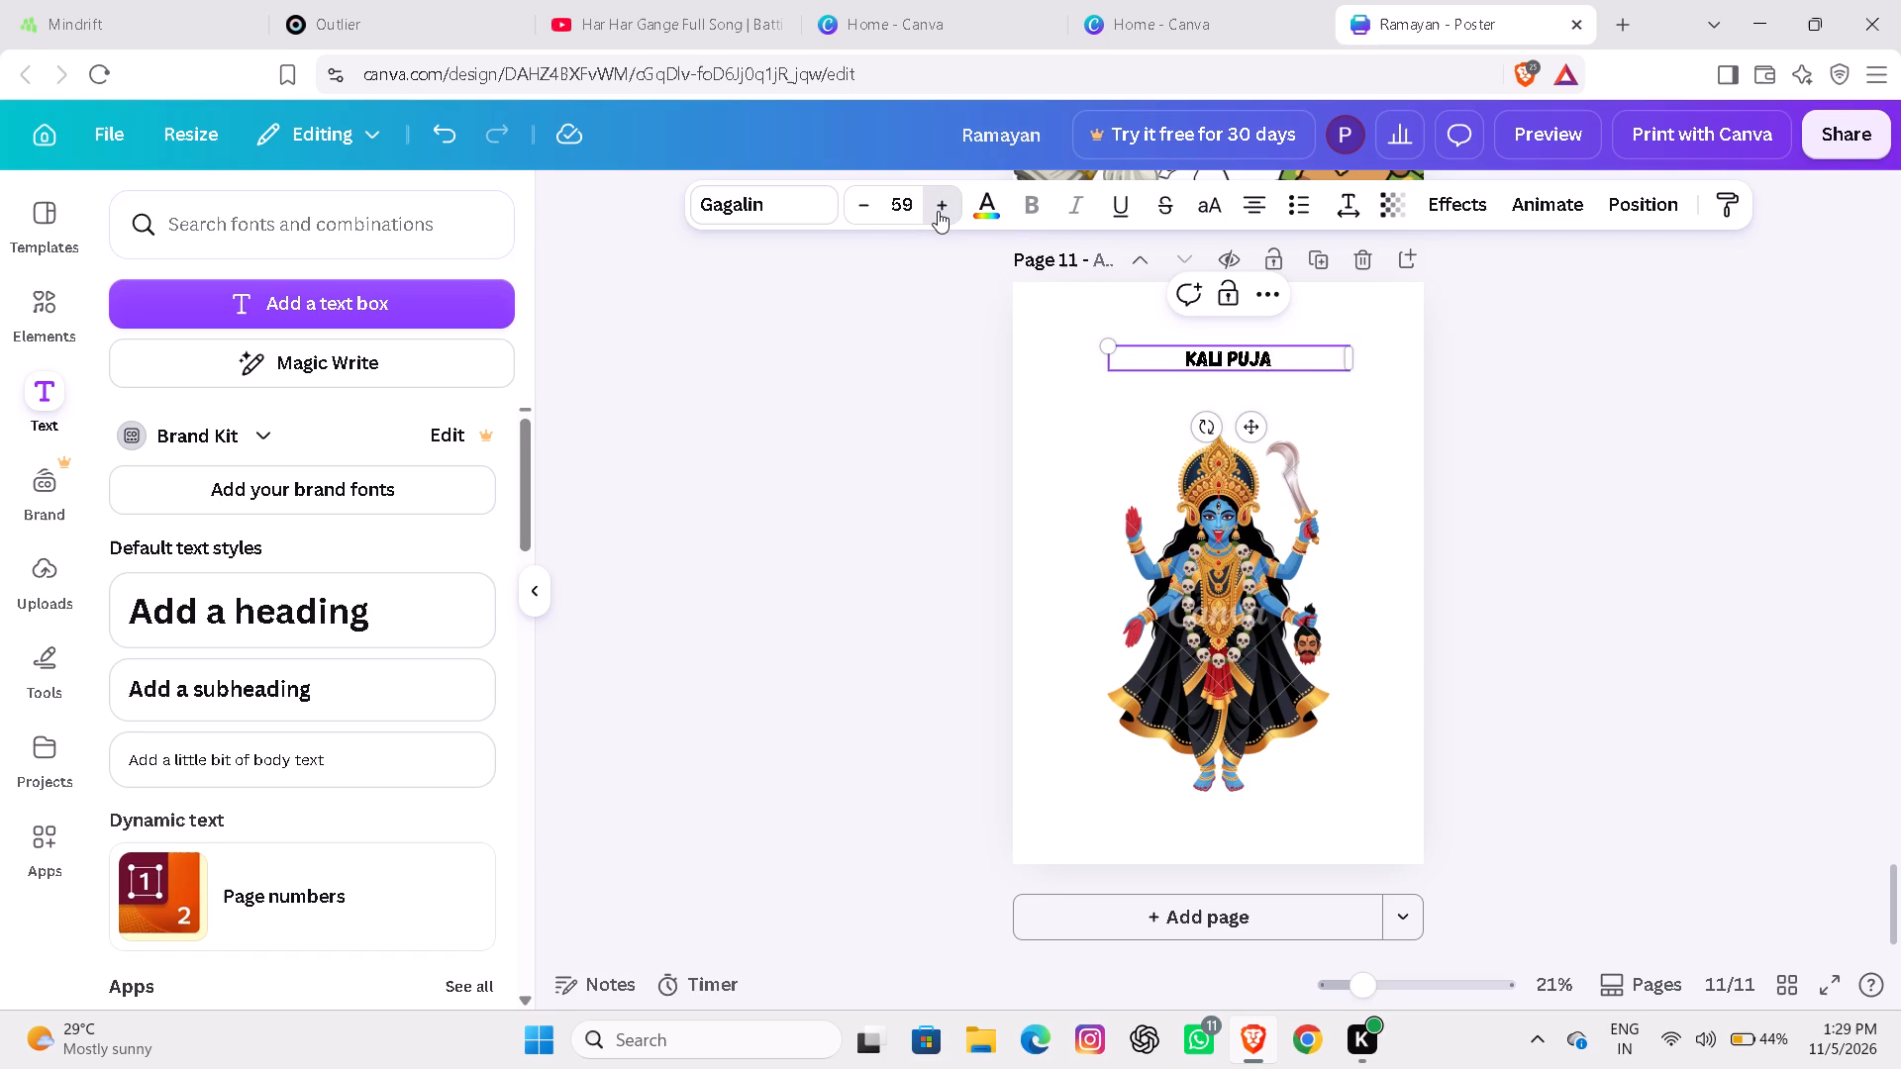
pyautogui.click(938, 211)
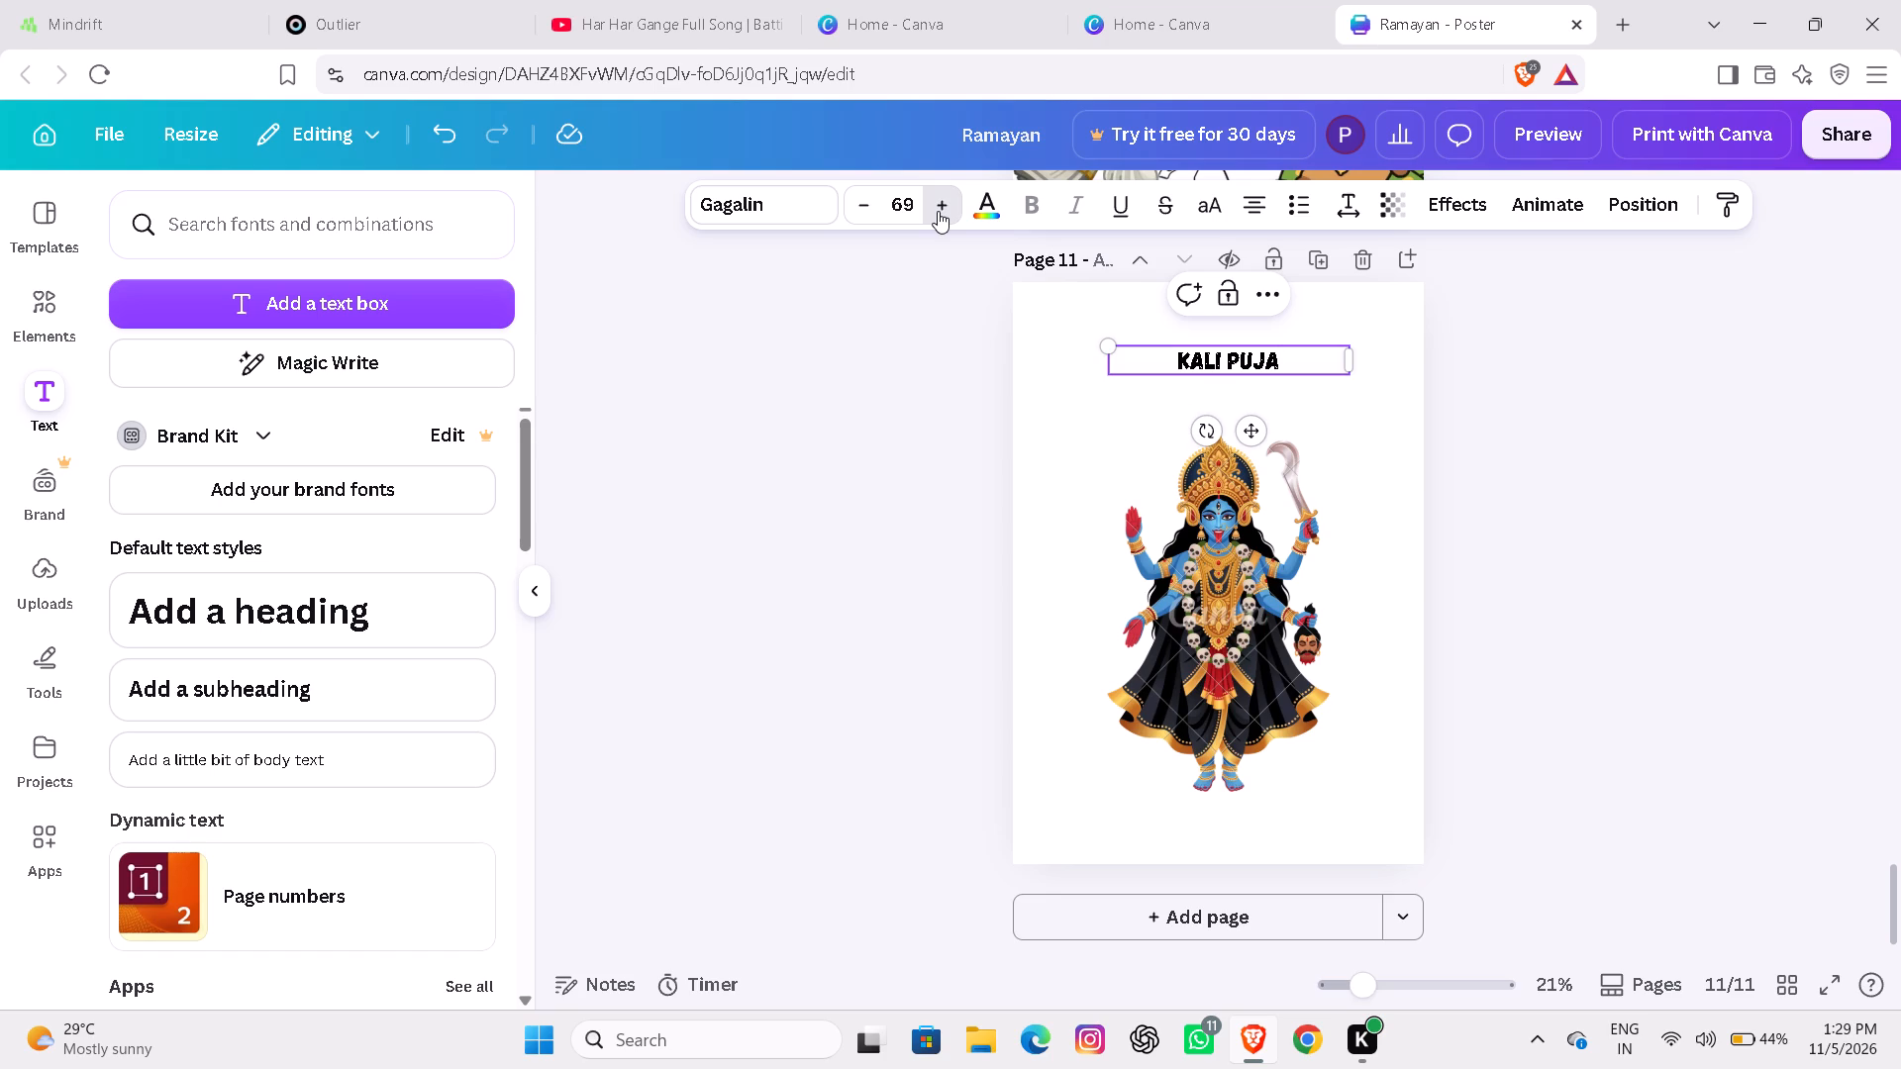
pyautogui.click(938, 211)
pyautogui.click(938, 211)
pyautogui.click(938, 211)
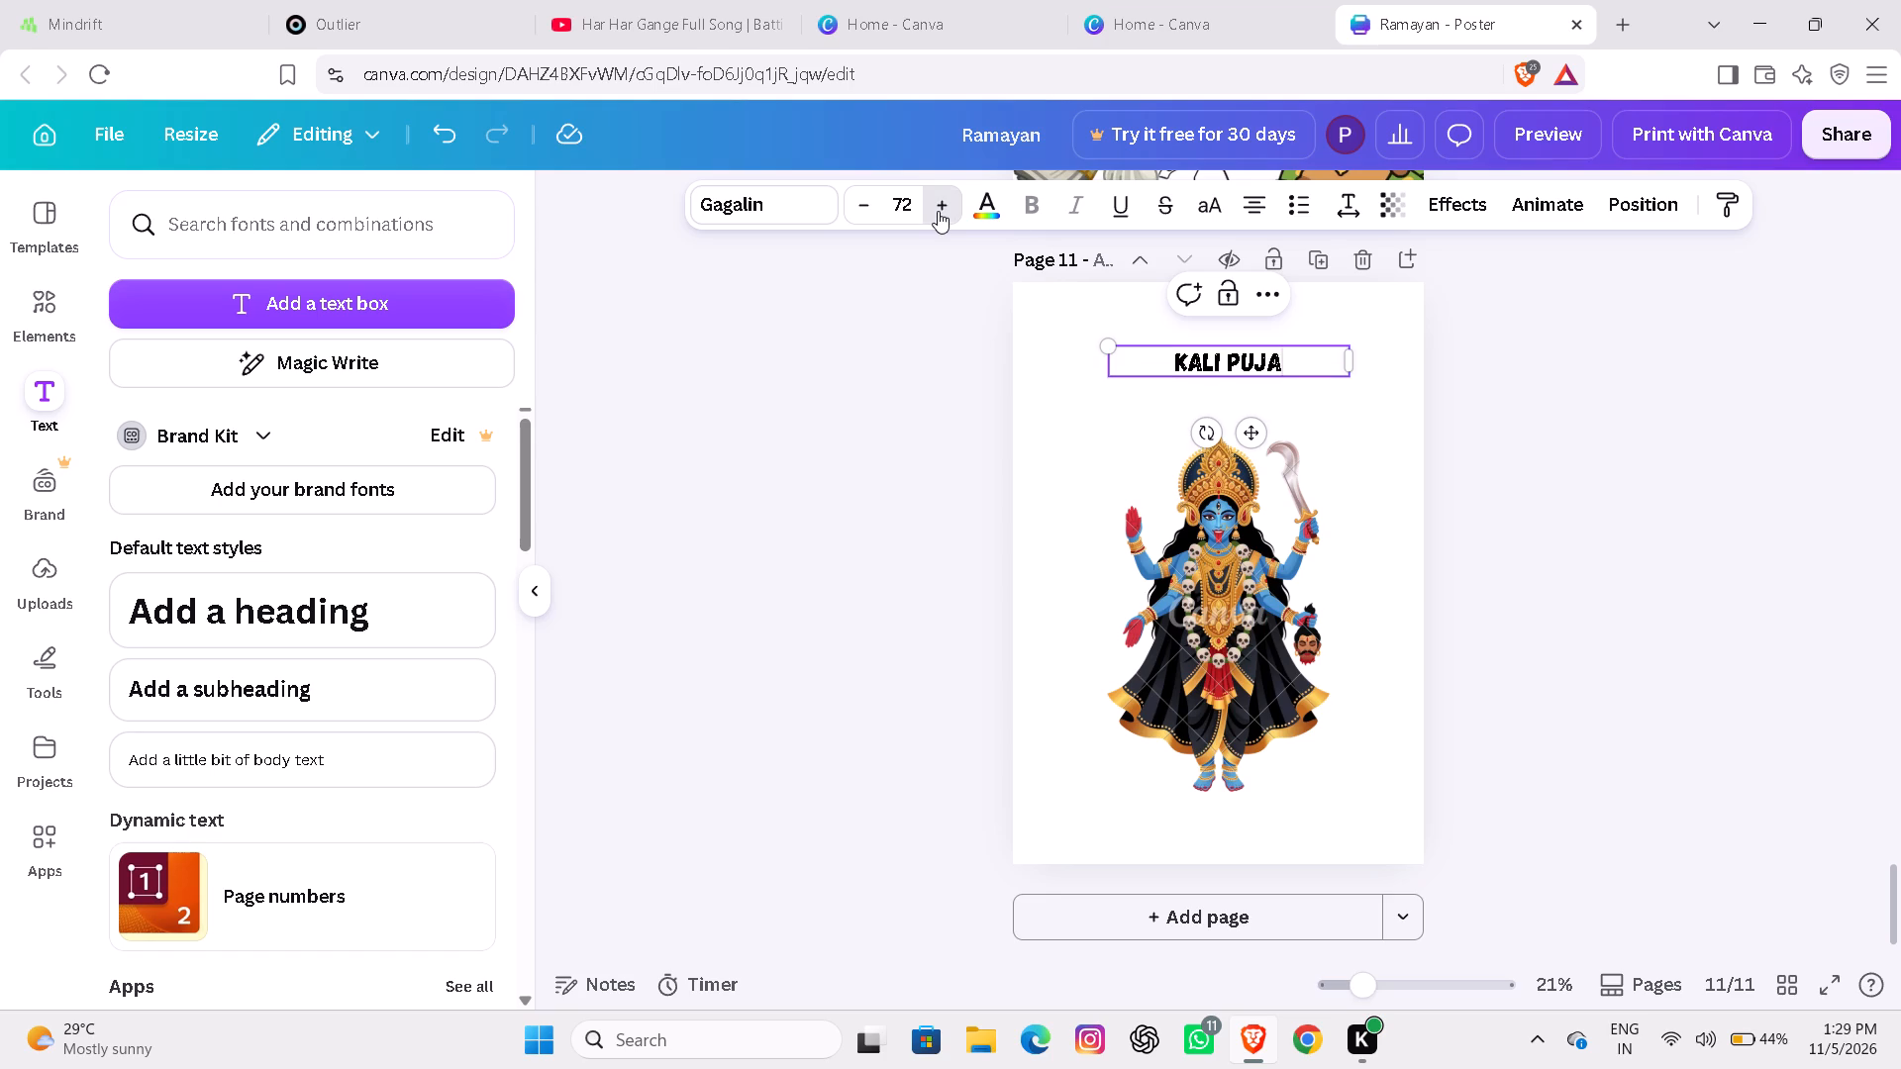
pyautogui.click(938, 211)
pyautogui.click(938, 211)
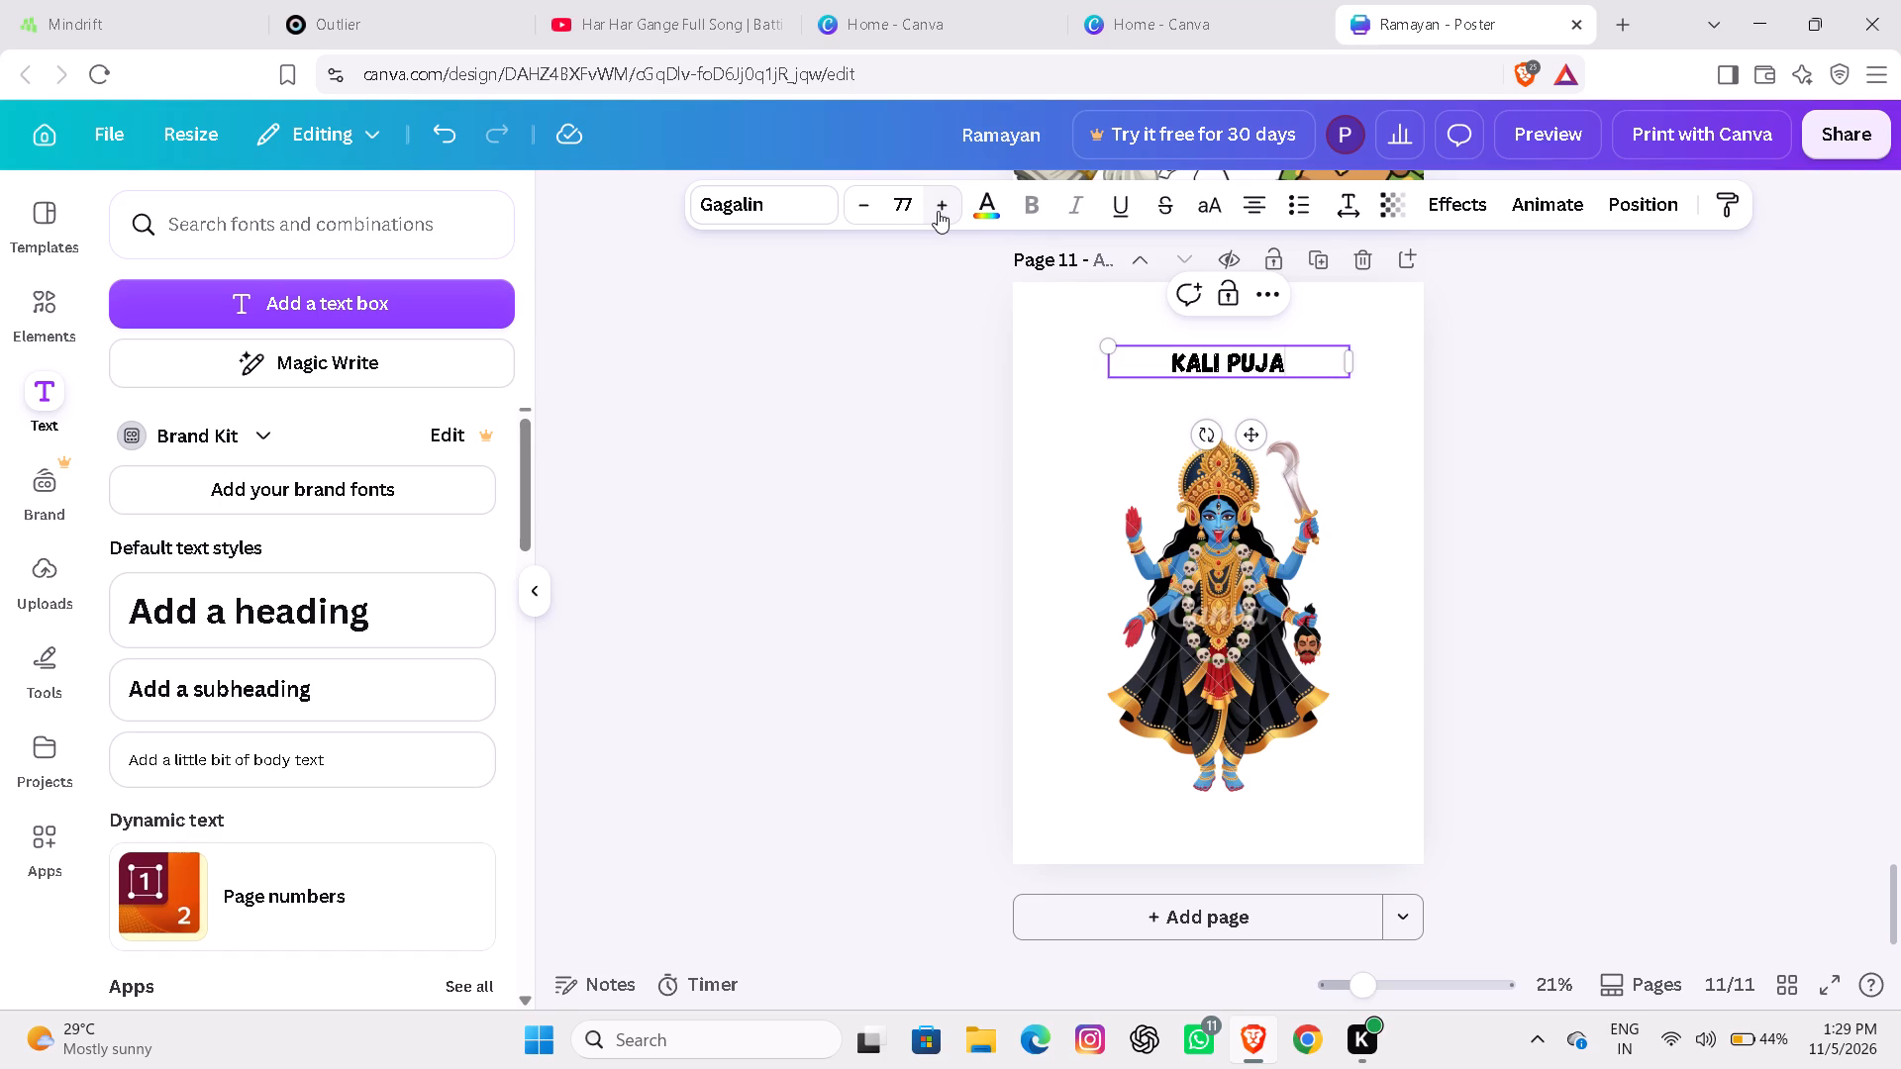
# Centre the "Kali puja" title horizontally near the top of the page, with a small gap from the upper edge.
pyautogui.moveTo(1252, 435); pyautogui.dragTo(1252, 430)
pyautogui.moveTo(1252, 430); pyautogui.dragTo(1244, 391)
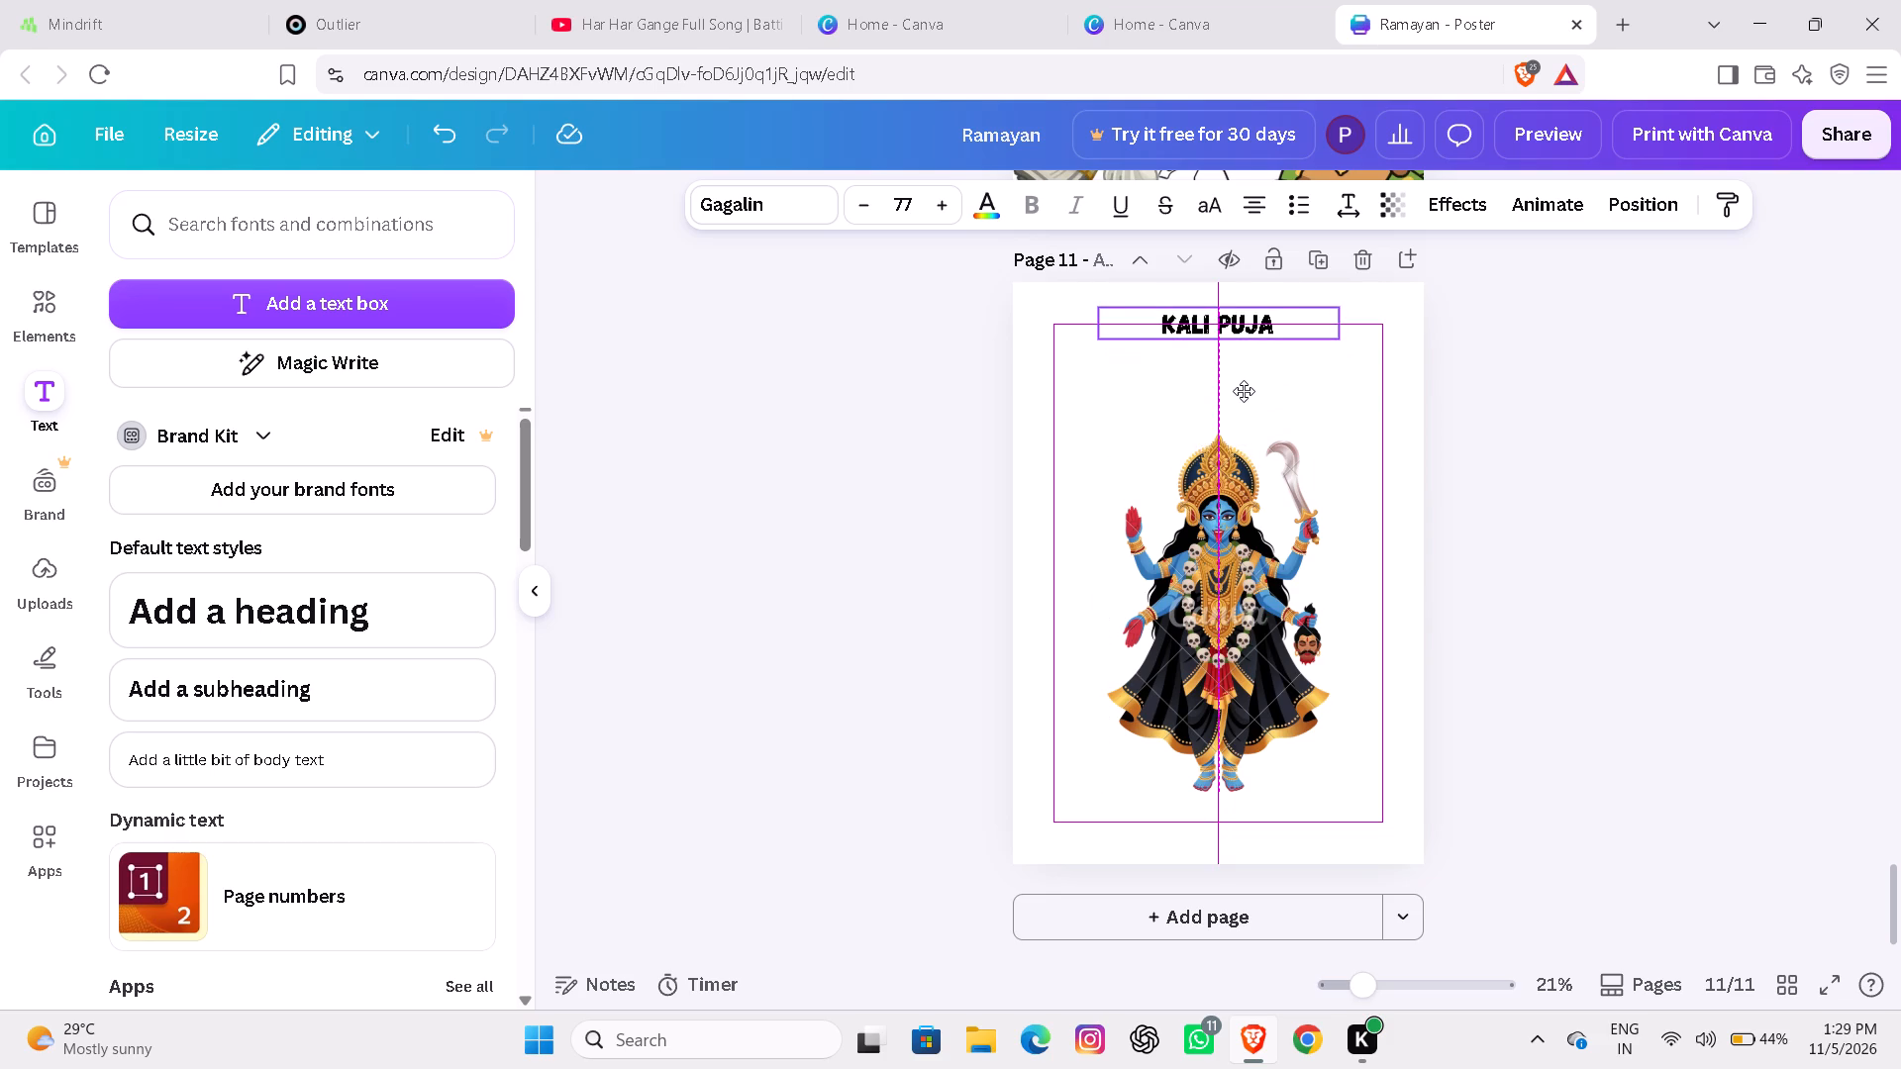
pyautogui.moveTo(1244, 391); pyautogui.dragTo(1243, 396)
pyautogui.click(1077, 595)
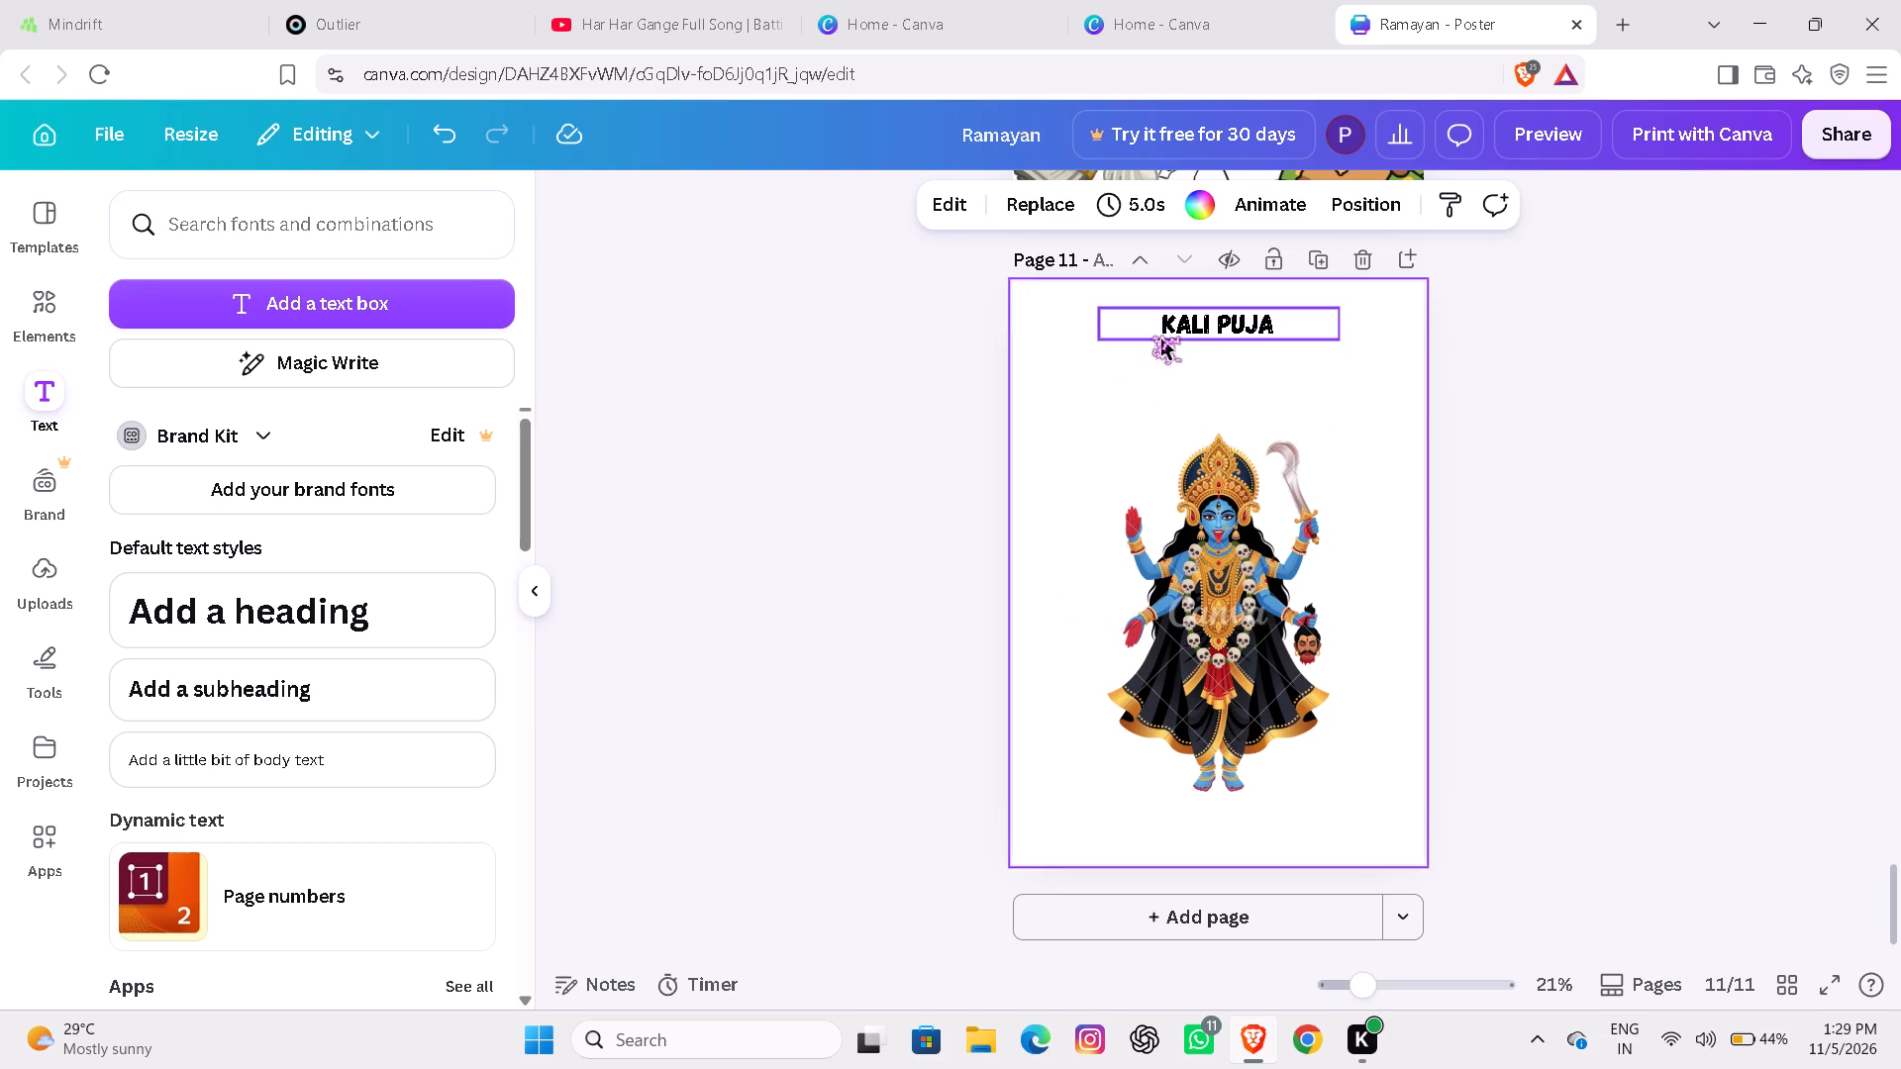
pyautogui.moveTo(1162, 332); pyautogui.dragTo(1161, 350)
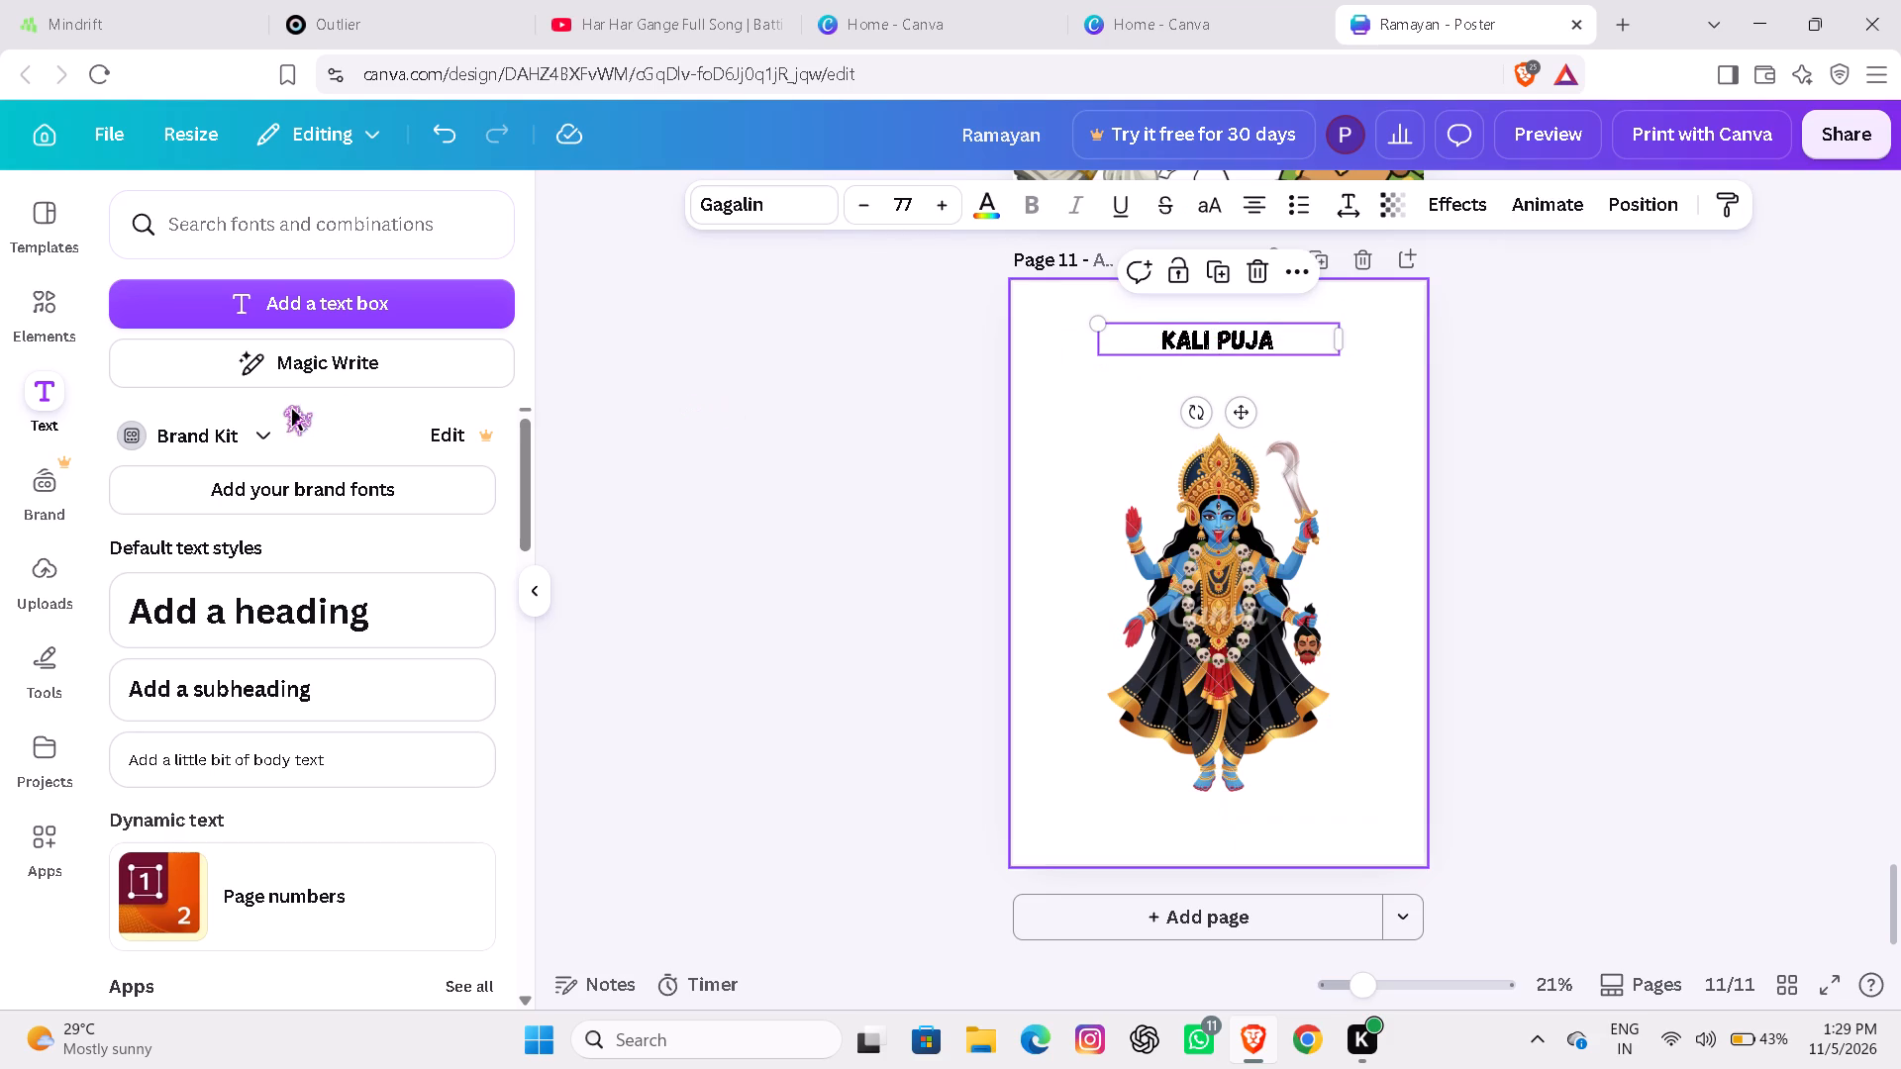
# Search the graphics elements for "boundary" in place of the earlier "kali" search.
pyautogui.click(65, 326)
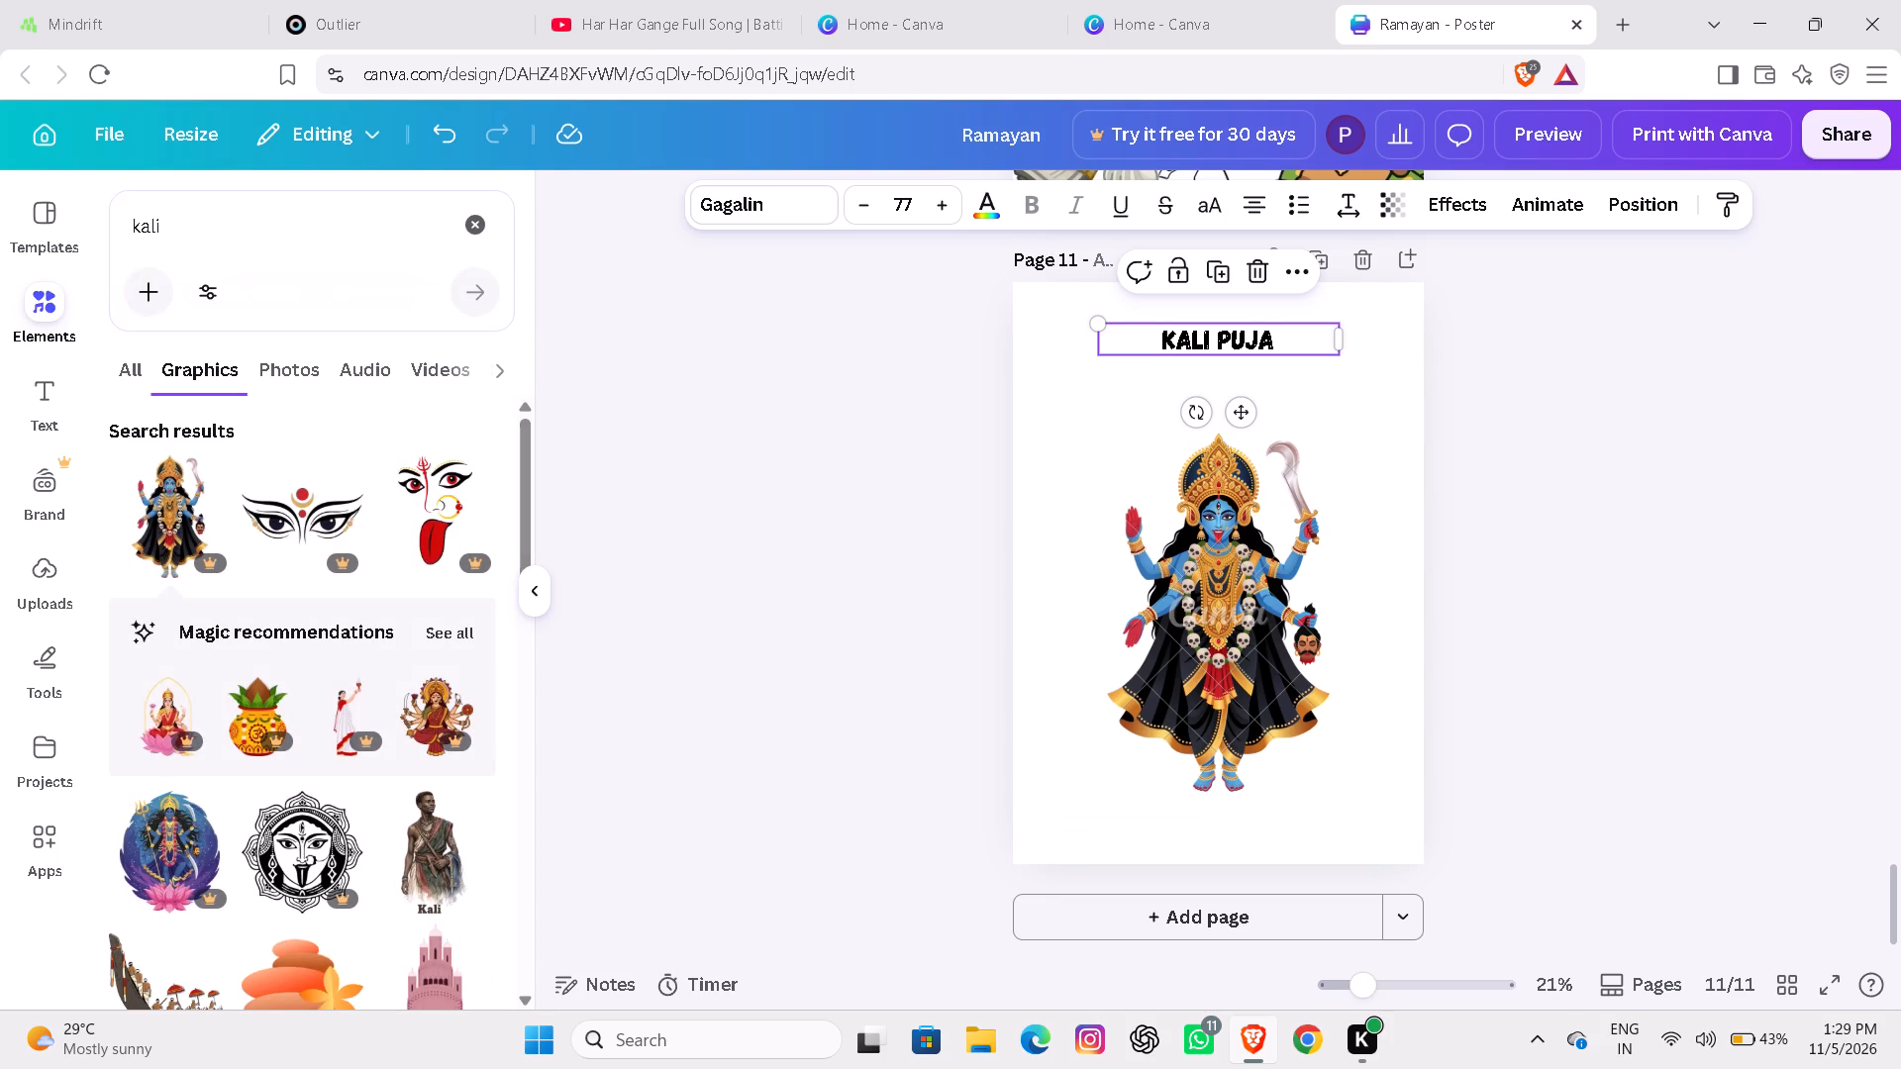
pyautogui.click(270, 178)
pyautogui.click(255, 230)
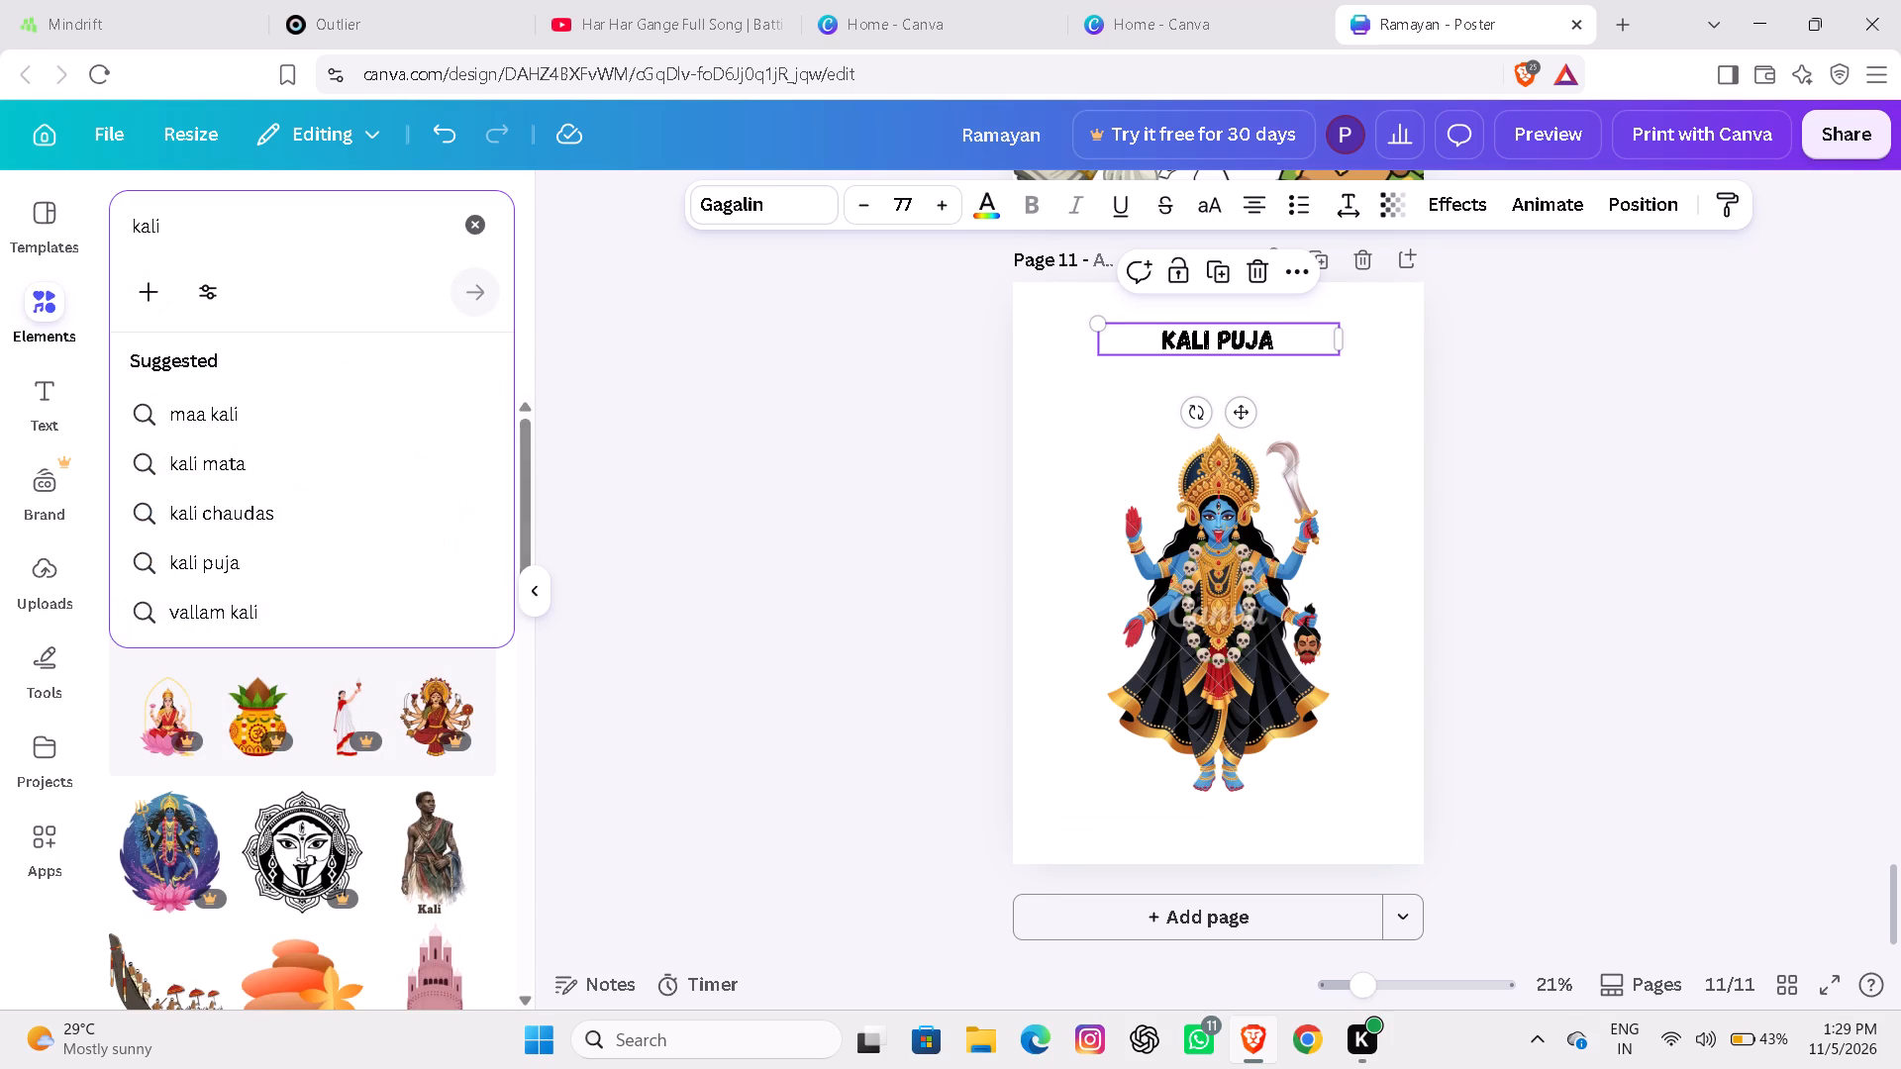
pyautogui.press('BackSpace')
pyautogui.press('BackSpace')
pyautogui.press('BackSpace')
pyautogui.press('BackSpace')
pyautogui.press('BackSpace')
pyautogui.press('BackSpace')
pyautogui.press('BackSpace')
pyautogui.press('BackSpace')
pyautogui.press('BackSpace')
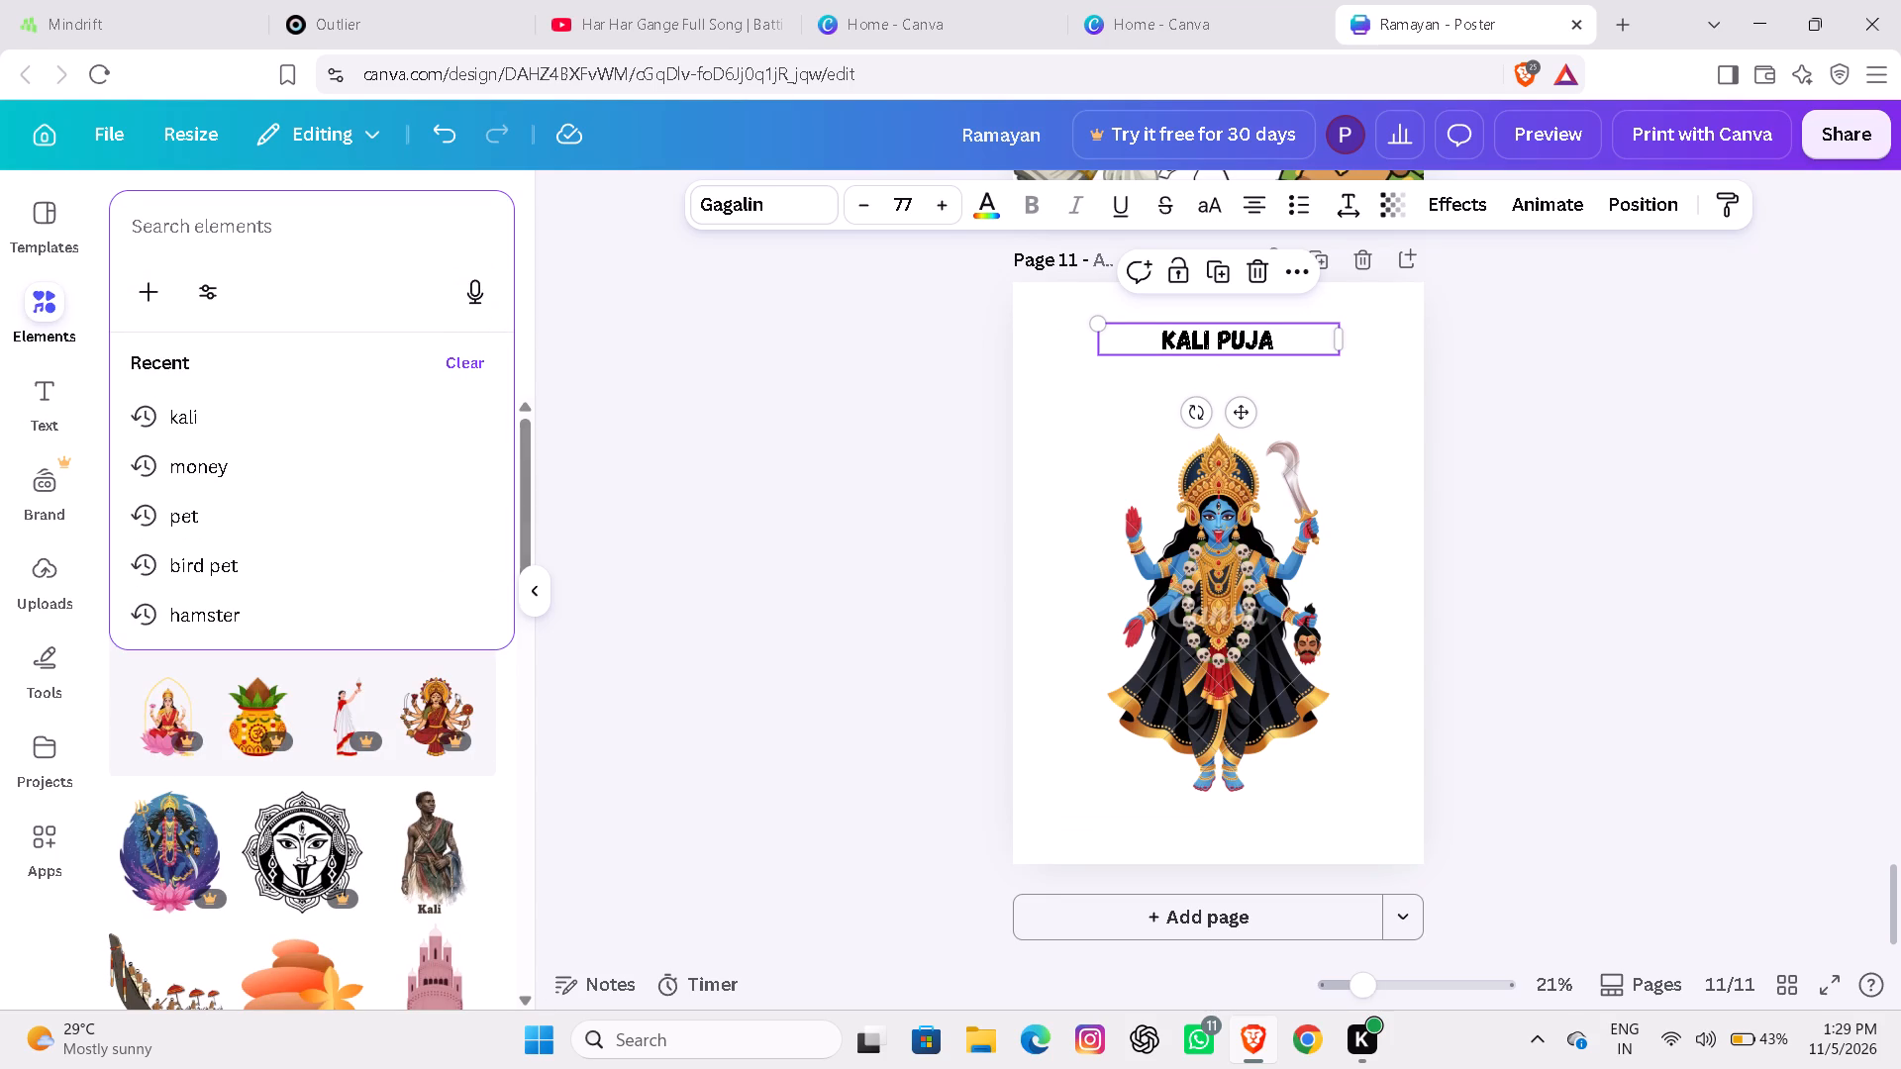
pyautogui.write('boundary')
pyautogui.press('Return')
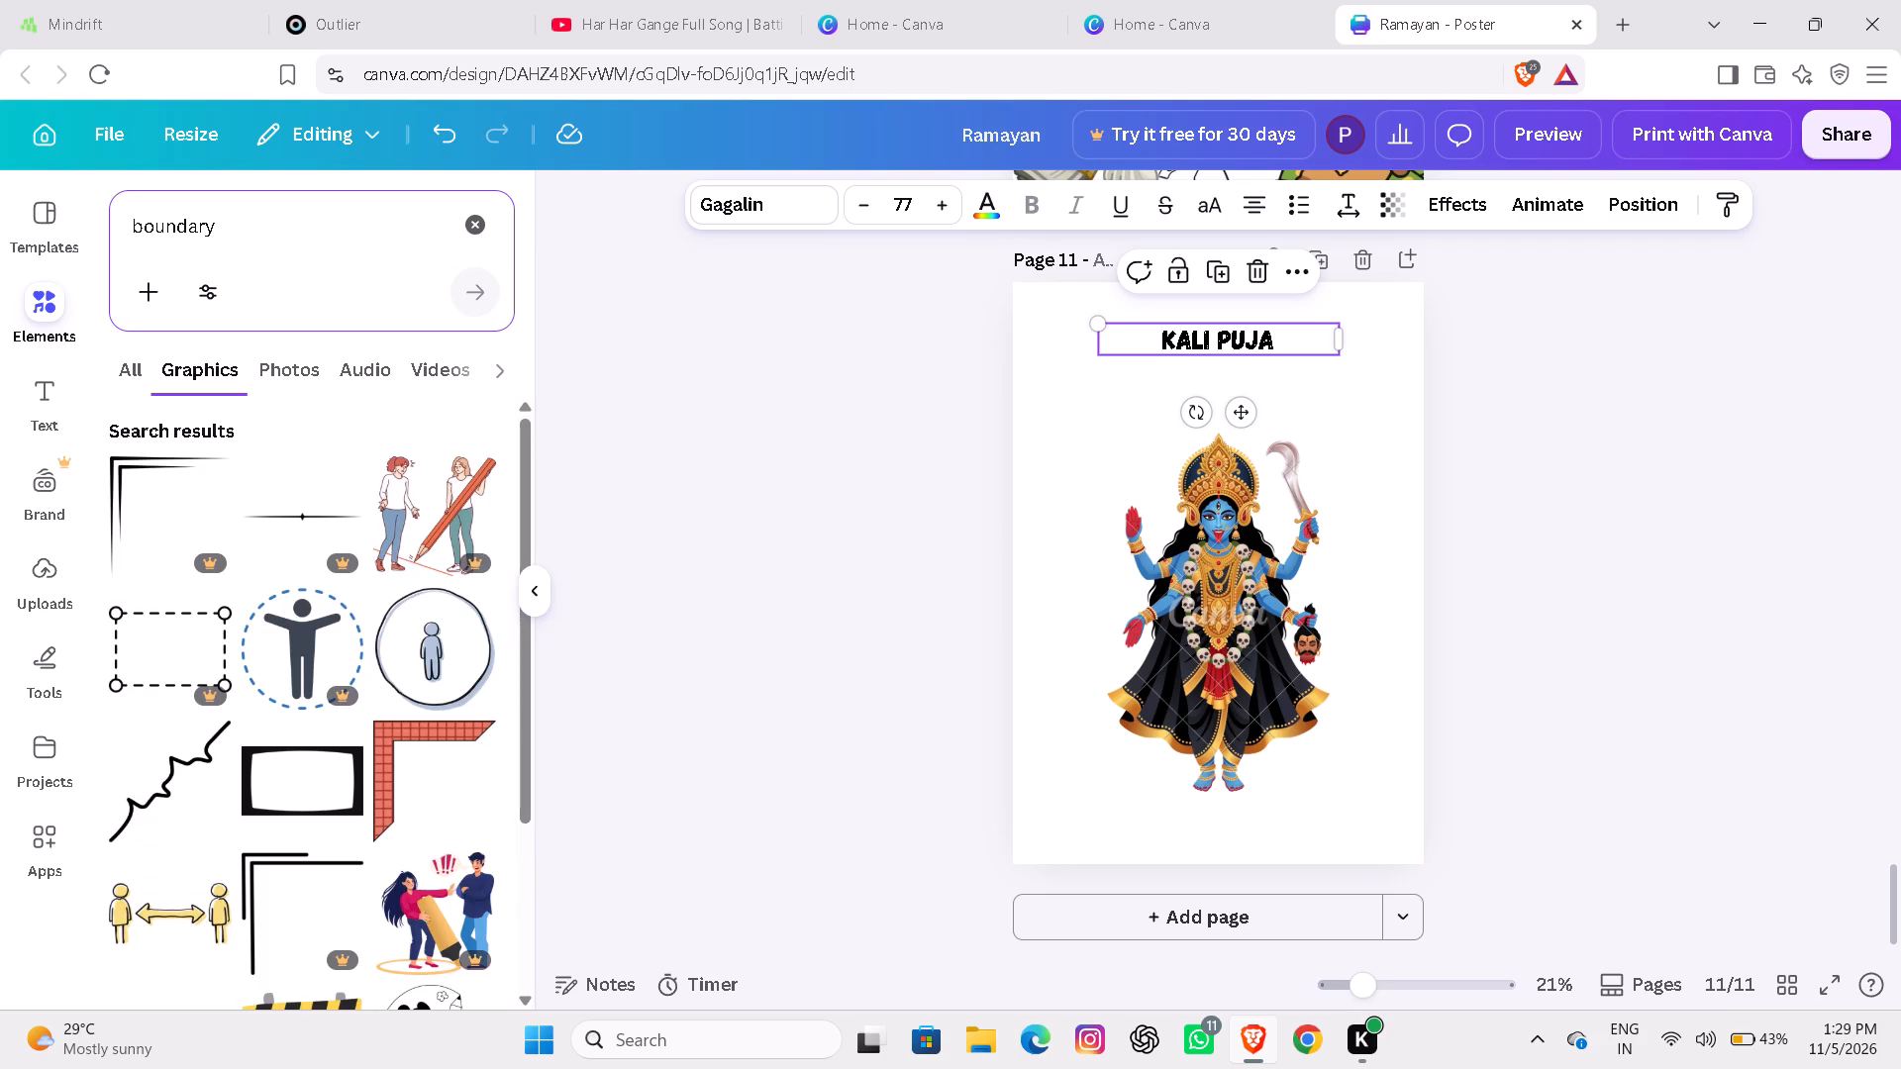
# Change the graphics search to "border" and refine it to "border cultural".
pyautogui.press('BackSpace')
pyautogui.press('BackSpace')
pyautogui.press('BackSpace')
pyautogui.press('BackSpace')
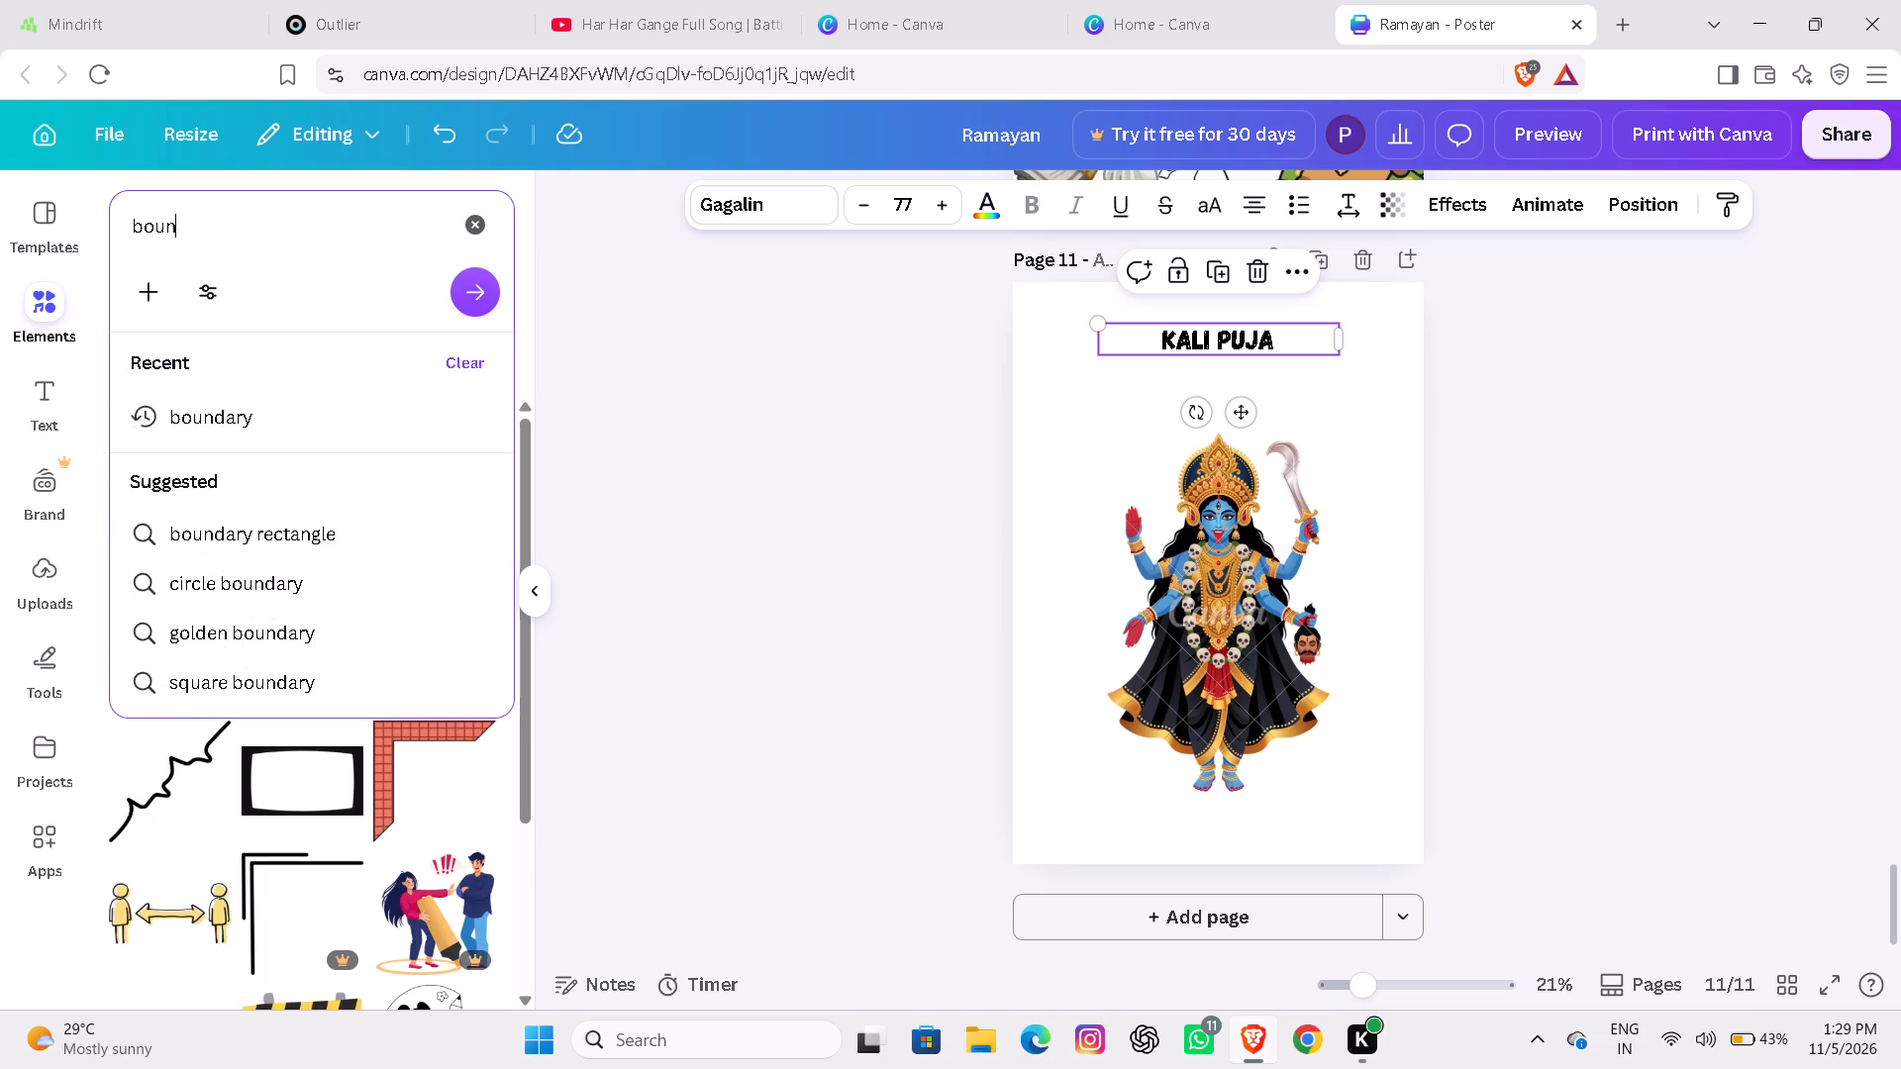
pyautogui.press('BackSpace')
pyautogui.press('BackSpace')
pyautogui.press('BackSpace')
pyautogui.write('order')
pyautogui.press('Return')
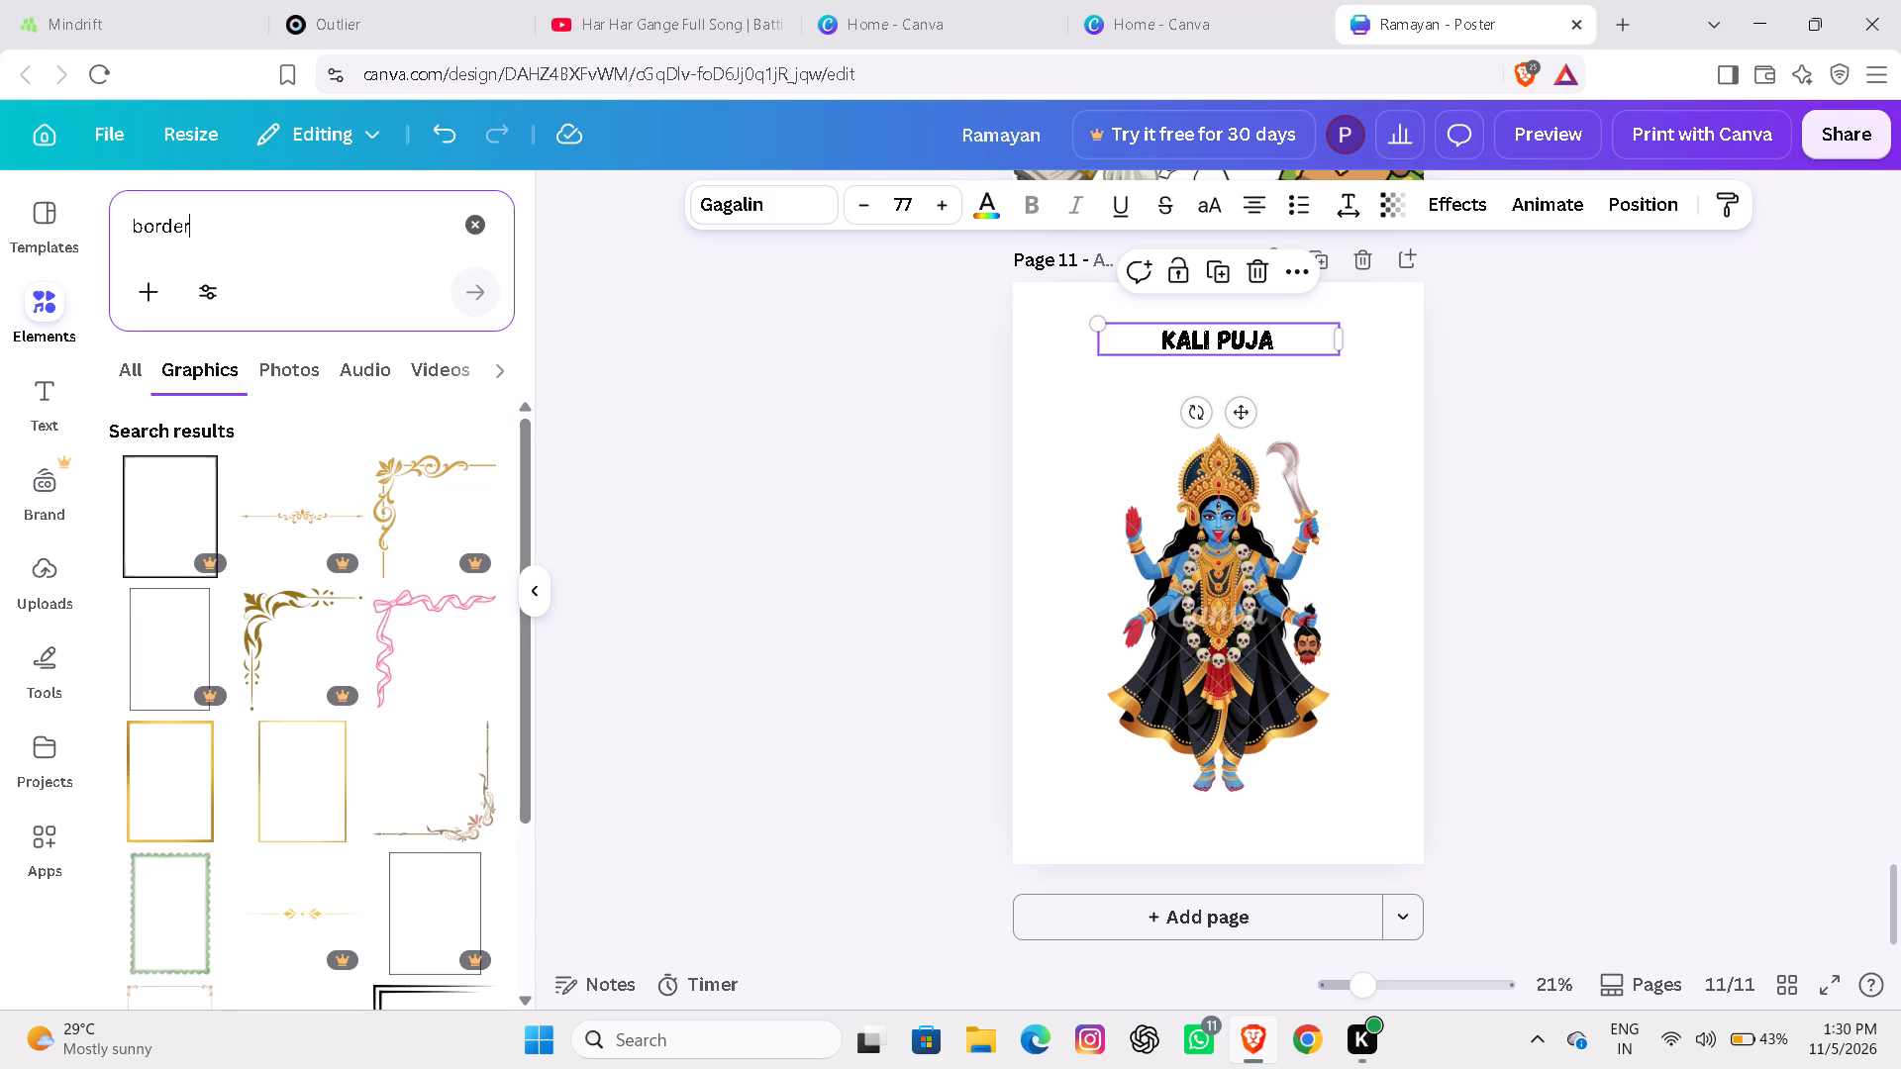
pyautogui.press('space')
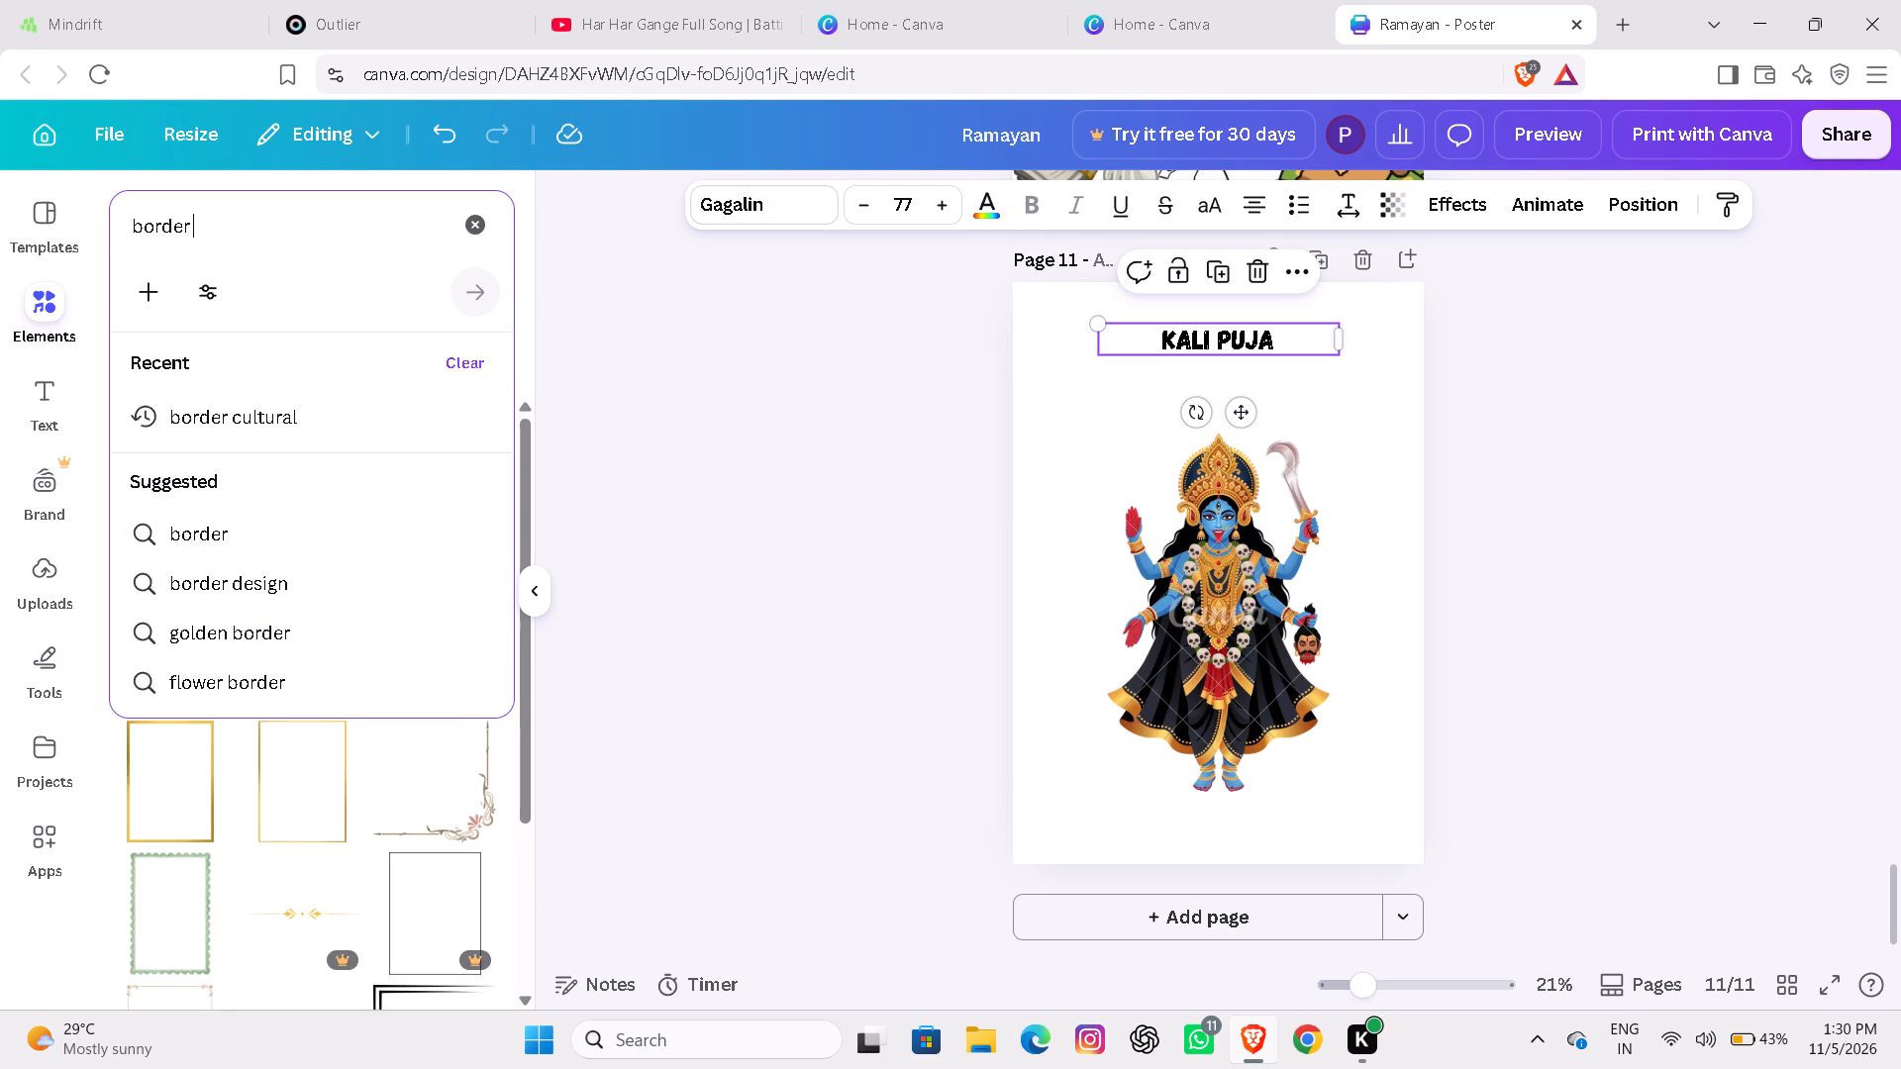
pyautogui.write('cultural')
pyautogui.press('Return')
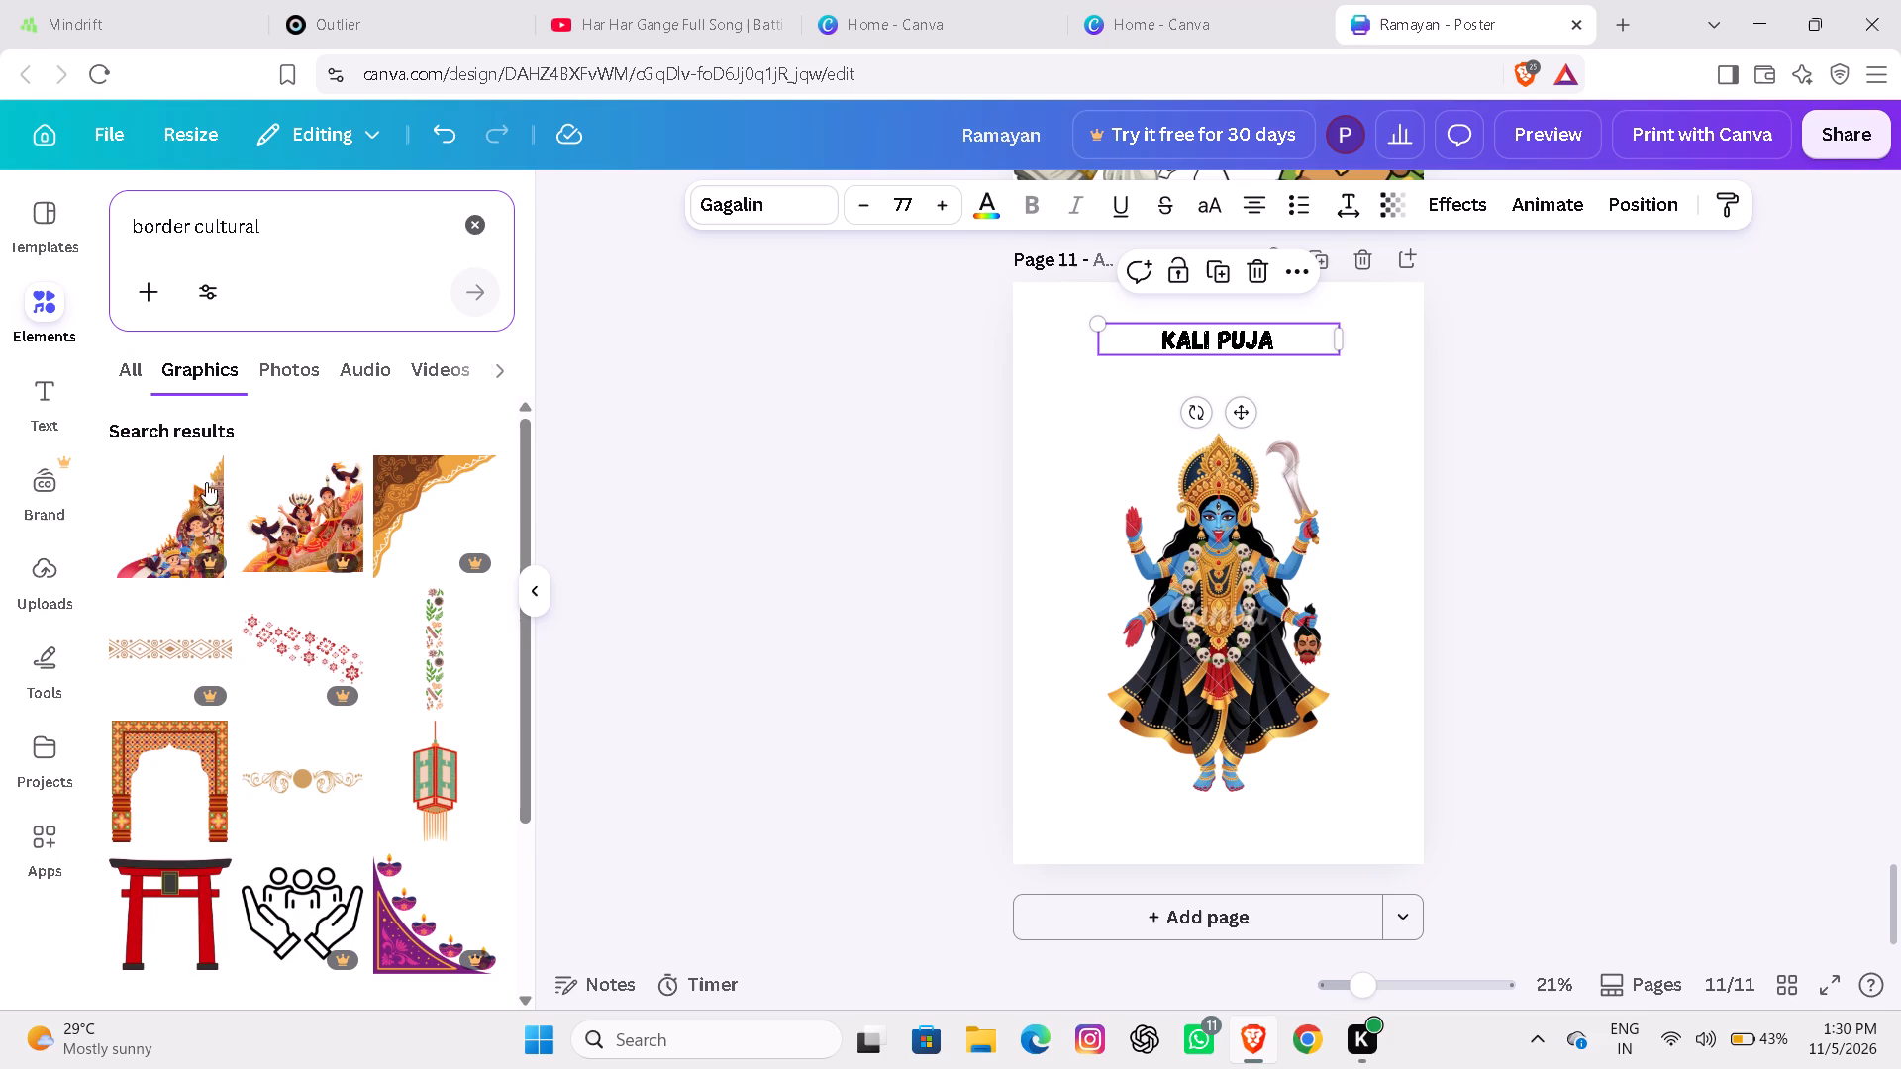
# Add the thin orange ornamental border strip from the results and place it in the bottom-left corner of page 11.
pyautogui.moveTo(520, 655); pyautogui.dragTo(513, 760)
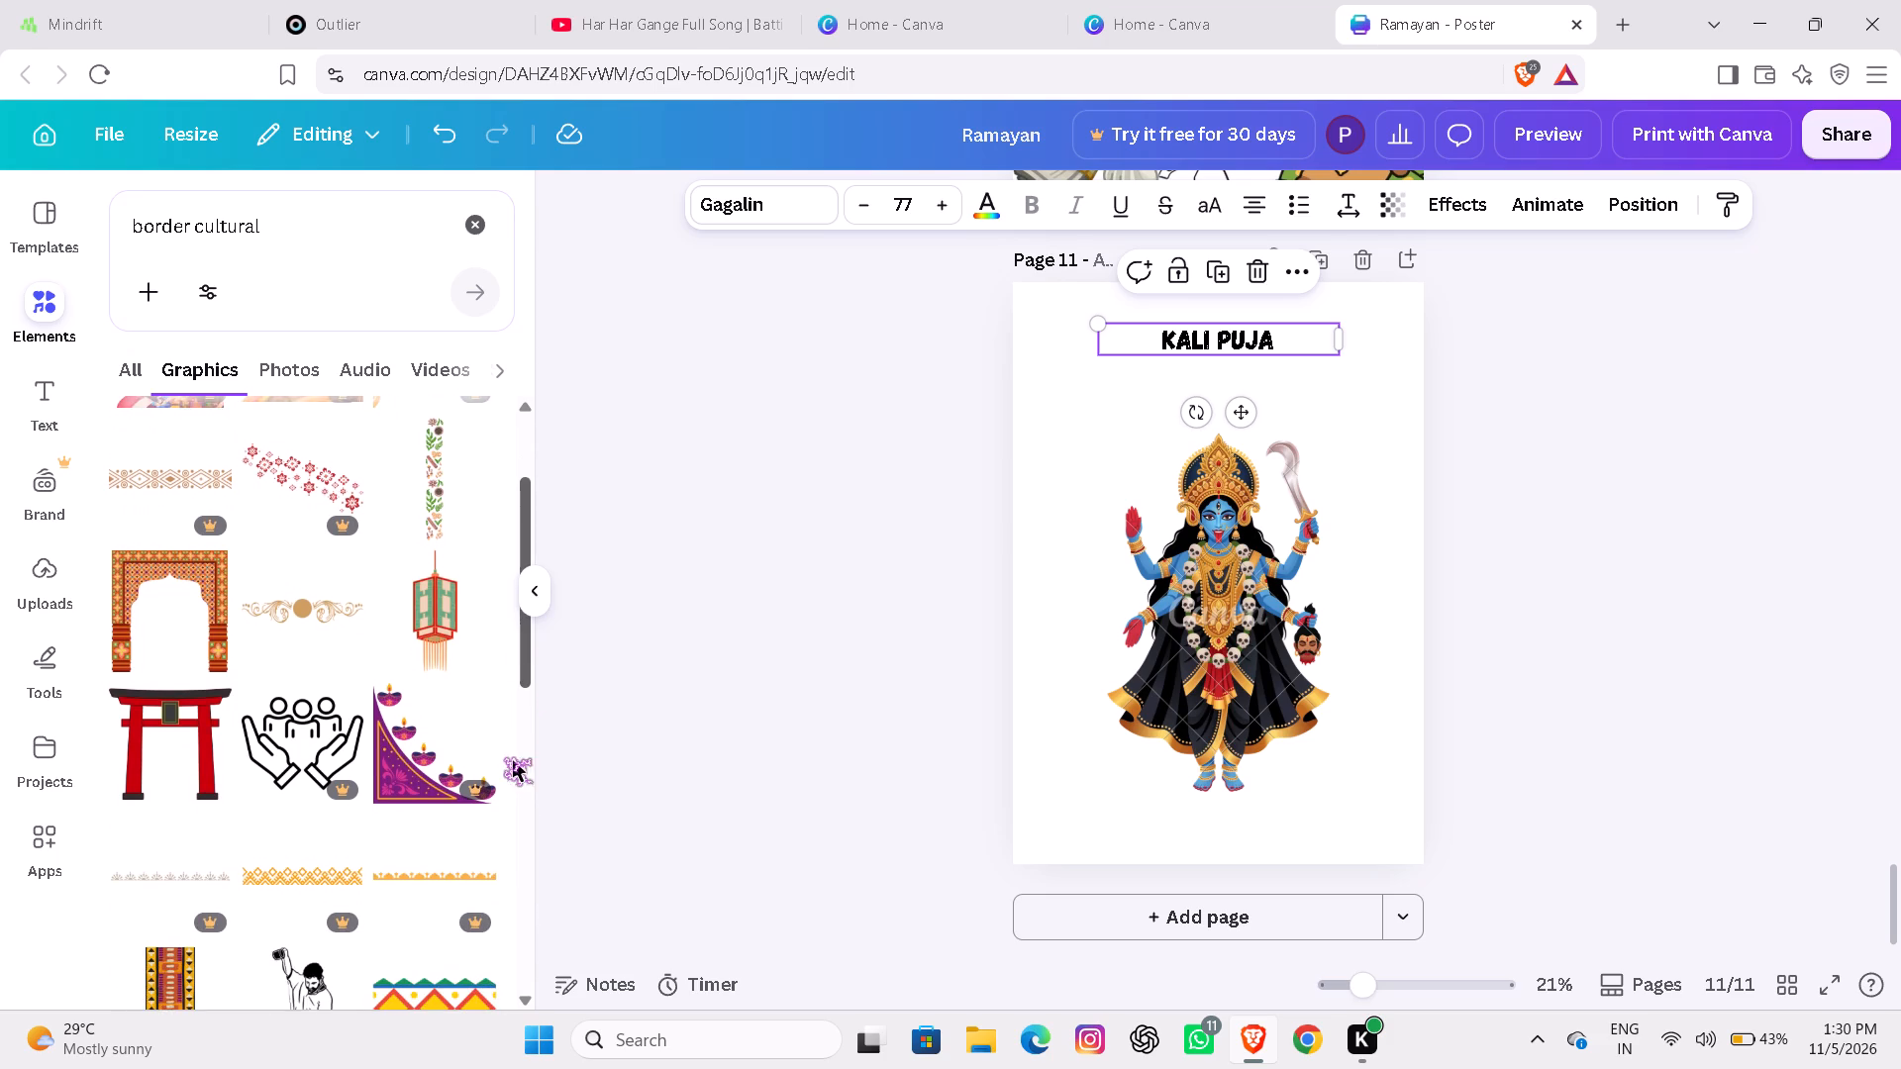
pyautogui.moveTo(513, 760); pyautogui.dragTo(509, 795)
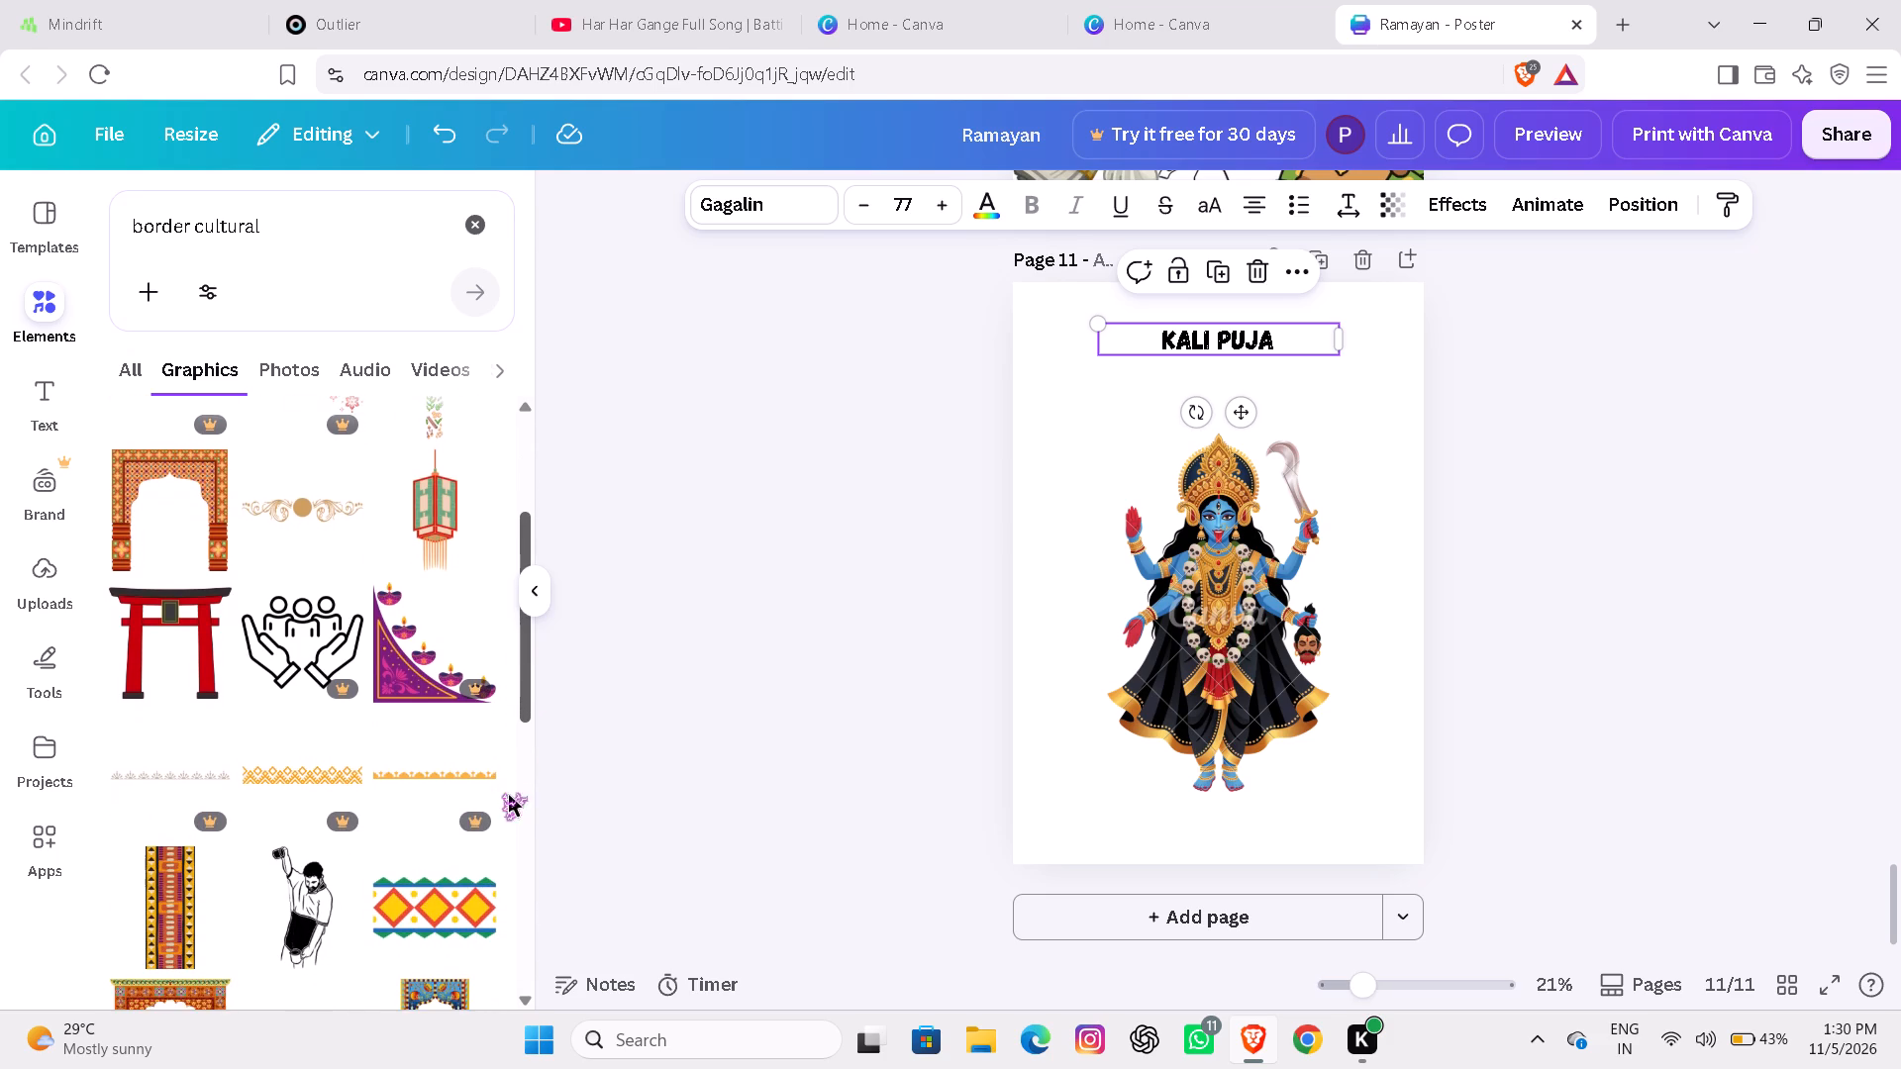
pyautogui.moveTo(509, 795); pyautogui.dragTo(505, 819)
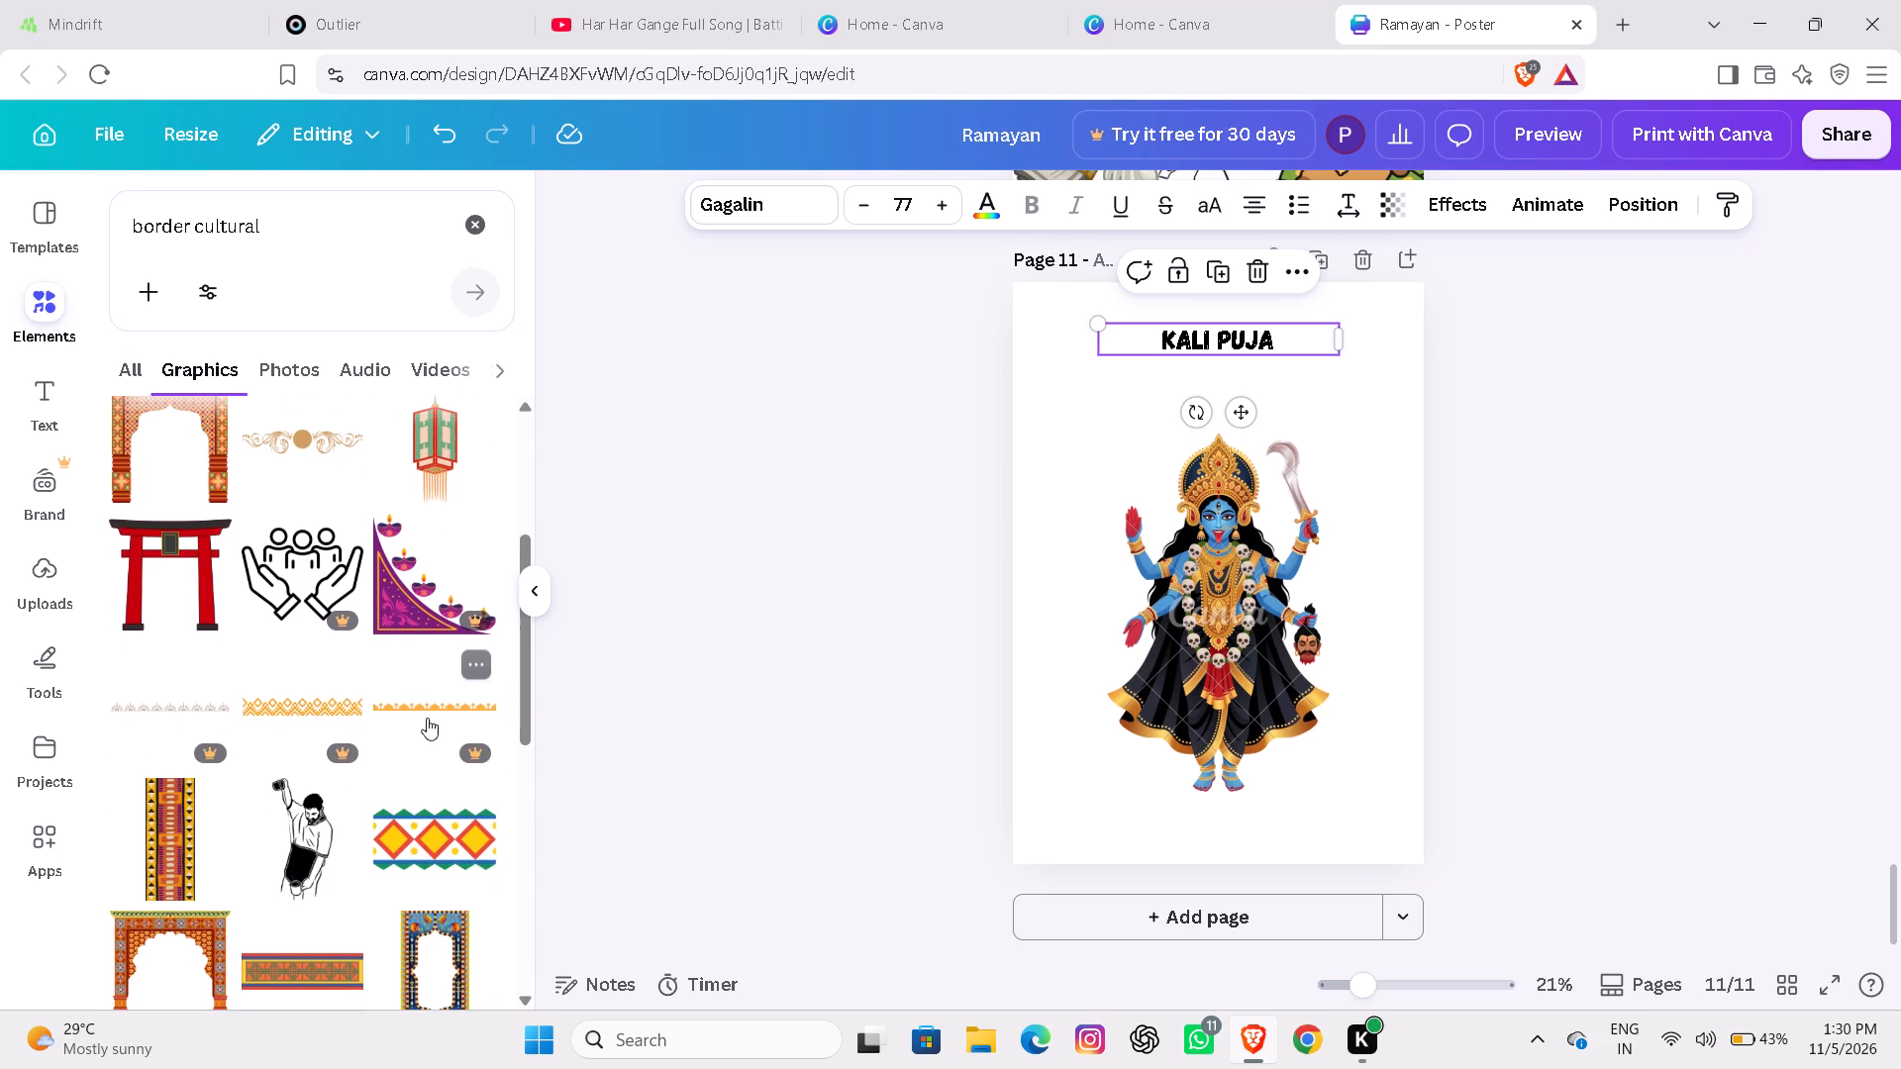
pyautogui.click(422, 710)
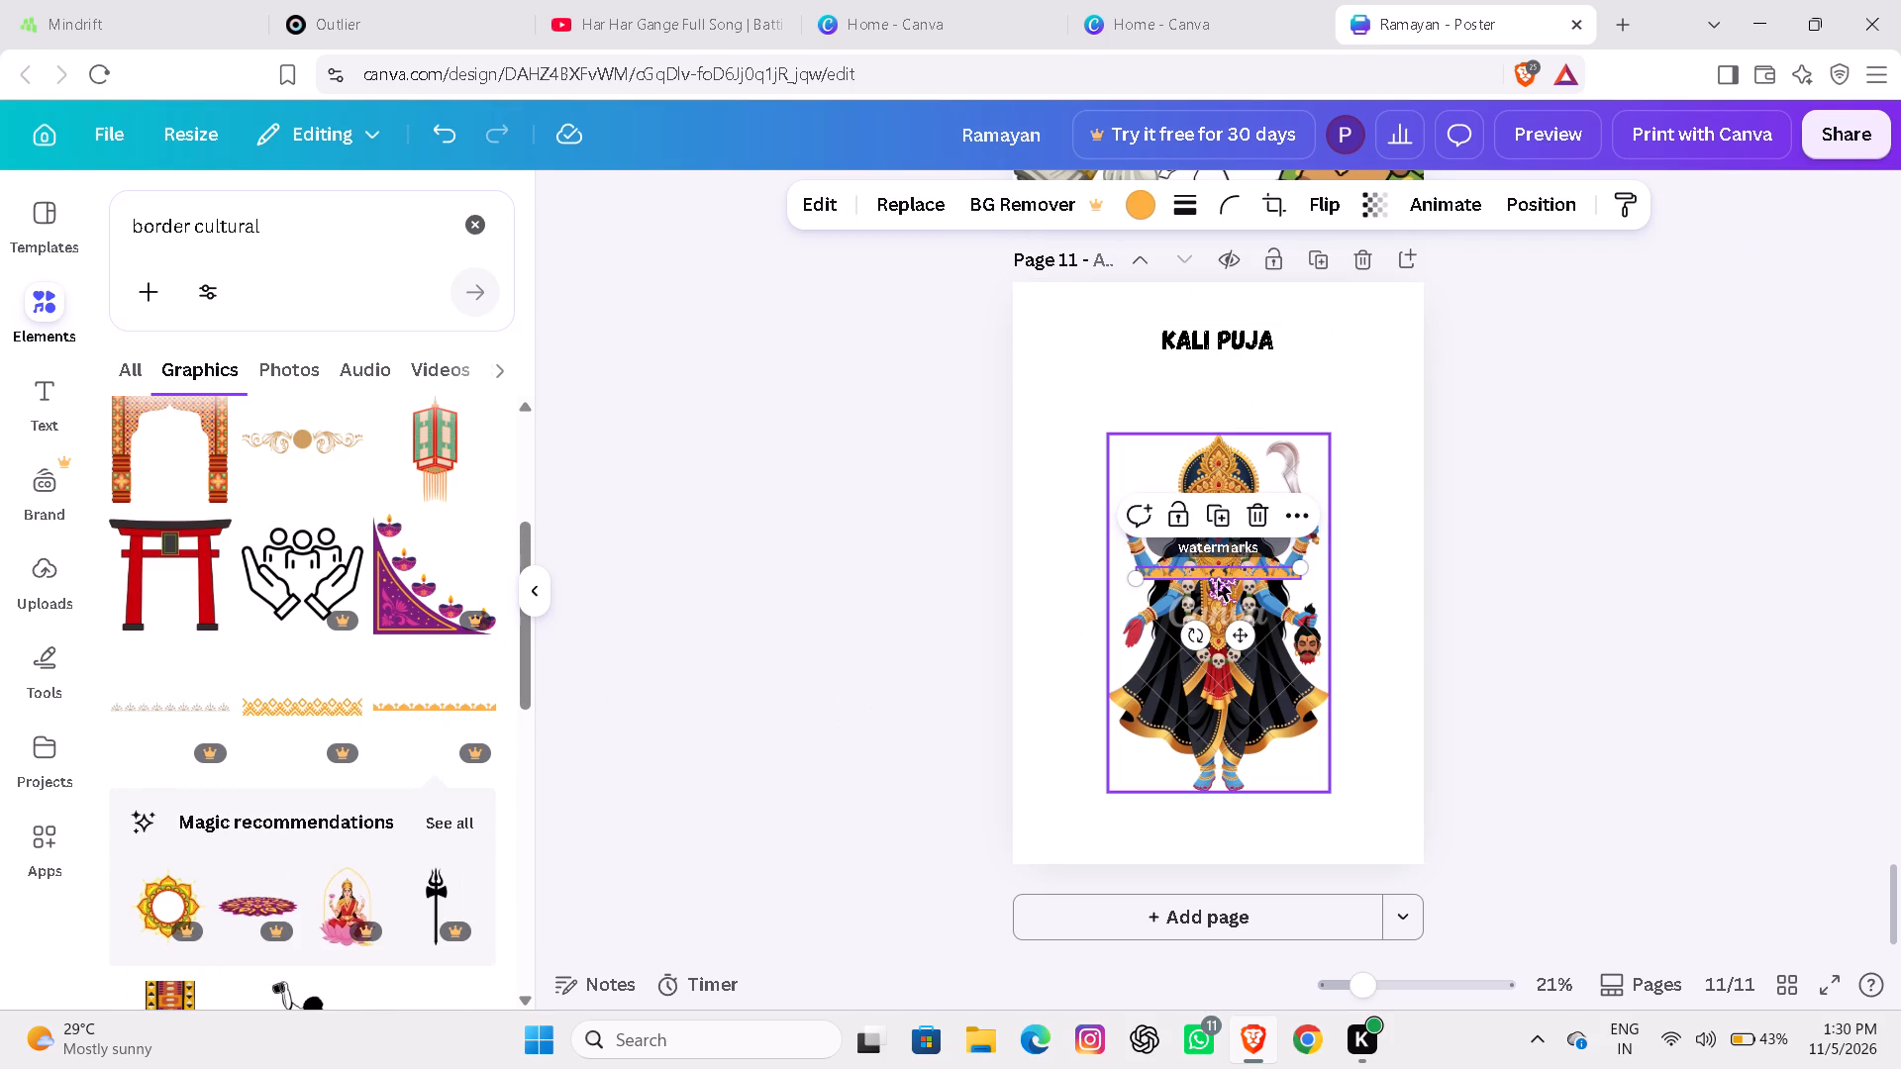
pyautogui.moveTo(1244, 635); pyautogui.dragTo(1209, 717)
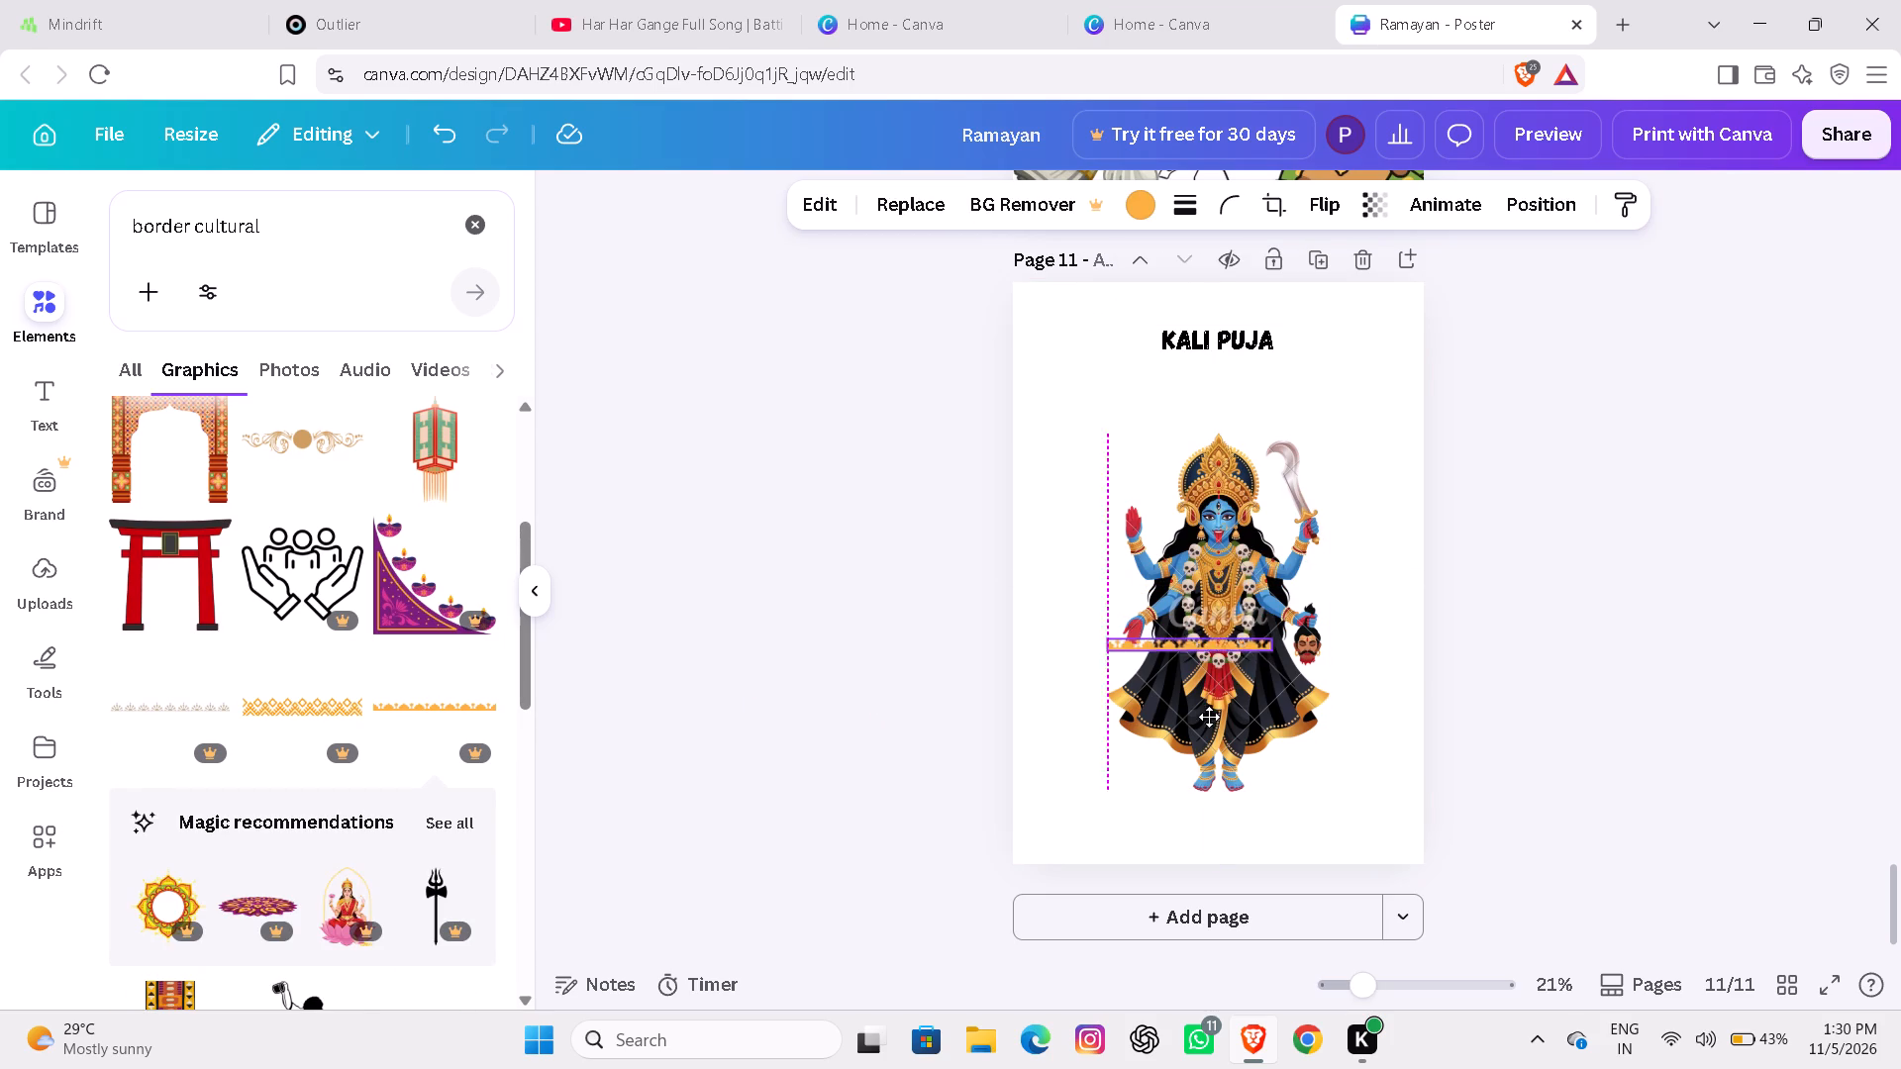
pyautogui.moveTo(1209, 717); pyautogui.dragTo(1181, 910)
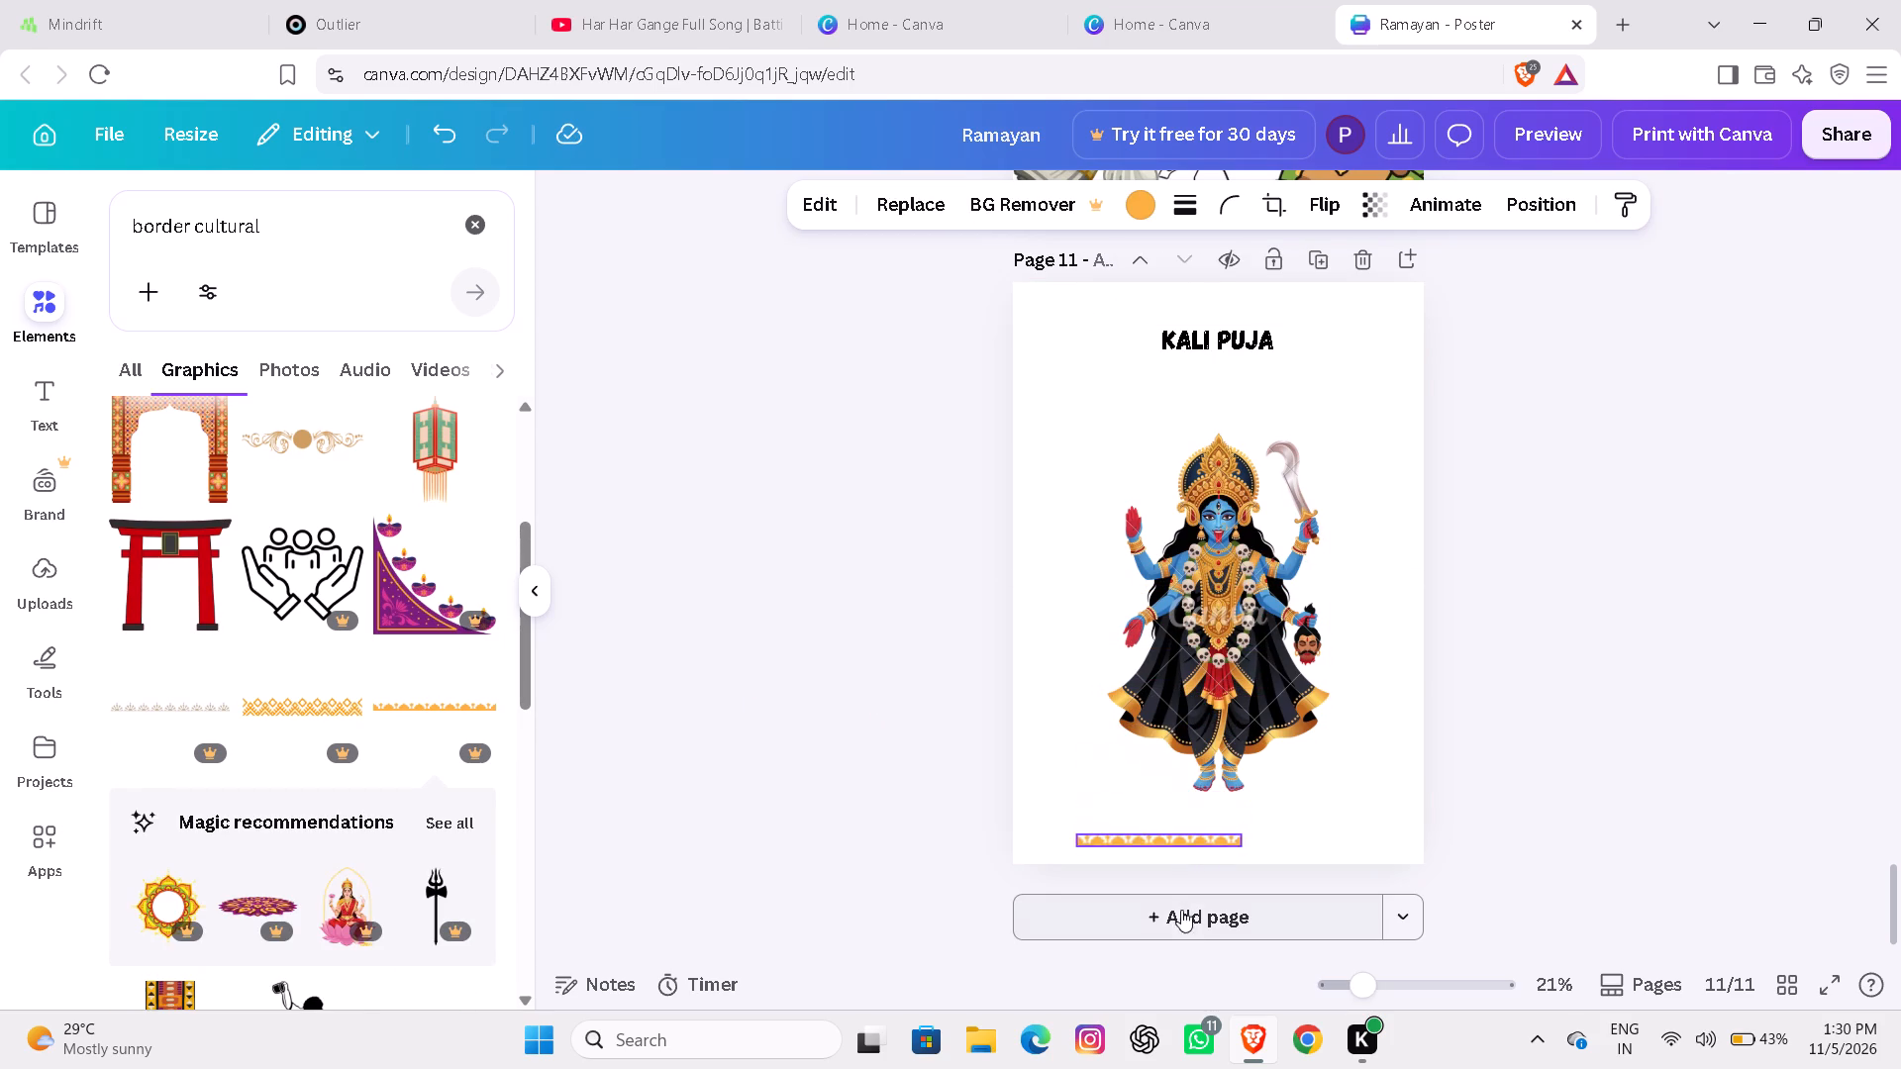
pyautogui.moveTo(1181, 910); pyautogui.dragTo(1120, 917)
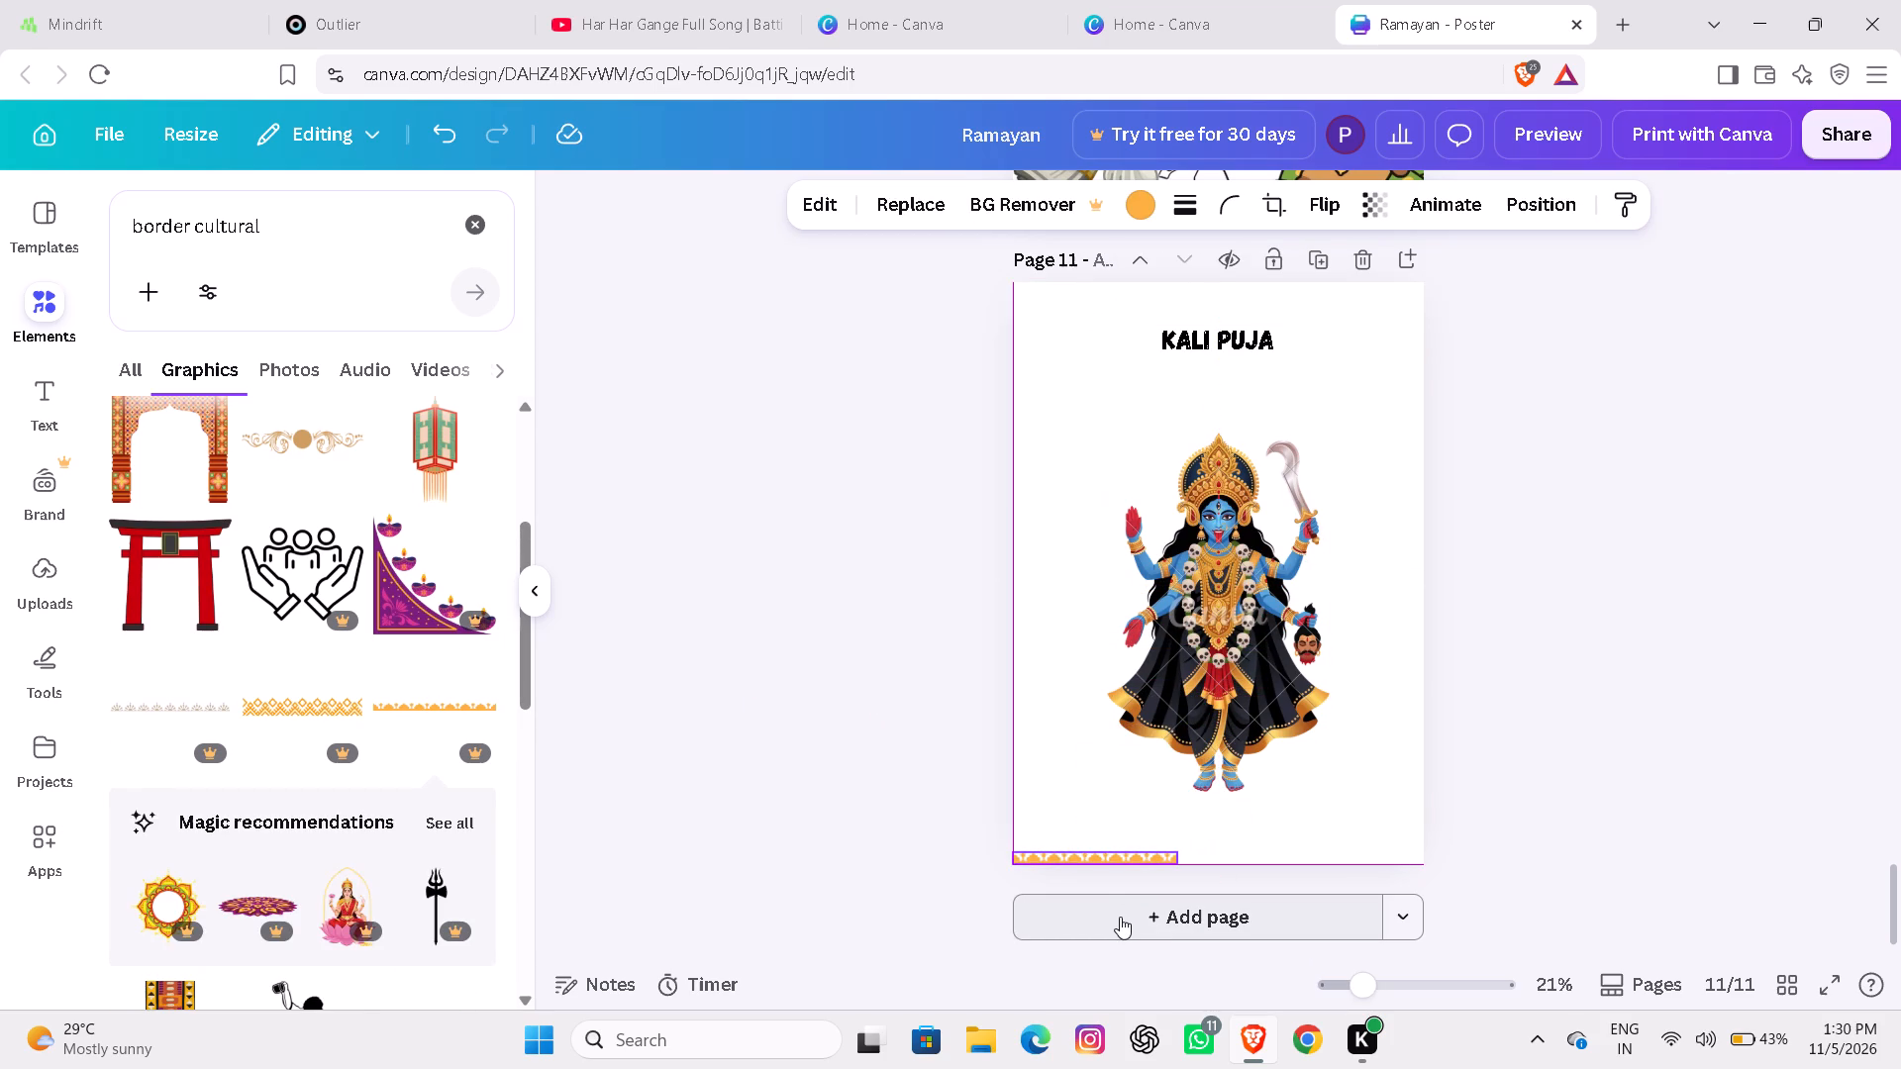
pyautogui.moveTo(1120, 917); pyautogui.dragTo(1121, 915)
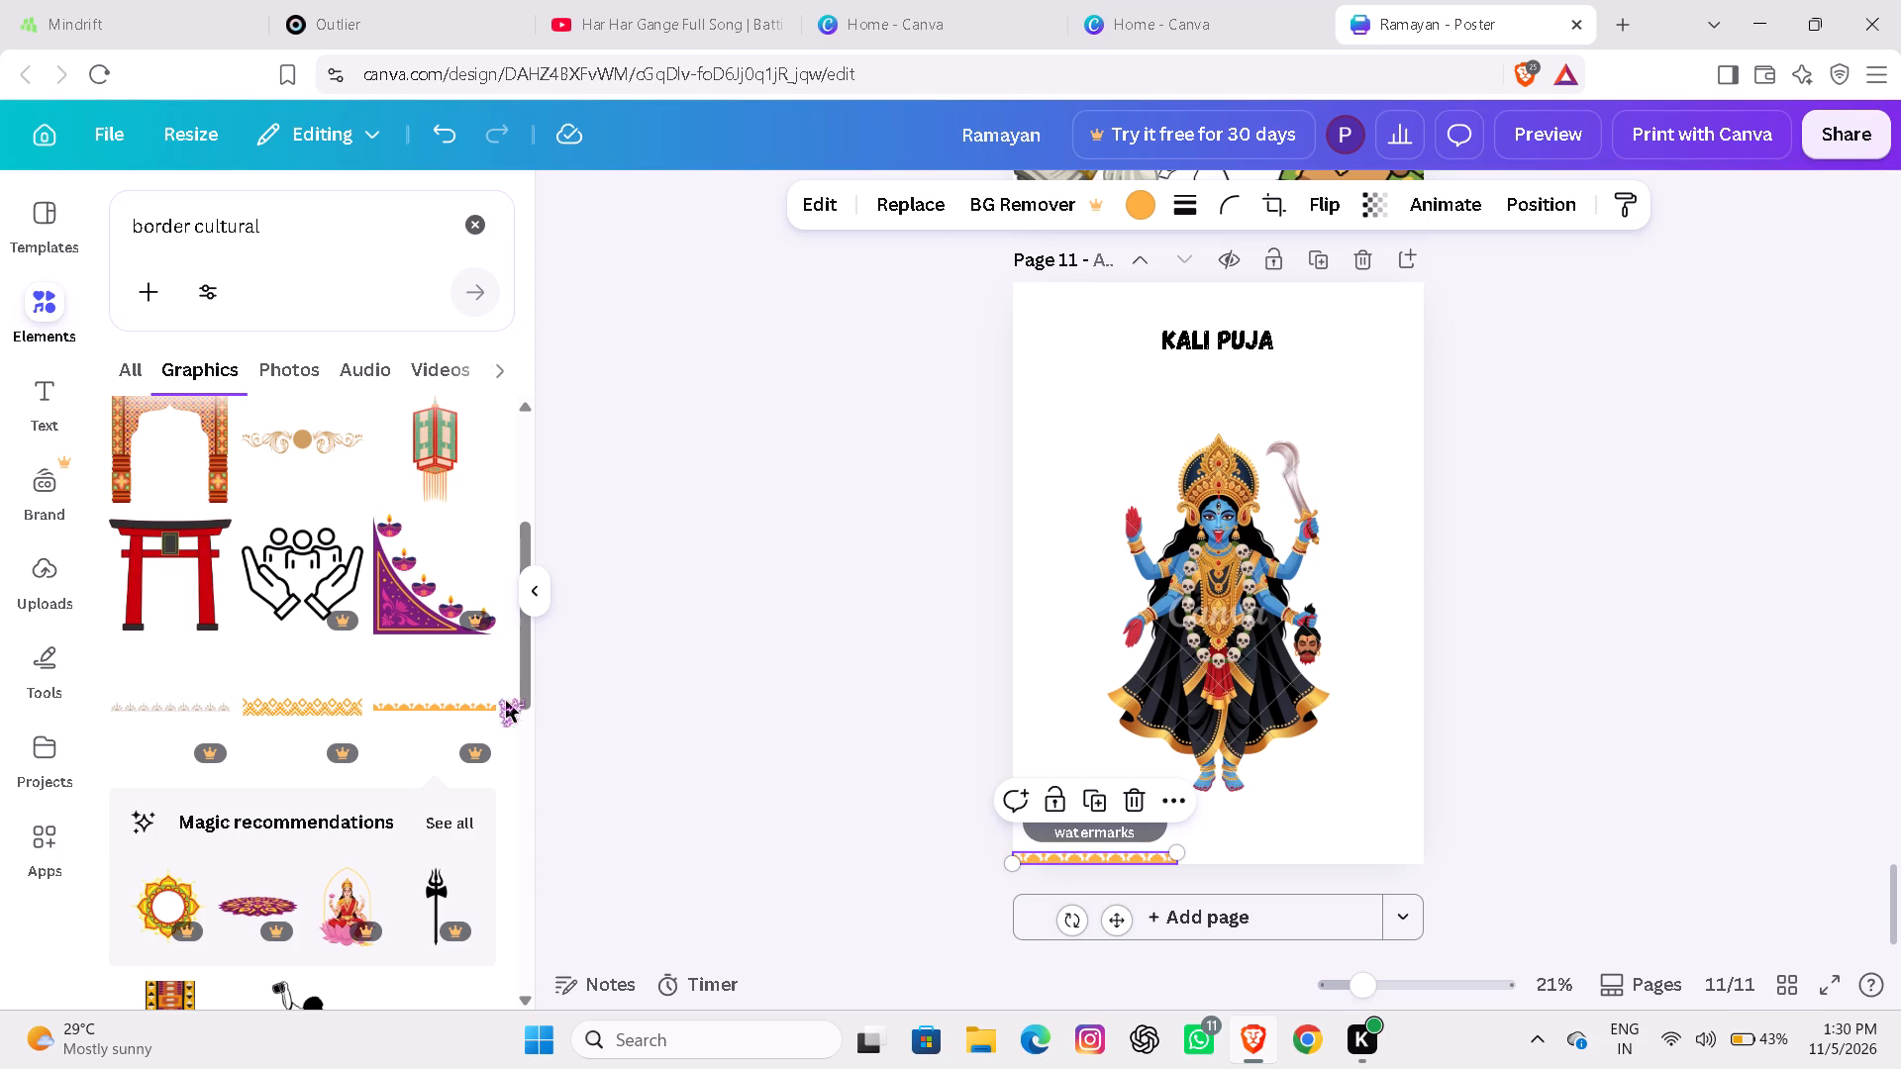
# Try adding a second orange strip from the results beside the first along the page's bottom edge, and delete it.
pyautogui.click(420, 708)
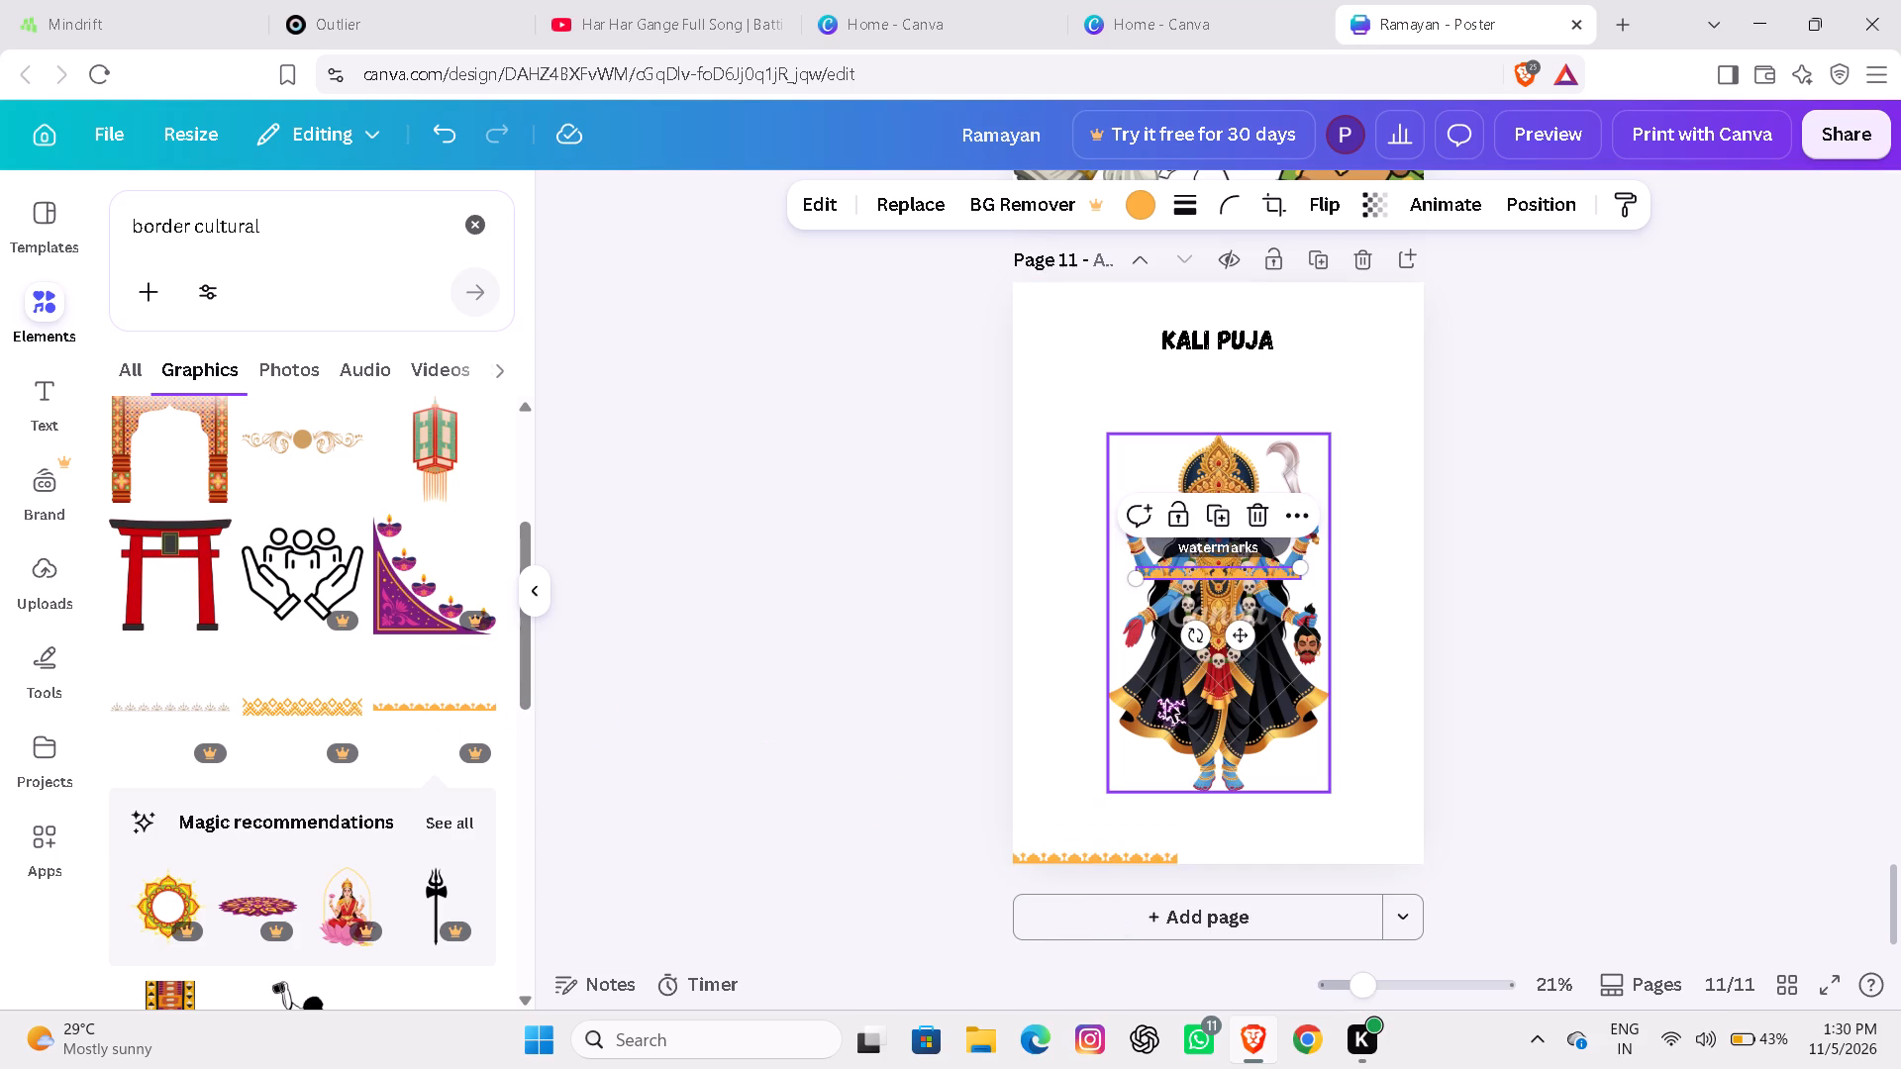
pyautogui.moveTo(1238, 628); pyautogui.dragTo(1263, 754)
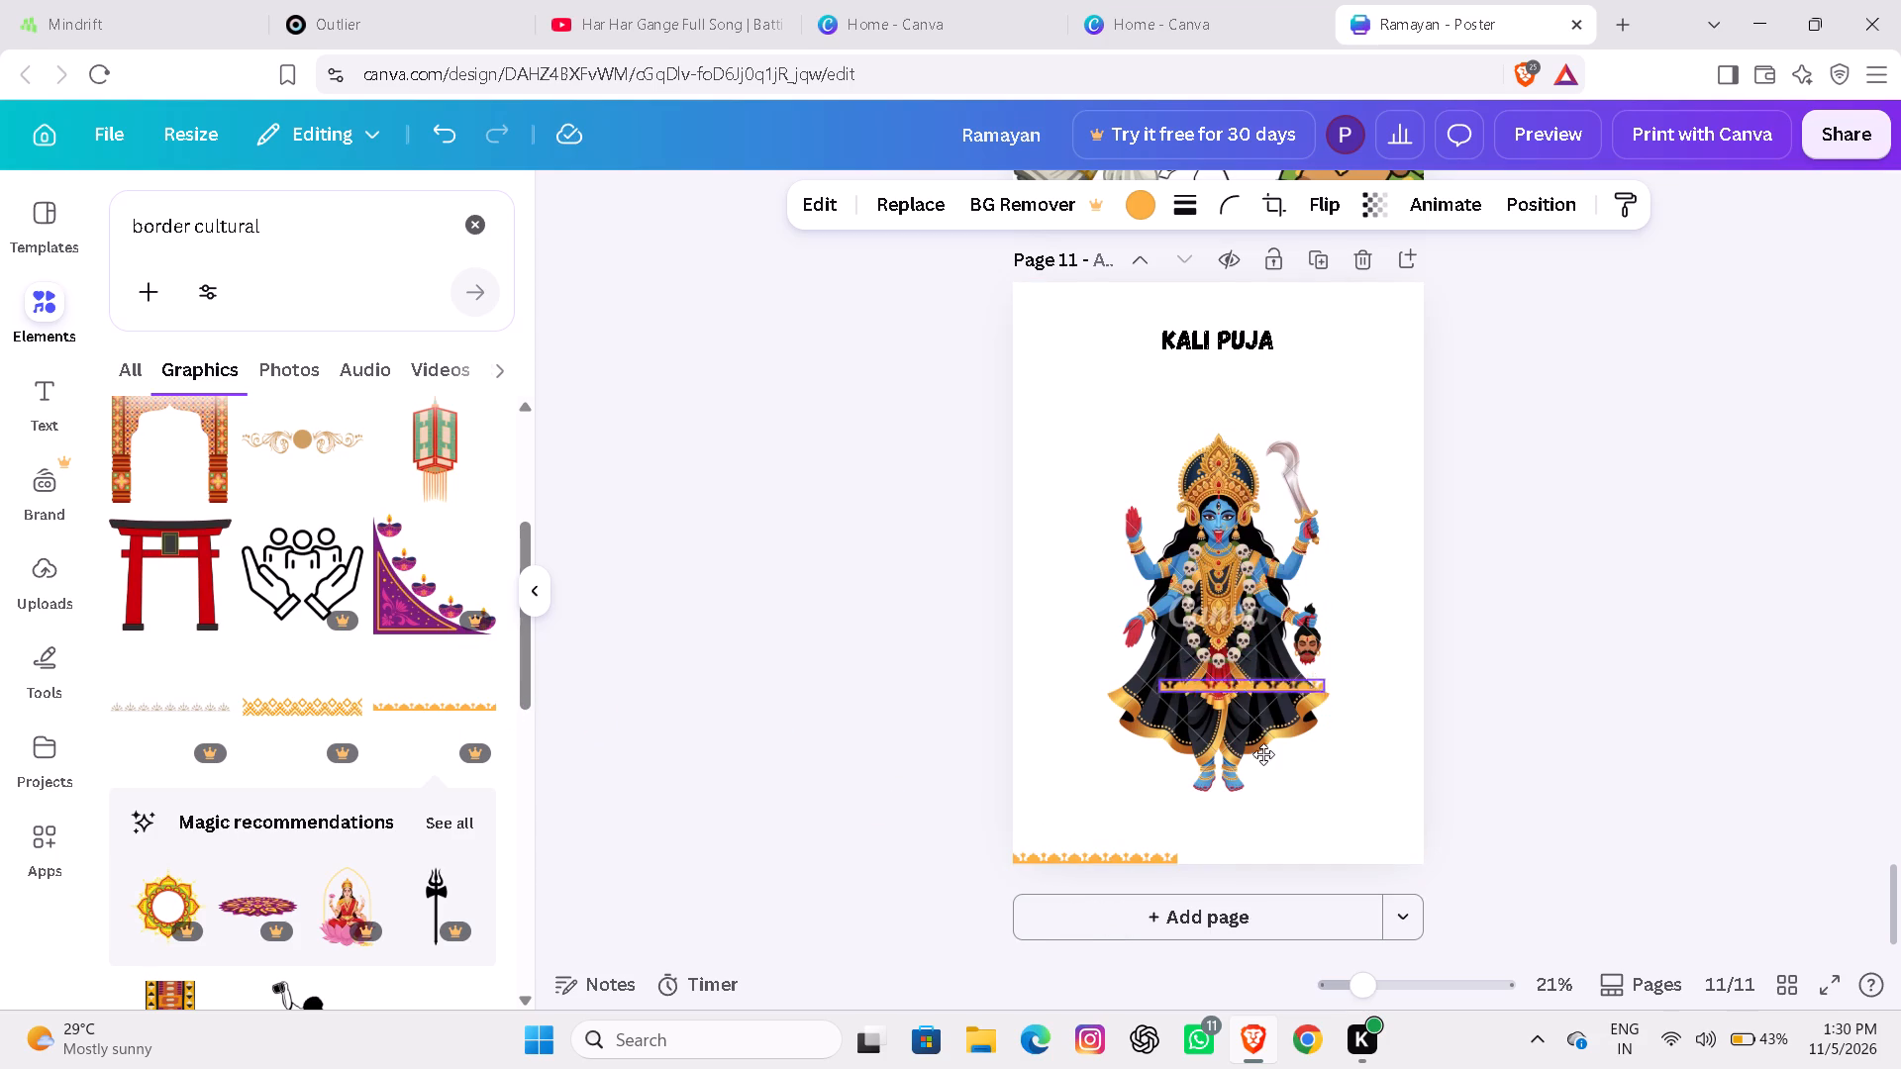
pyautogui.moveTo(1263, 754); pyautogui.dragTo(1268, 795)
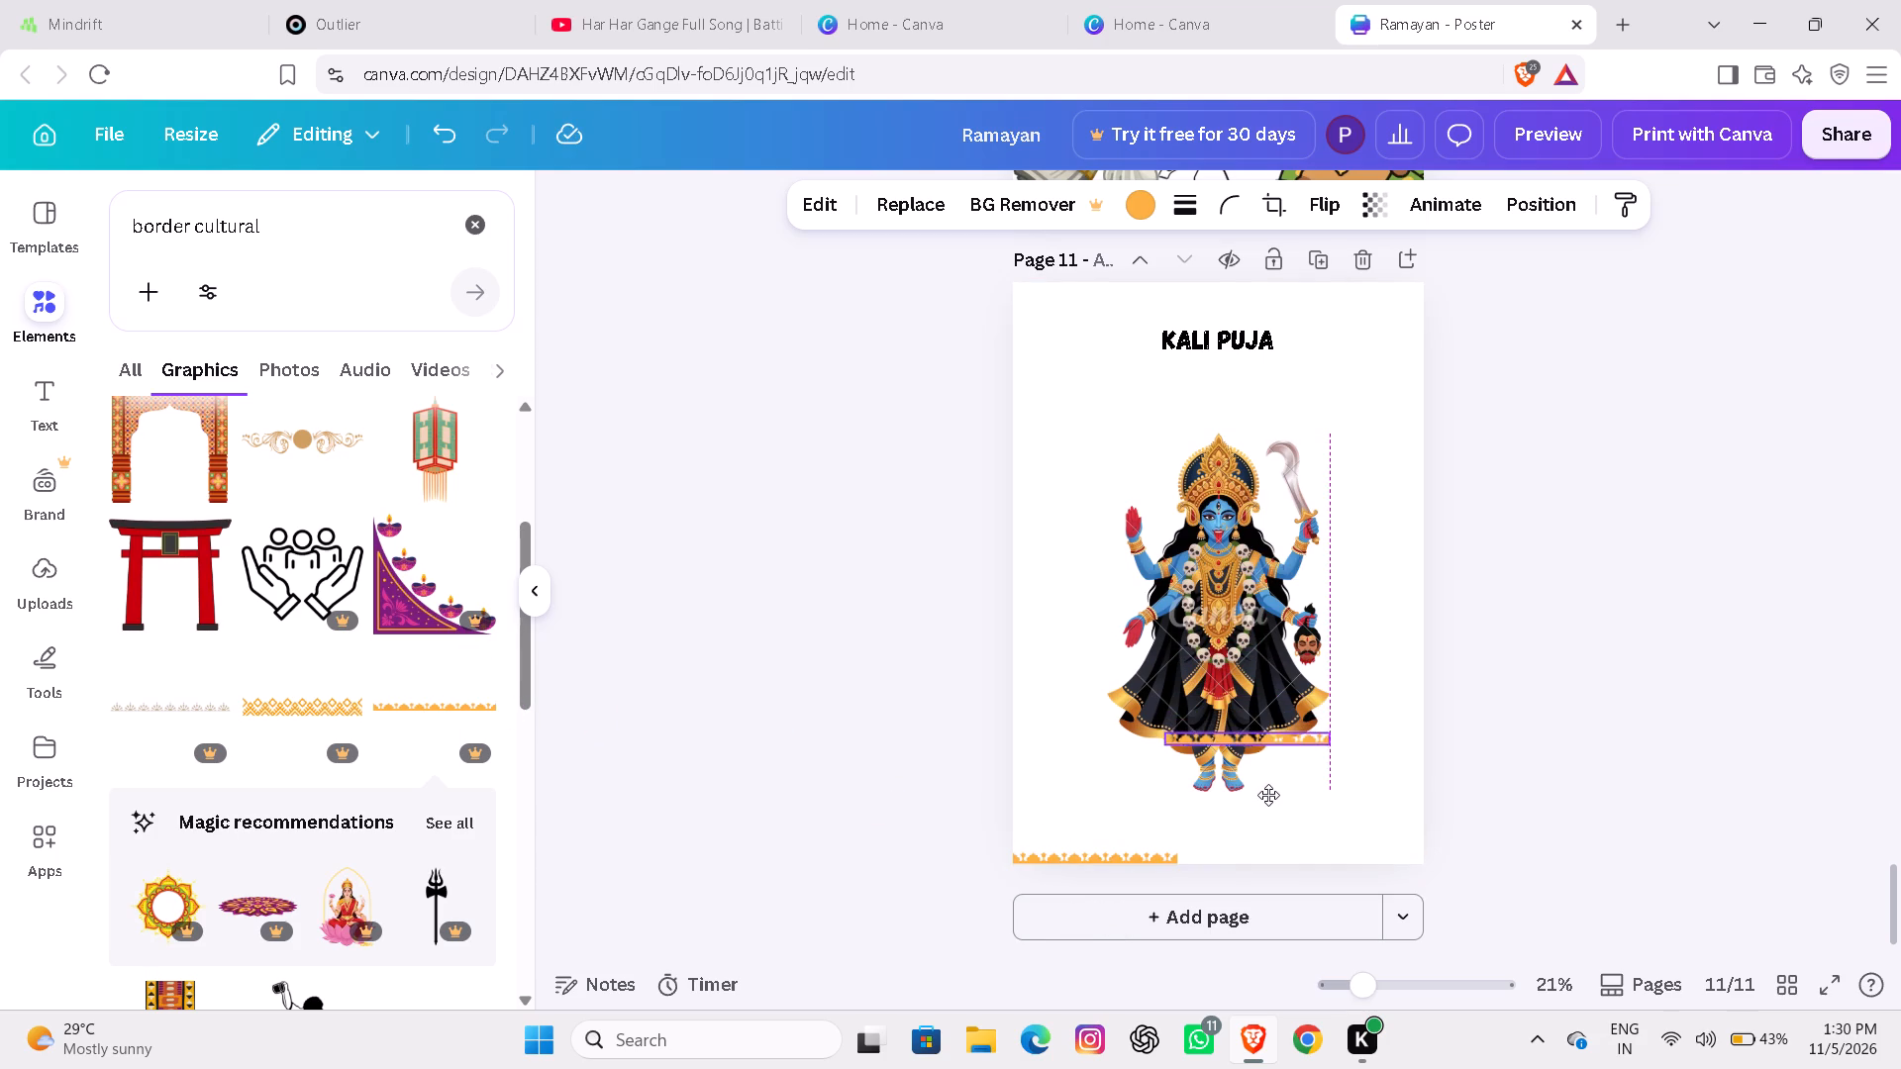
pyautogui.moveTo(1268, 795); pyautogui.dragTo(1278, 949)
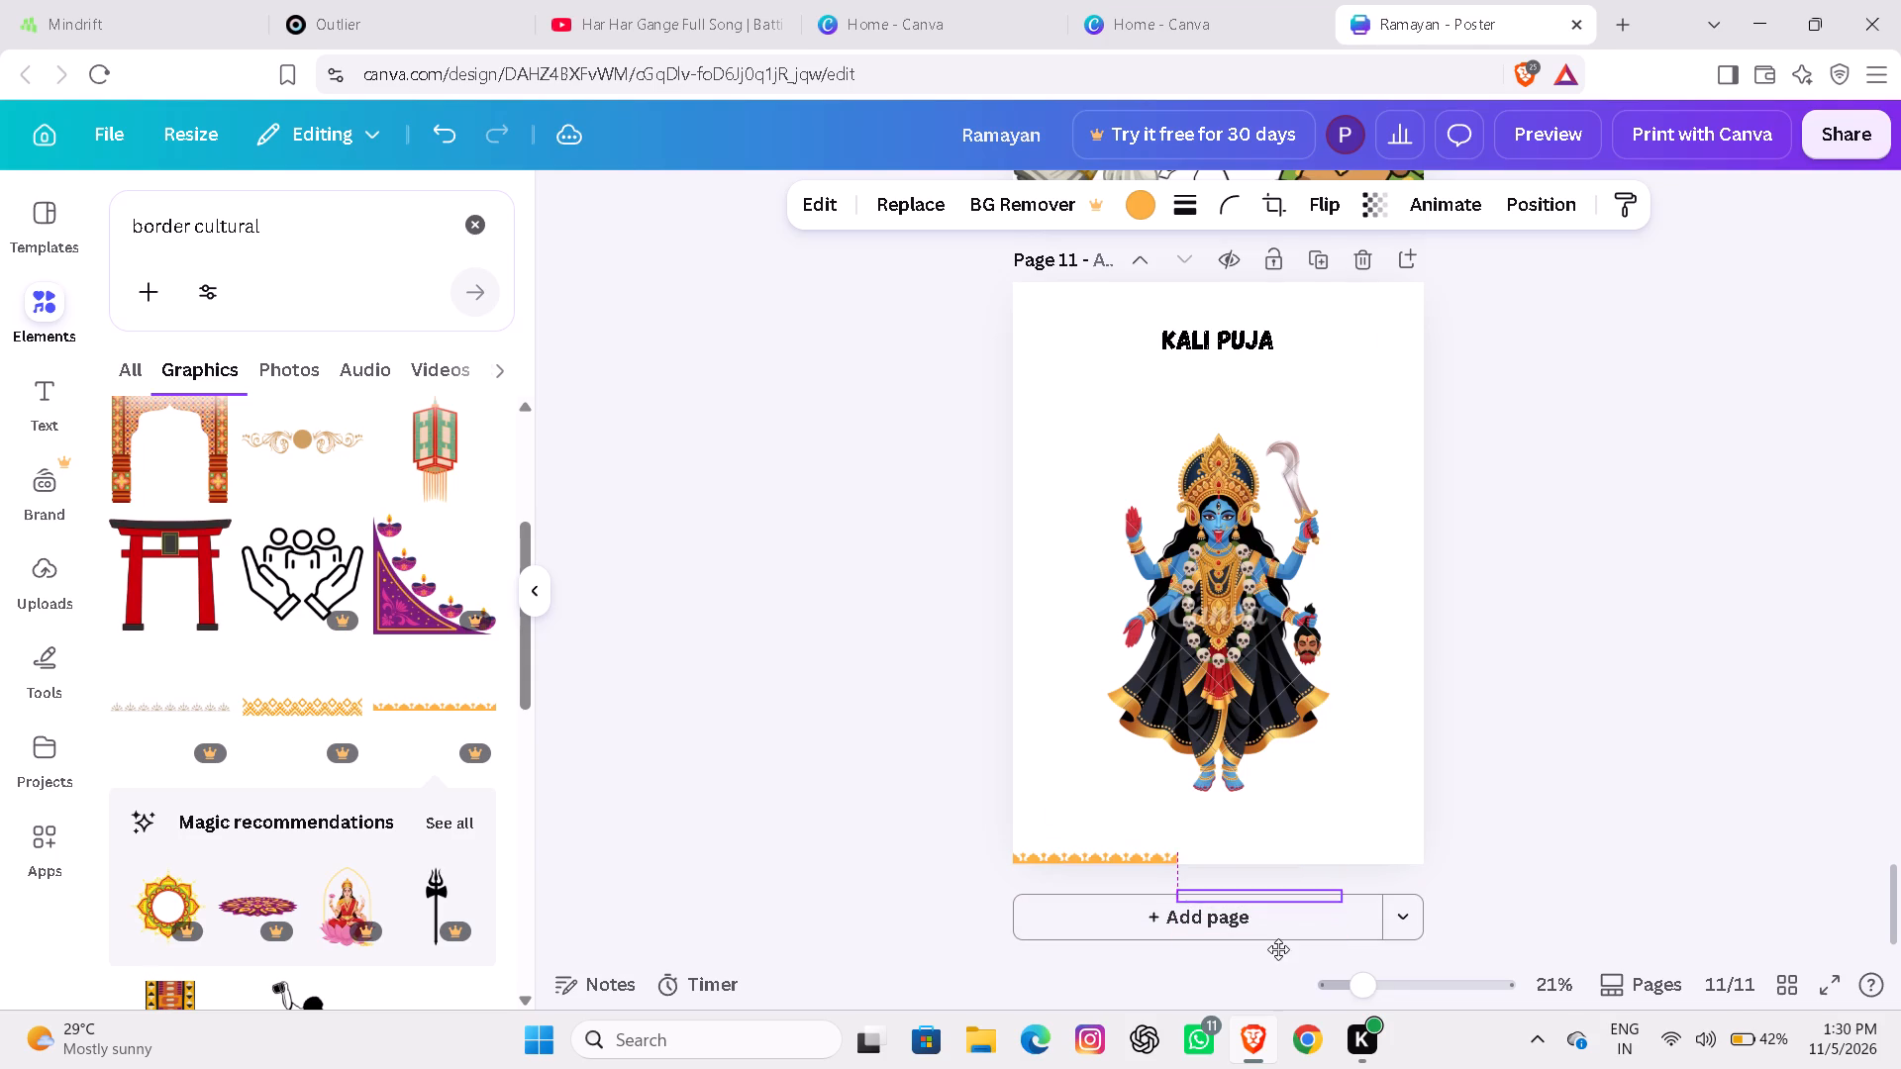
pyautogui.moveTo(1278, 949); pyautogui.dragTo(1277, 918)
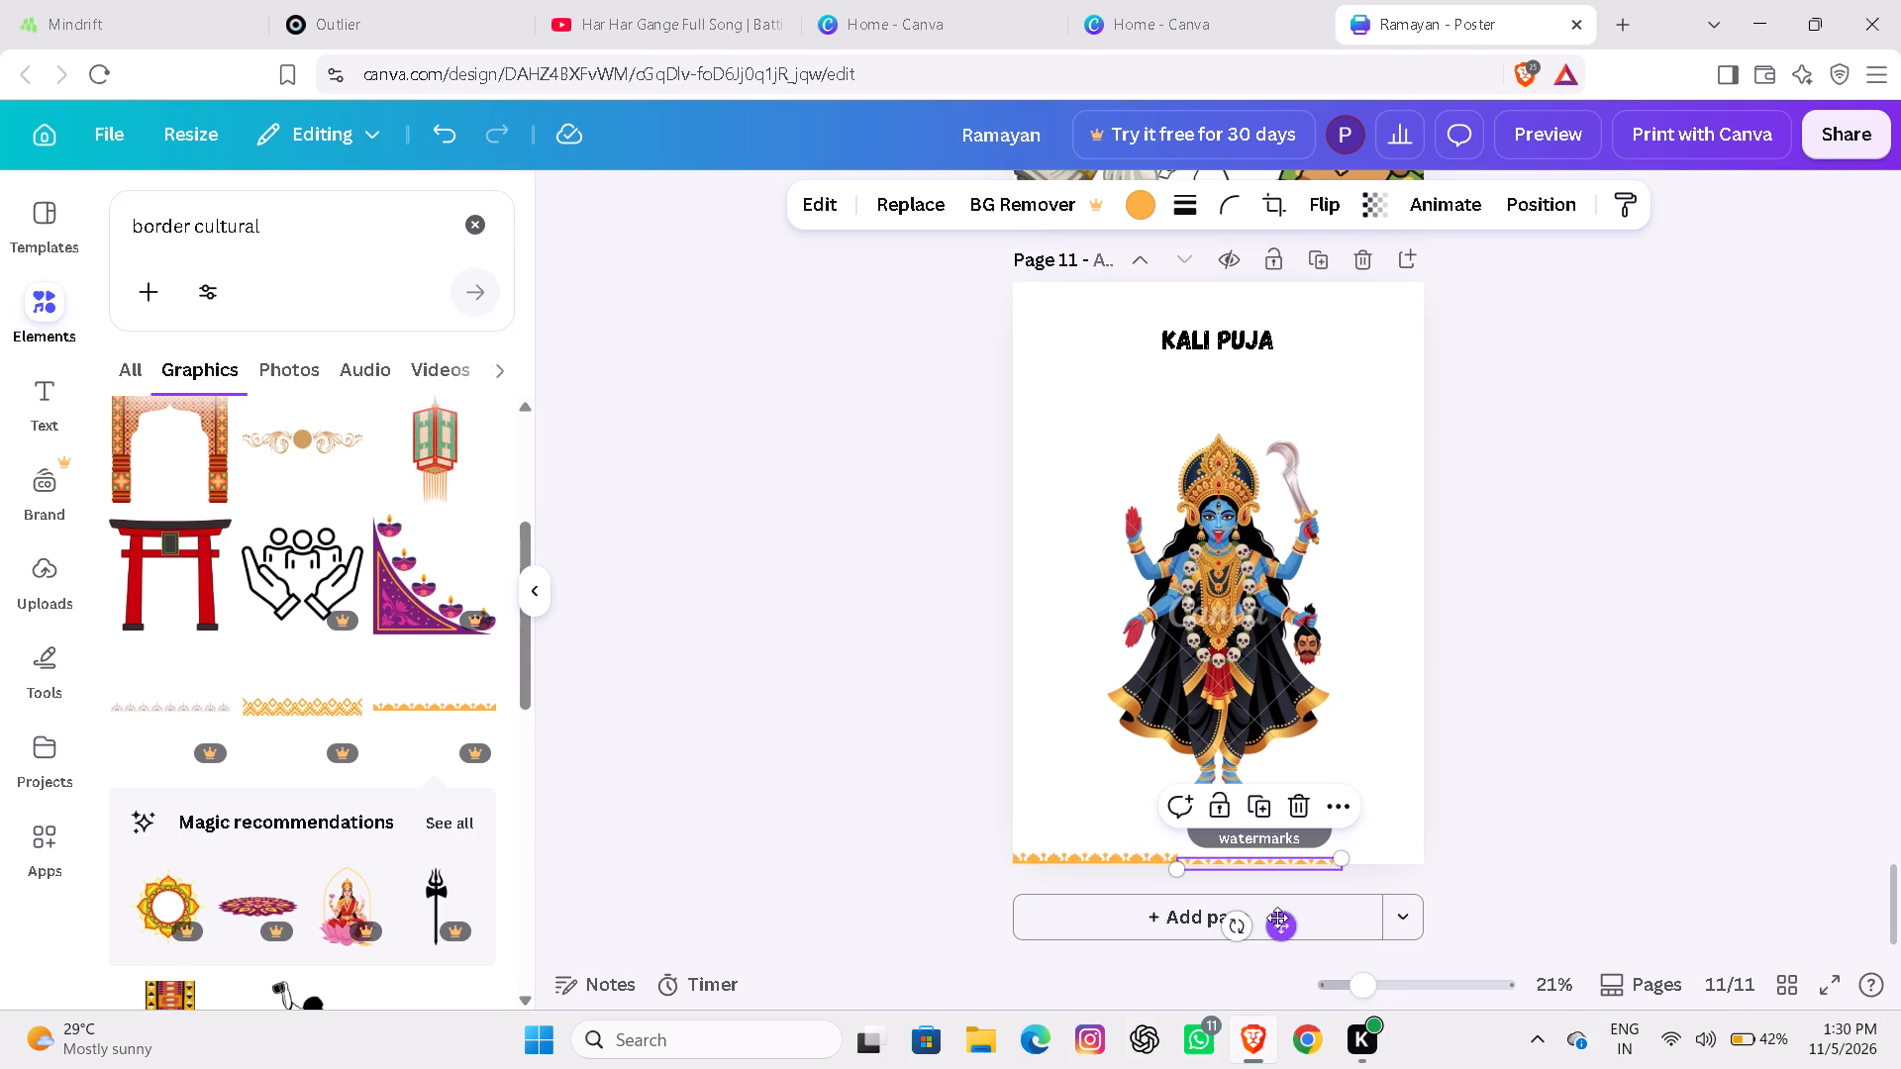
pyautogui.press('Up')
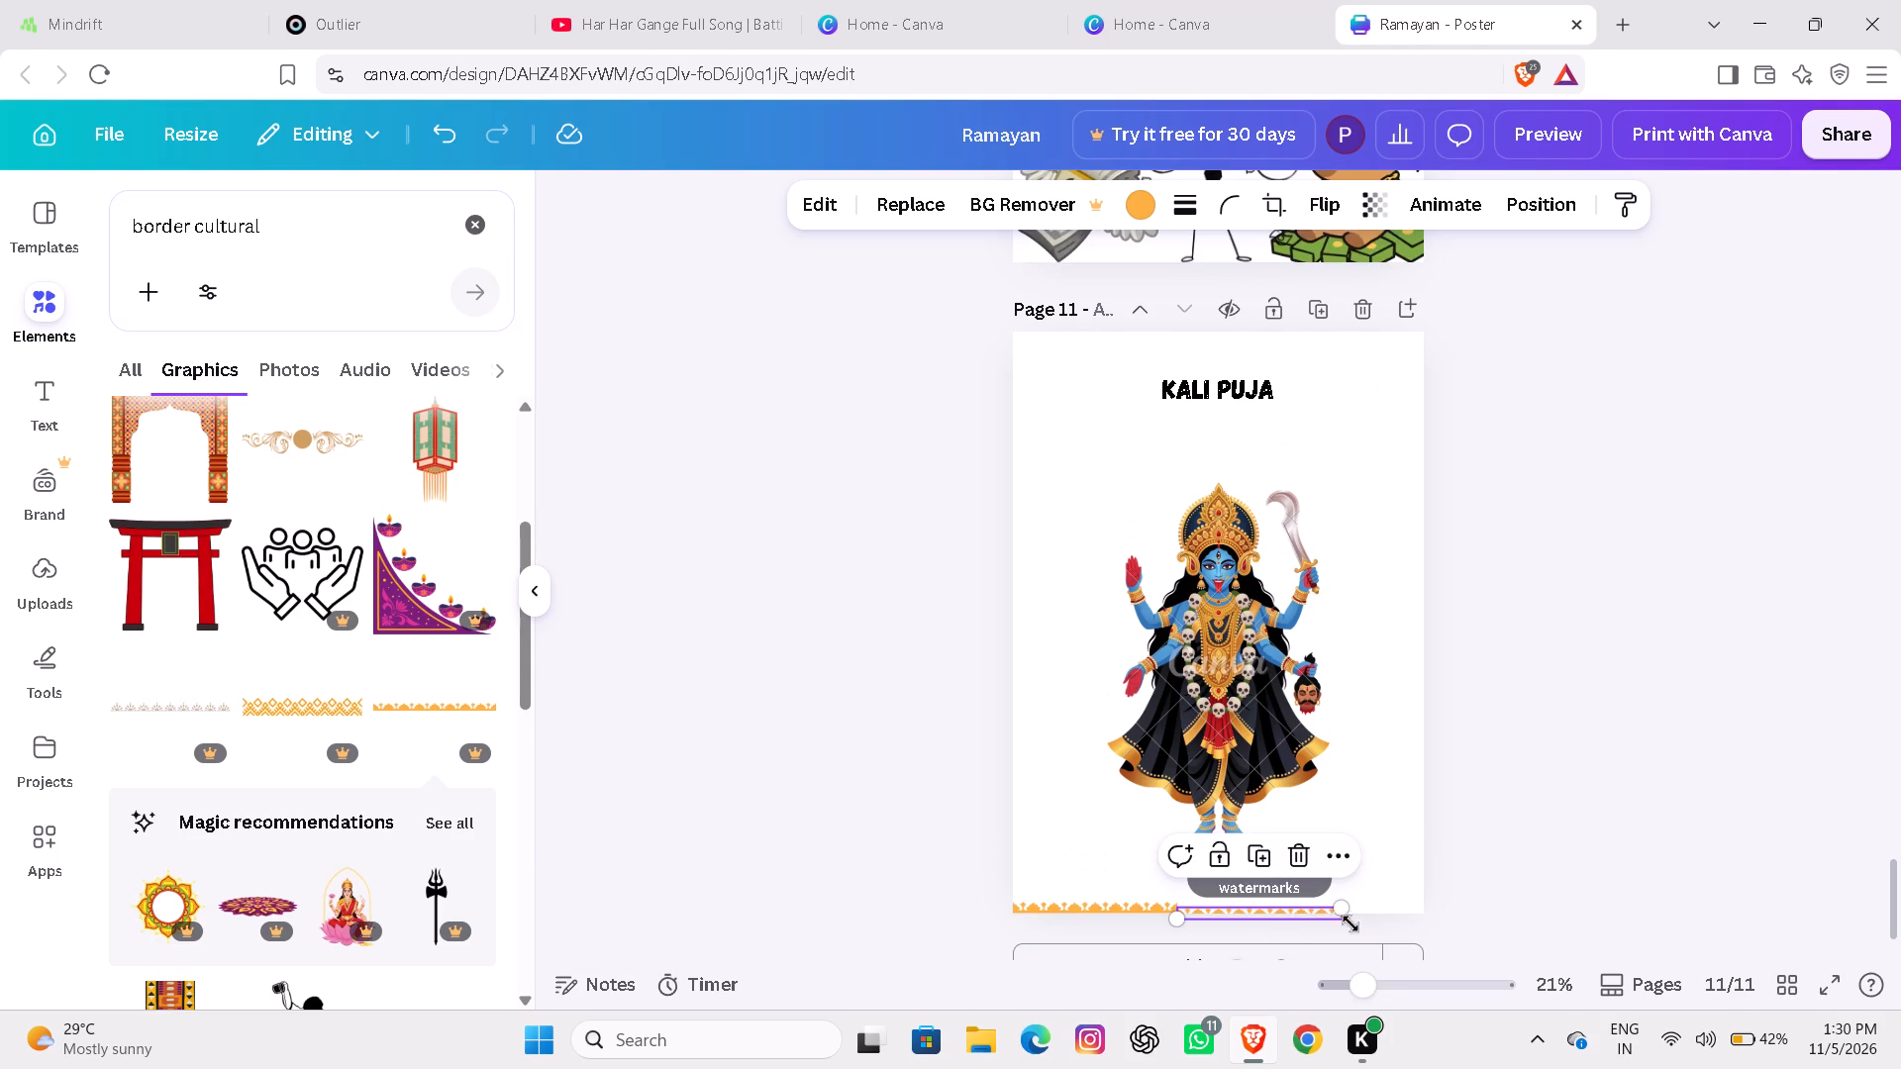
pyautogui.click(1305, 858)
# Copy the orange border strip, paste it, and place the duplicate end to end with the original along the page's bottom edge.
pyautogui.click(1147, 898)
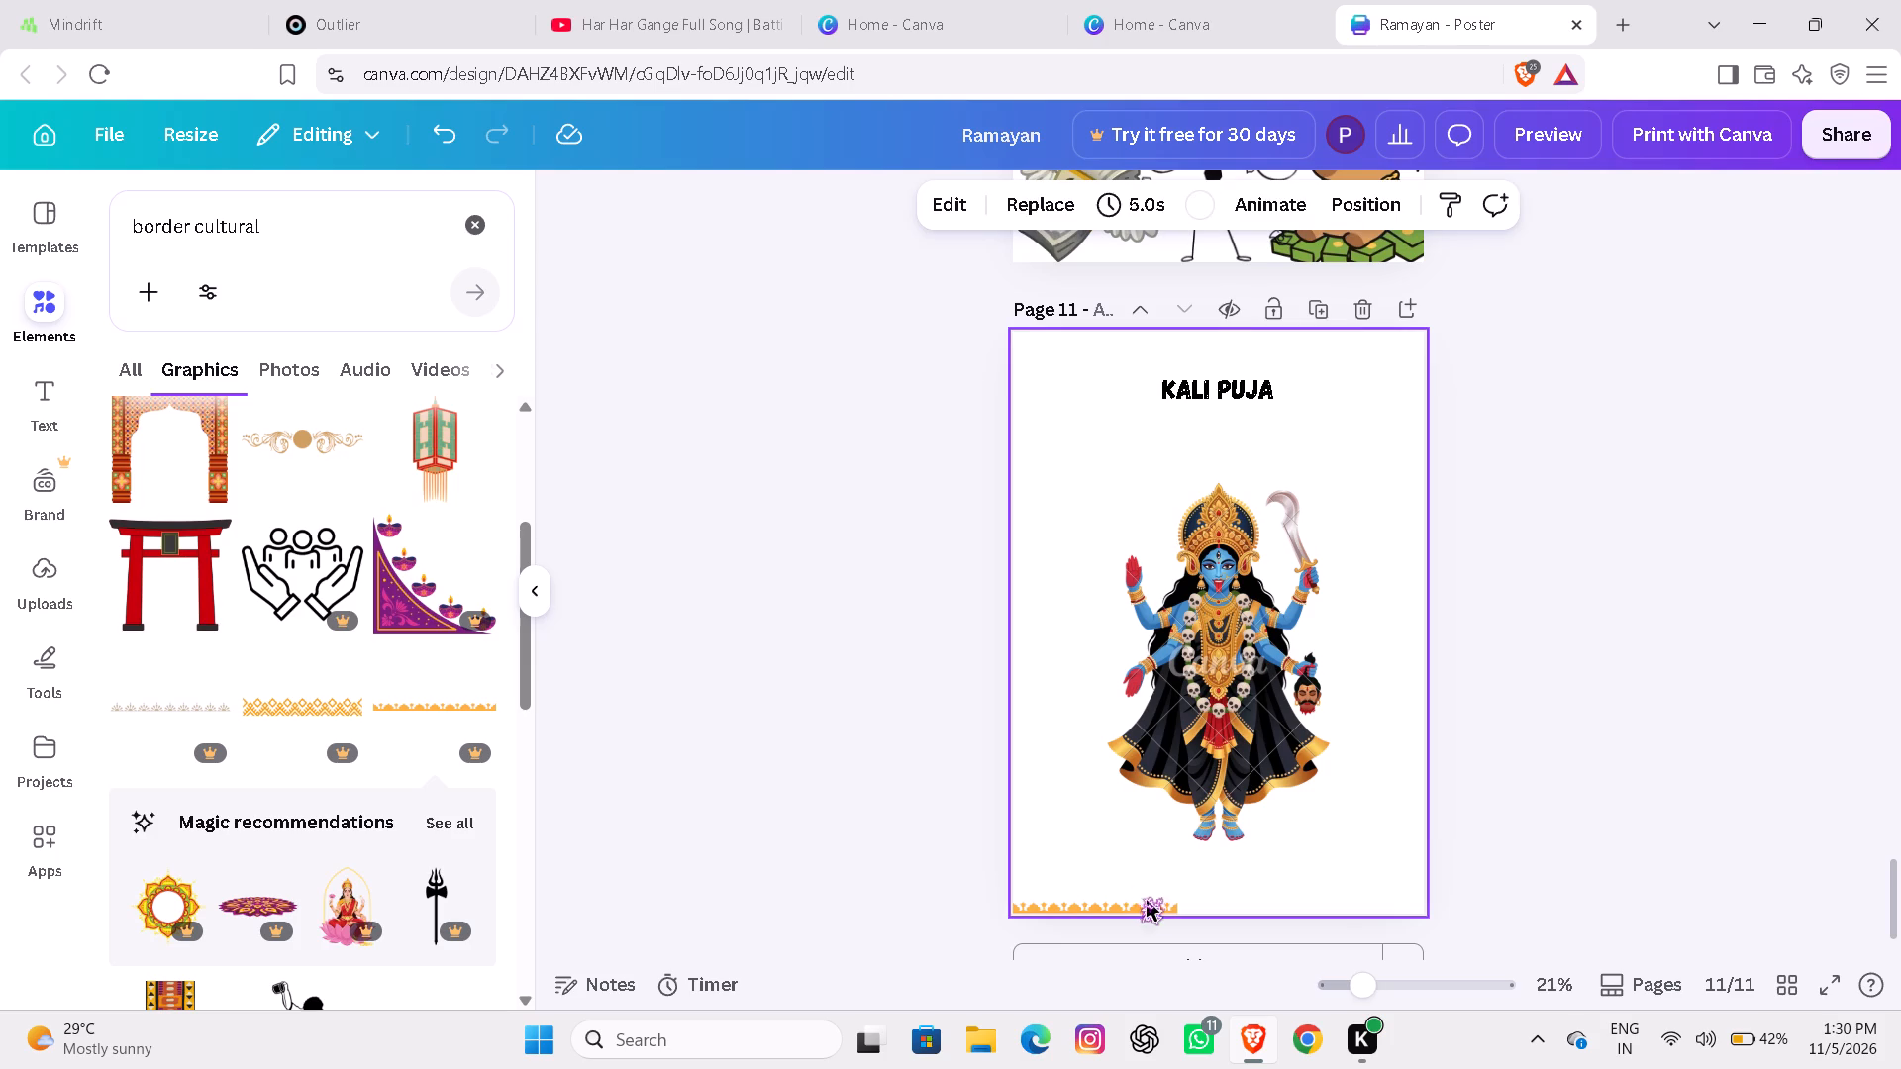
pyautogui.click(1141, 900)
pyautogui.click(1141, 900)
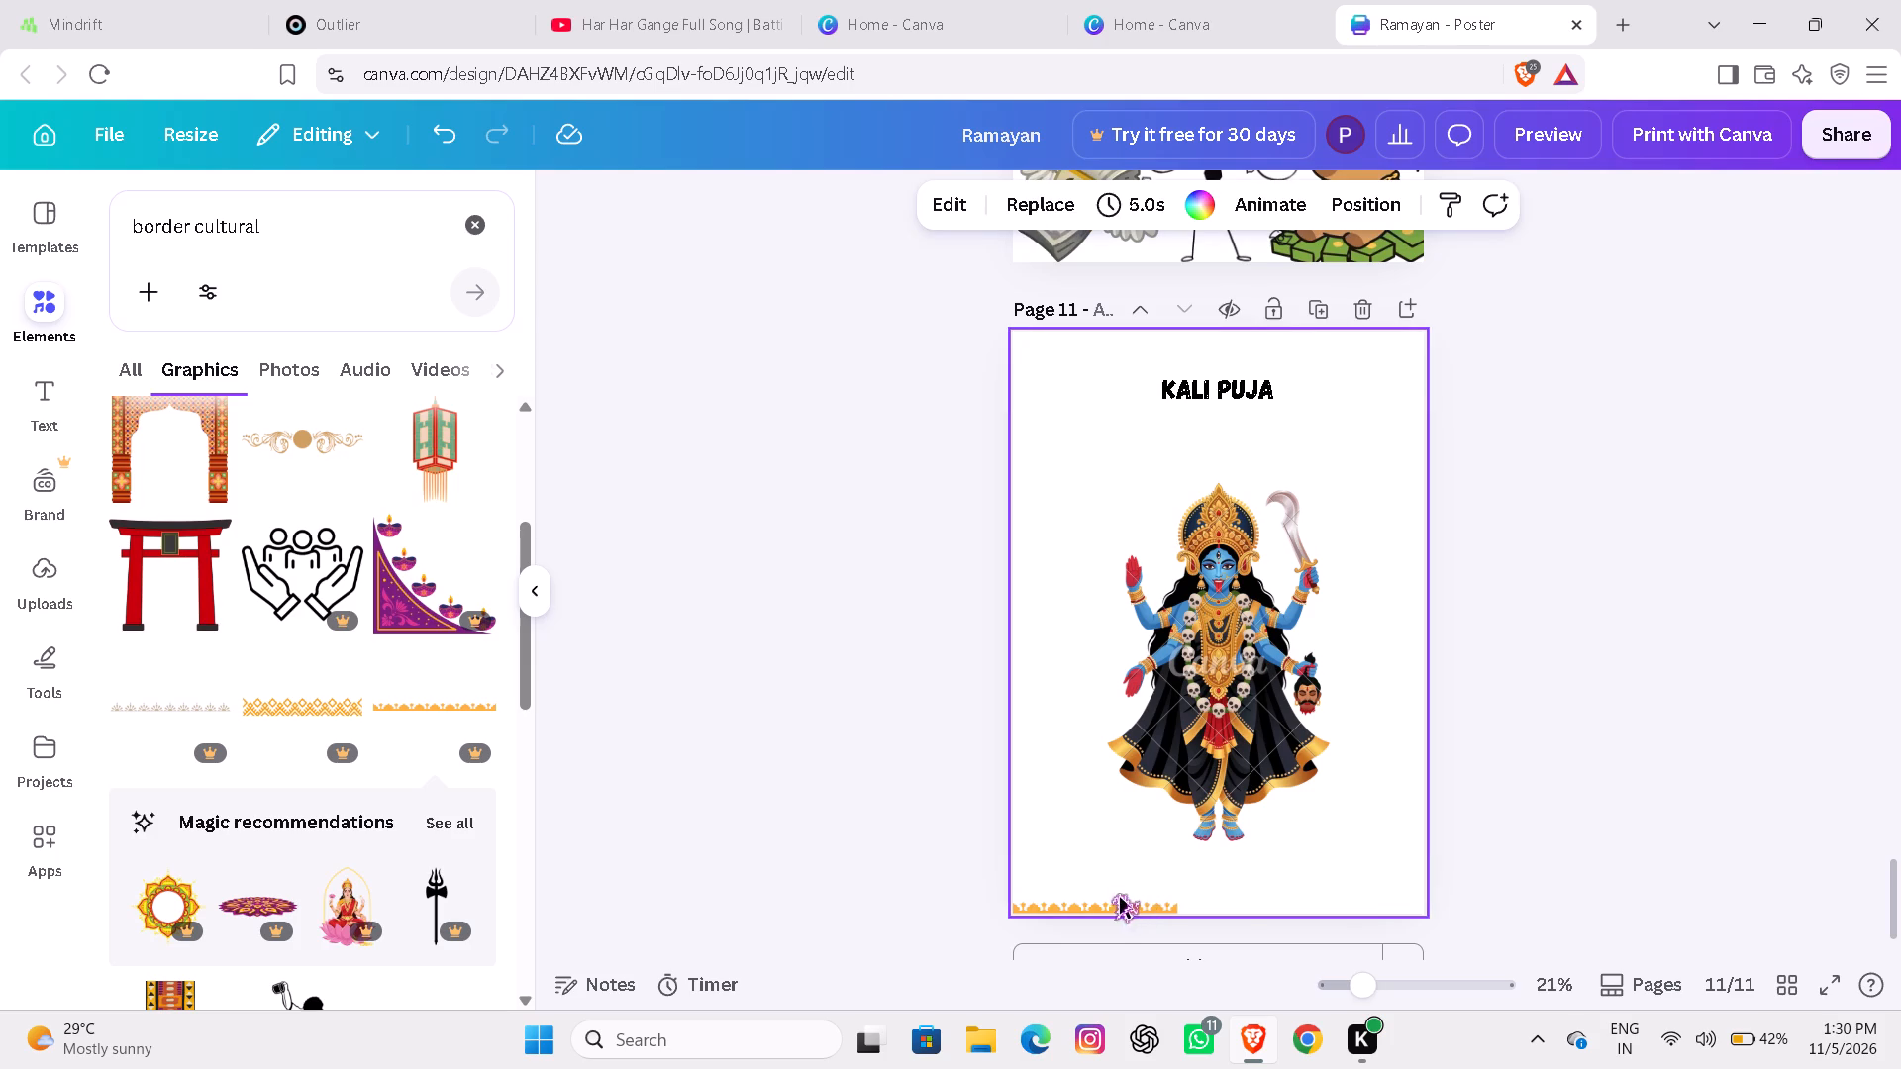
pyautogui.click(1111, 905)
pyautogui.click(1165, 852)
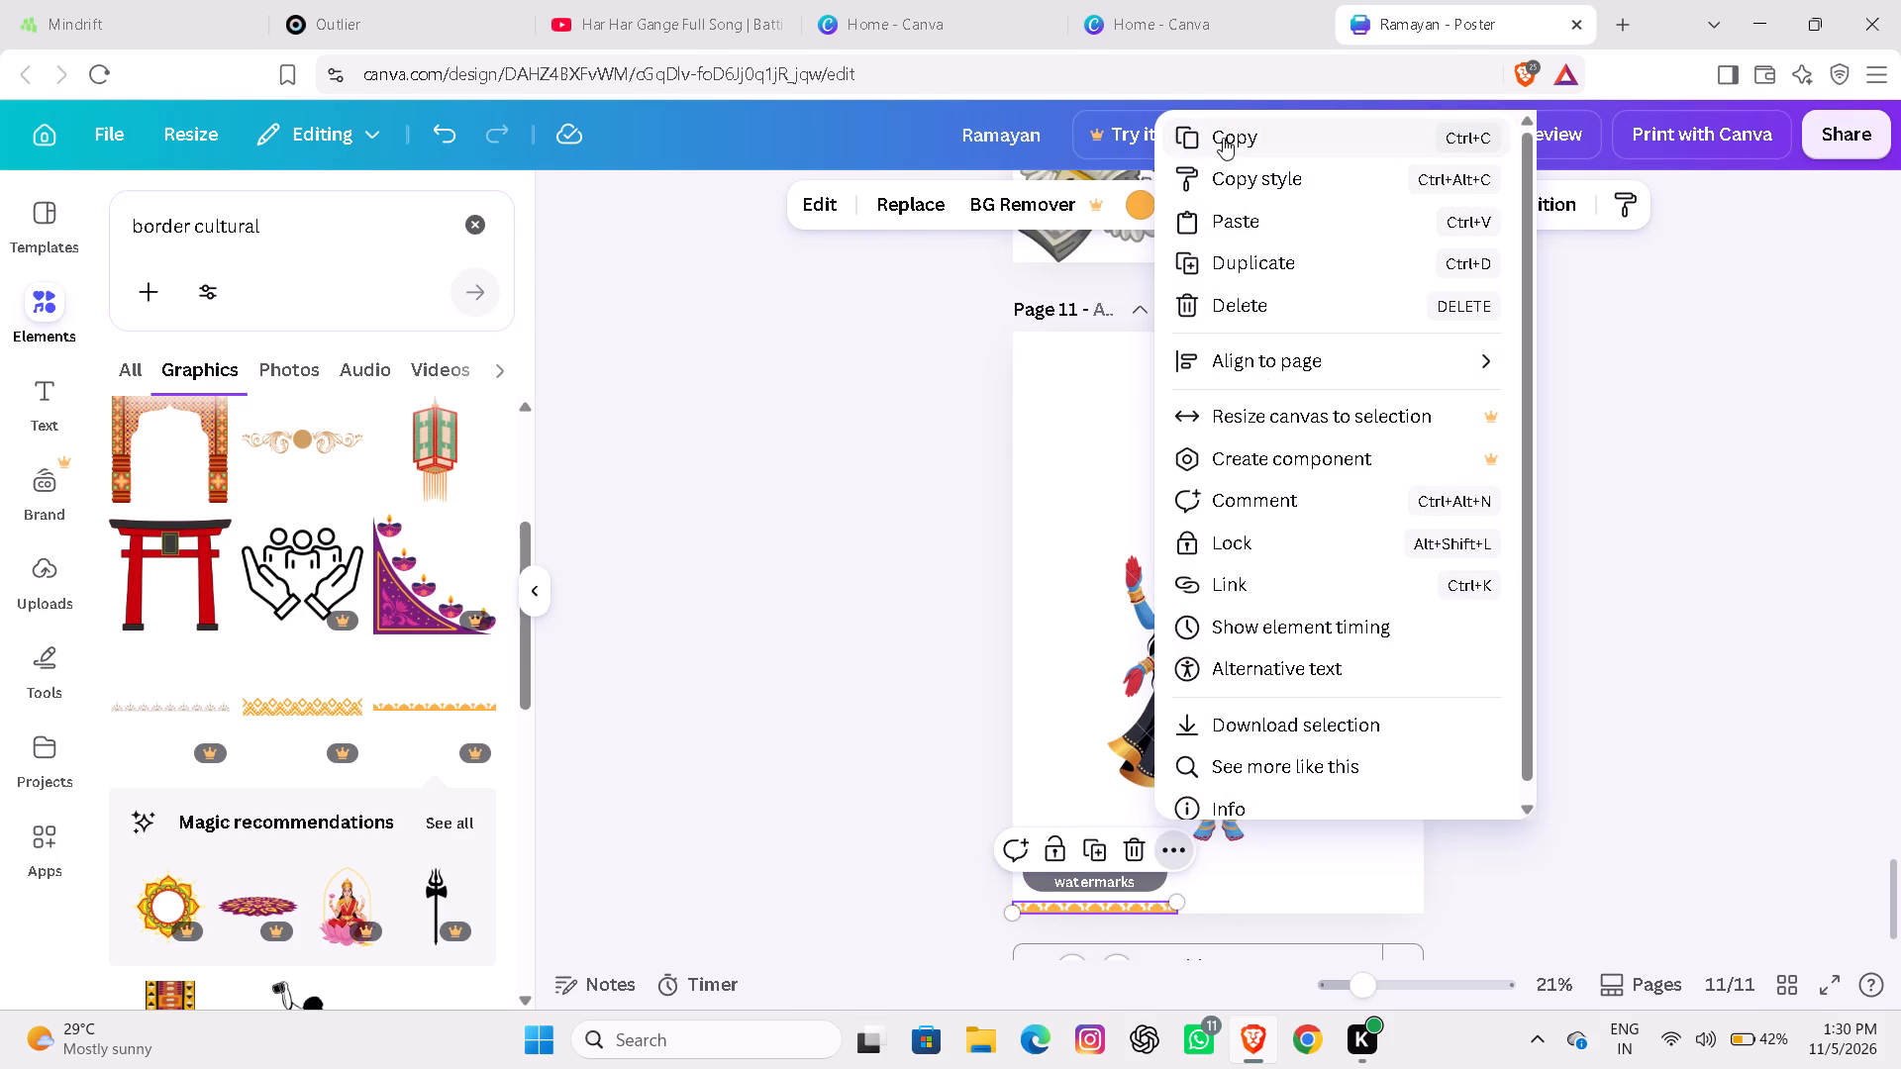
pyautogui.click(1221, 137)
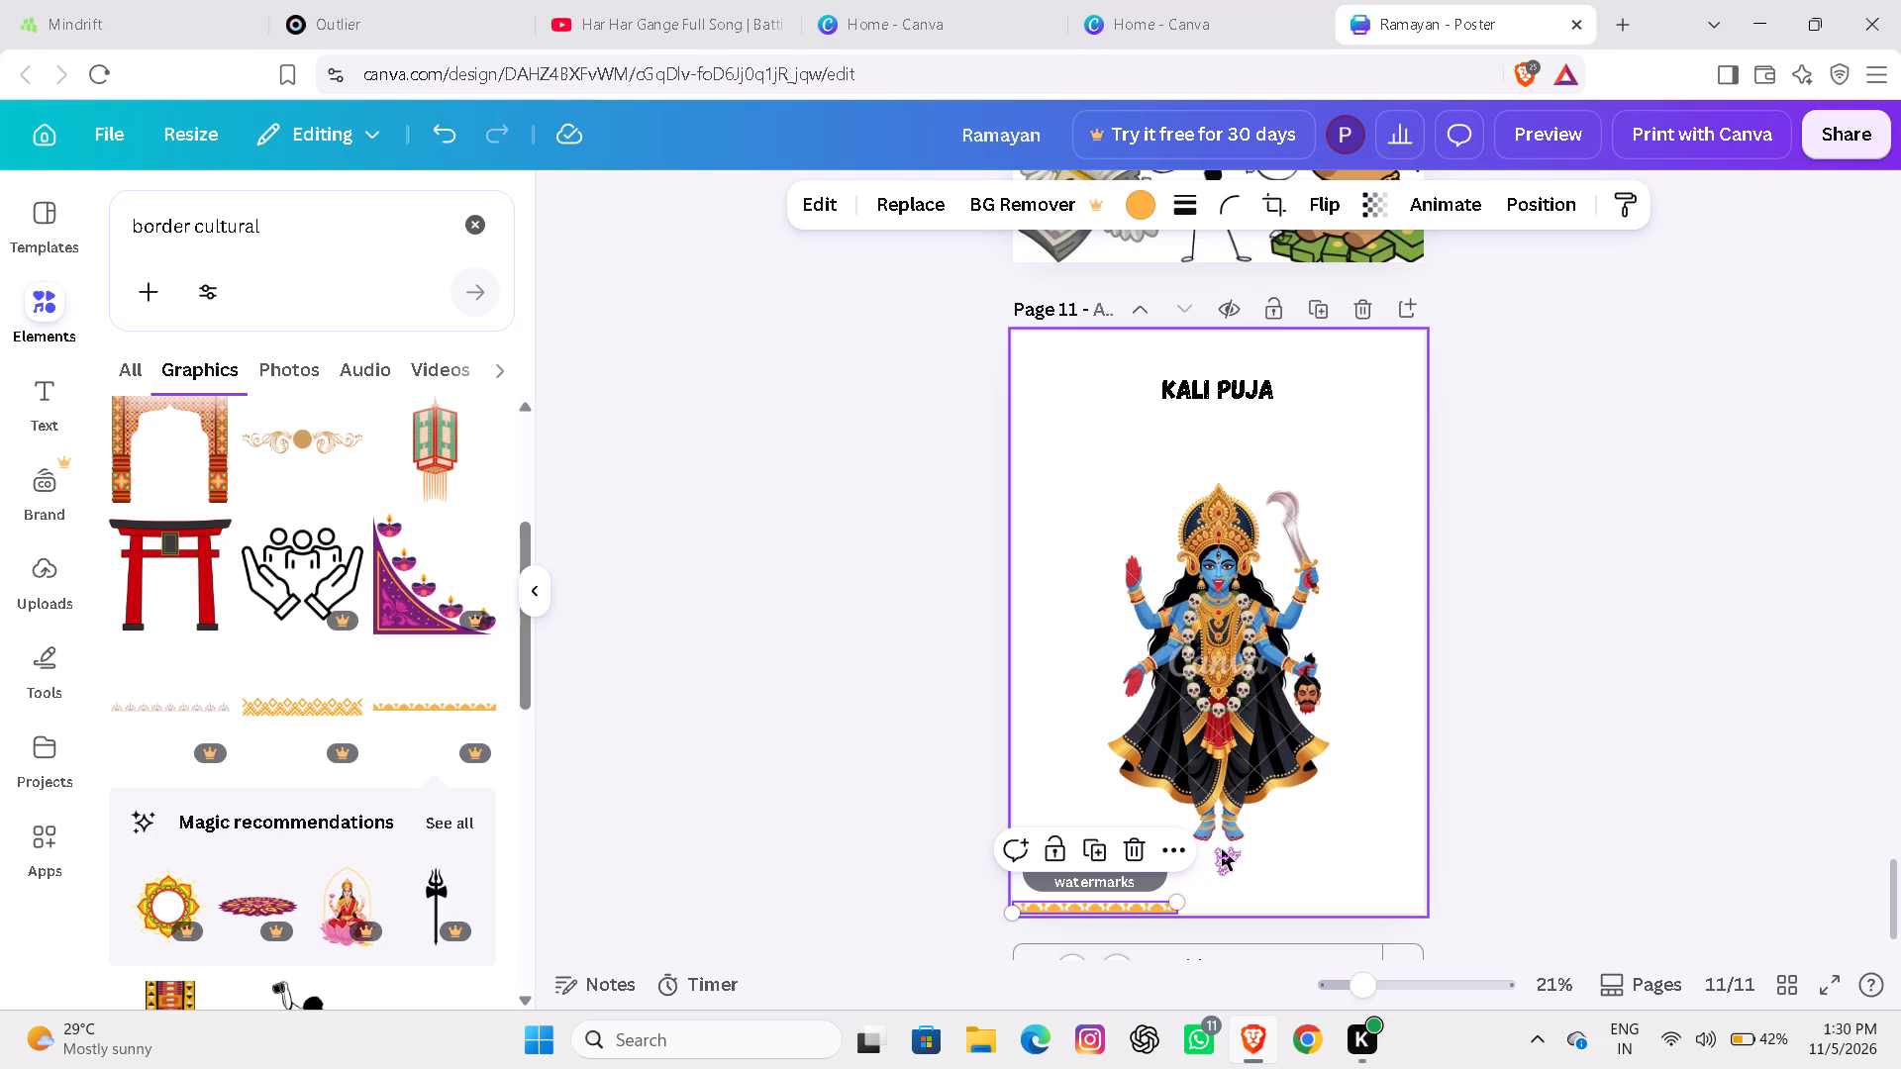
pyautogui.hotkey('ctrl', 'v')
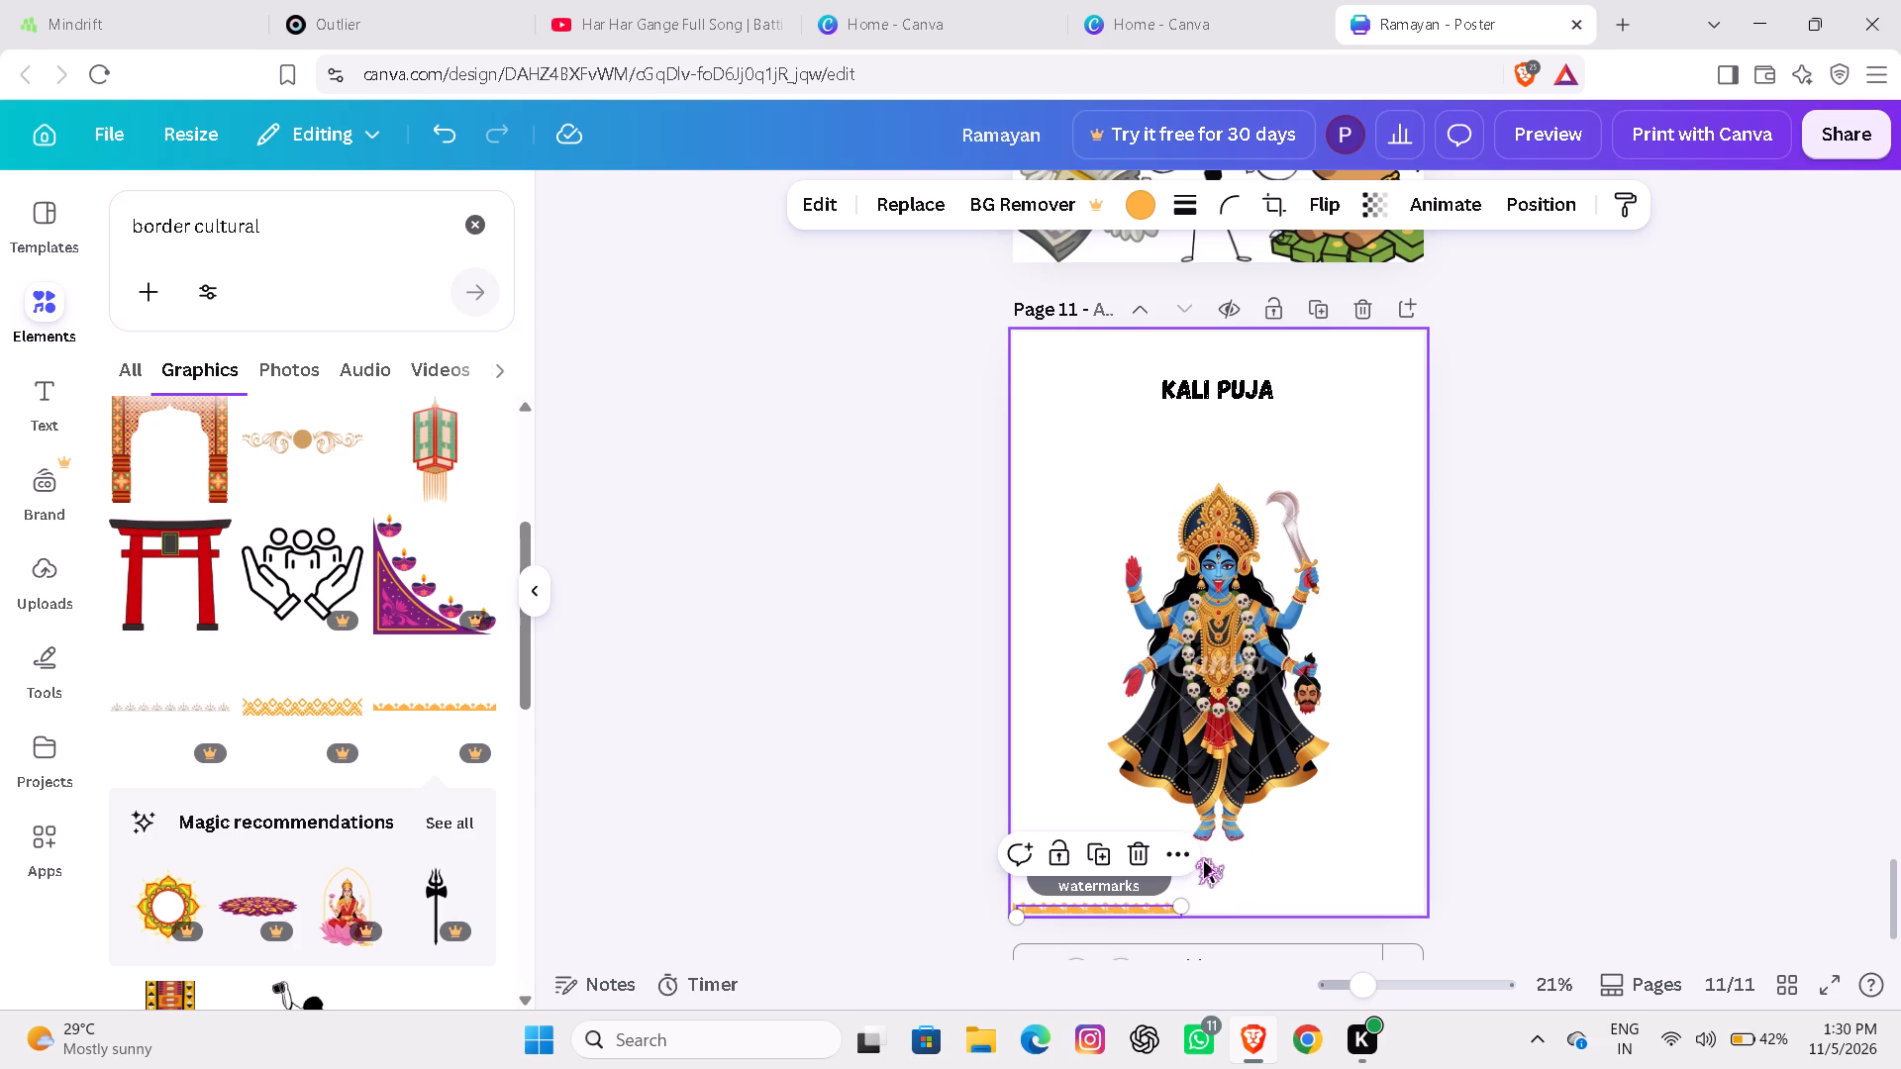
pyautogui.moveTo(1150, 902); pyautogui.dragTo(1172, 904)
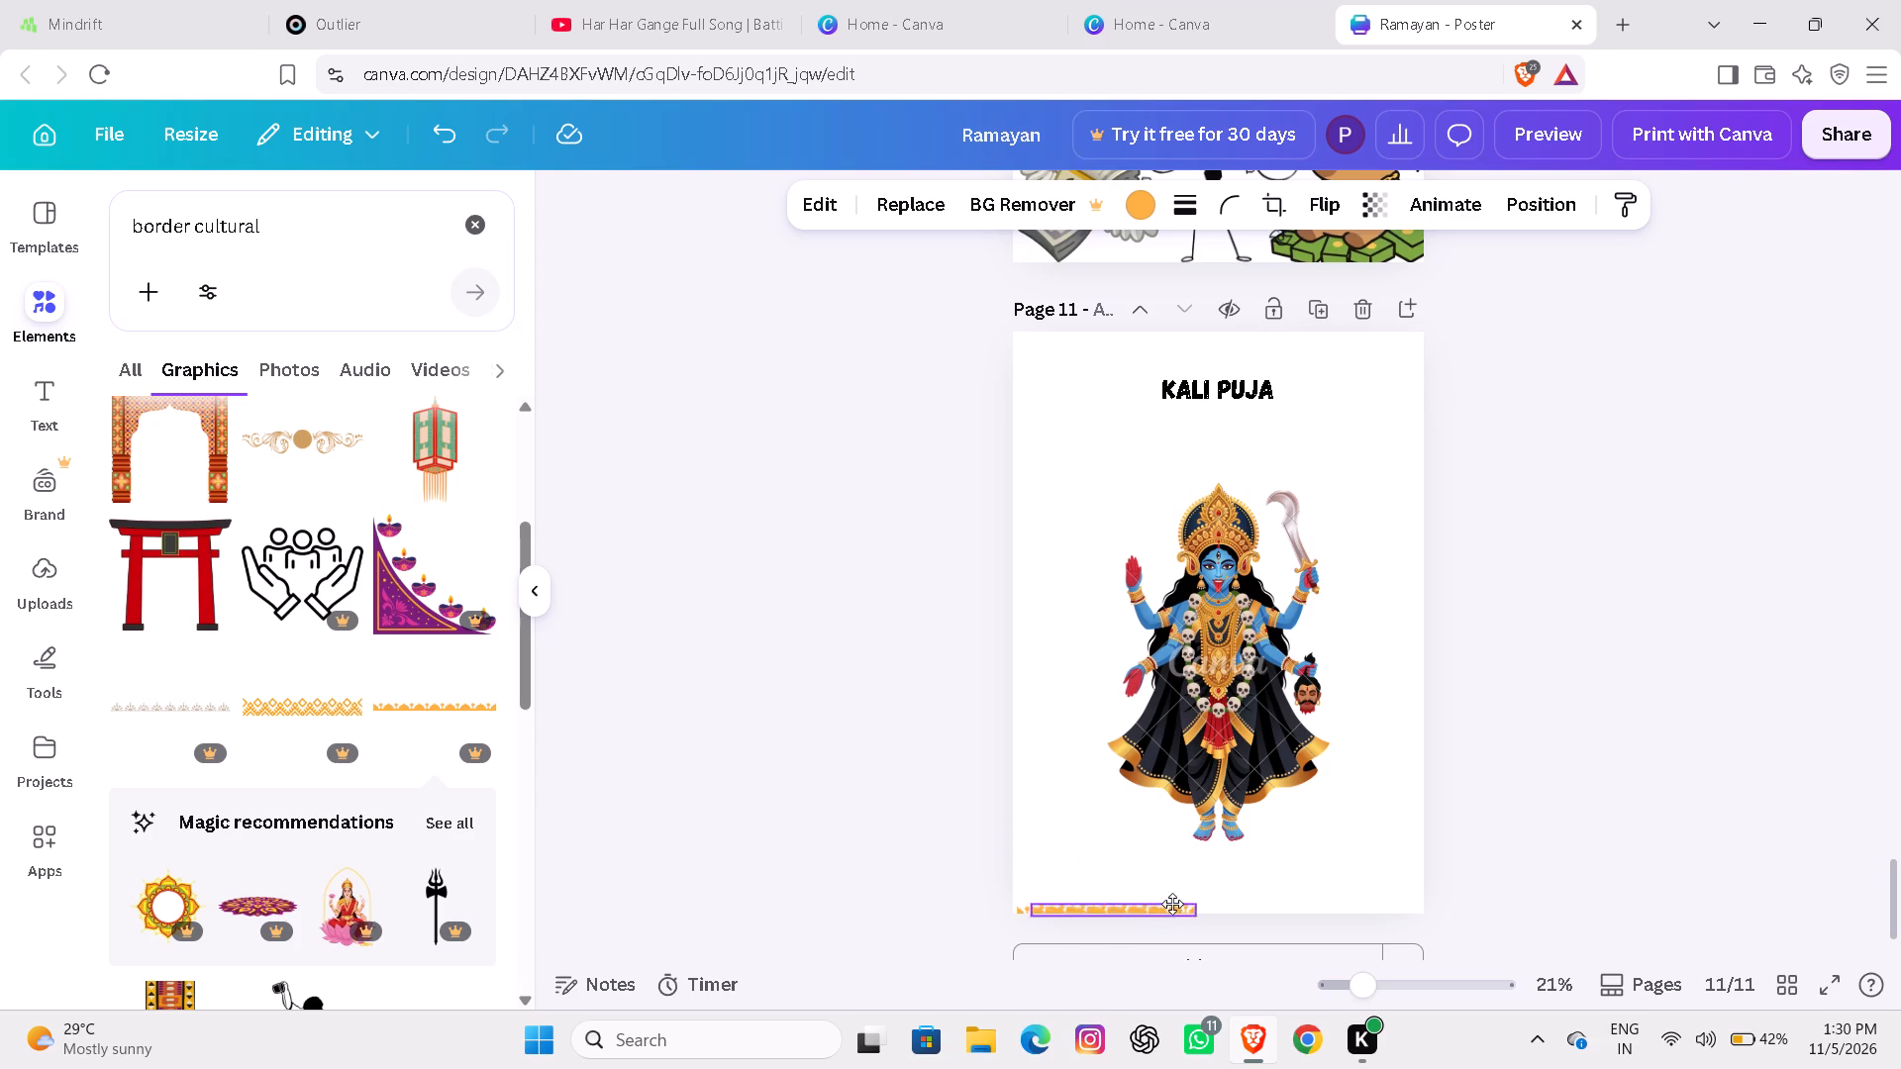
pyautogui.moveTo(1172, 904); pyautogui.dragTo(1338, 902)
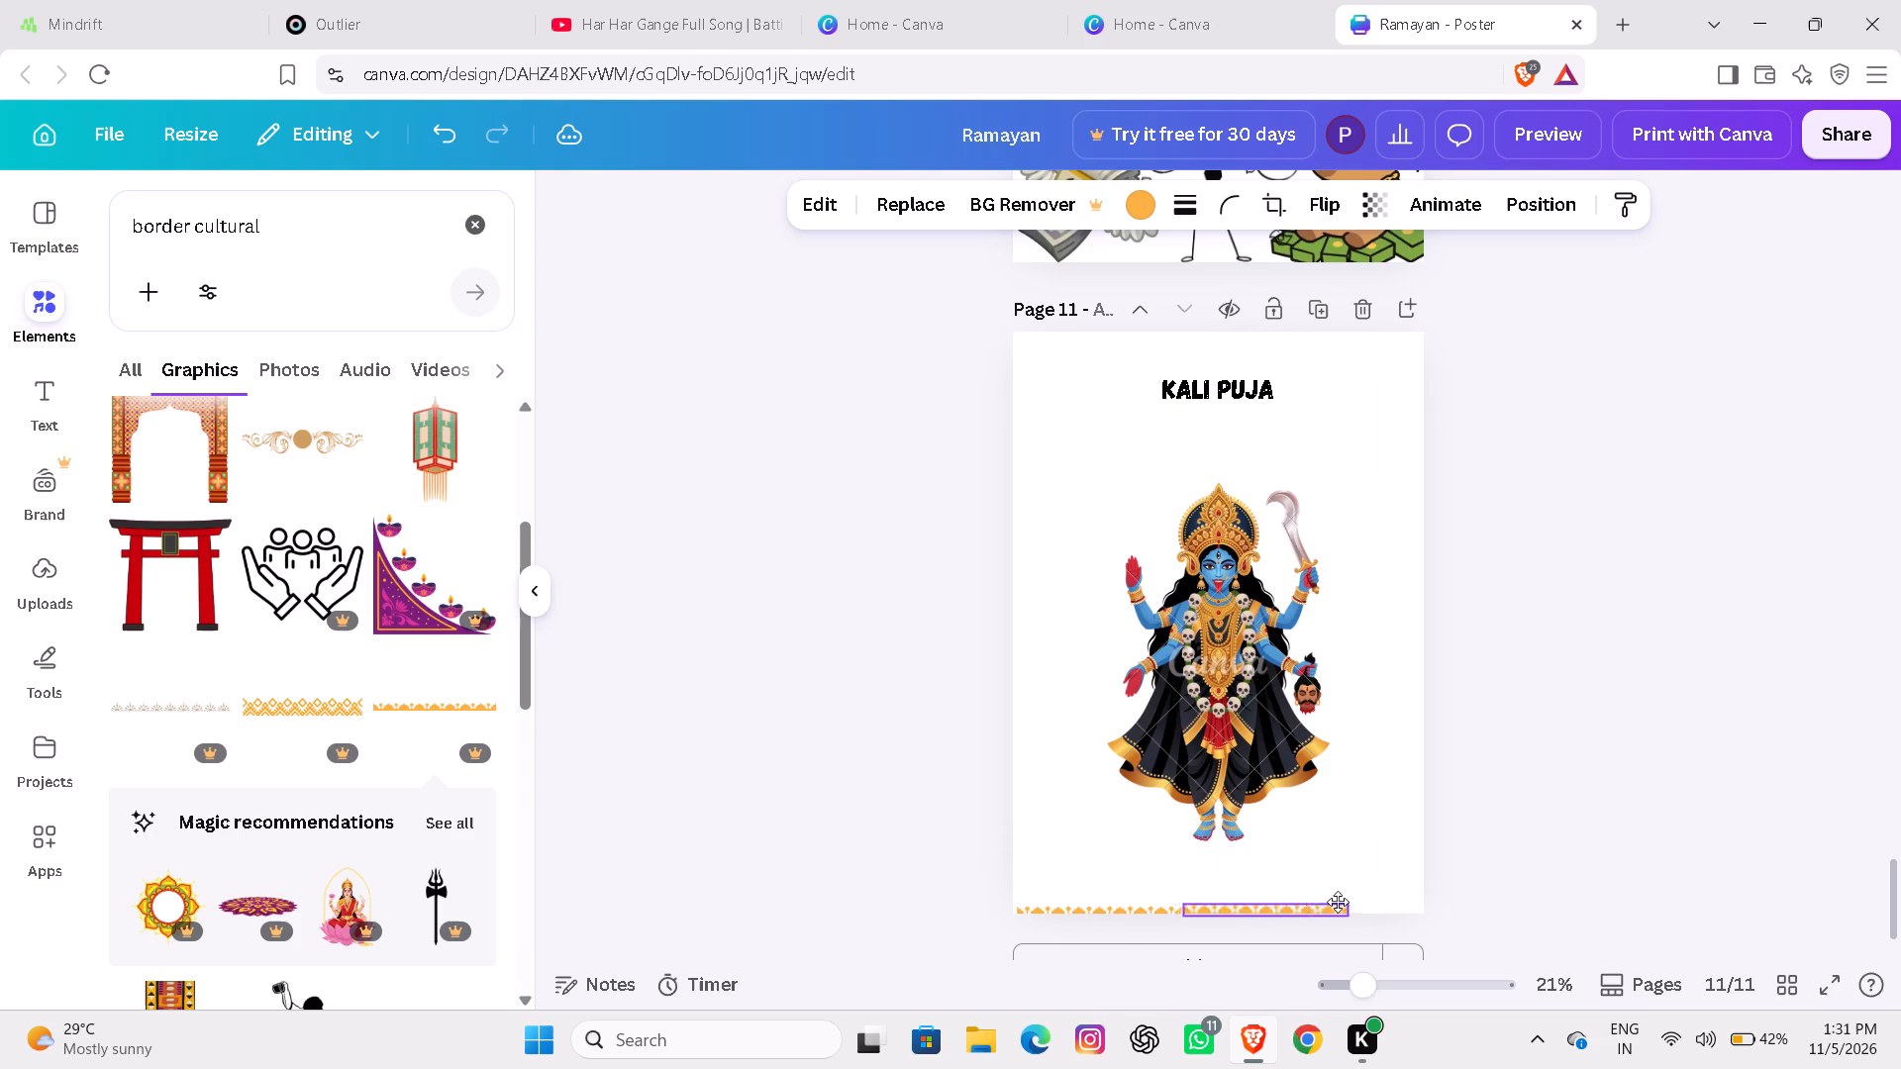
pyautogui.moveTo(1338, 902); pyautogui.dragTo(1325, 903)
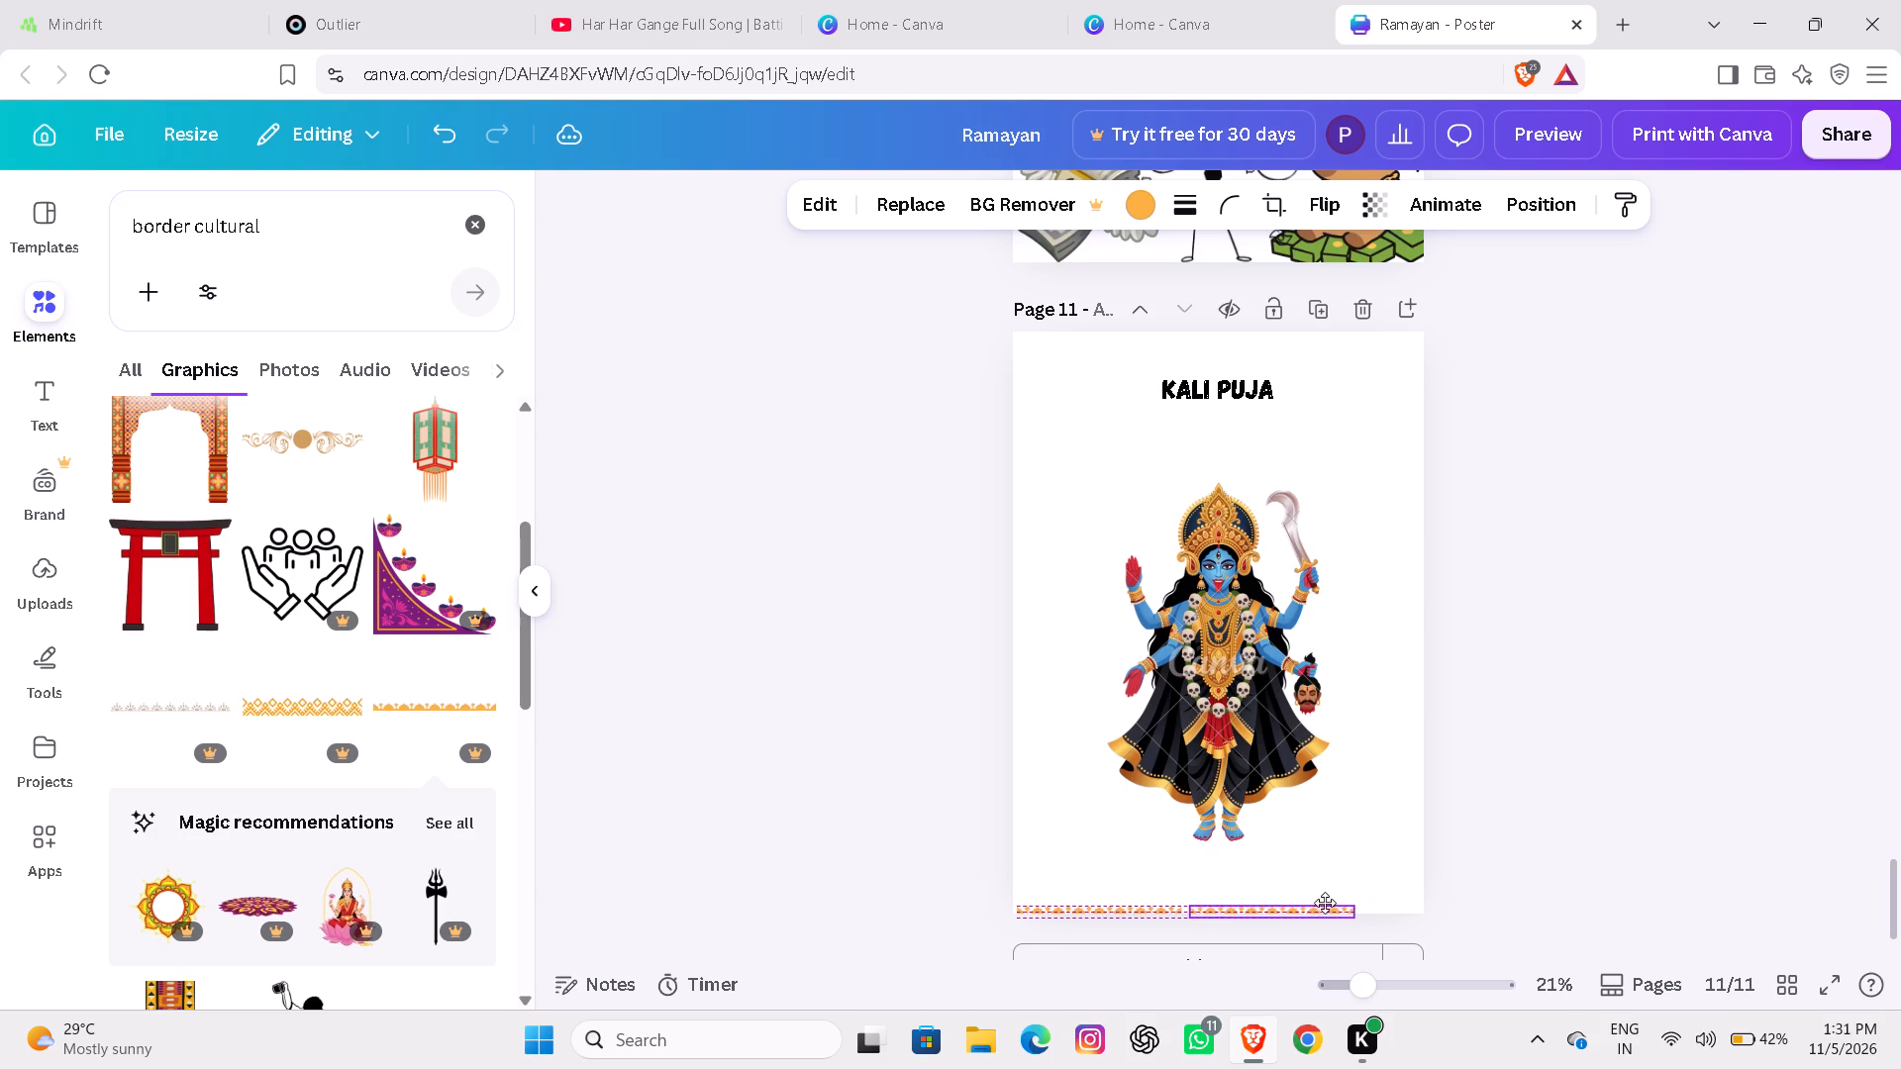
pyautogui.moveTo(1325, 903); pyautogui.dragTo(1323, 903)
# Adjust the two orange border strips so they meet flush end to end along the page's bottom edge.
pyautogui.click(1108, 864)
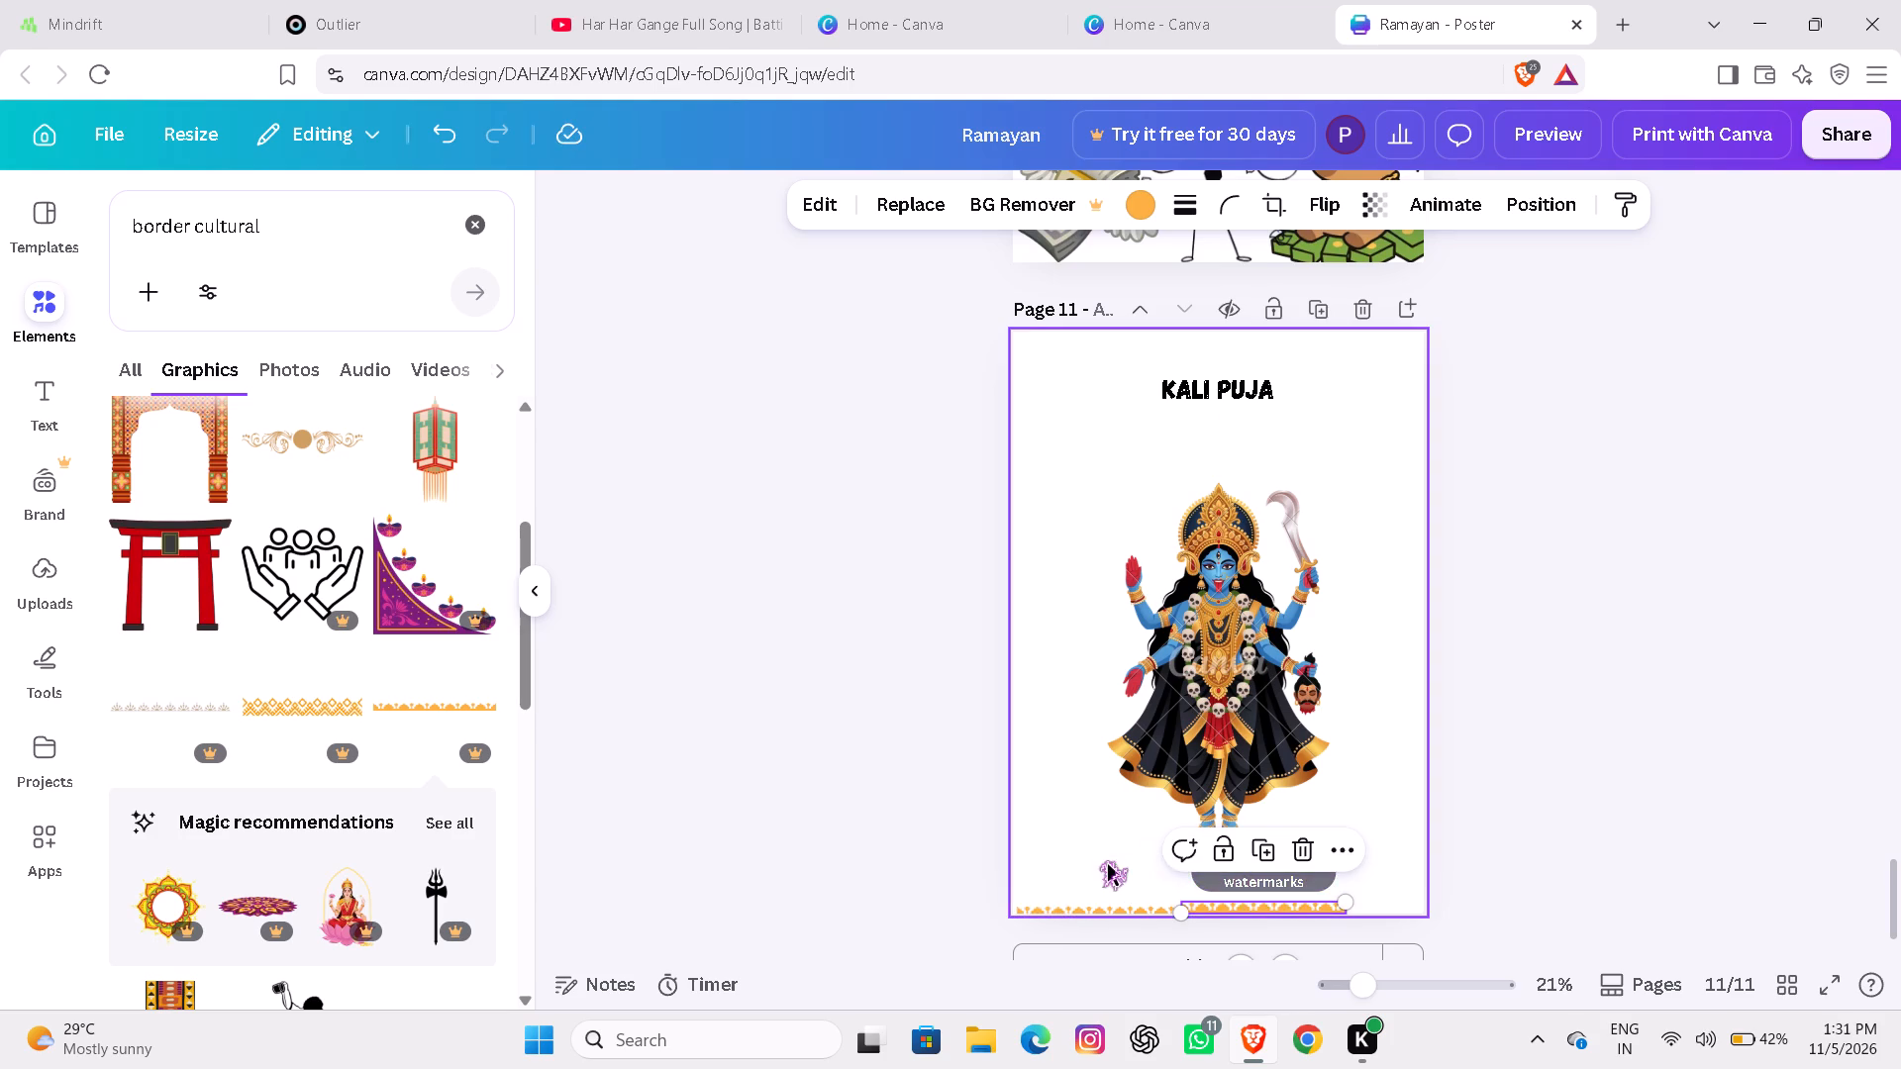
pyautogui.click(1109, 910)
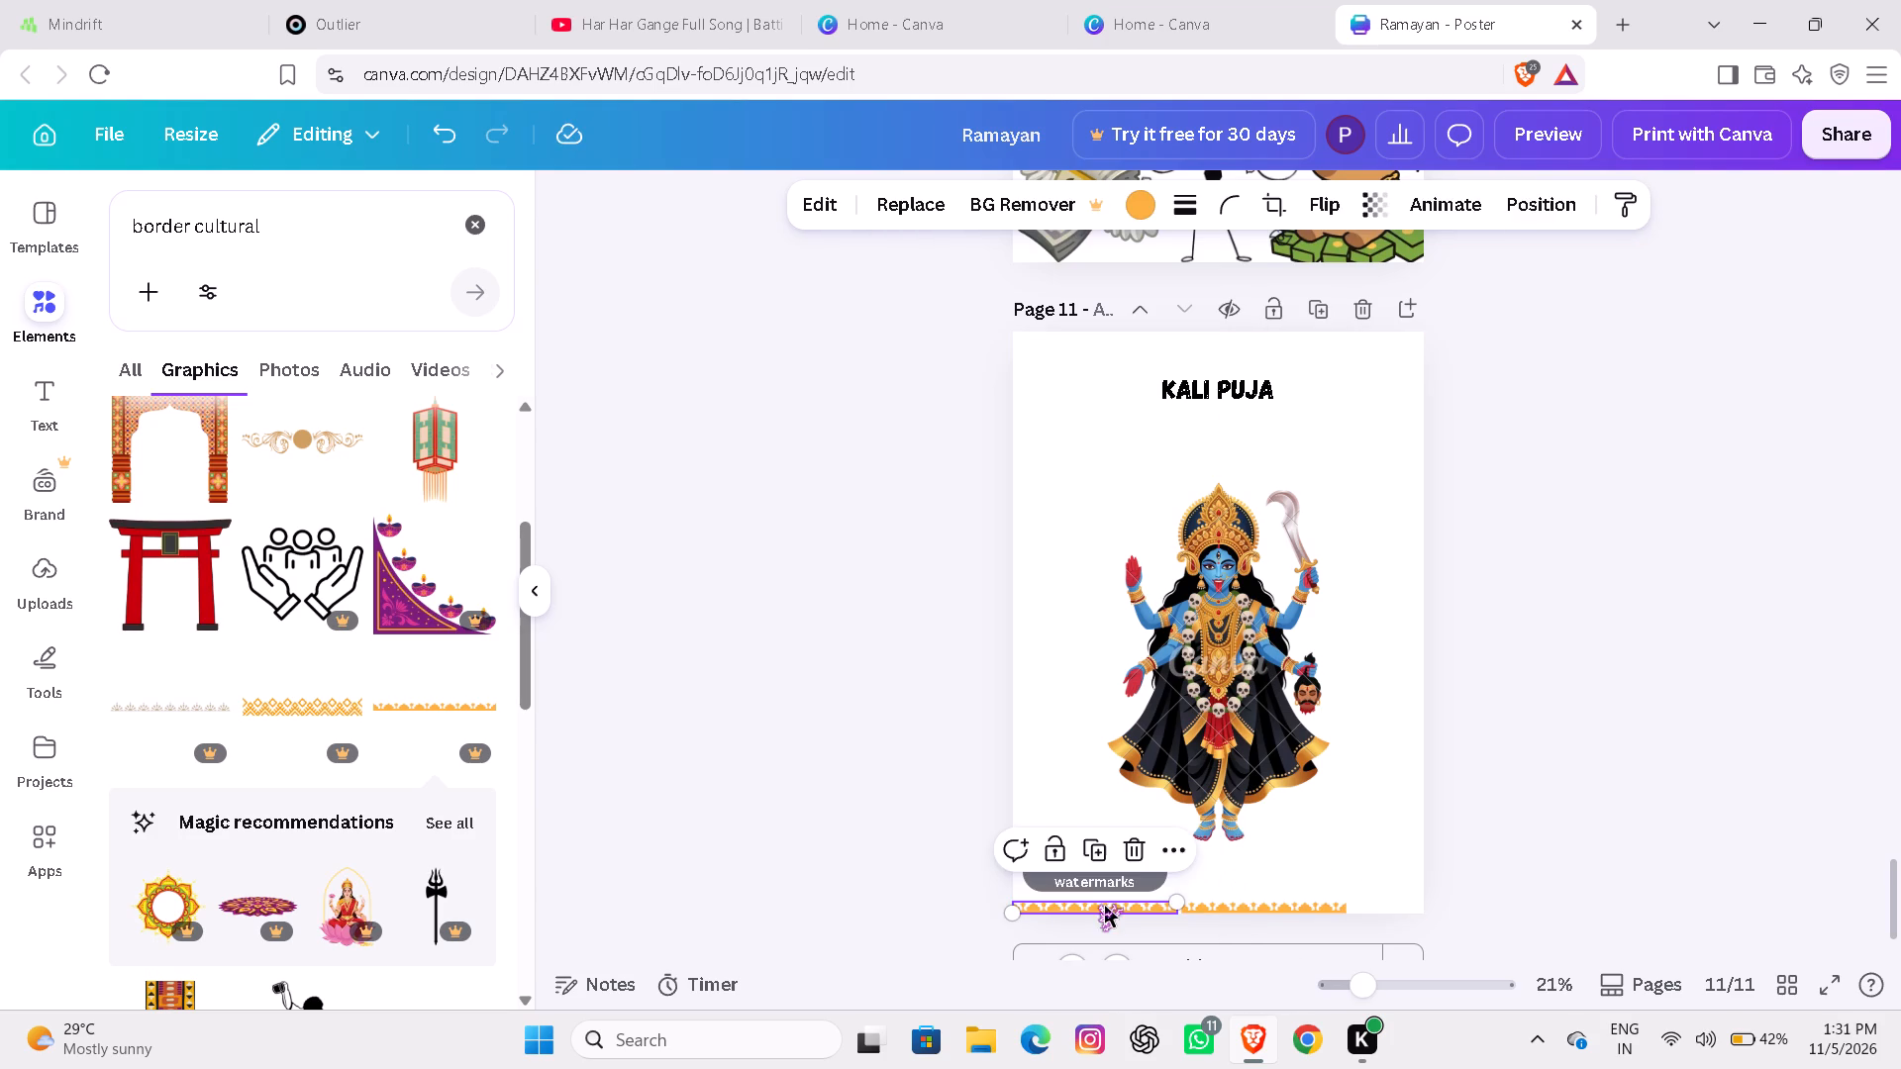
pyautogui.click(1060, 767)
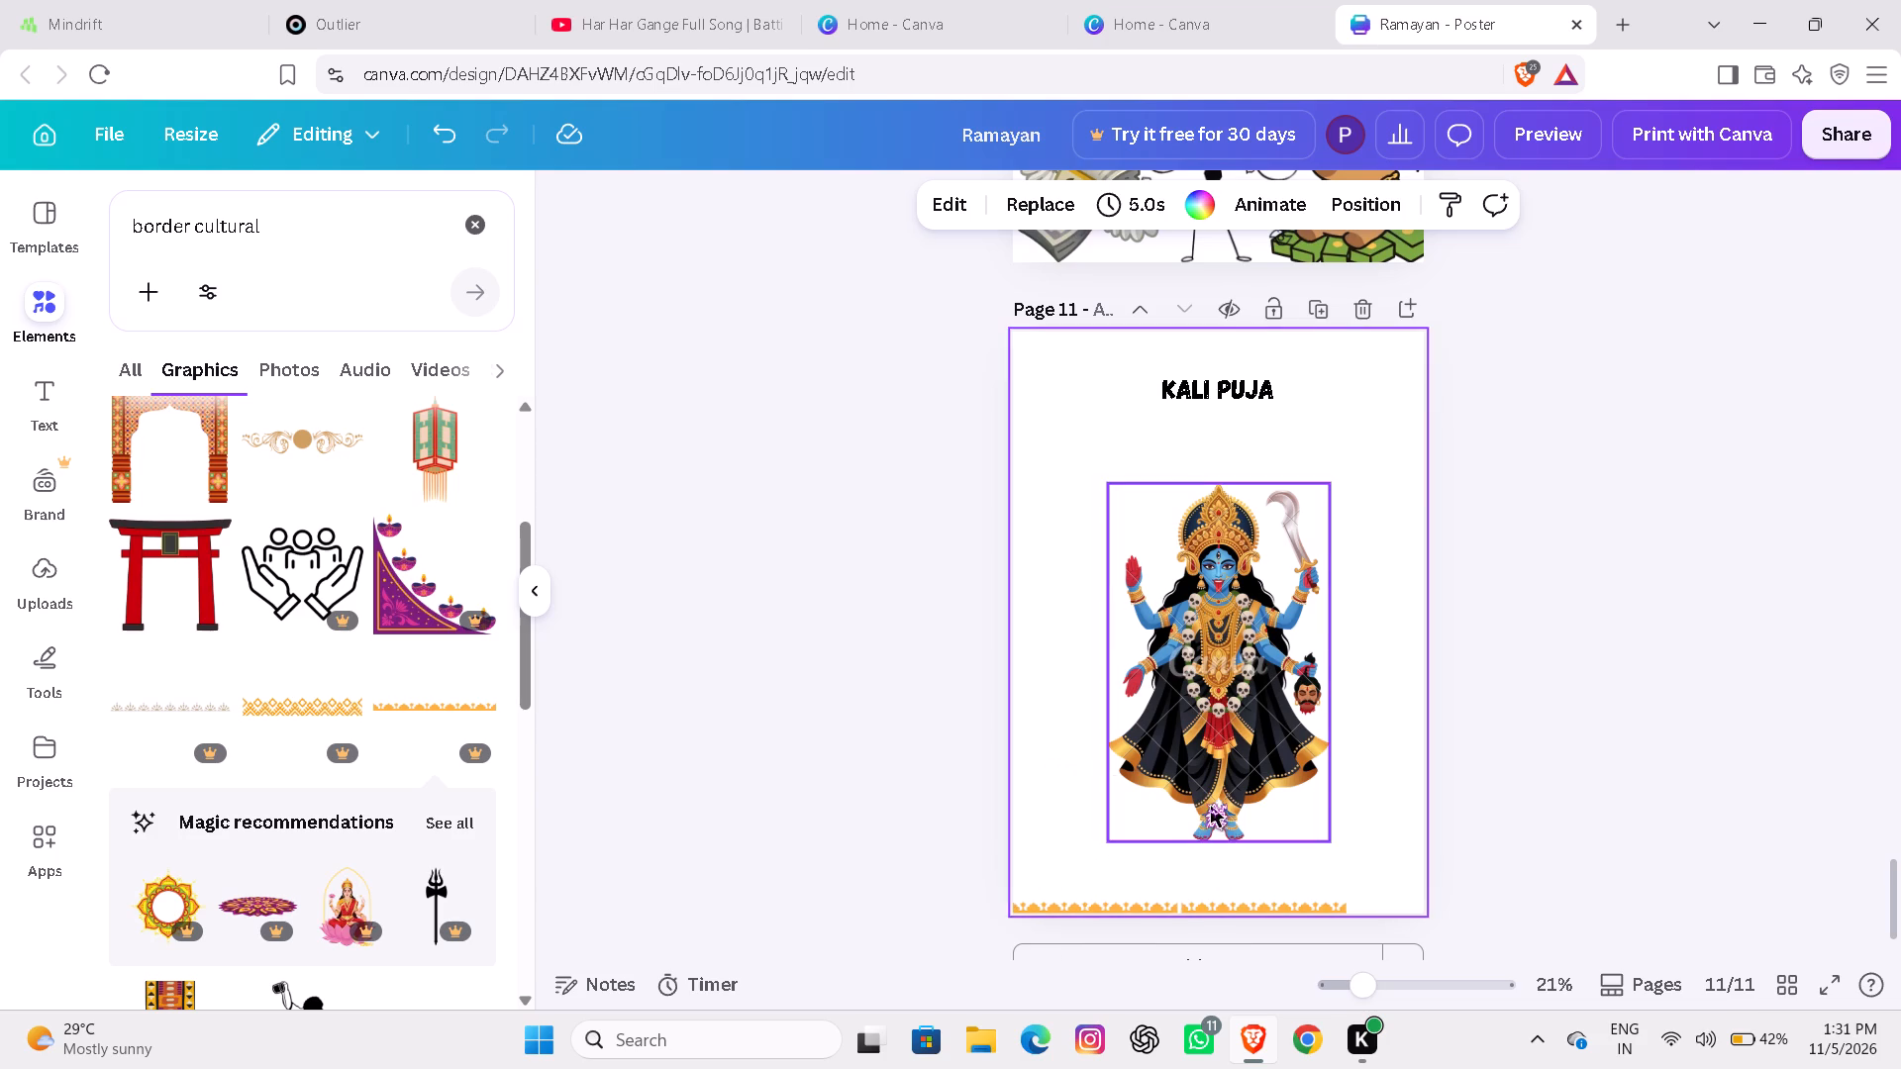
pyautogui.click(1206, 905)
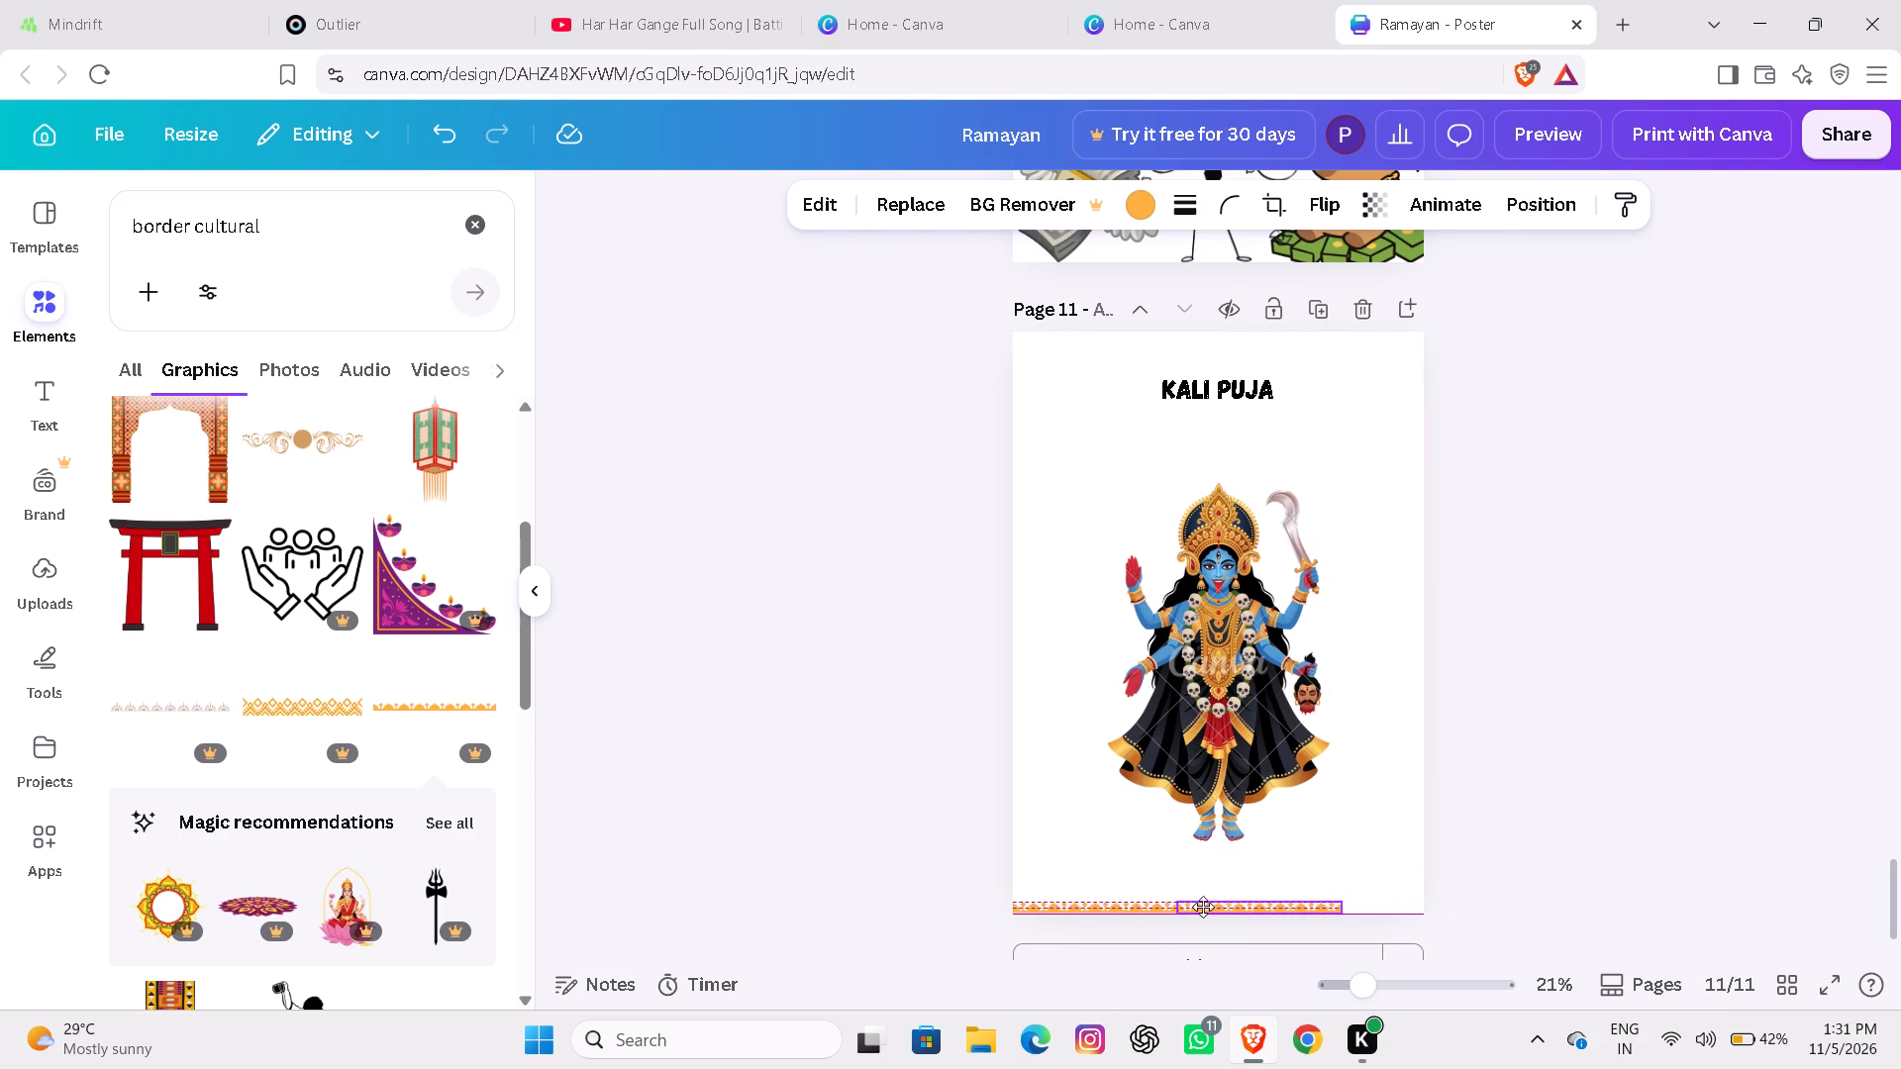
pyautogui.click(1398, 862)
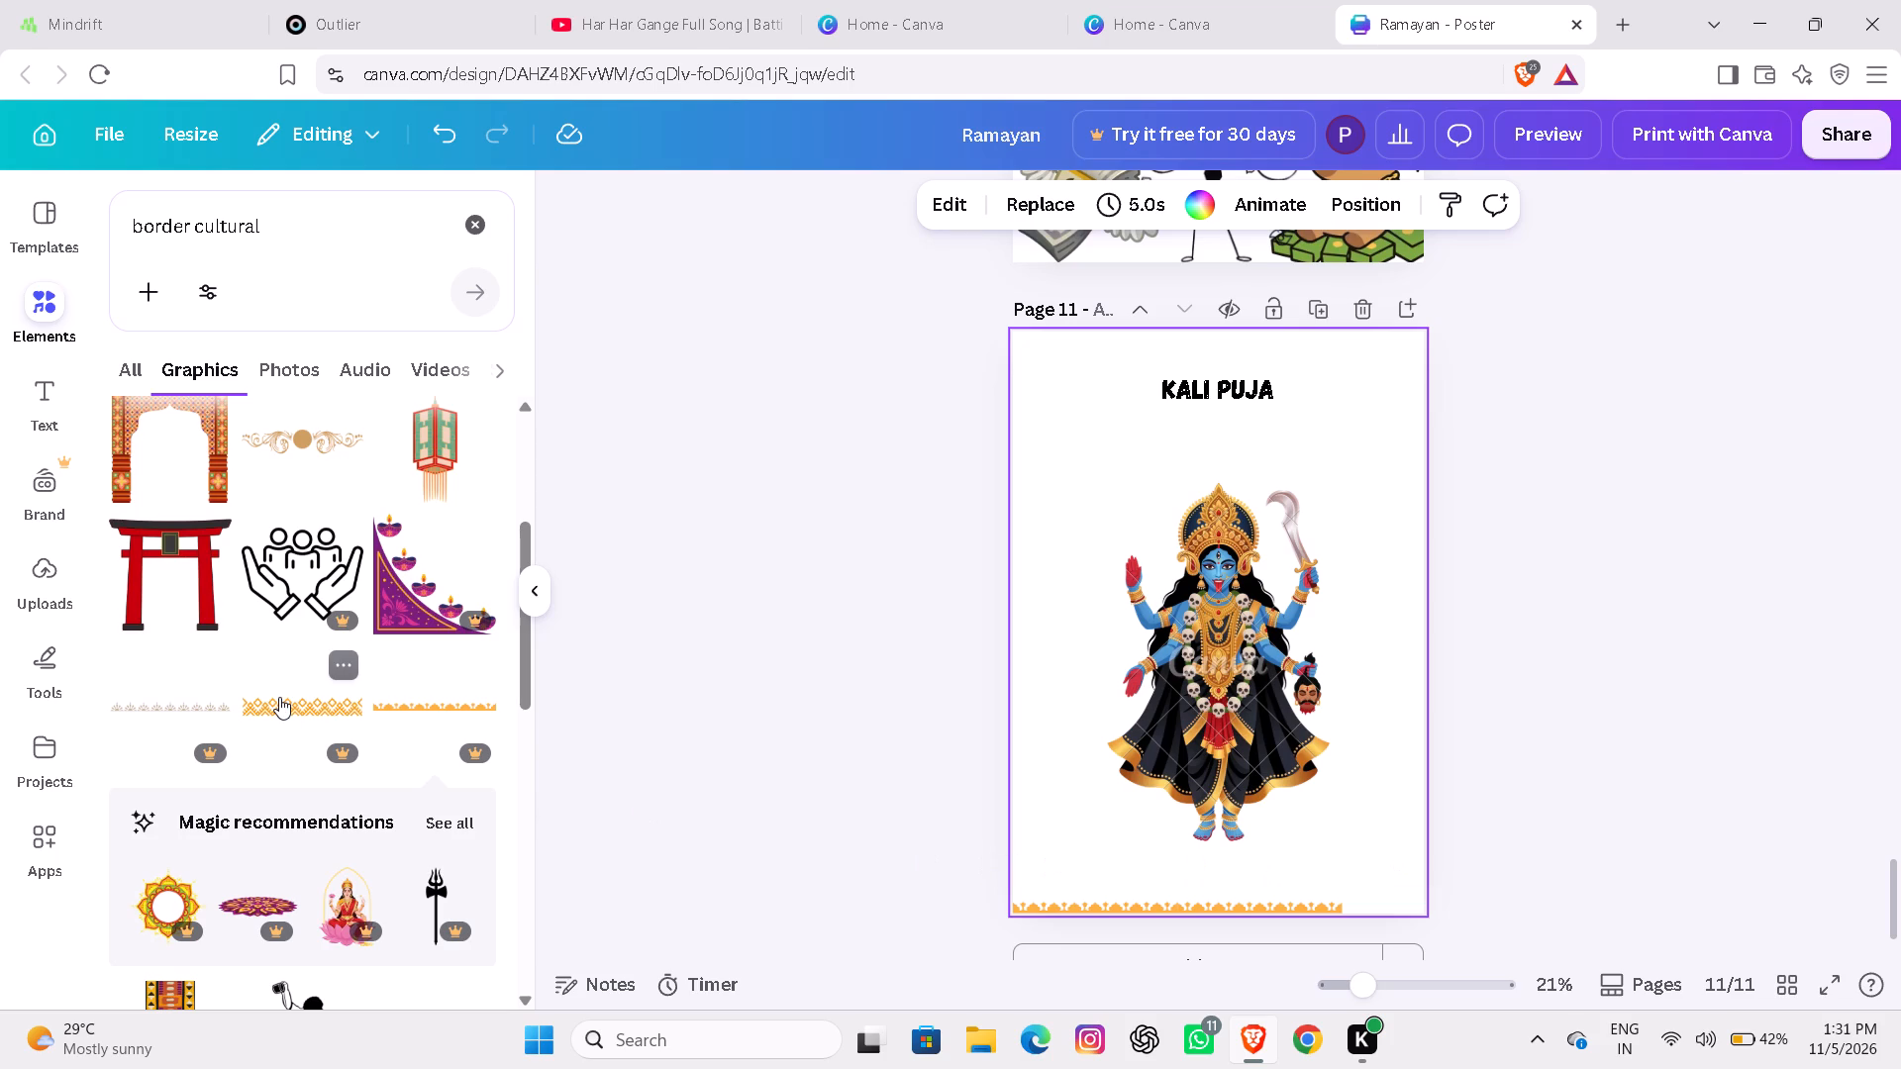
# Add a third orange border strip from the results and place it after the other two to complete the bottom border.
pyautogui.click(389, 711)
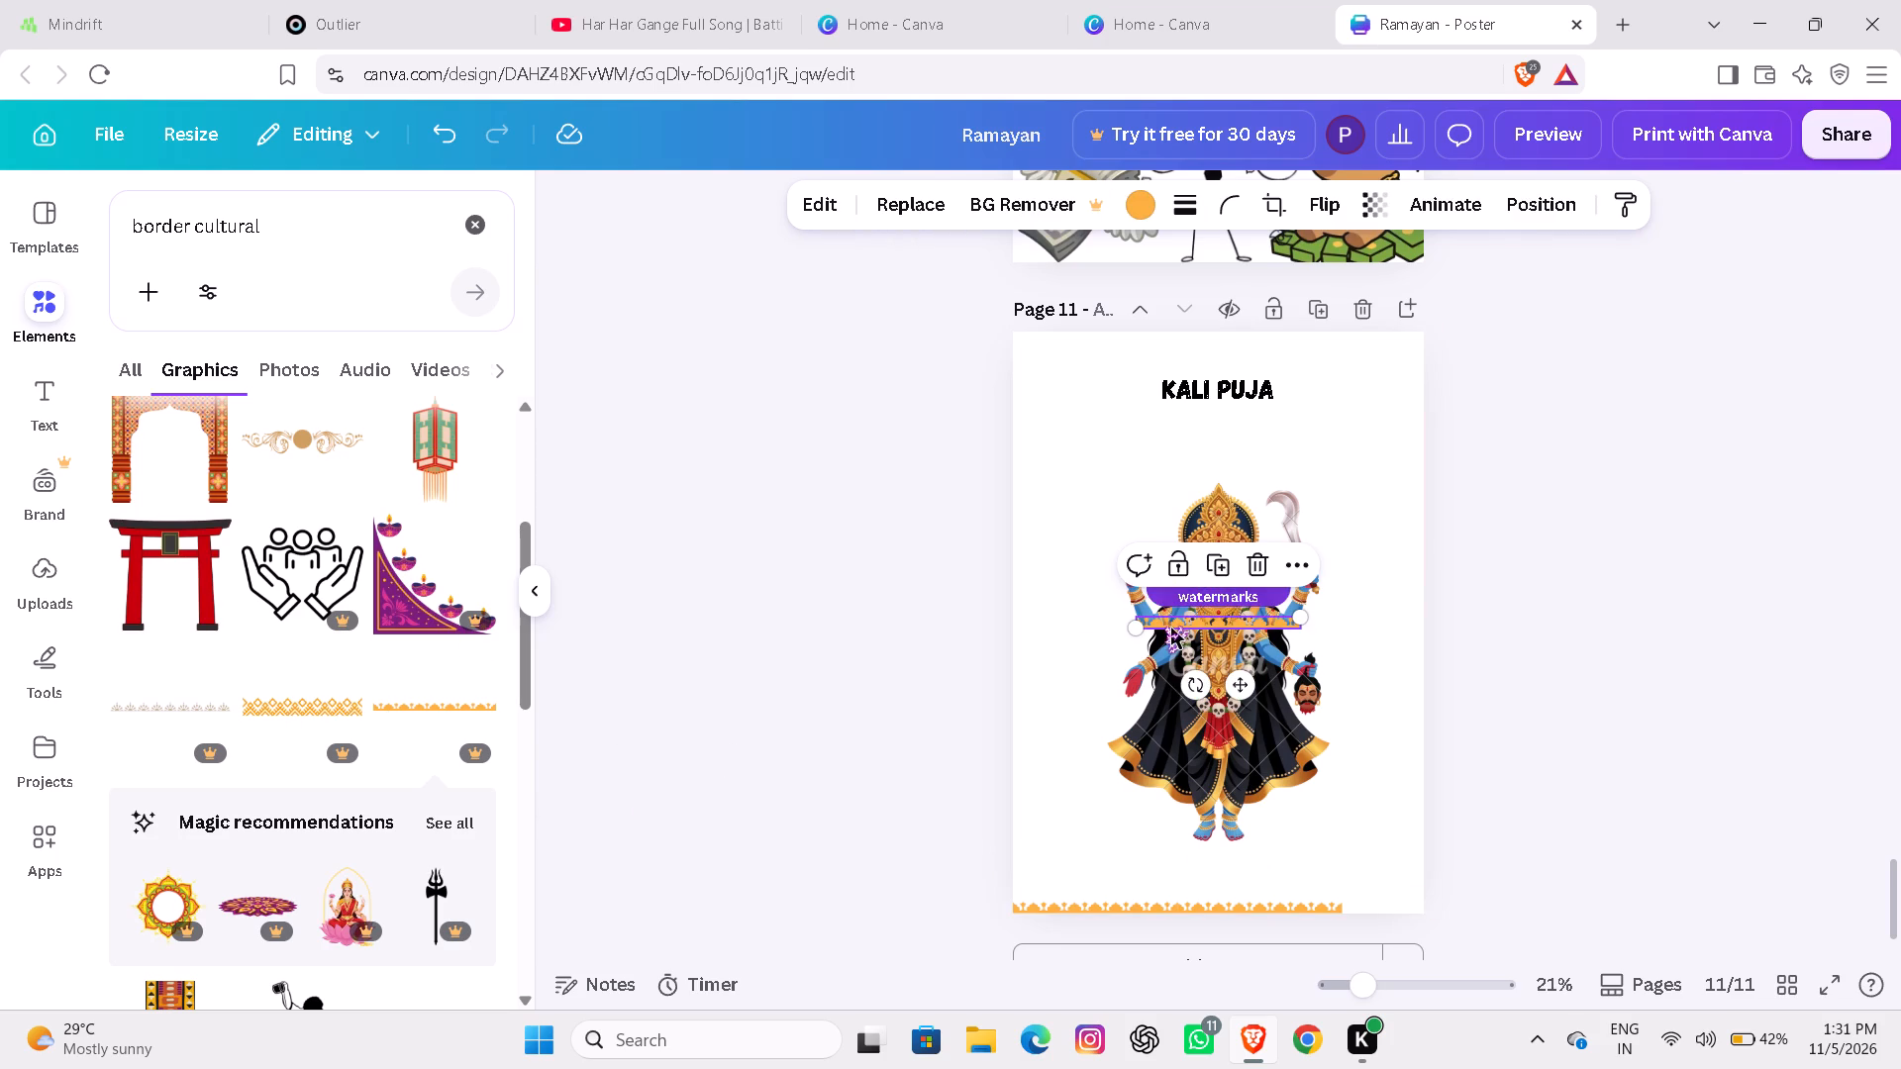
pyautogui.moveTo(1235, 681); pyautogui.dragTo(1286, 847)
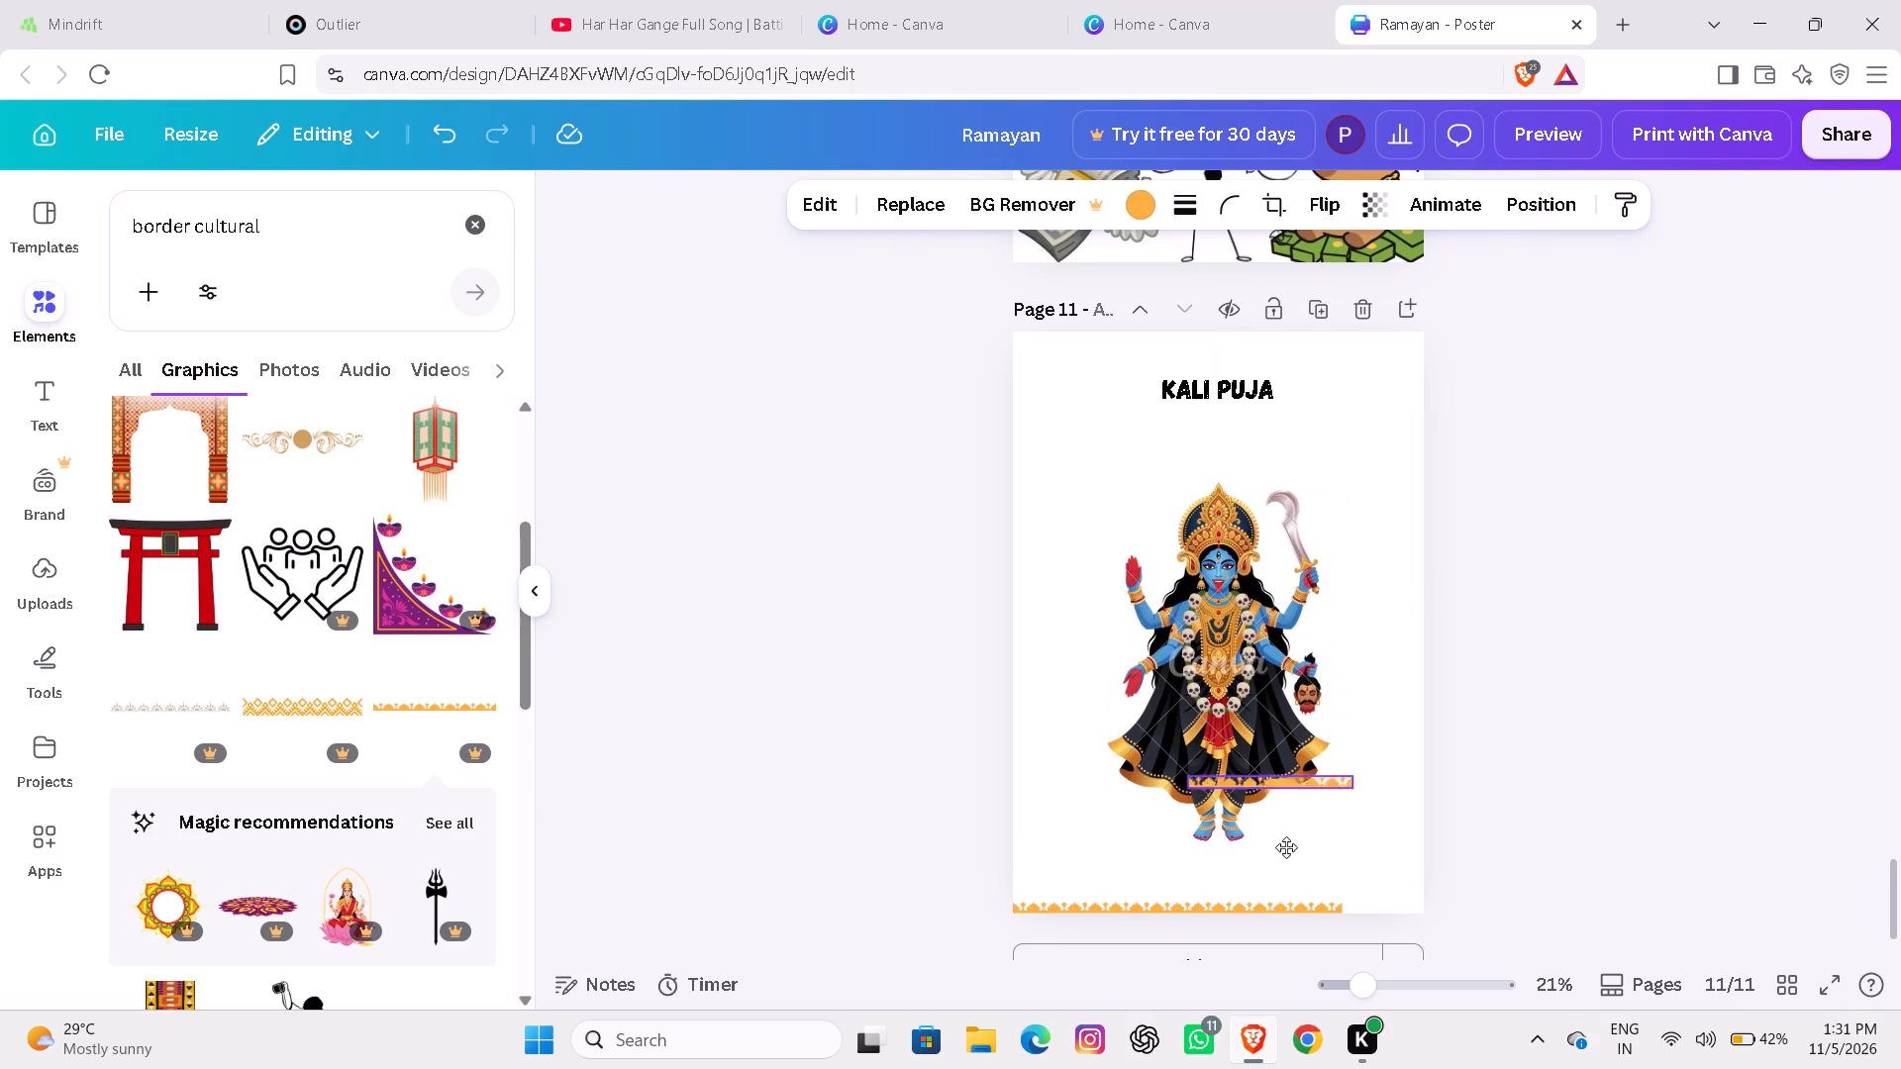
pyautogui.moveTo(1286, 847); pyautogui.dragTo(1434, 989)
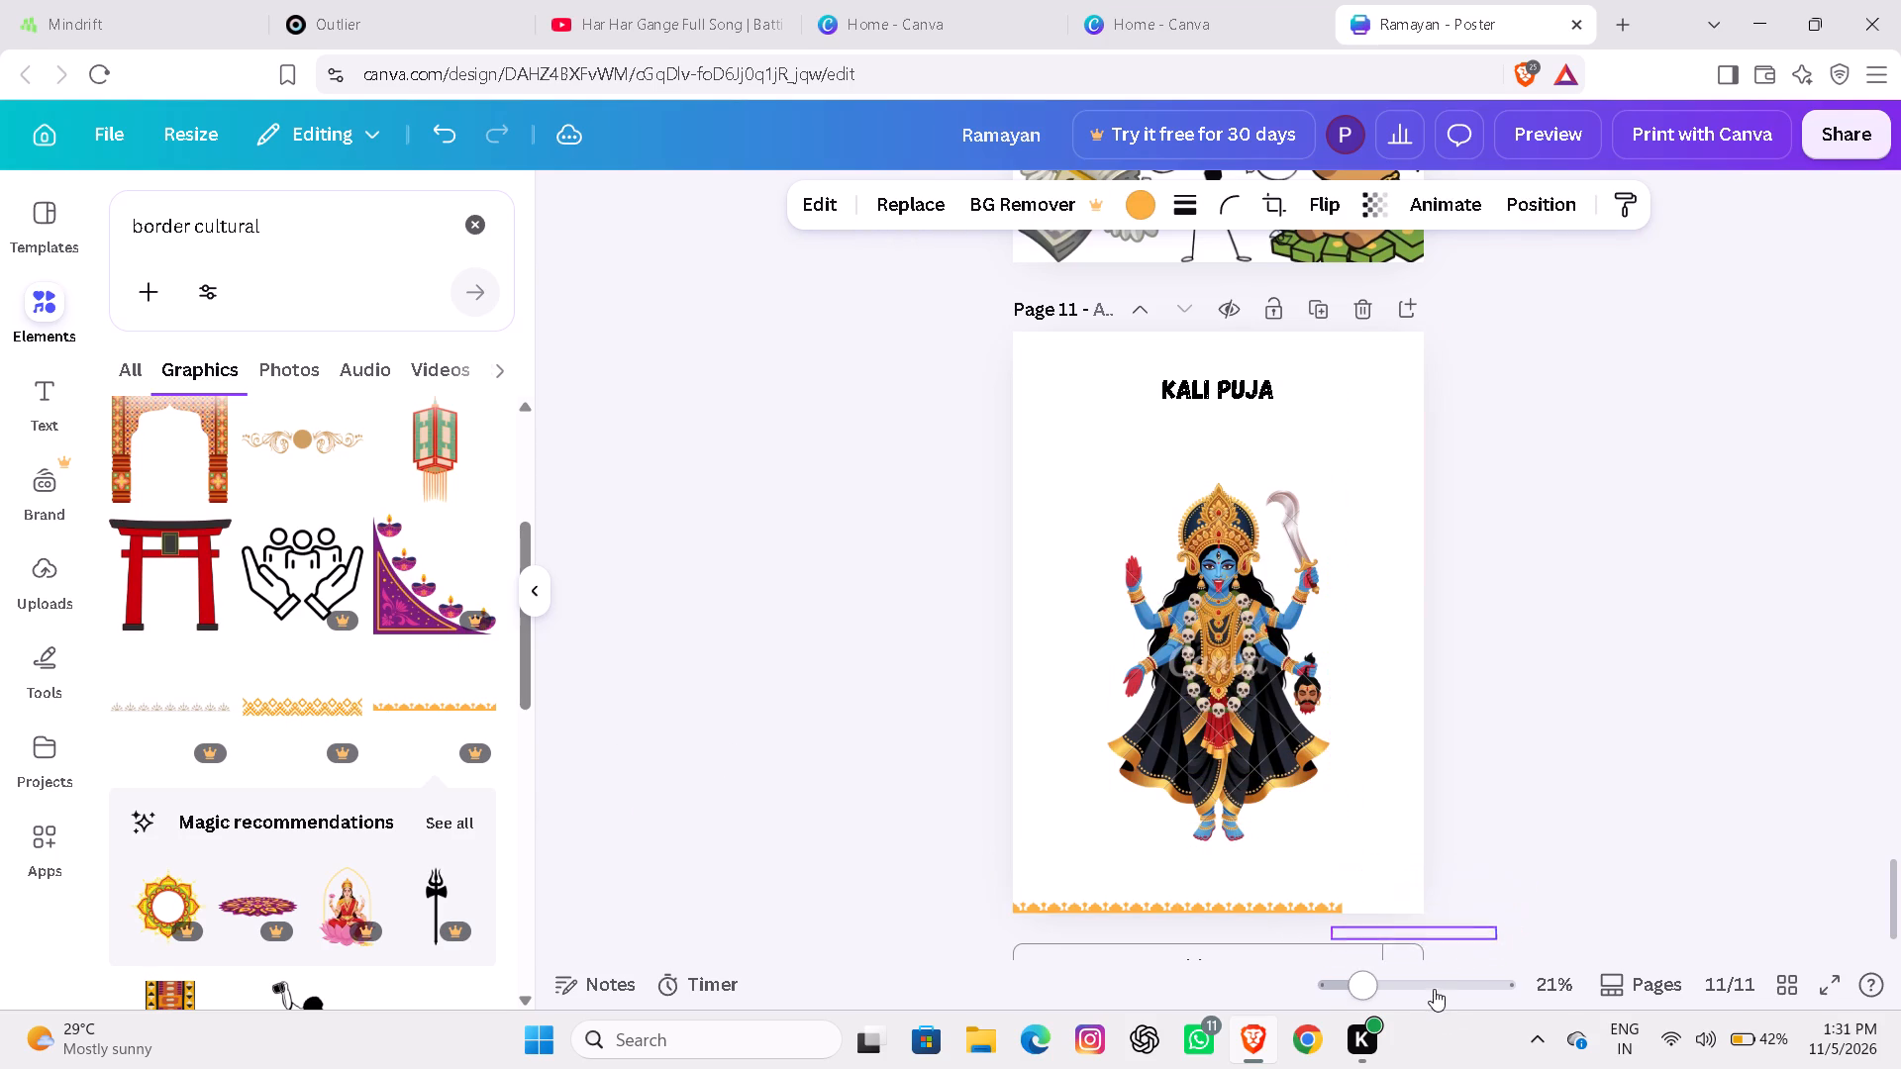
pyautogui.moveTo(1434, 989); pyautogui.dragTo(1447, 963)
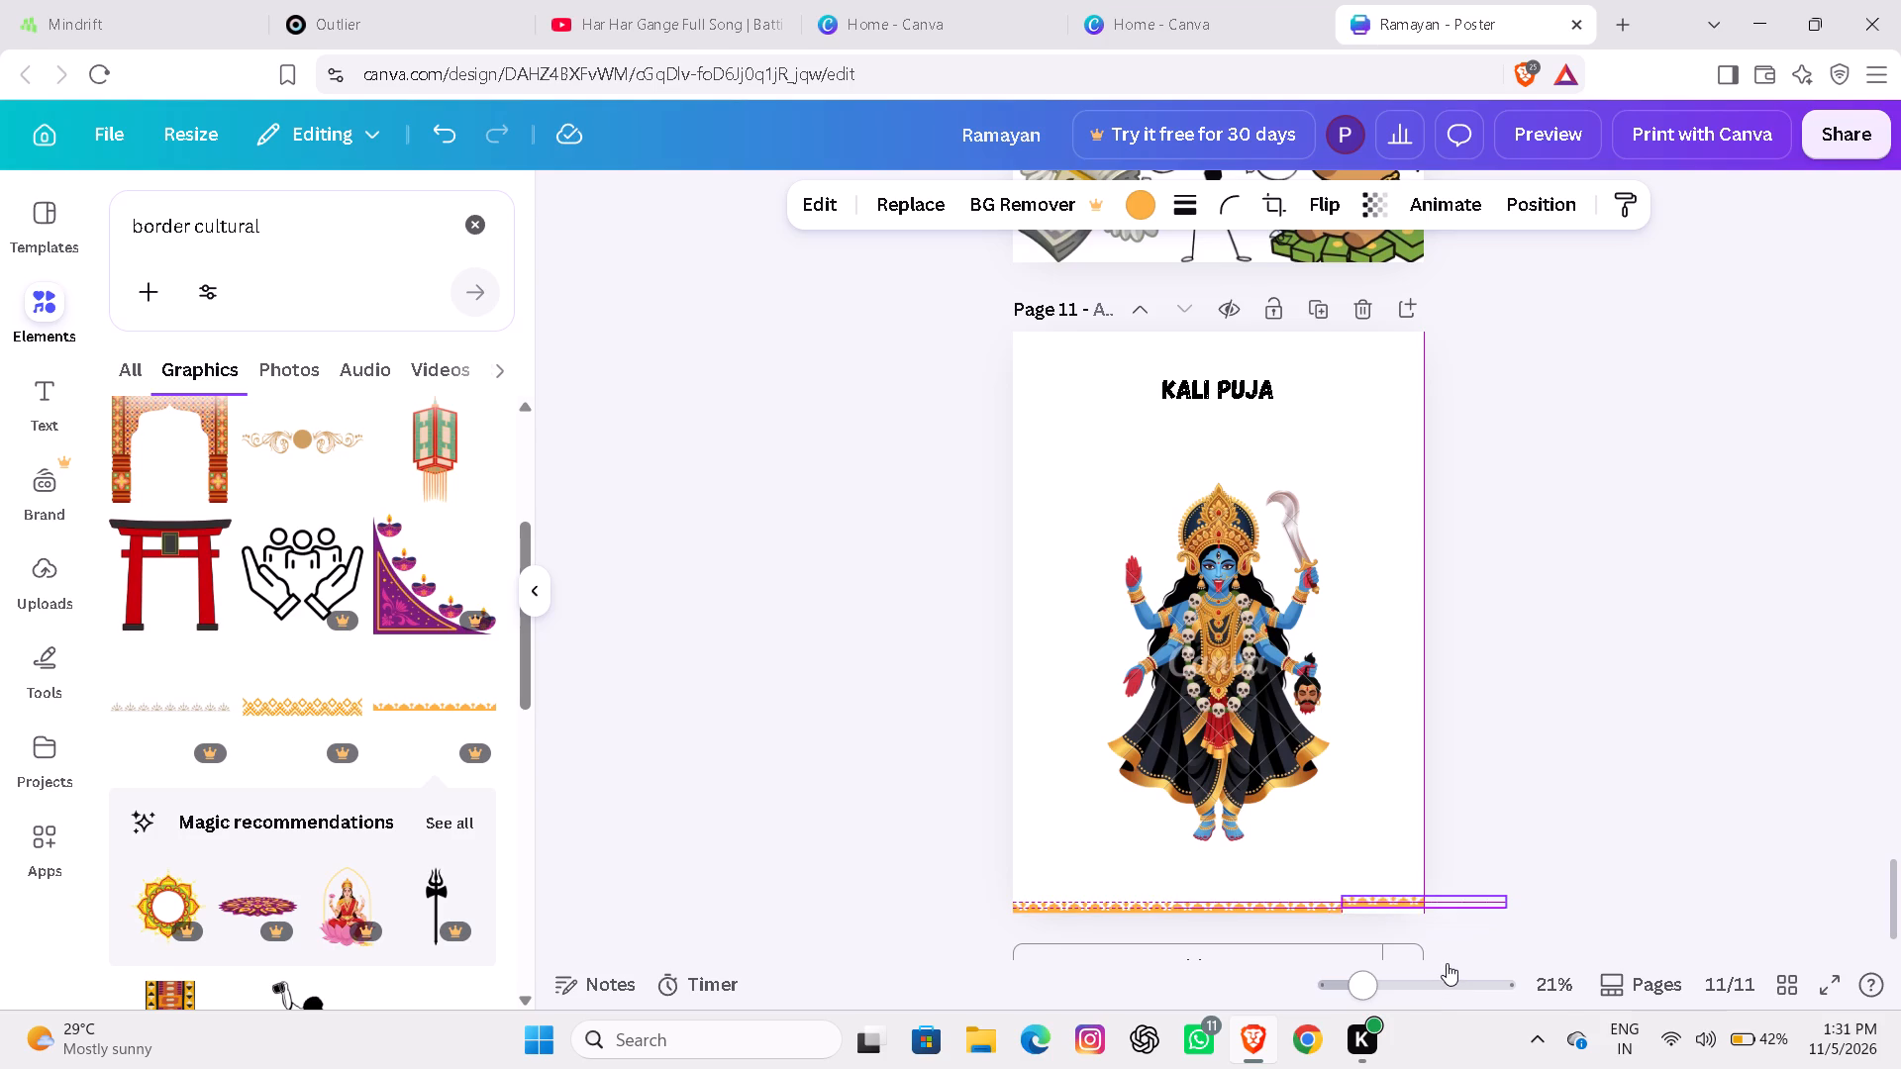
pyautogui.moveTo(1447, 963); pyautogui.dragTo(1446, 968)
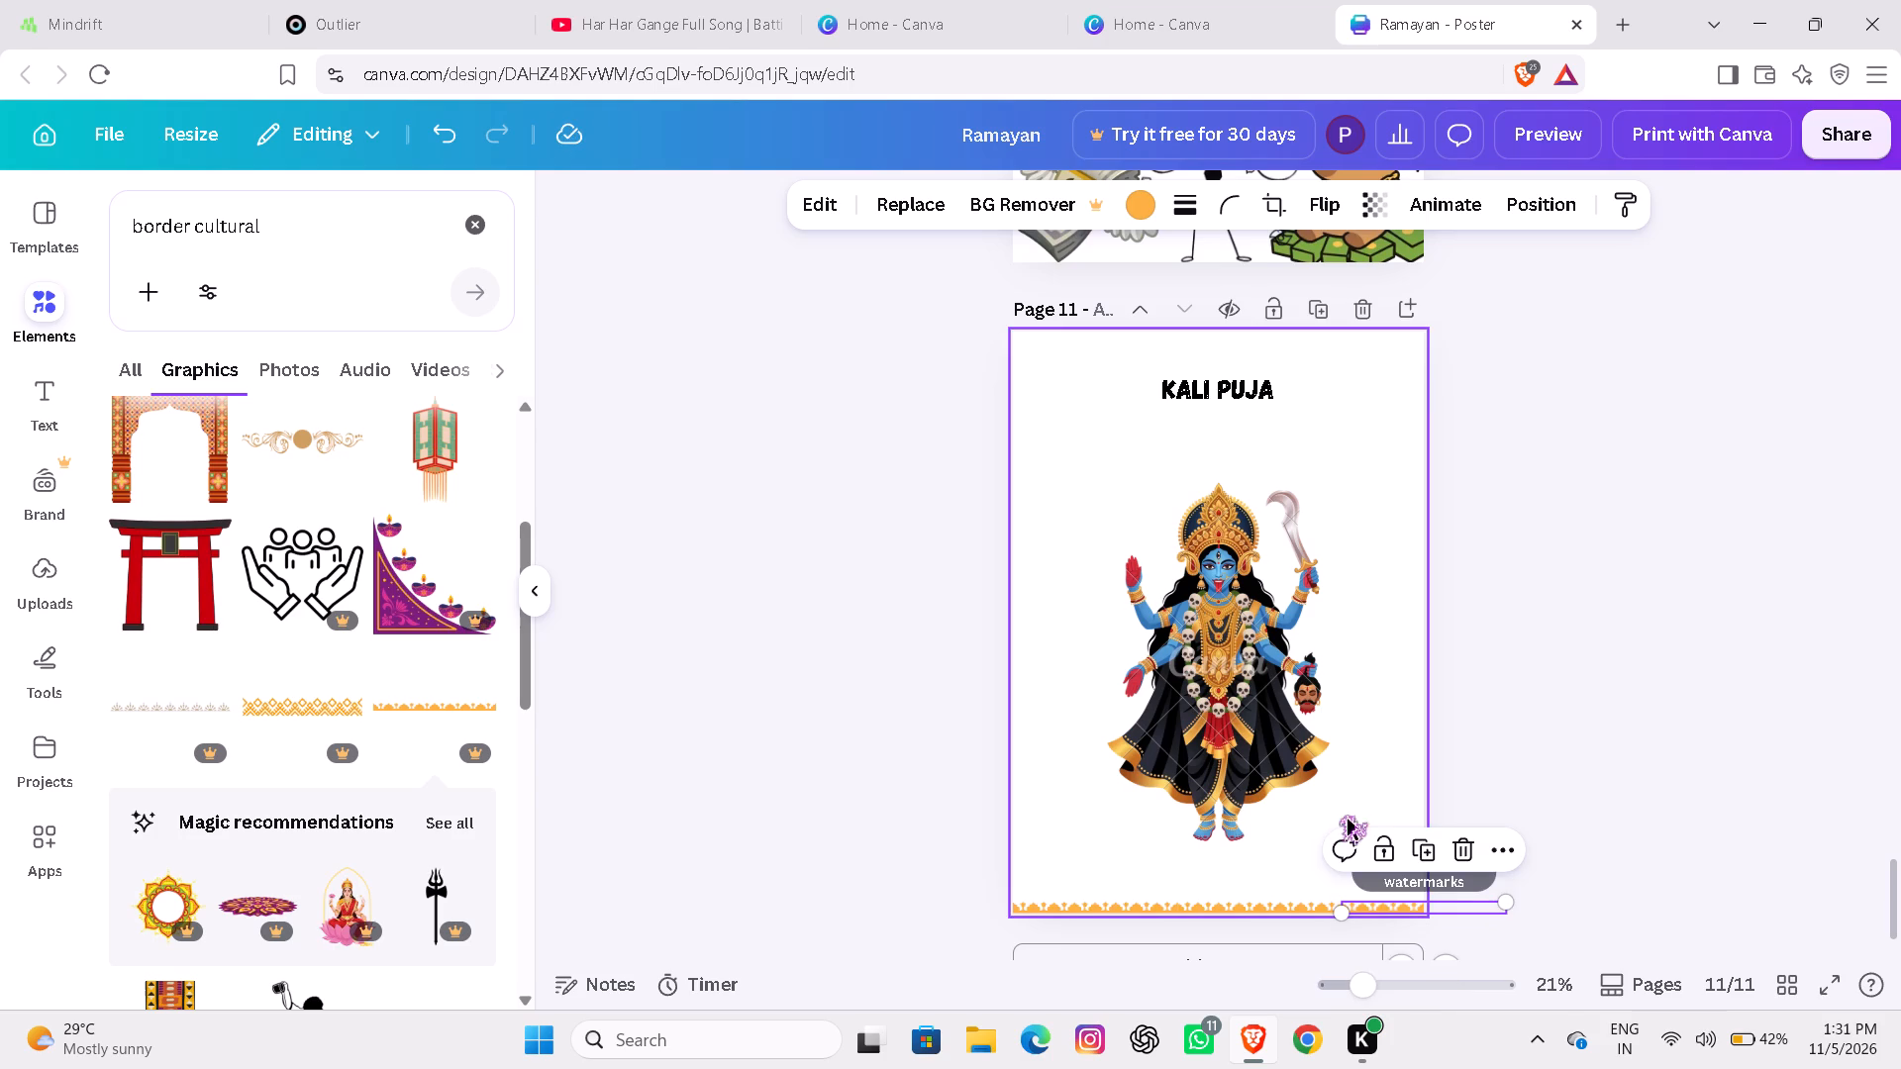
pyautogui.click(1348, 821)
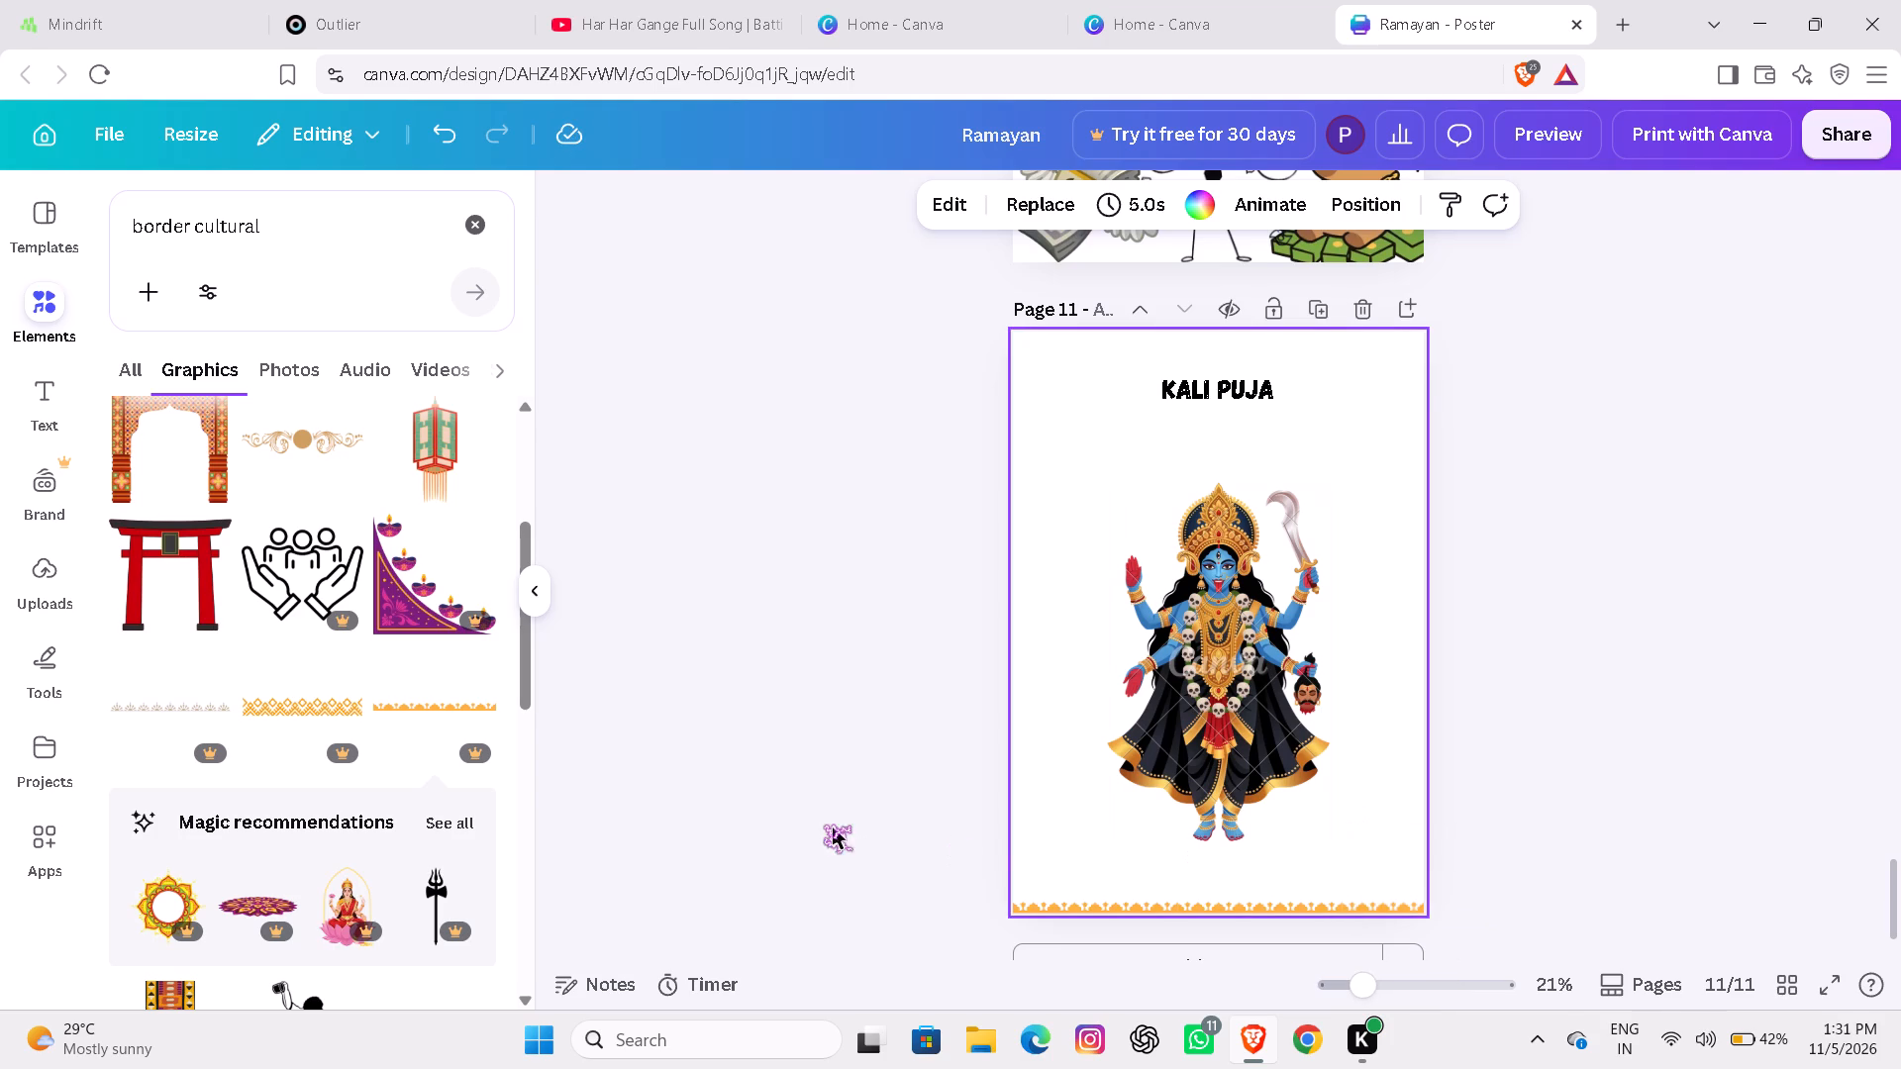
# Add another orange border strip from the results, flip it vertically, and place it in the page's top-left corner.
pyautogui.click(450, 686)
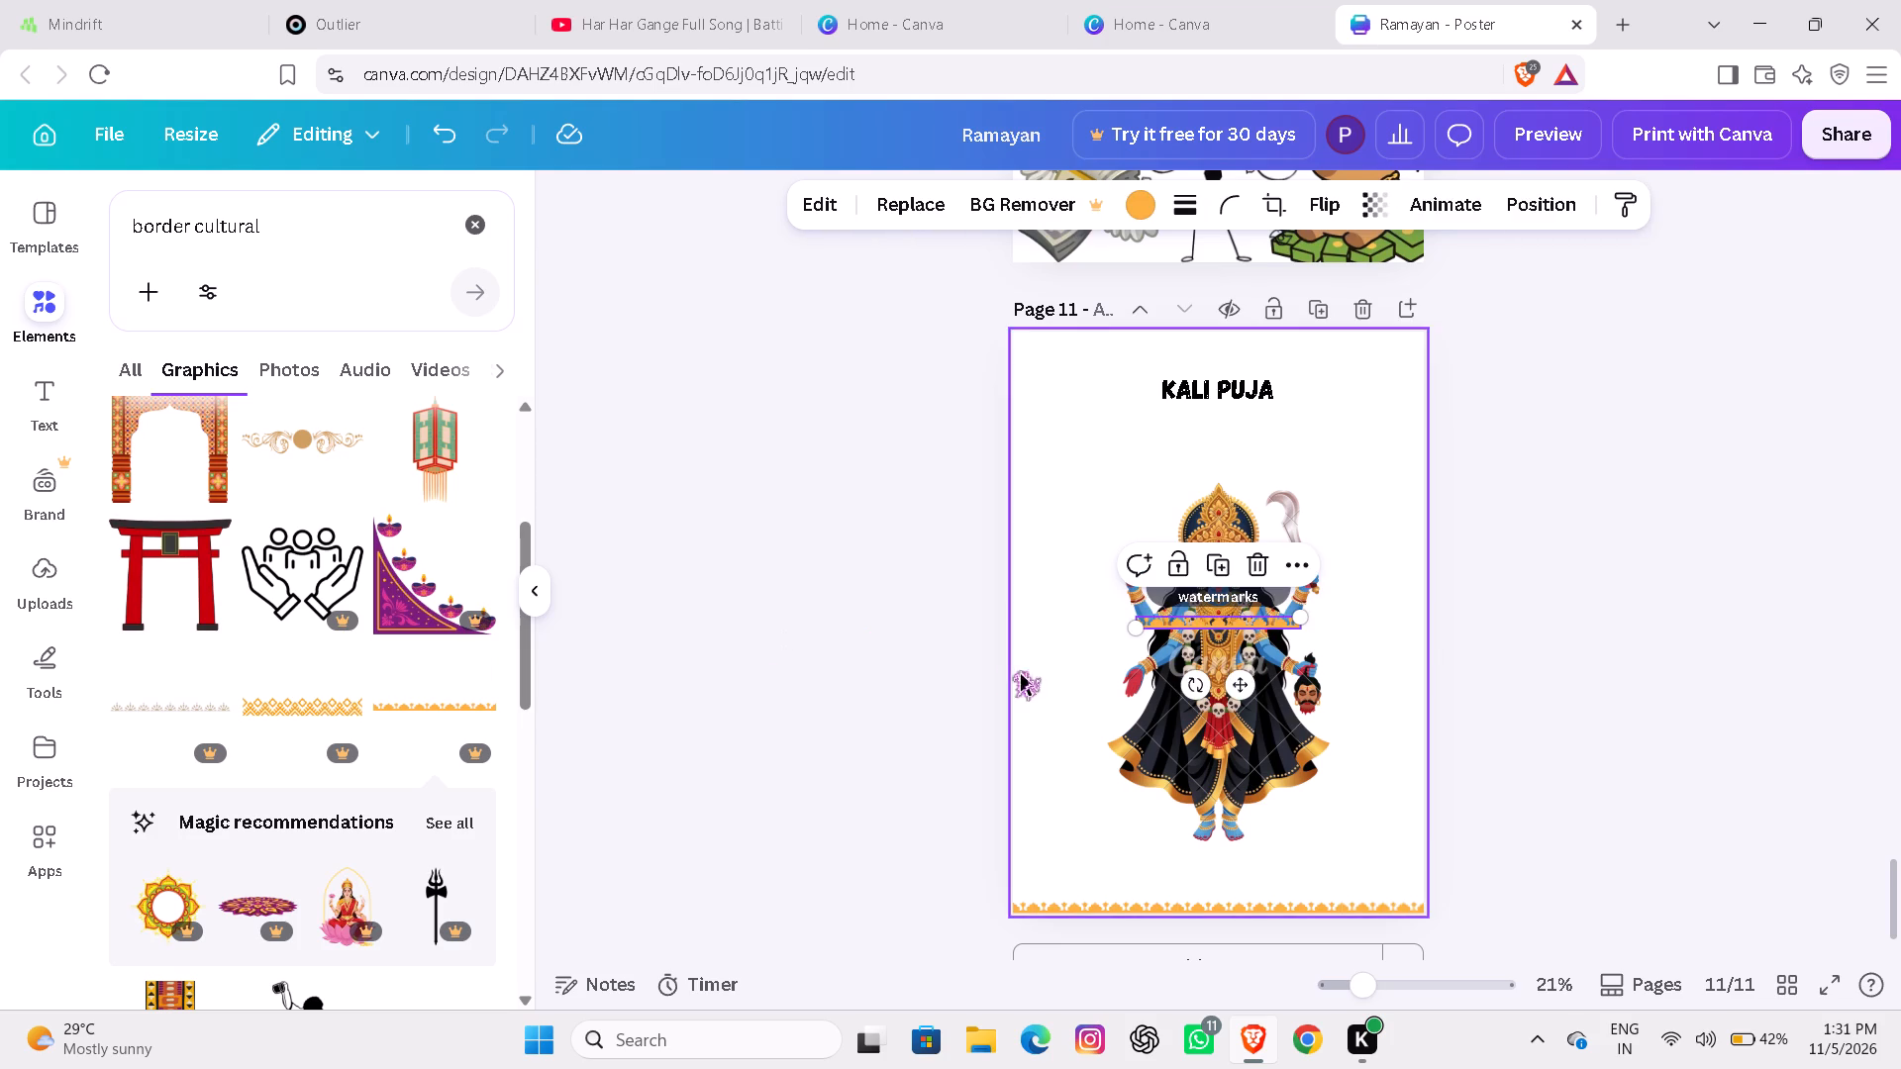
pyautogui.click(1310, 216)
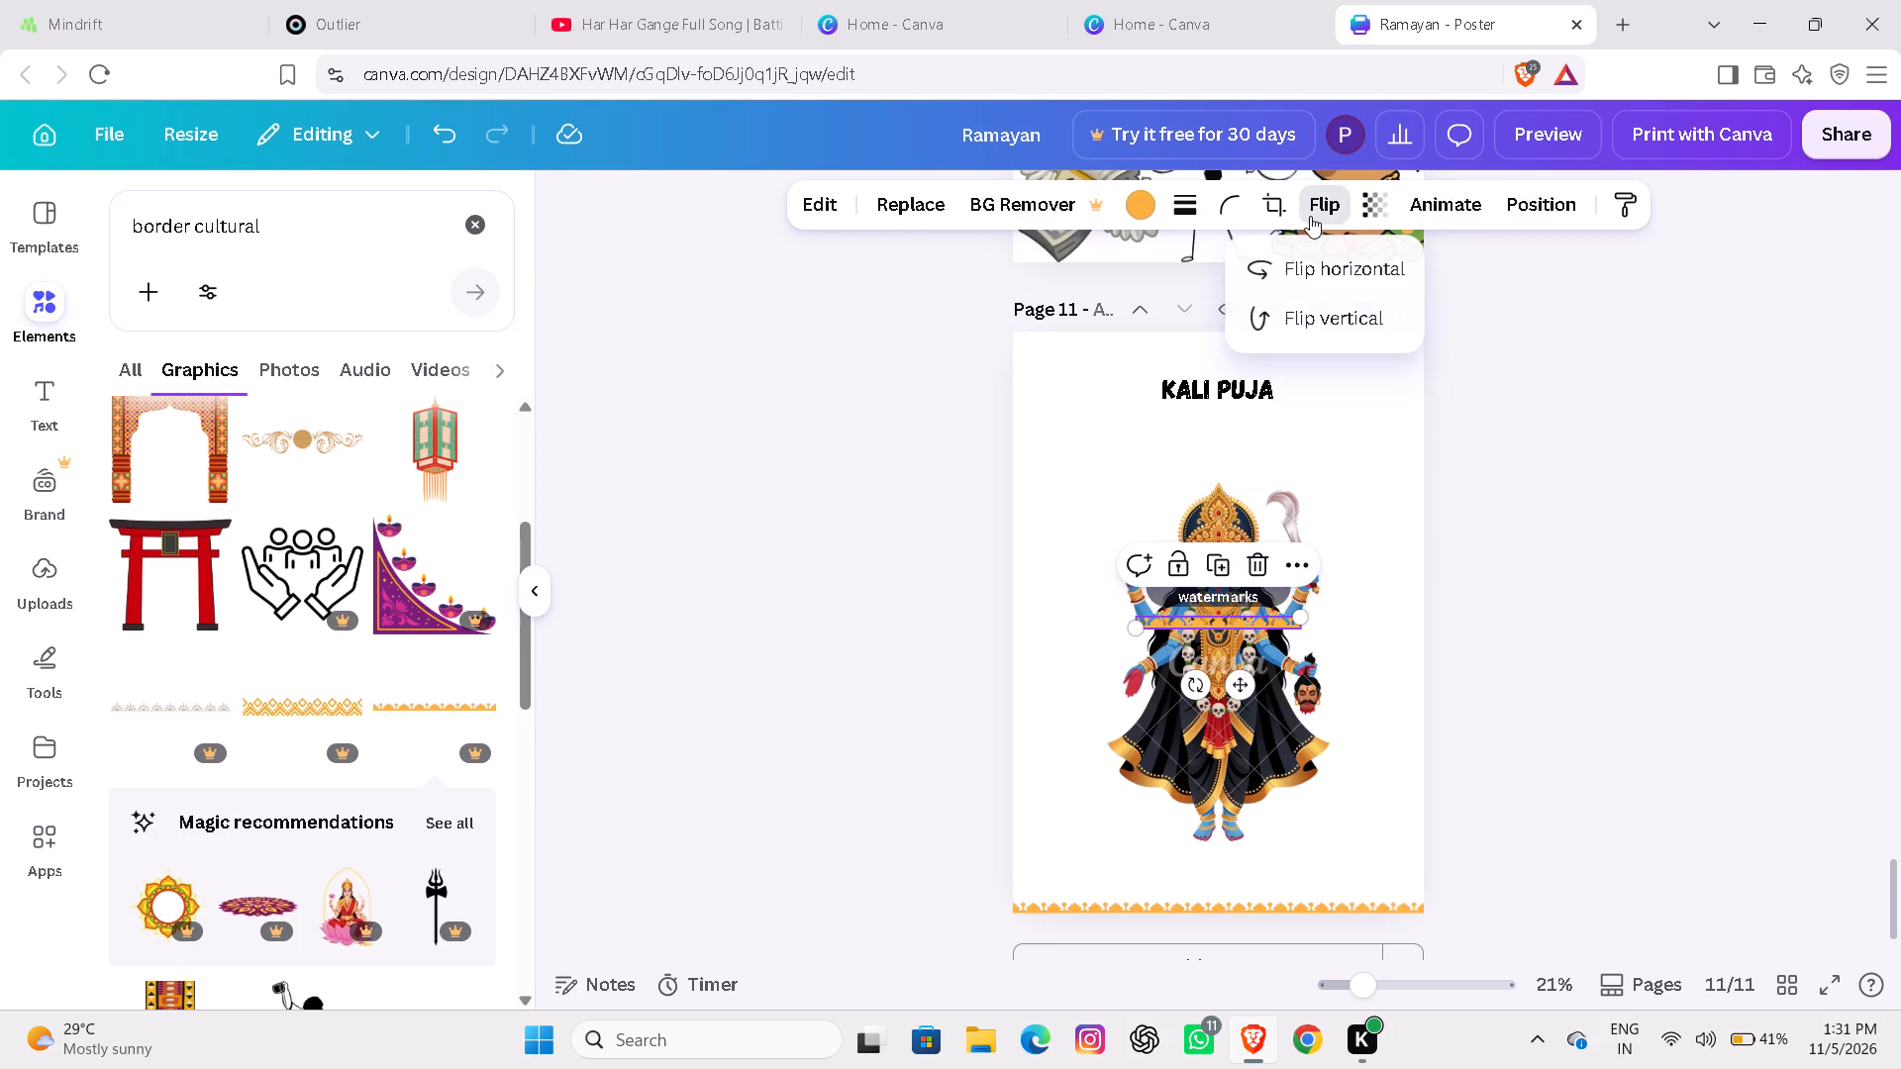
pyautogui.click(1295, 271)
pyautogui.click(1295, 271)
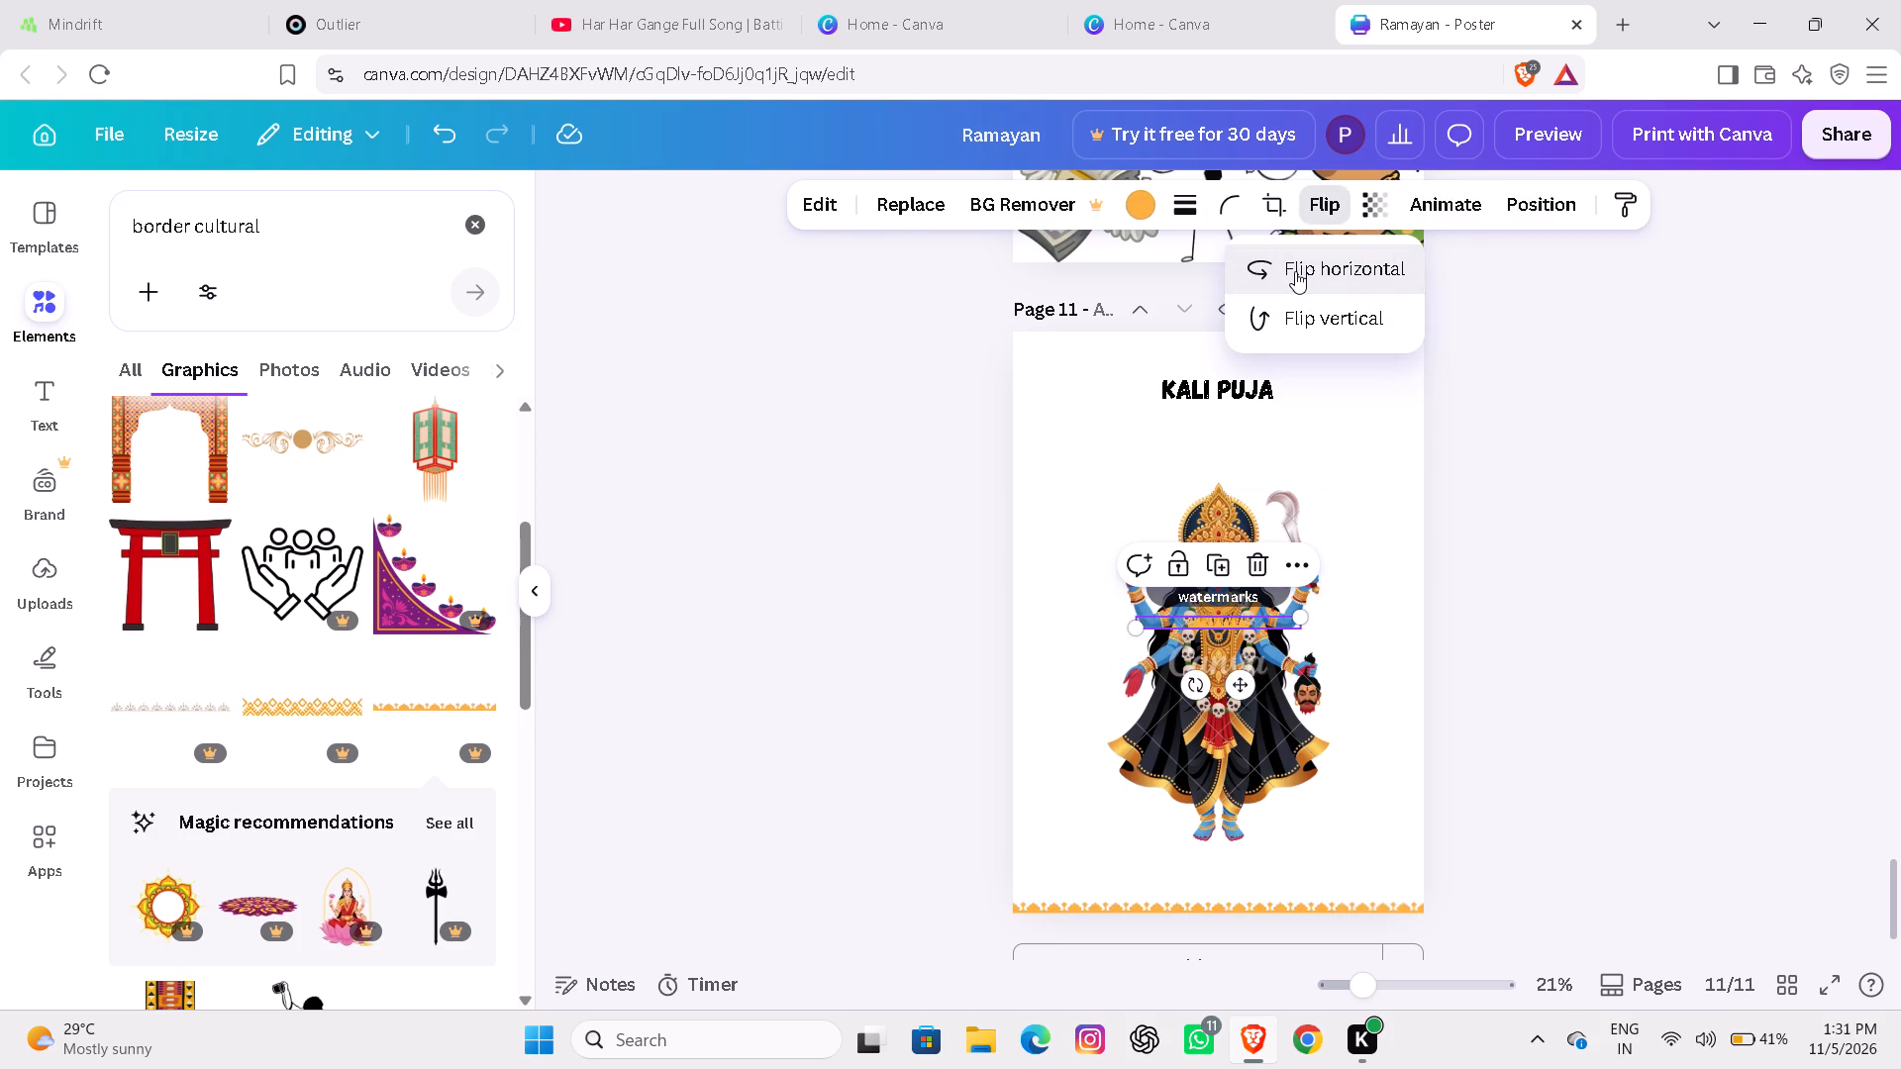
pyautogui.click(1315, 333)
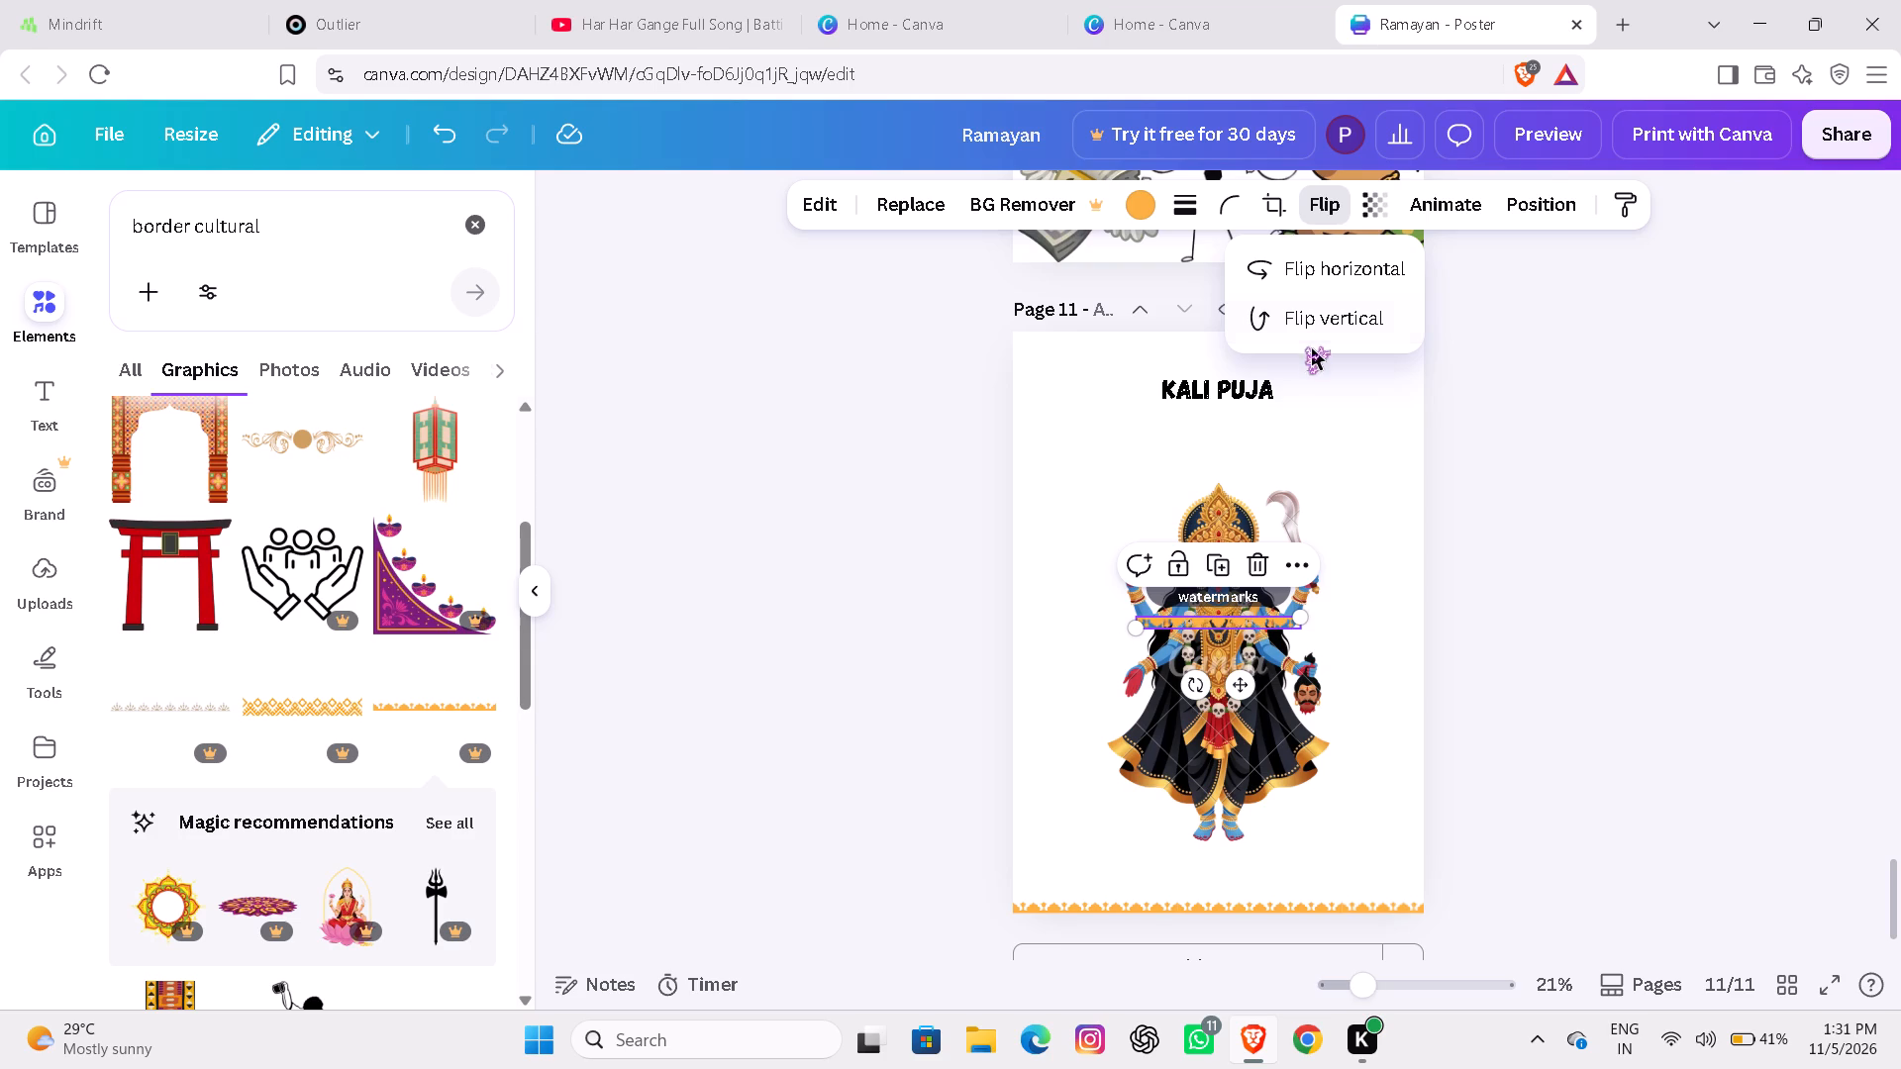
pyautogui.moveTo(1241, 686); pyautogui.dragTo(1190, 499)
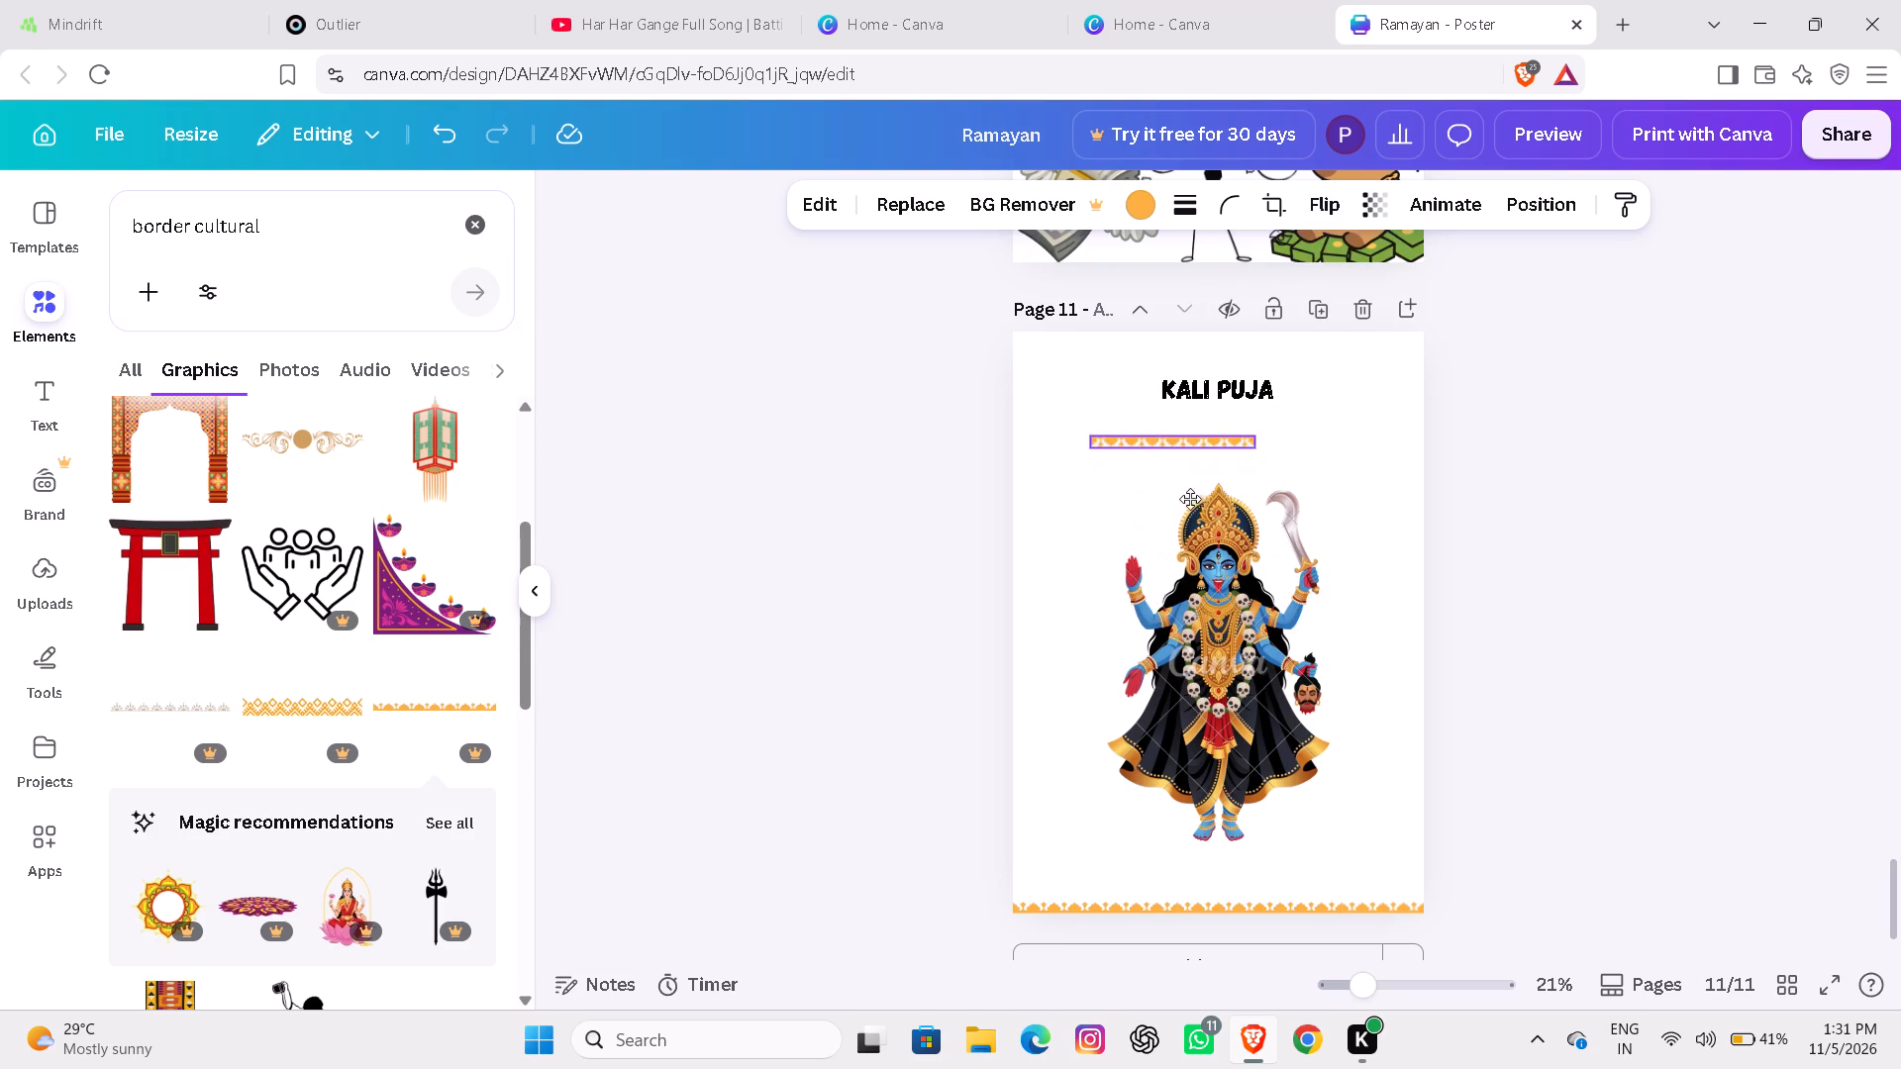
pyautogui.moveTo(1190, 499); pyautogui.dragTo(1116, 405)
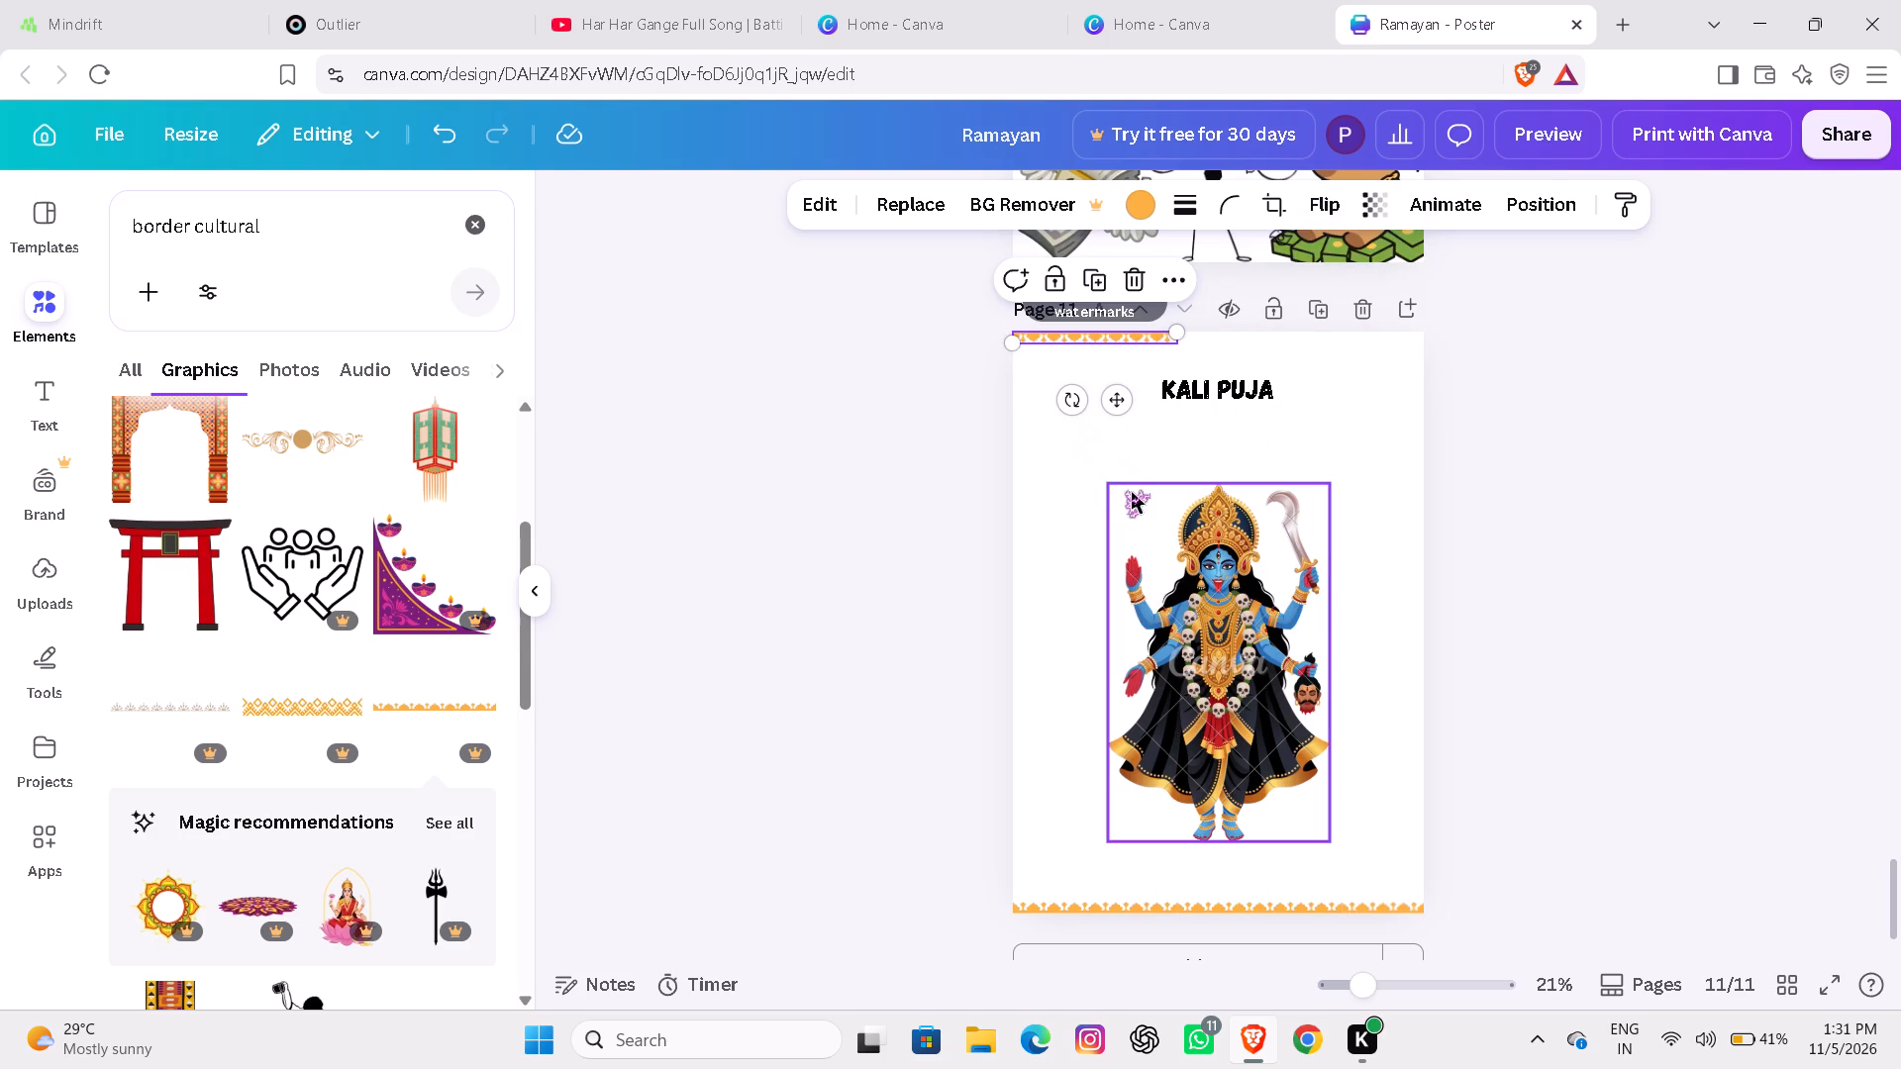
pyautogui.click(1068, 331)
pyautogui.click(1068, 331)
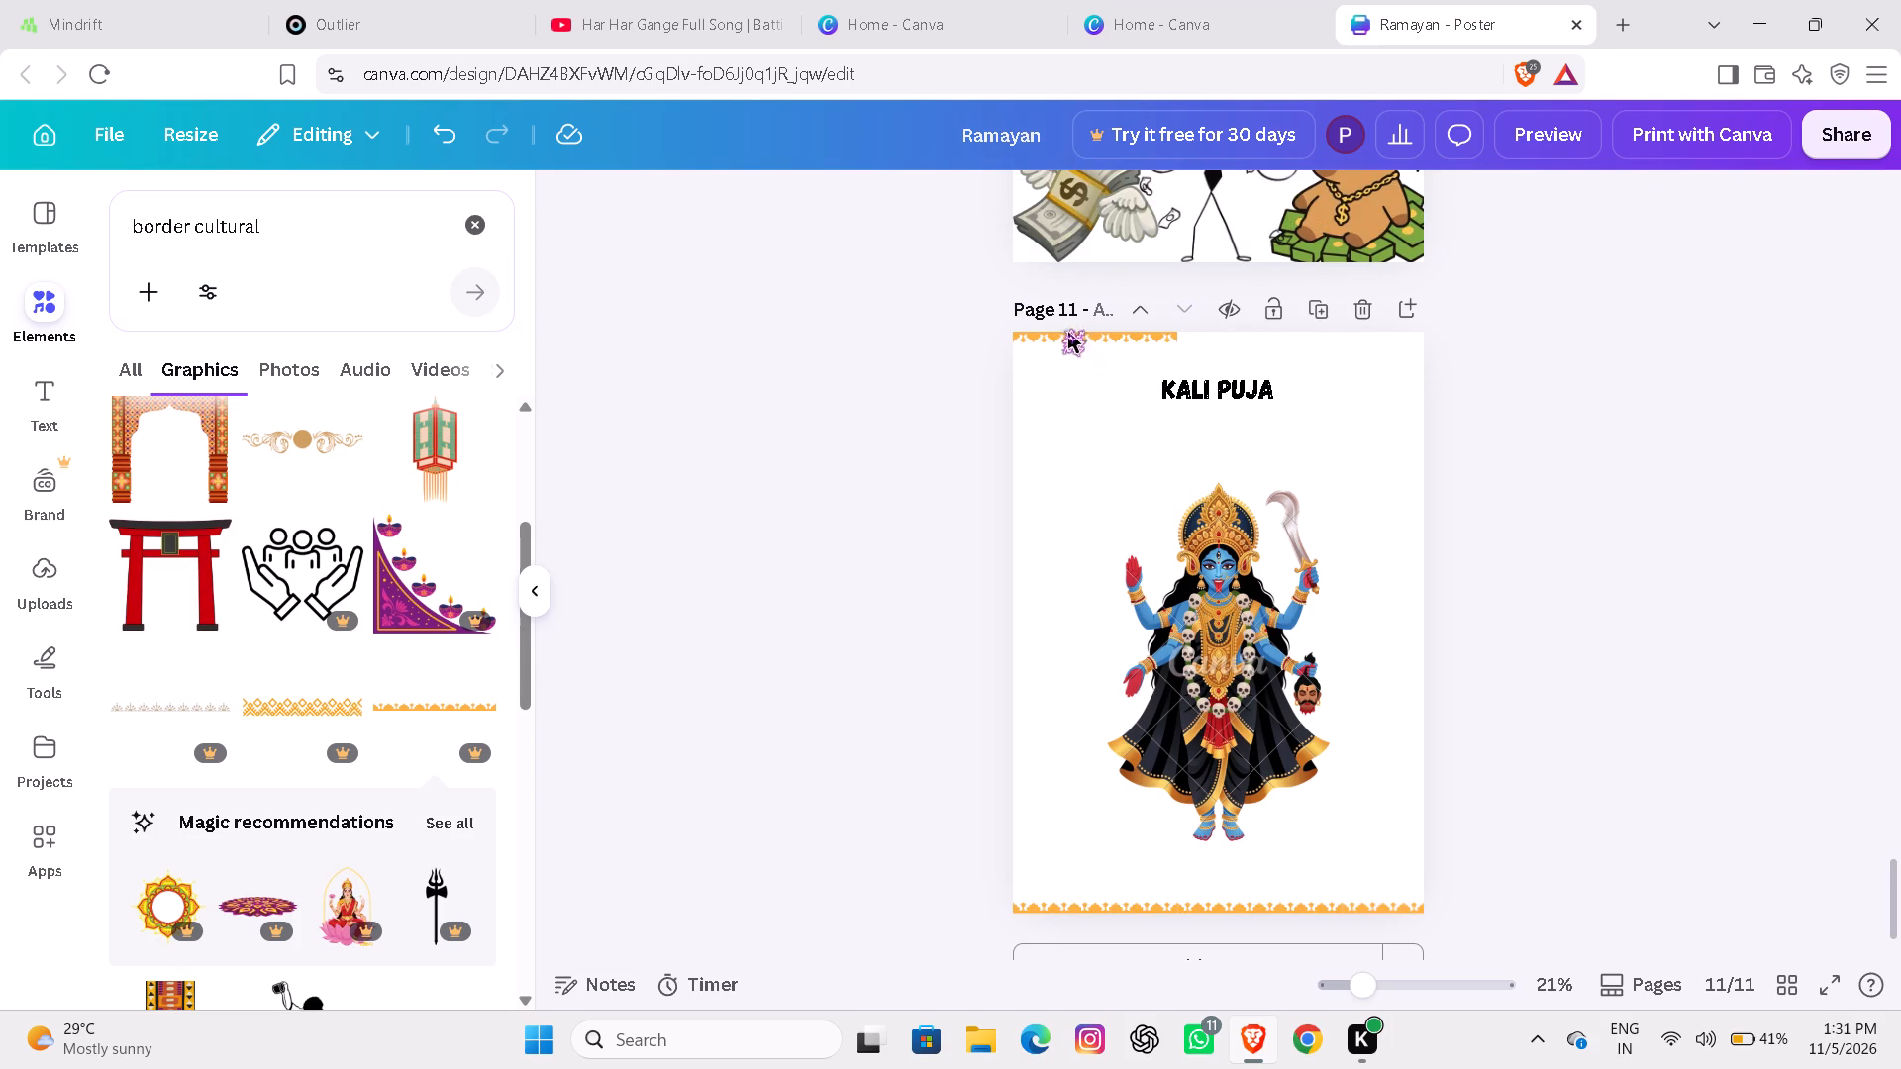
# Copy the flipped strip in the top-left corner, paste it, and place the duplicate end to end with it along the top edge.
pyautogui.click(1082, 333)
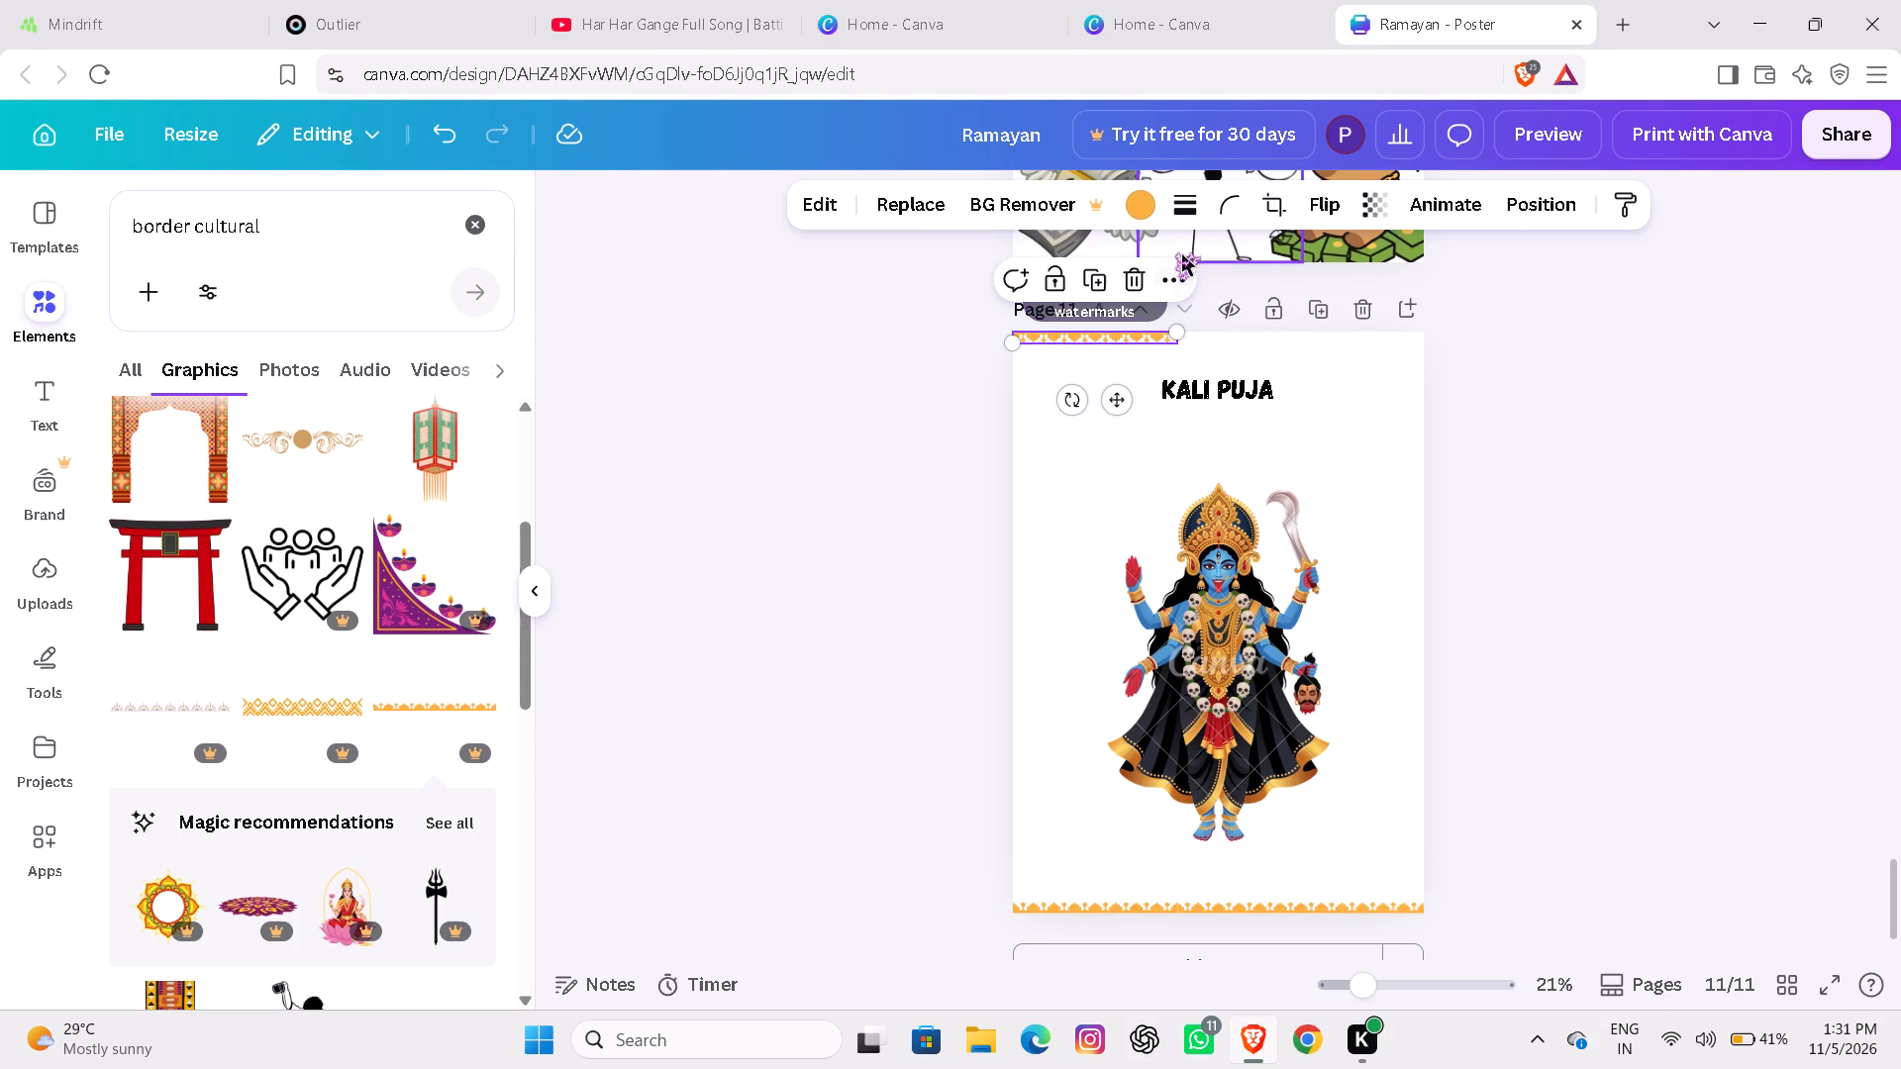
pyautogui.click(1166, 277)
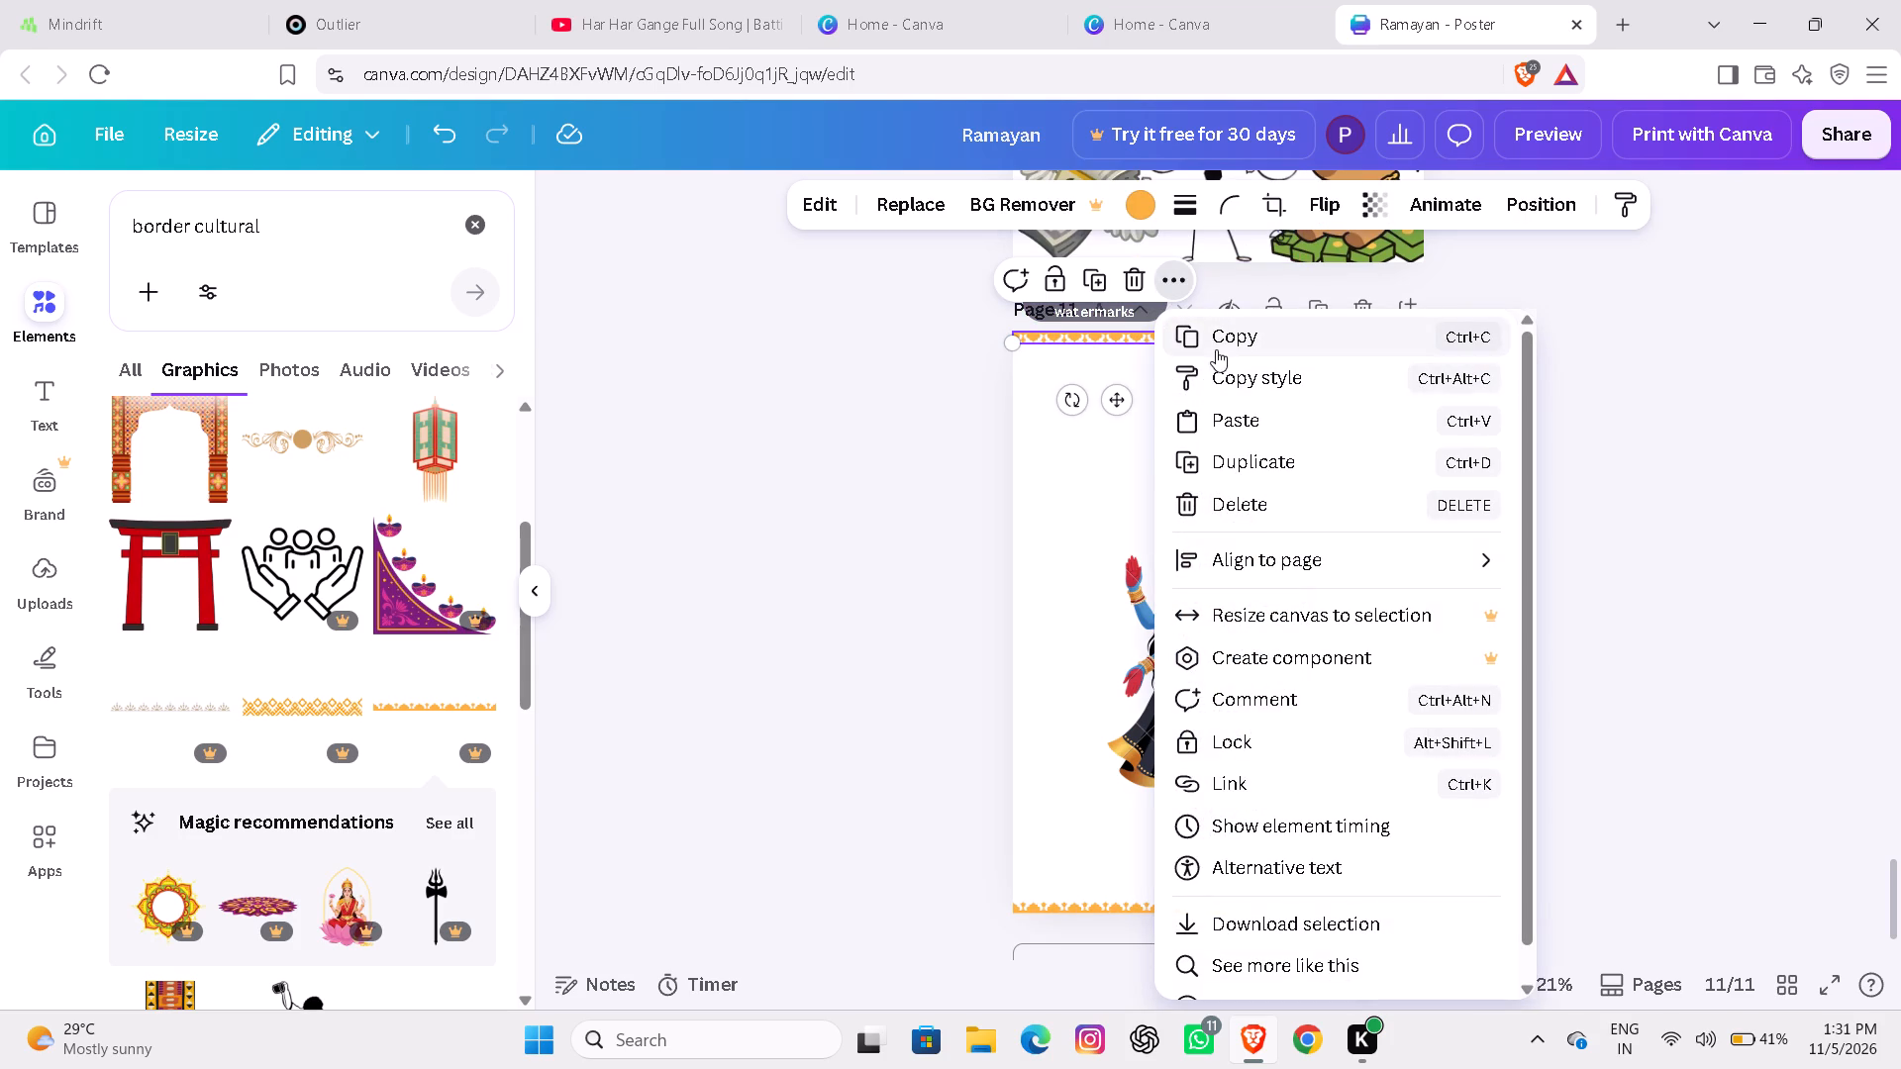
pyautogui.click(1216, 349)
pyautogui.click(1104, 481)
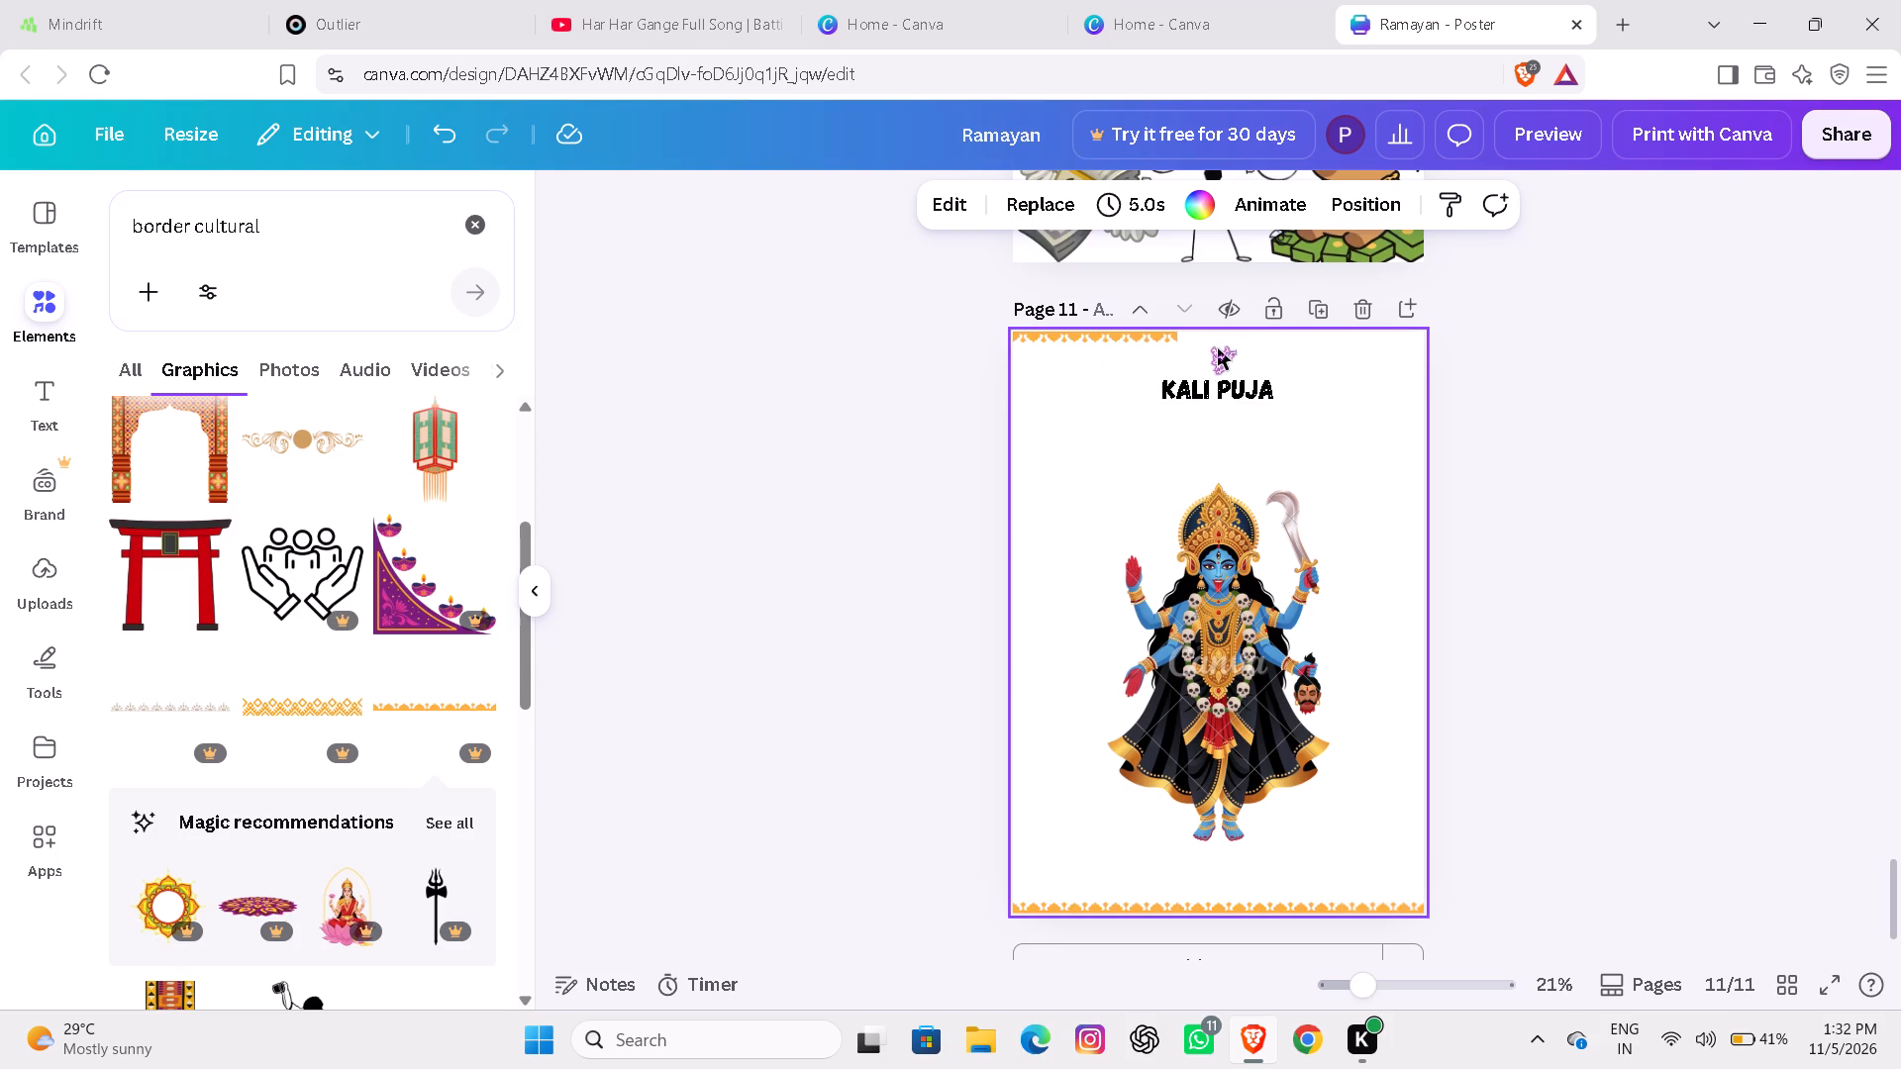
pyautogui.hotkey('ctrl', 'v')
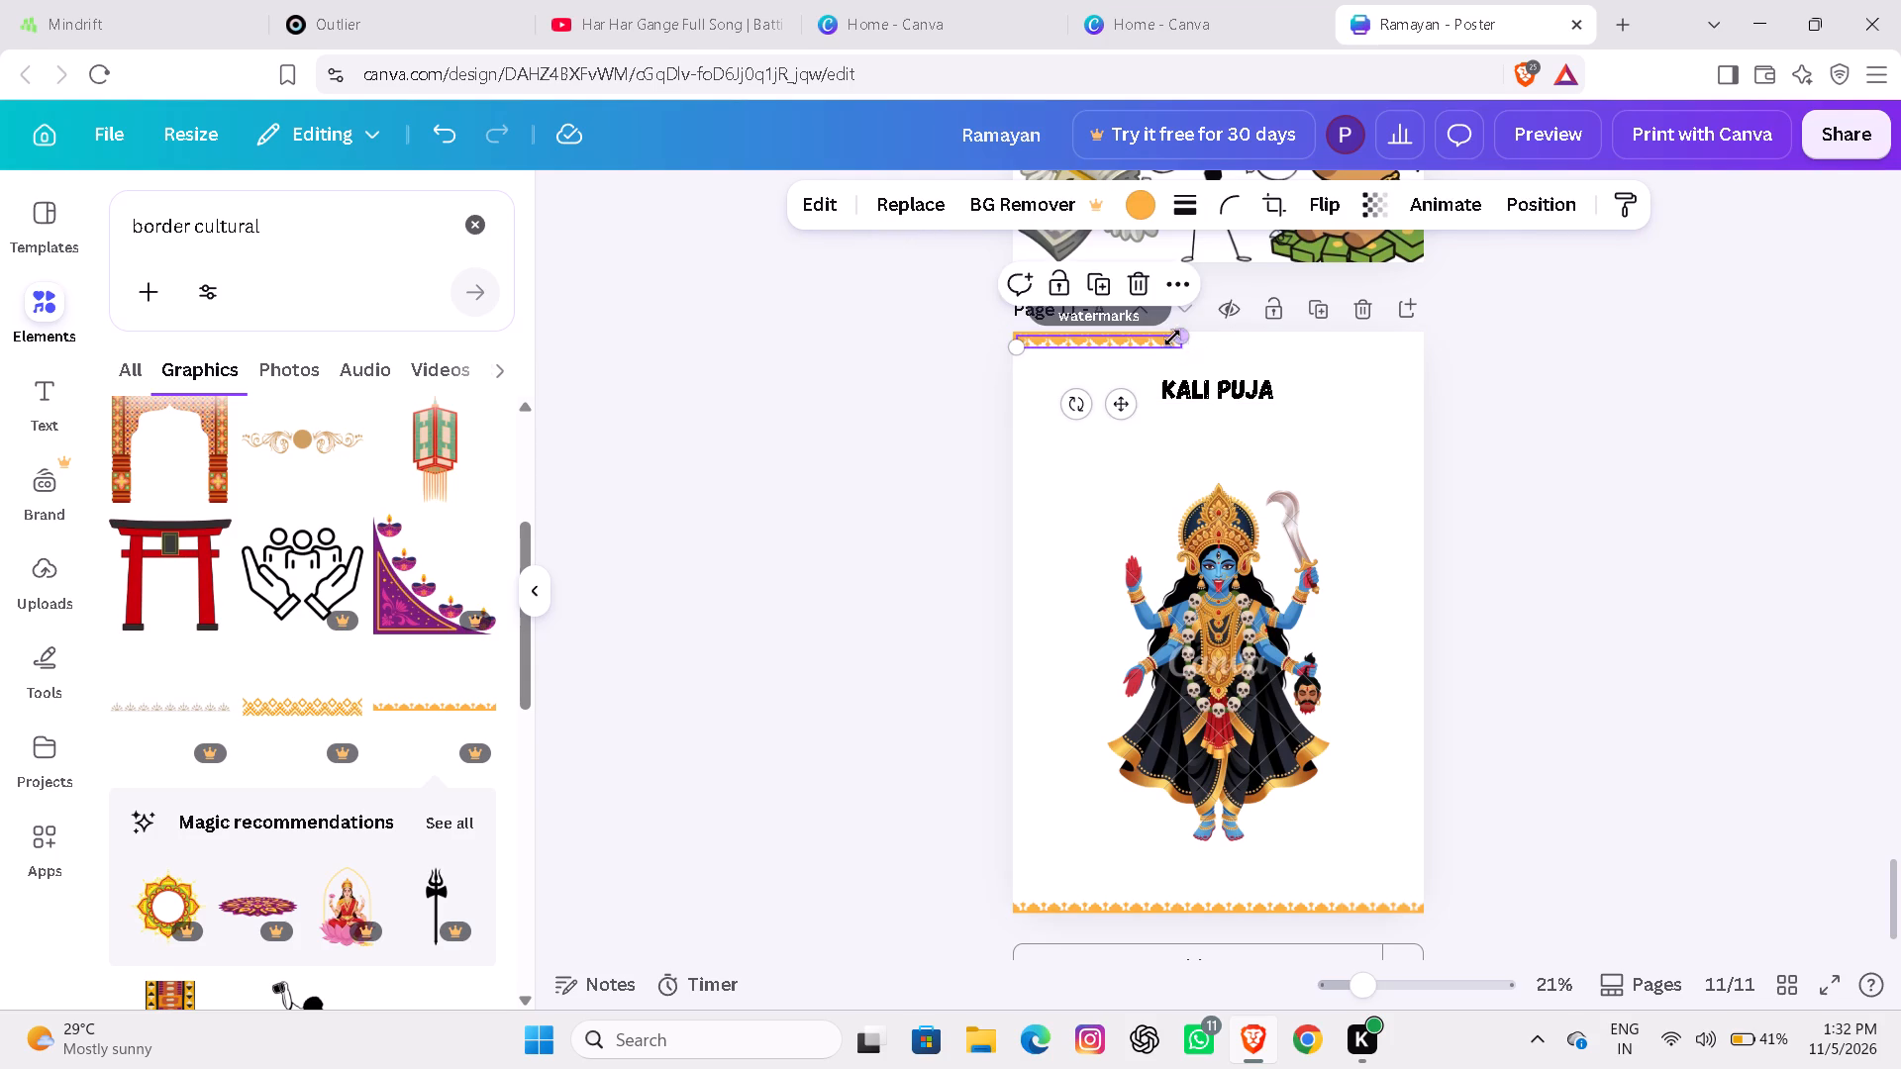
pyautogui.moveTo(1122, 410); pyautogui.dragTo(1277, 409)
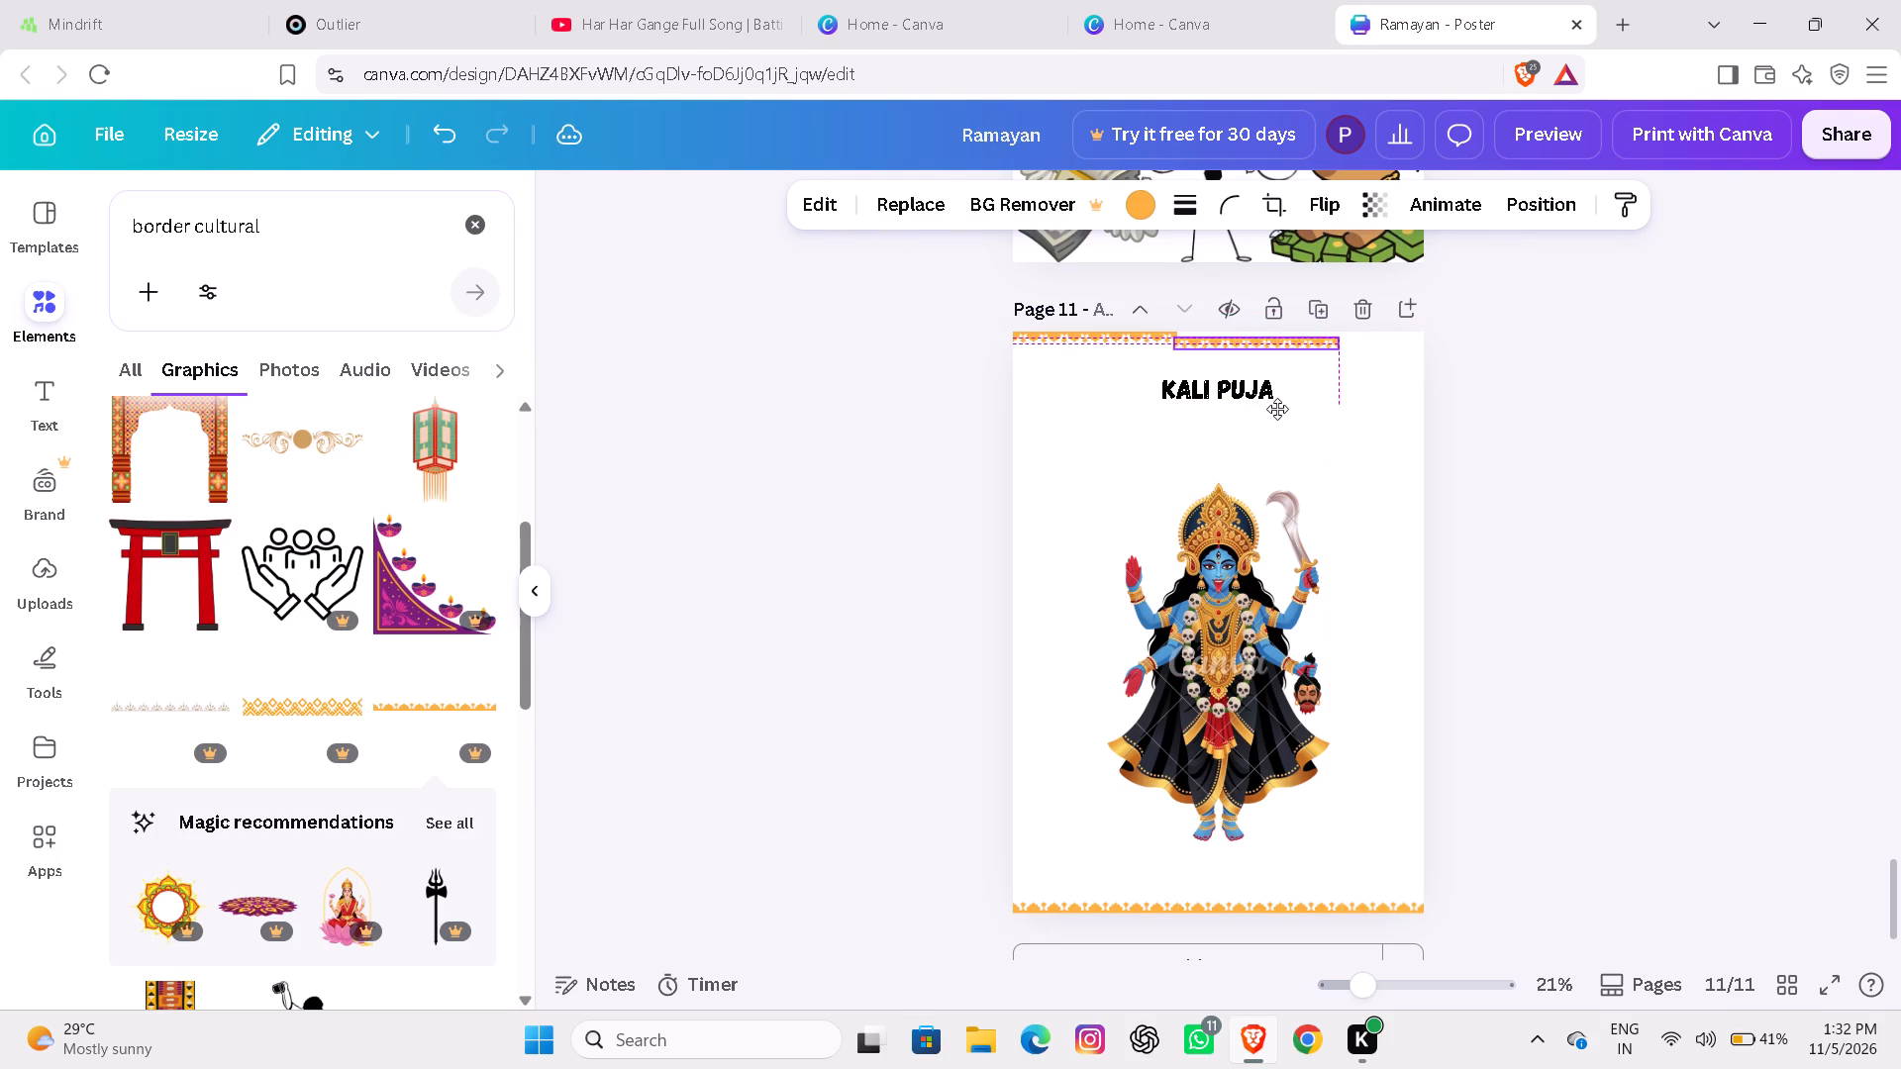
pyautogui.moveTo(1277, 409); pyautogui.dragTo(1279, 406)
pyautogui.click(1375, 486)
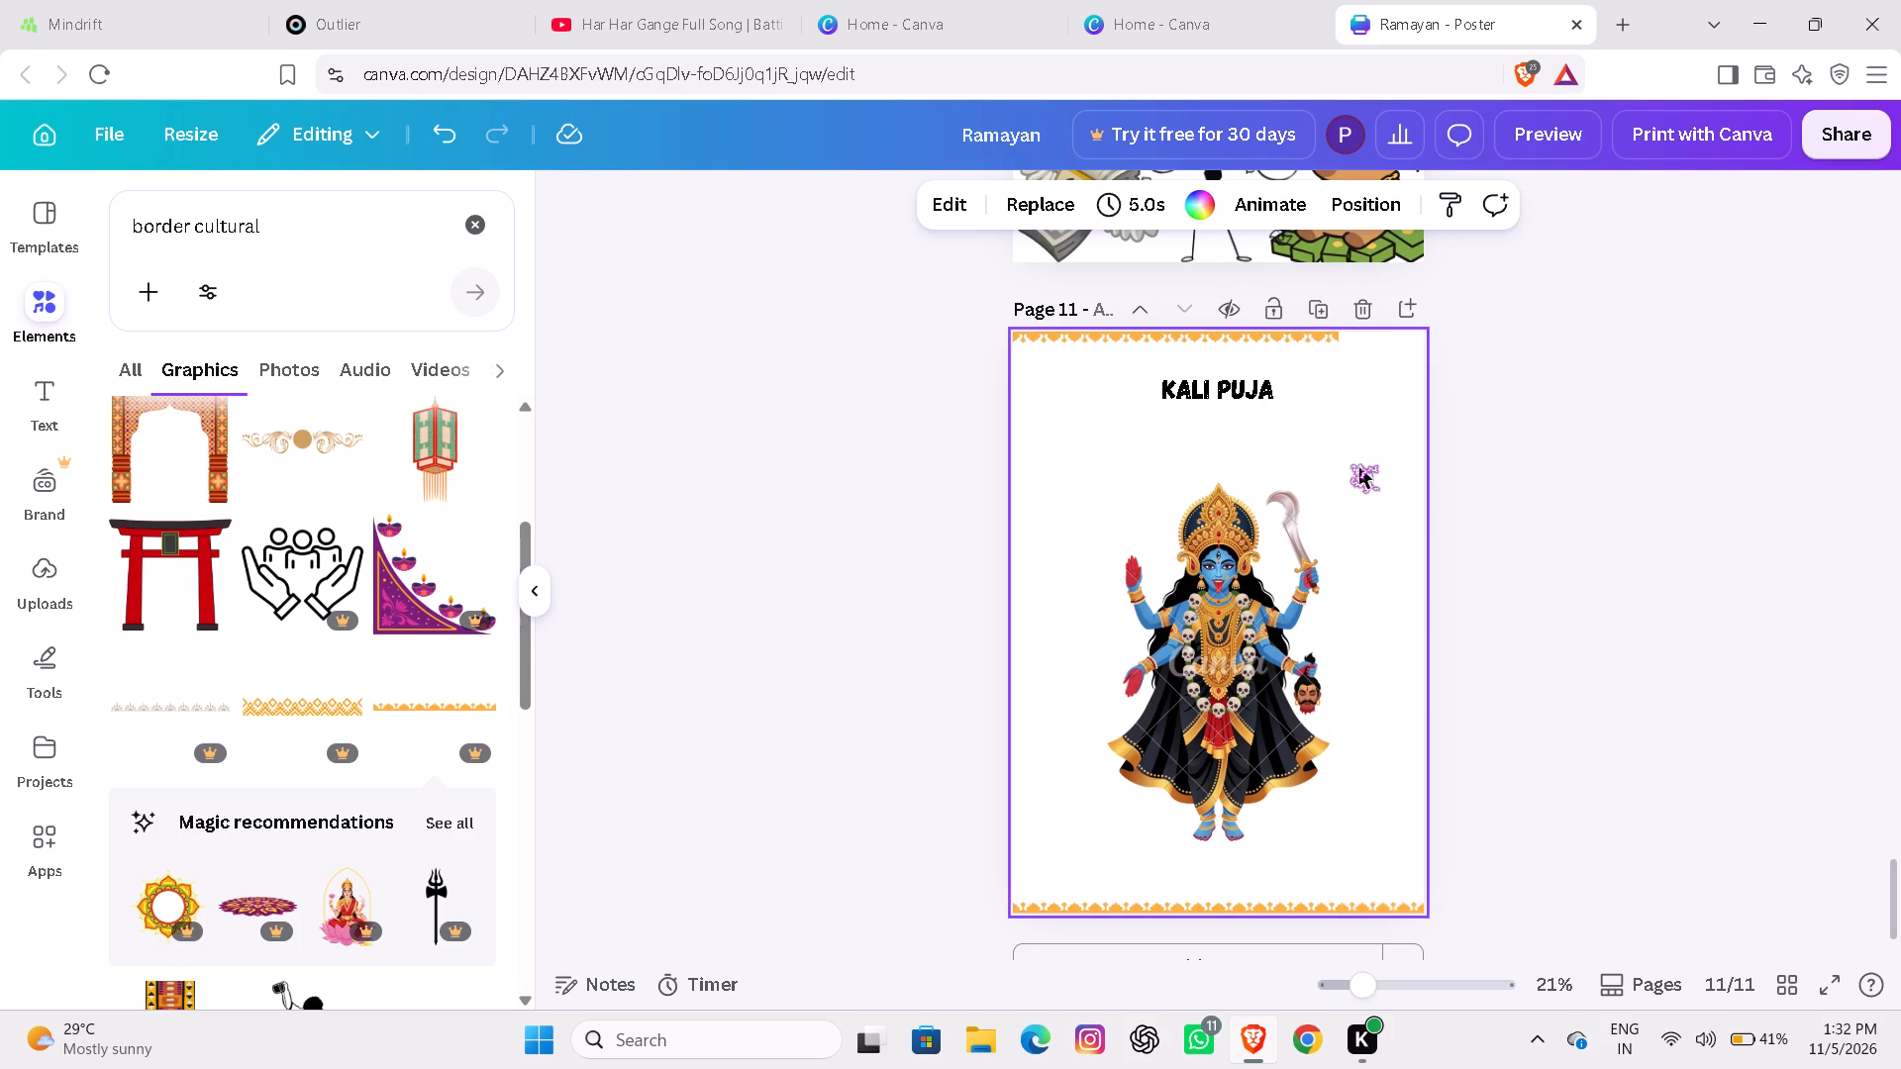
# Paste the flipped strip again and place it after the second one to complete the top border up to the right edge.
pyautogui.hotkey('ctrl', 'v')
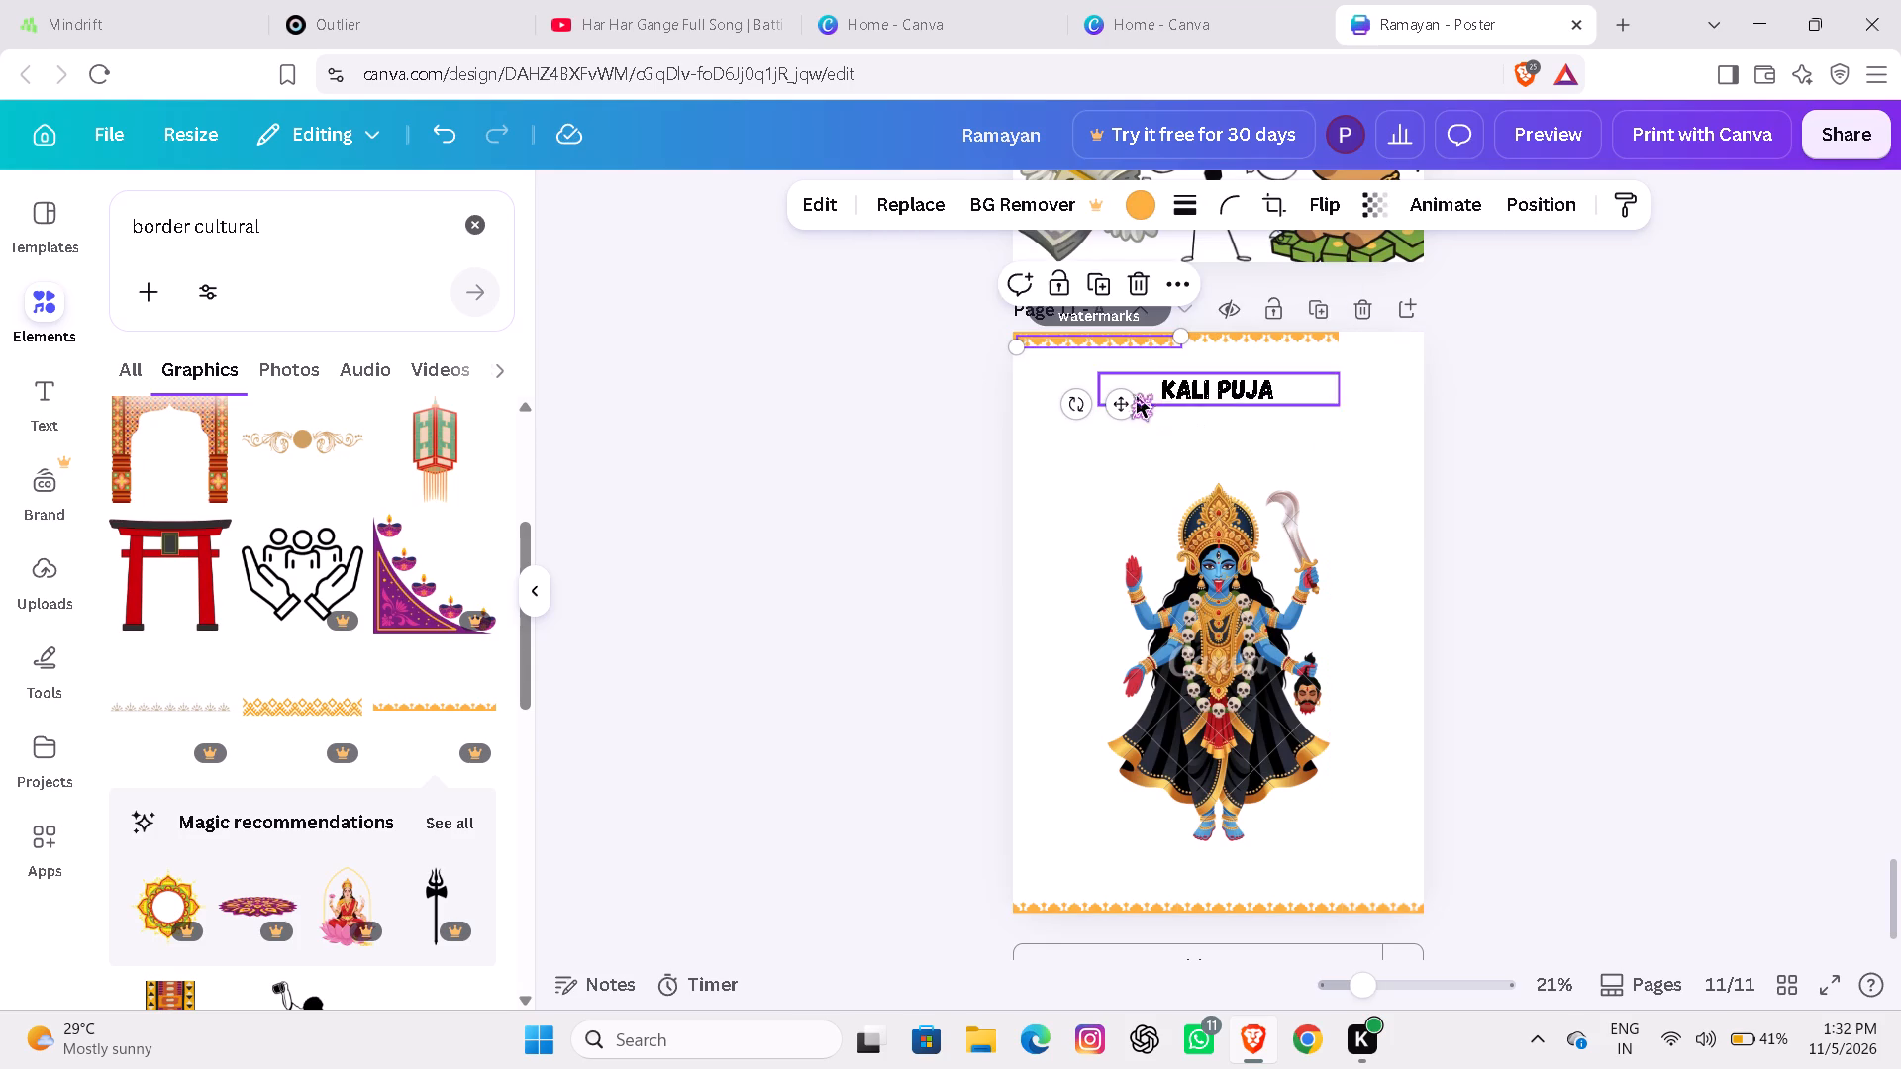
pyautogui.moveTo(1129, 400); pyautogui.dragTo(1405, 391)
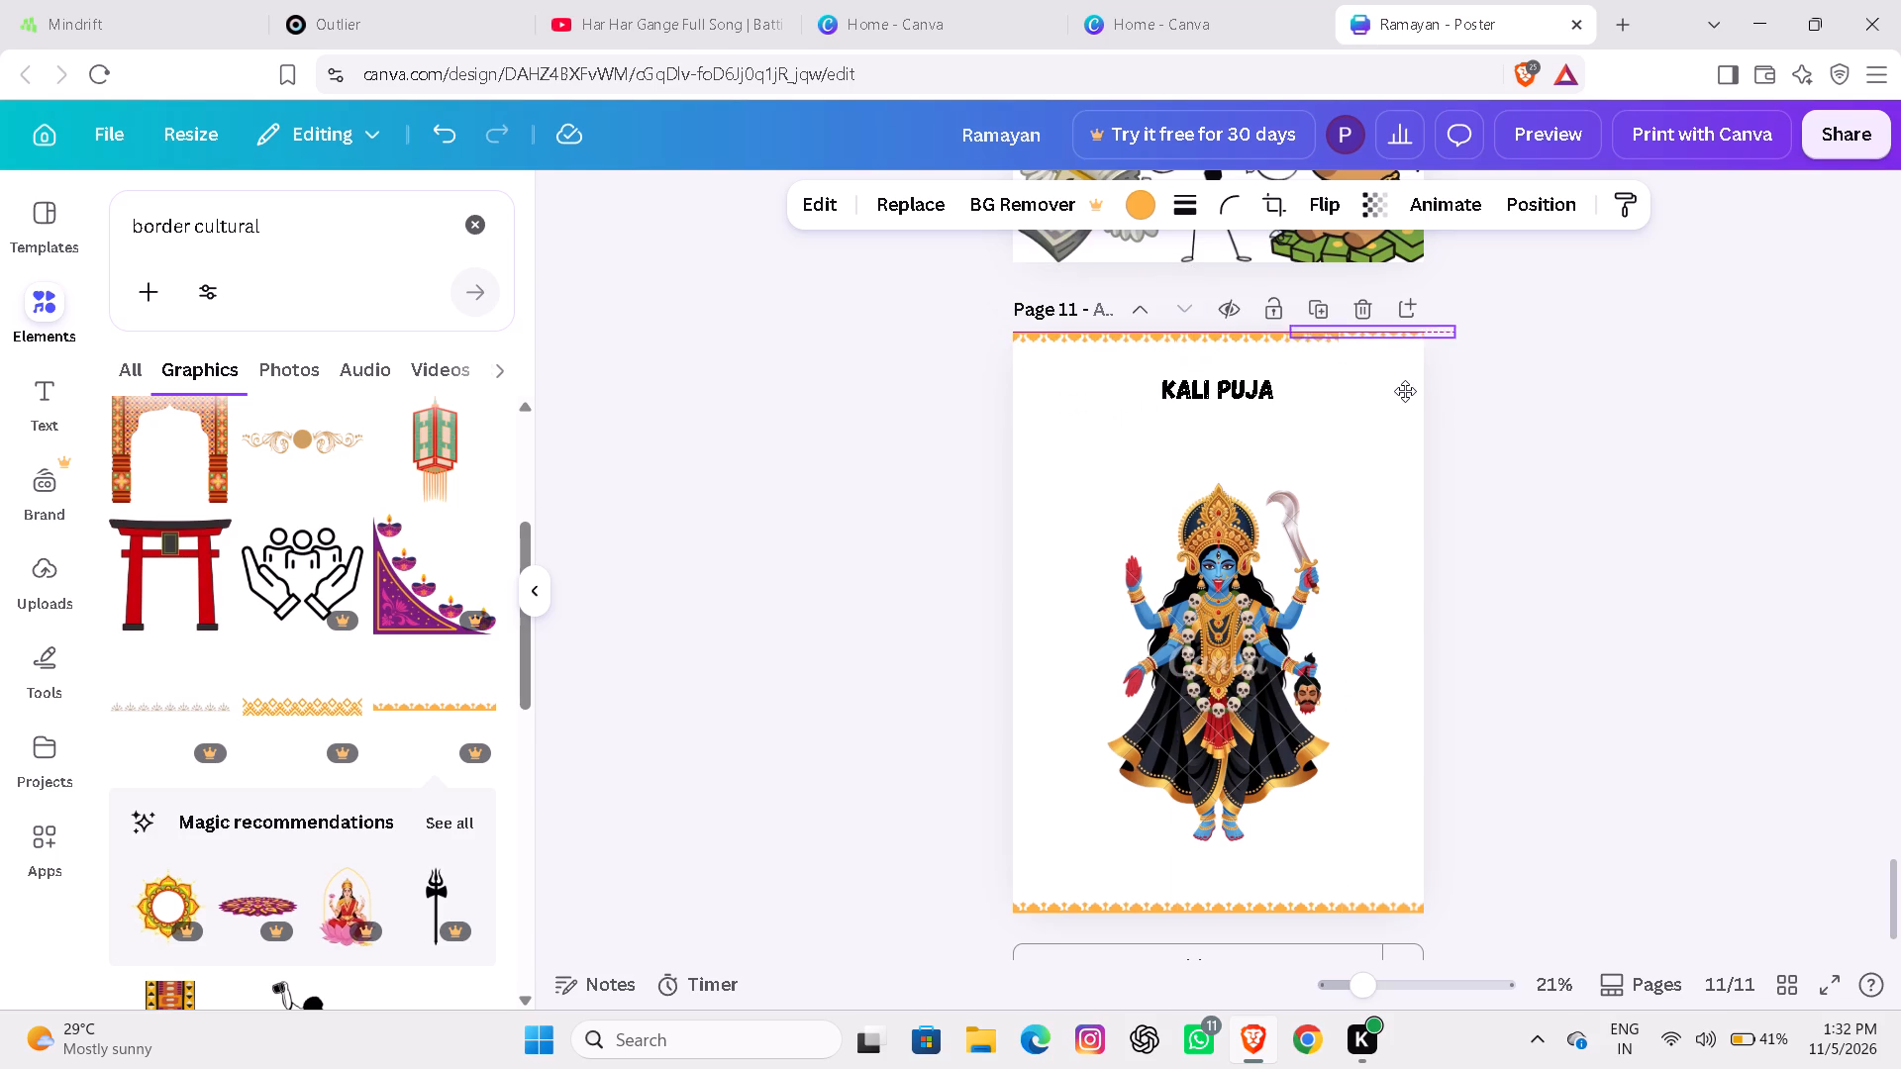
pyautogui.moveTo(1405, 391); pyautogui.dragTo(1441, 399)
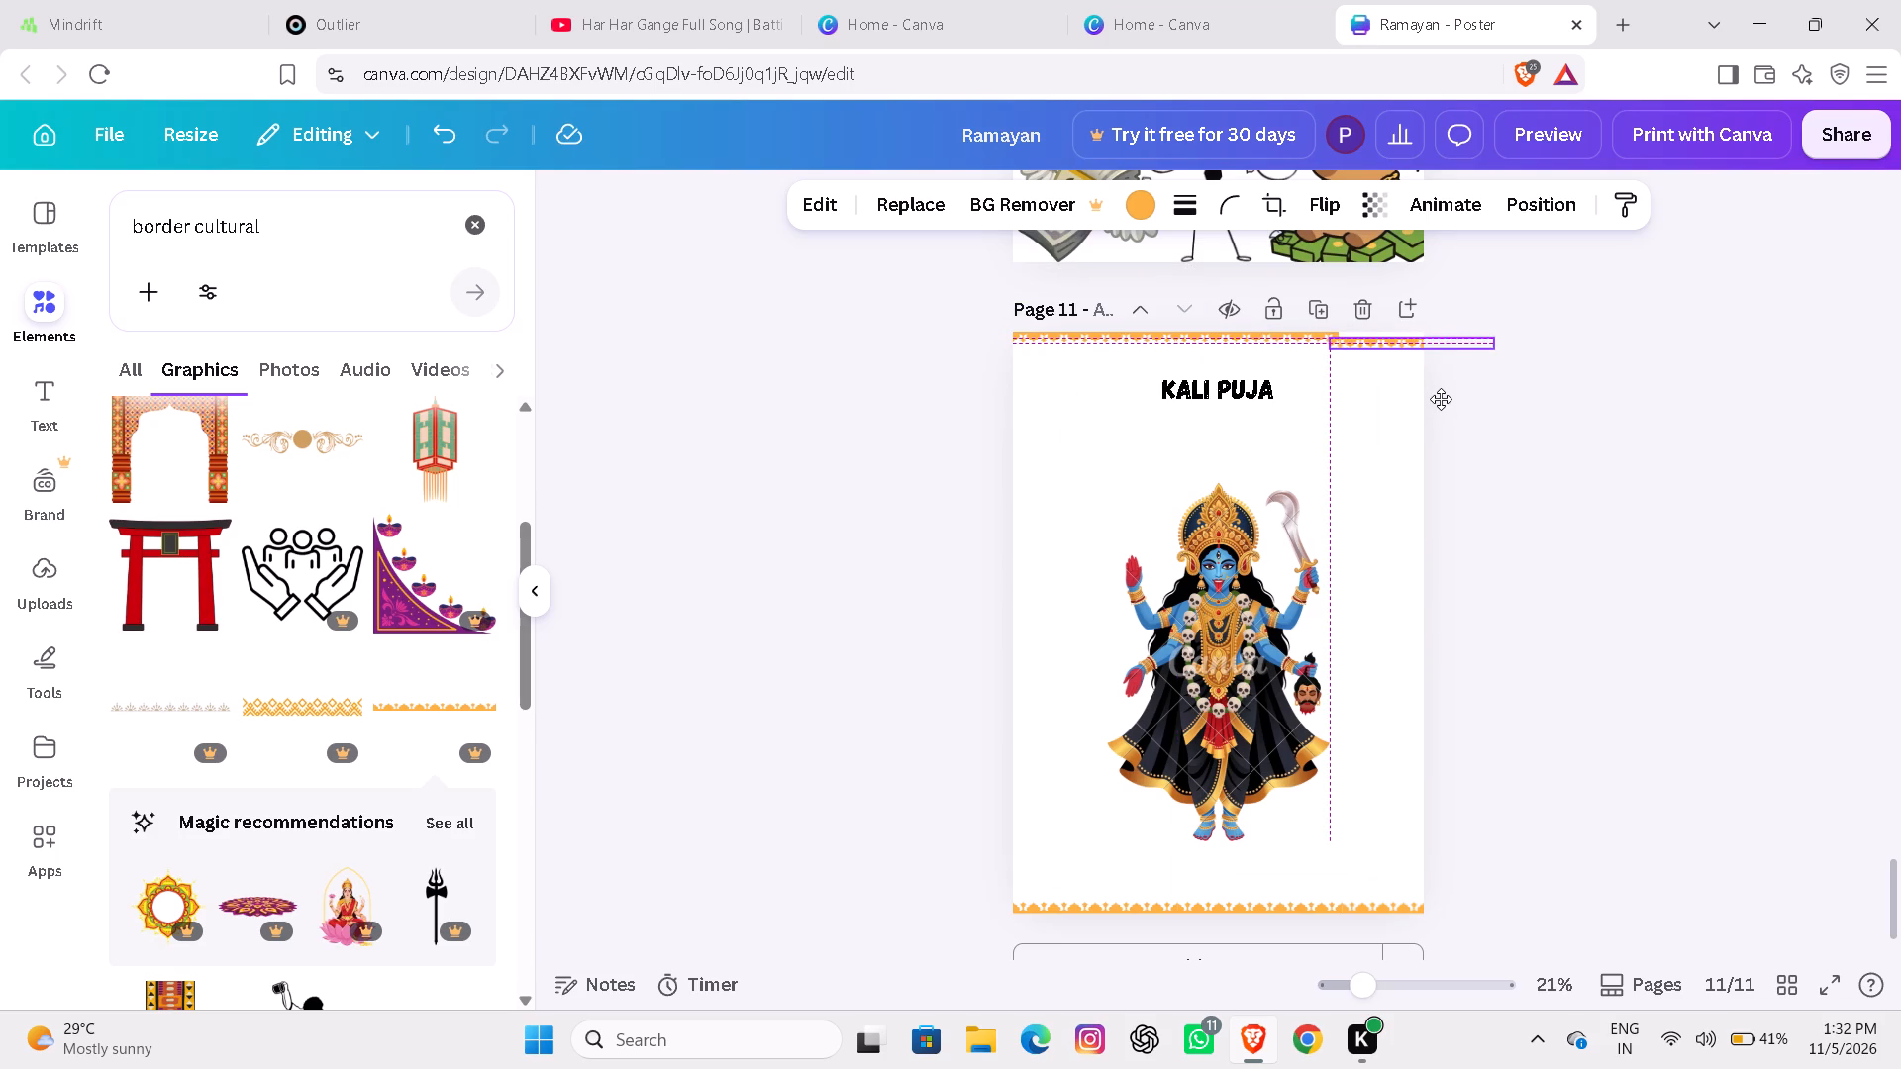
pyautogui.moveTo(1441, 399); pyautogui.dragTo(1451, 398)
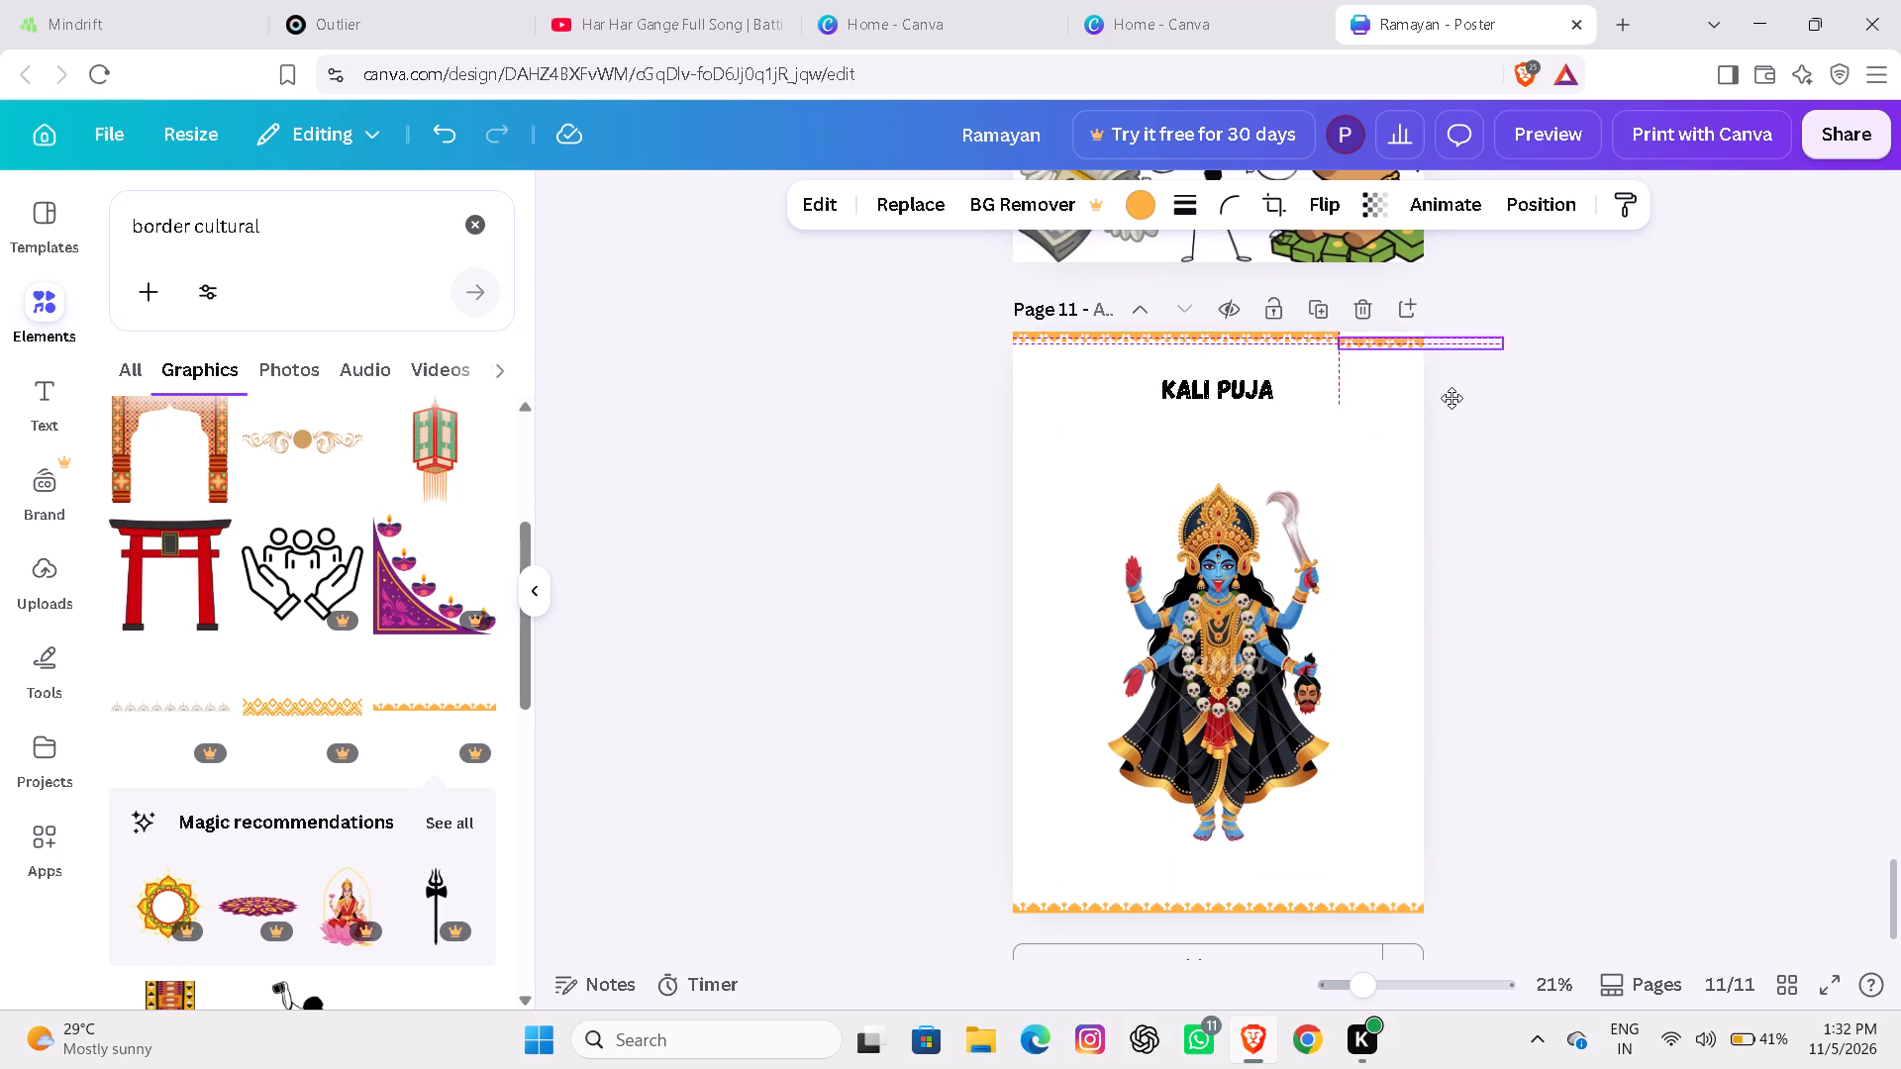
pyautogui.moveTo(1451, 398); pyautogui.dragTo(1451, 395)
pyautogui.click(1353, 467)
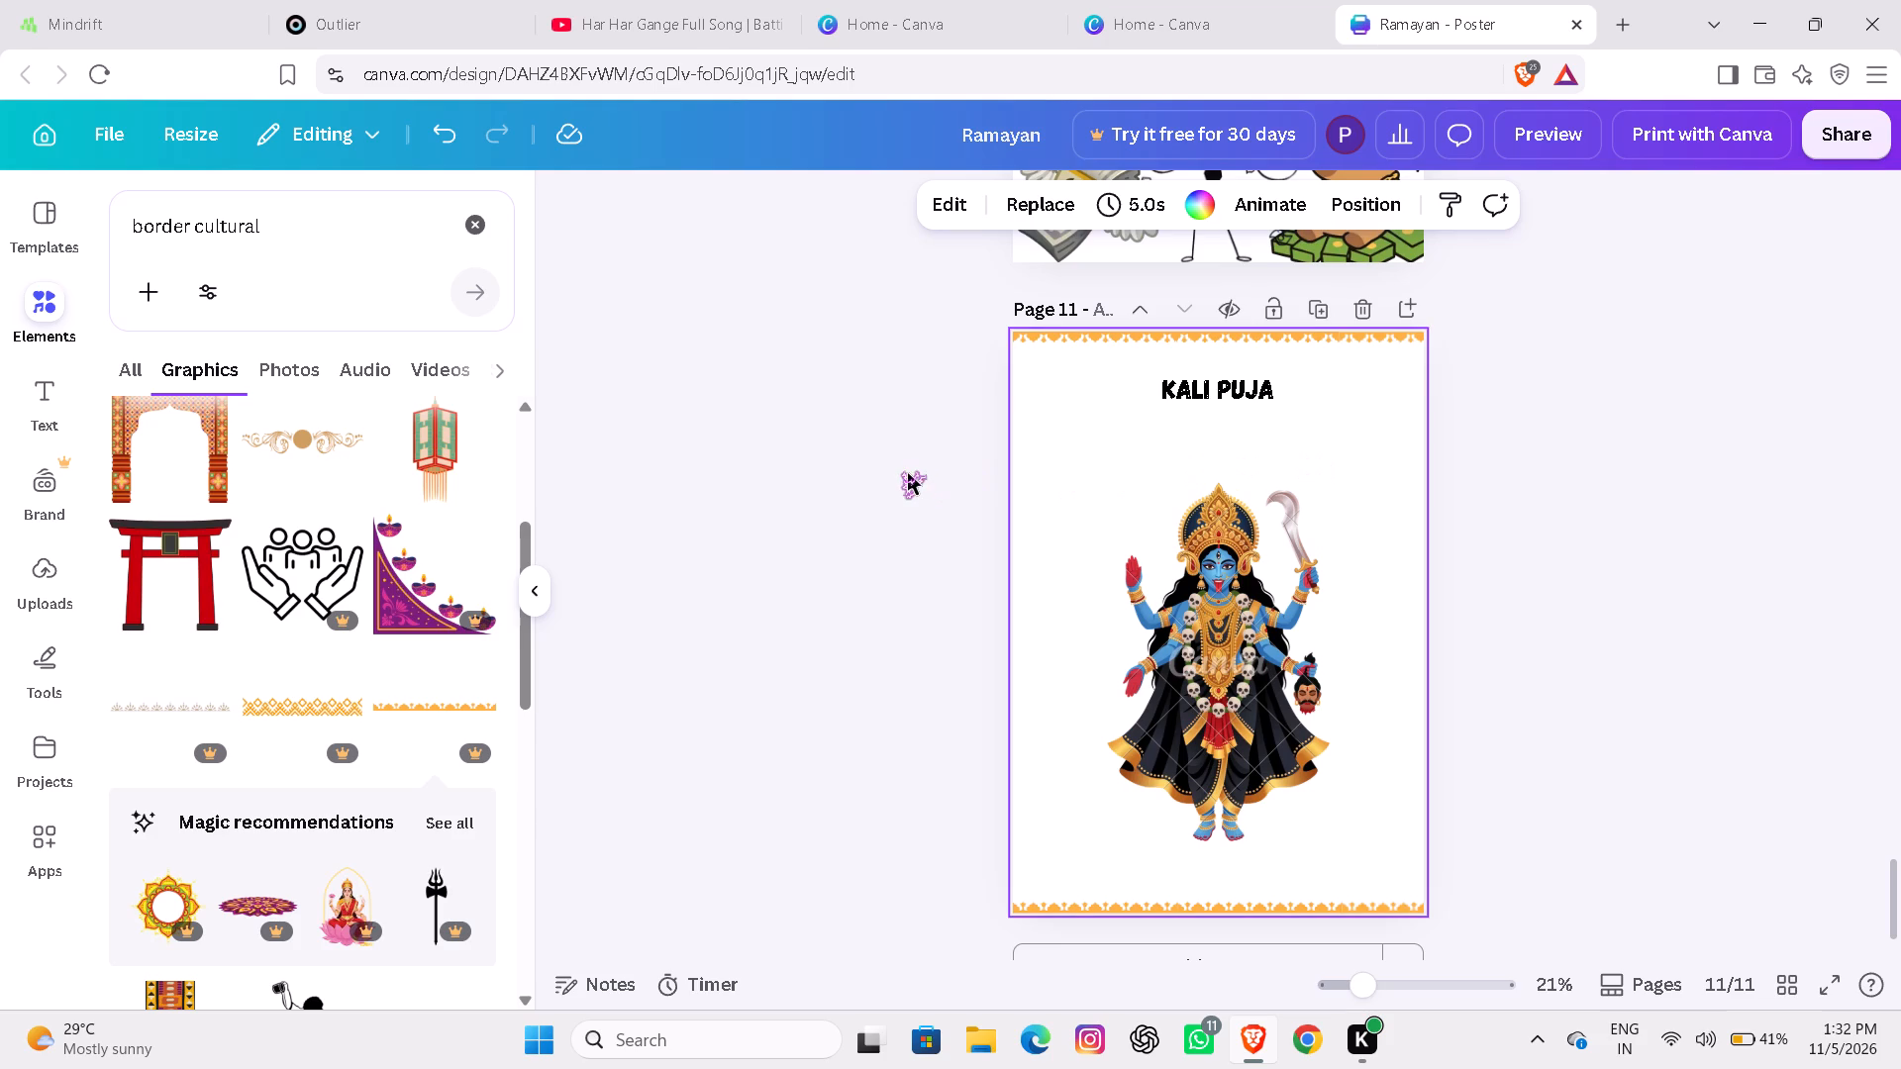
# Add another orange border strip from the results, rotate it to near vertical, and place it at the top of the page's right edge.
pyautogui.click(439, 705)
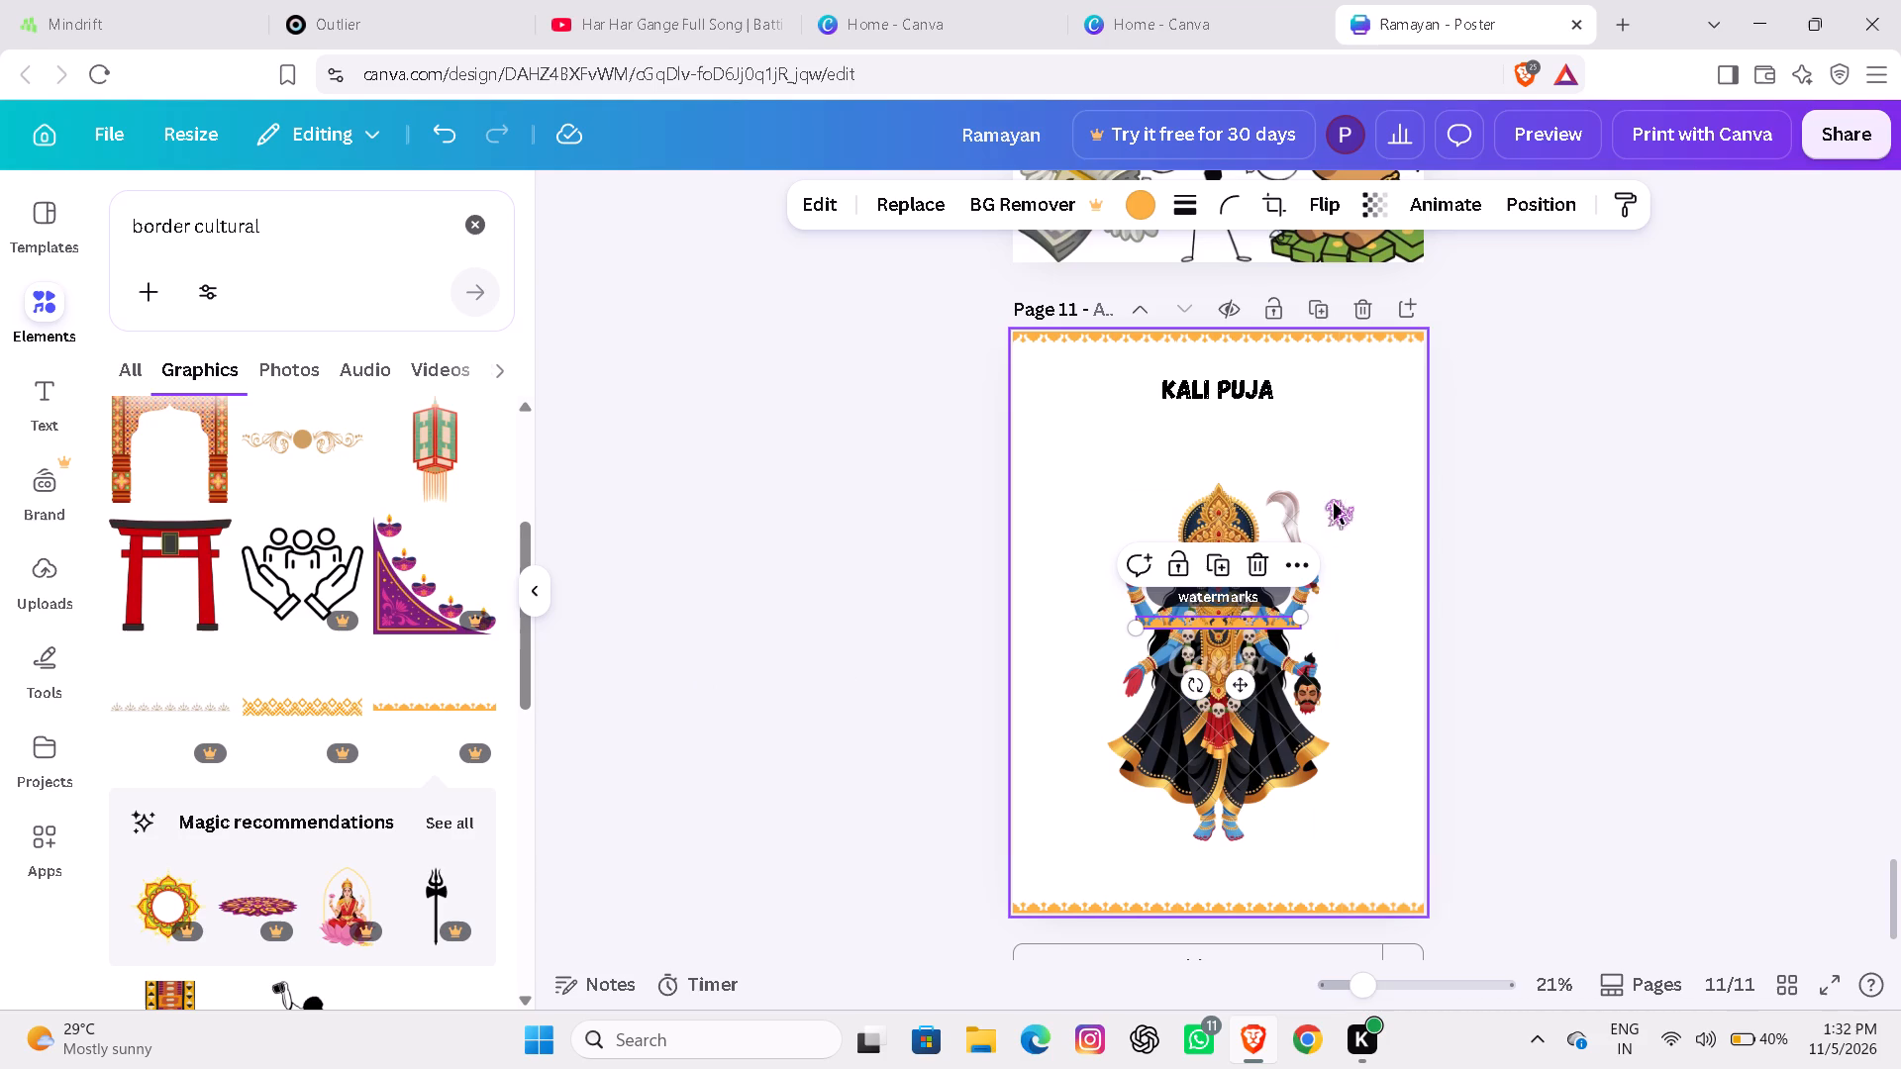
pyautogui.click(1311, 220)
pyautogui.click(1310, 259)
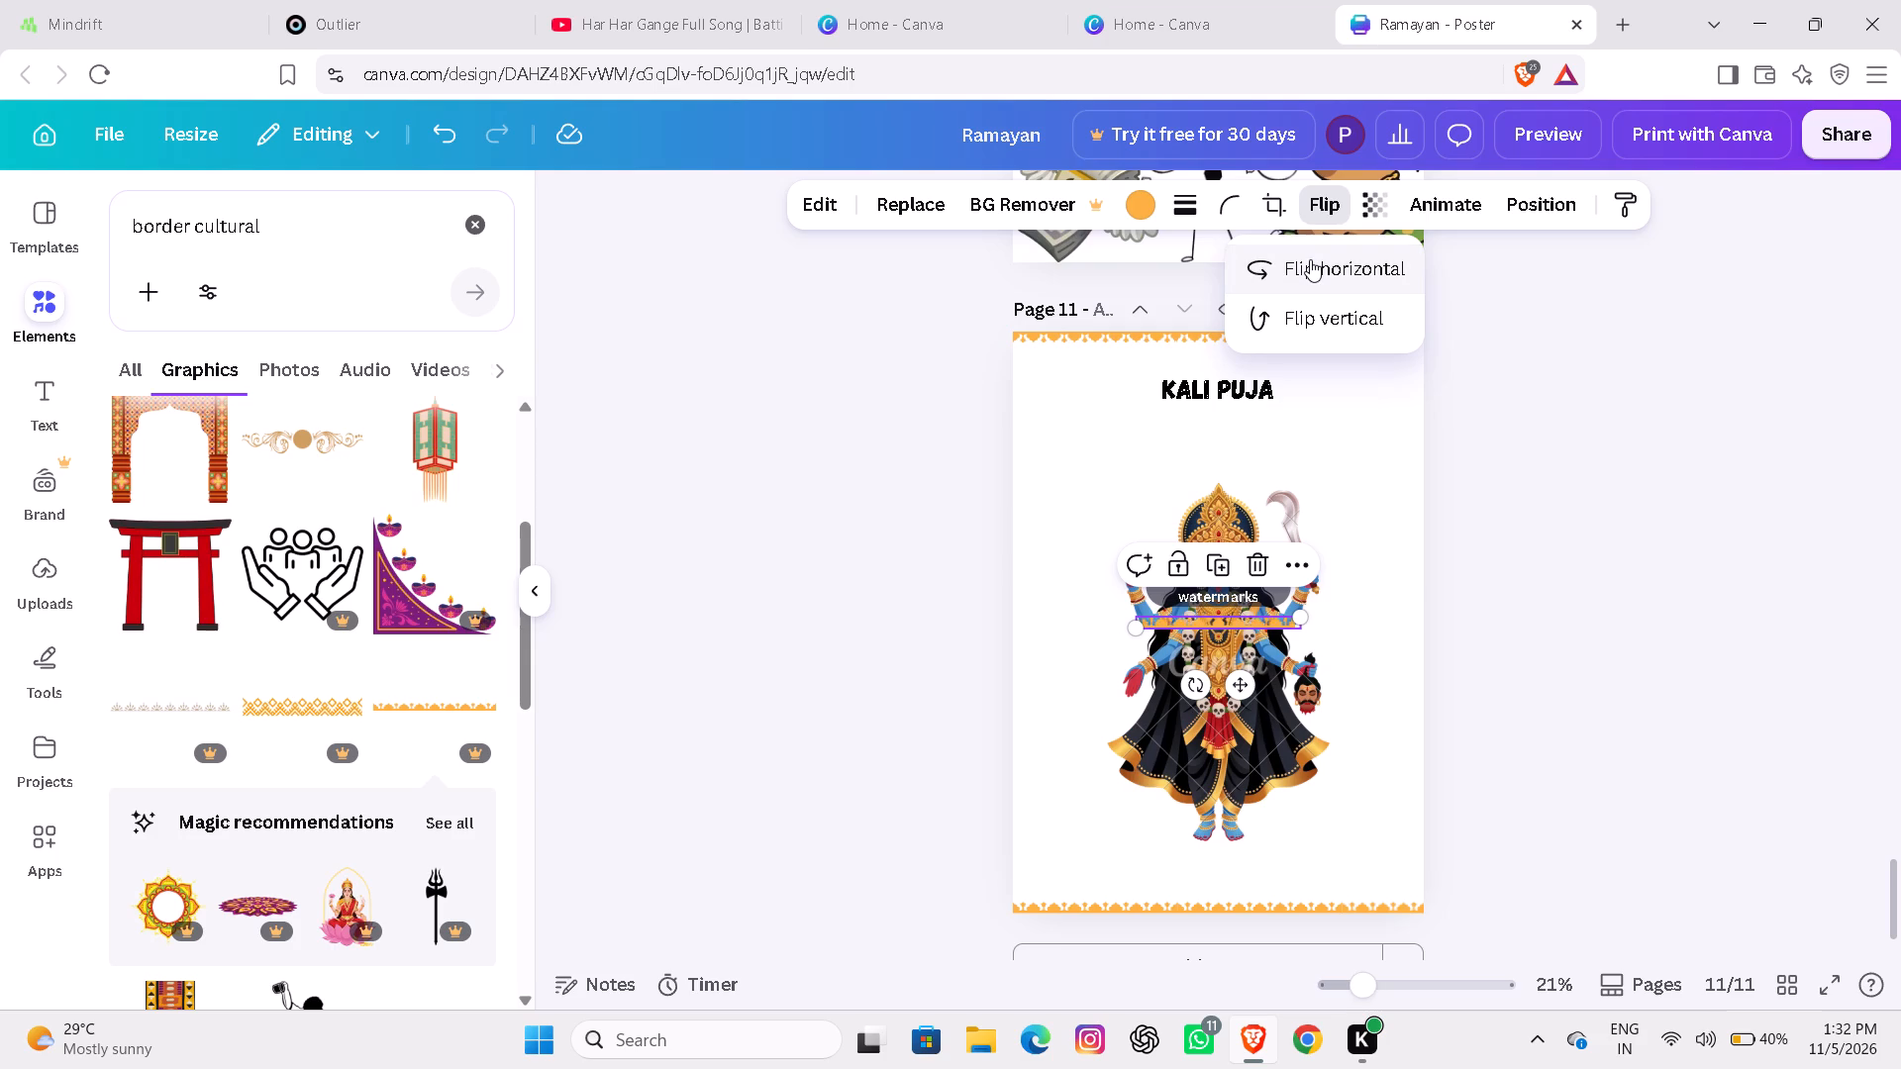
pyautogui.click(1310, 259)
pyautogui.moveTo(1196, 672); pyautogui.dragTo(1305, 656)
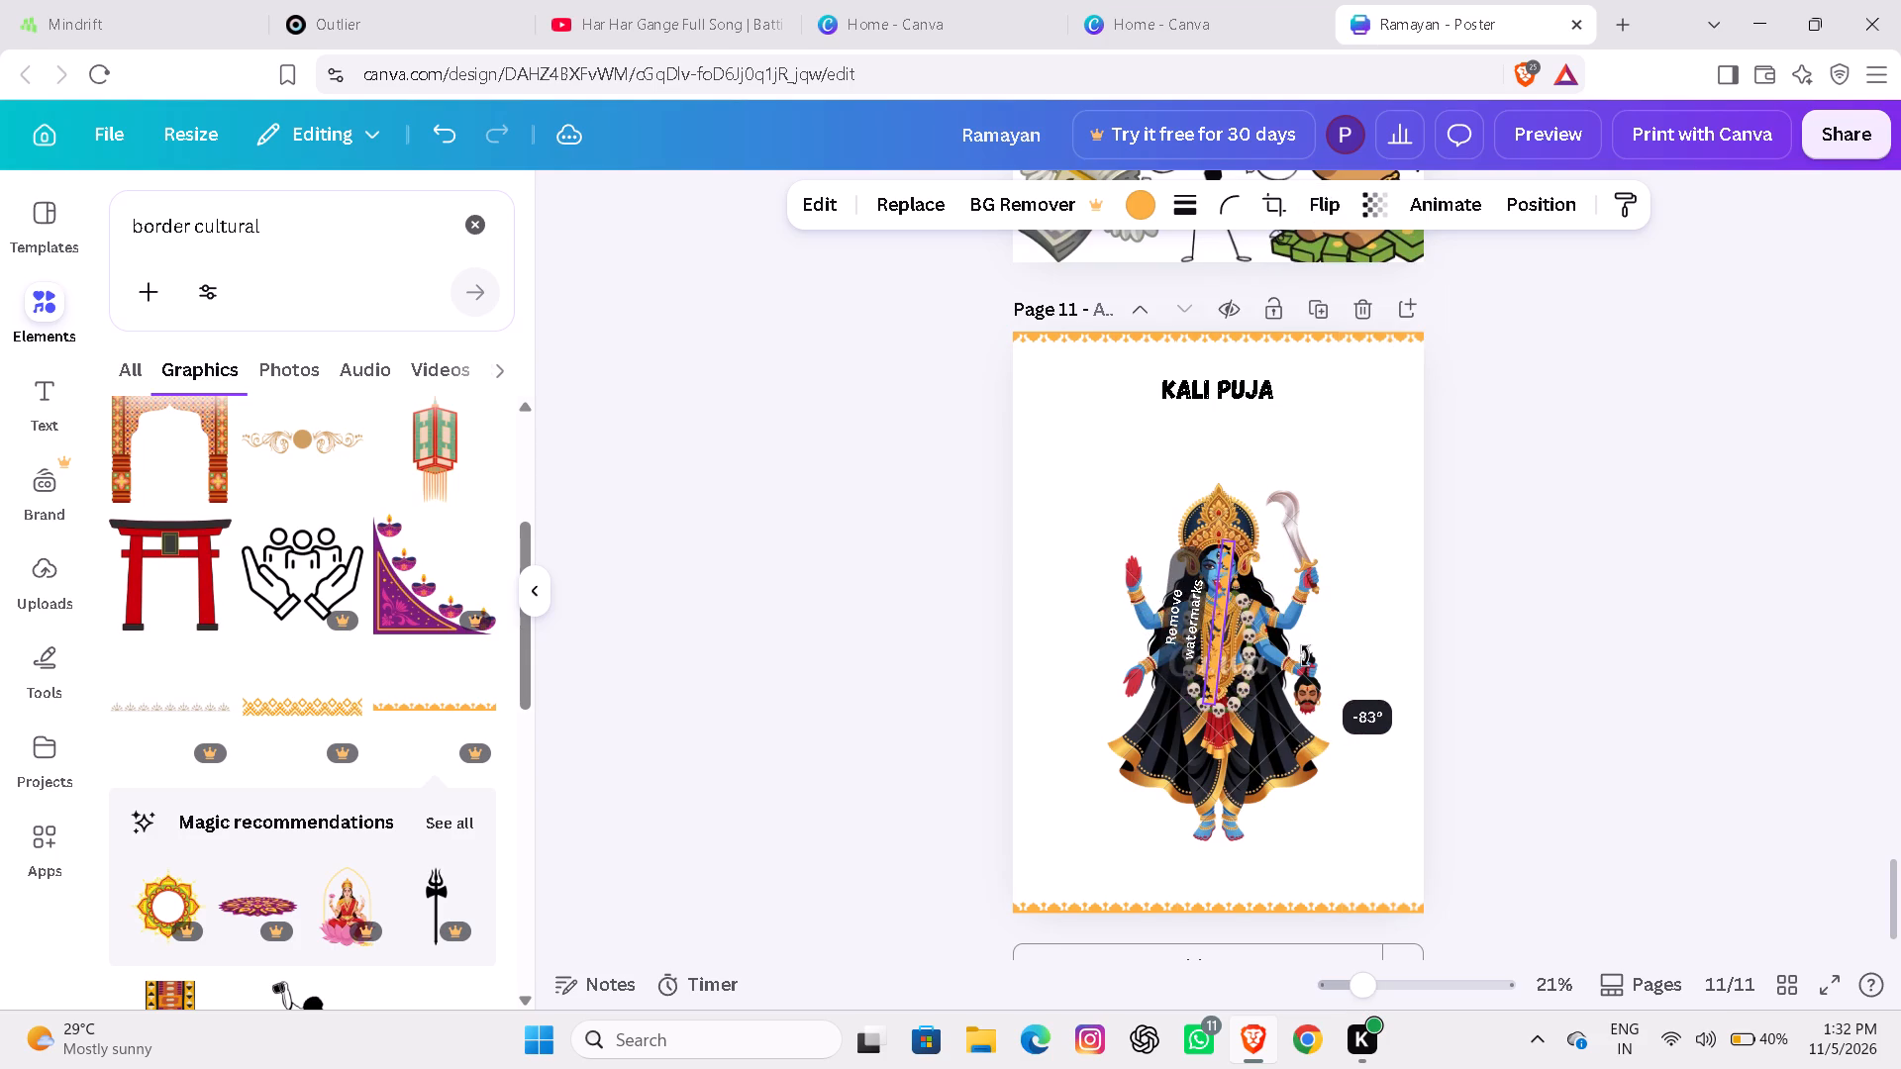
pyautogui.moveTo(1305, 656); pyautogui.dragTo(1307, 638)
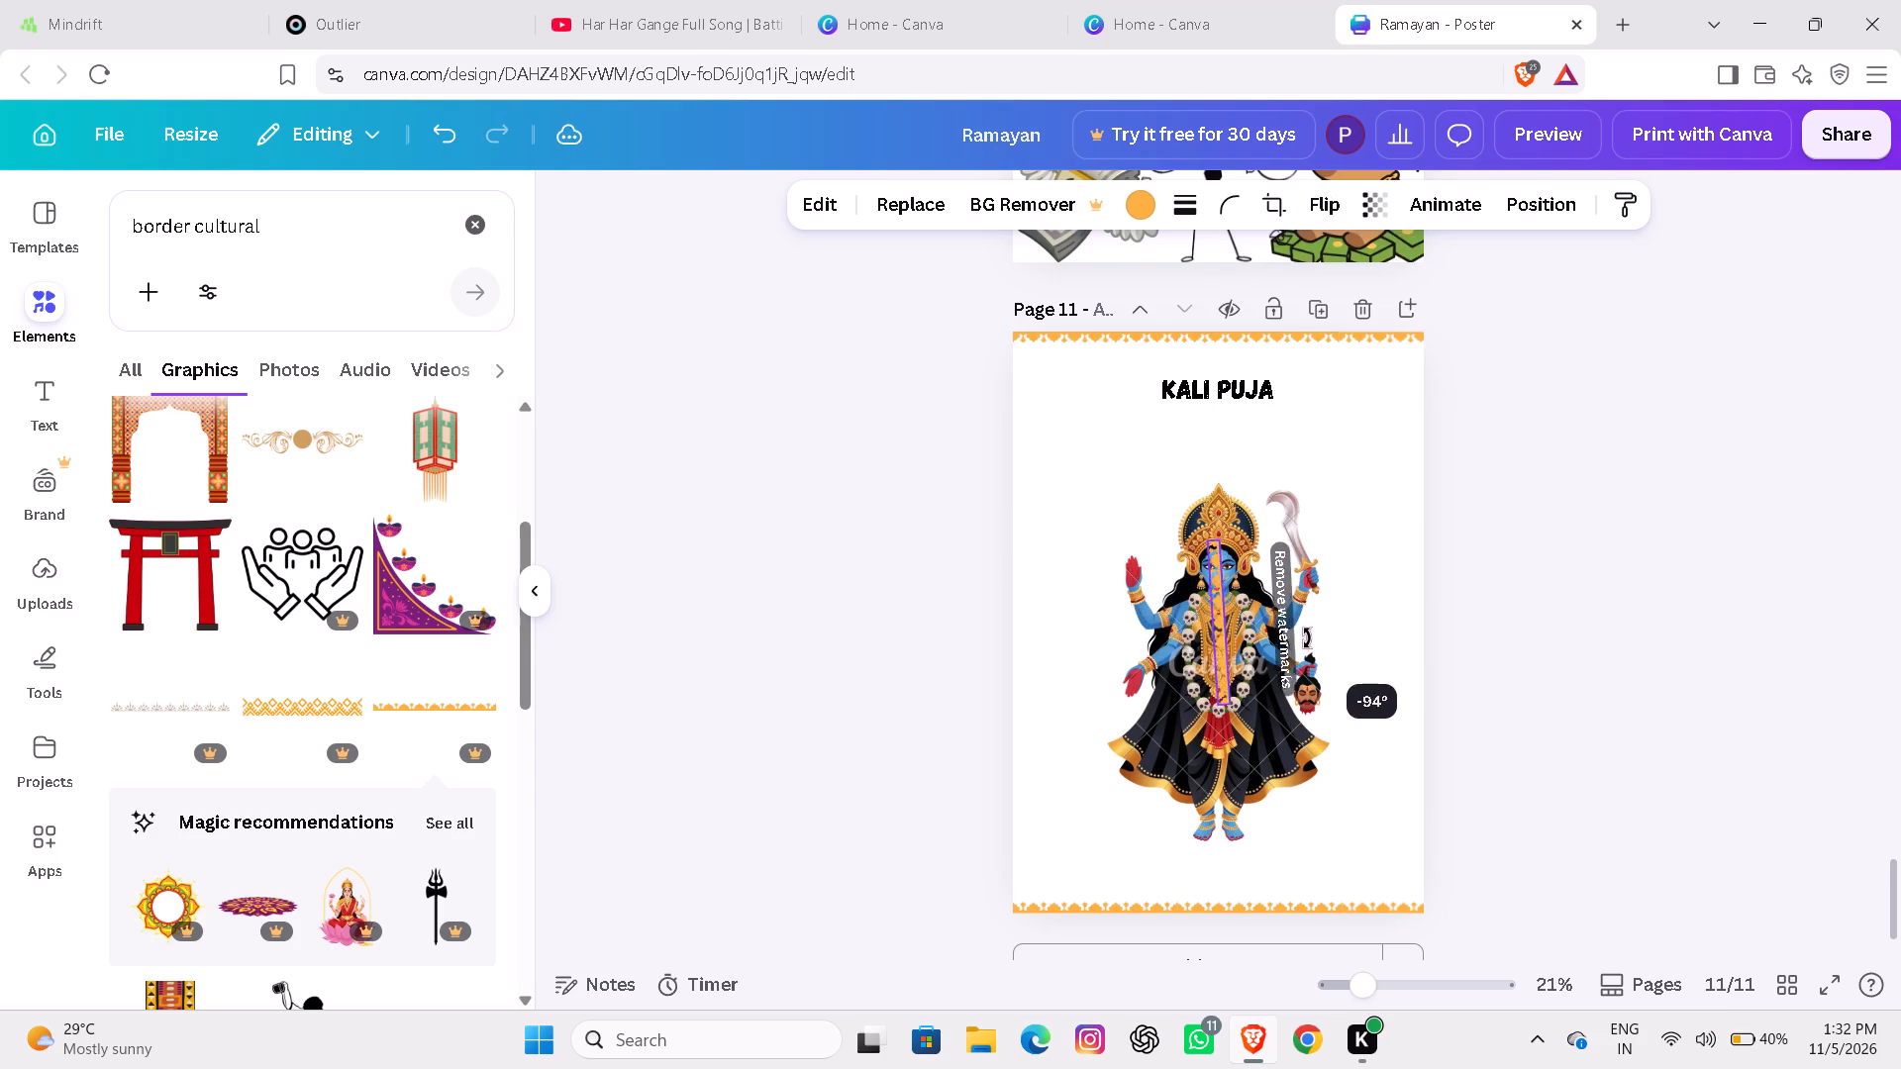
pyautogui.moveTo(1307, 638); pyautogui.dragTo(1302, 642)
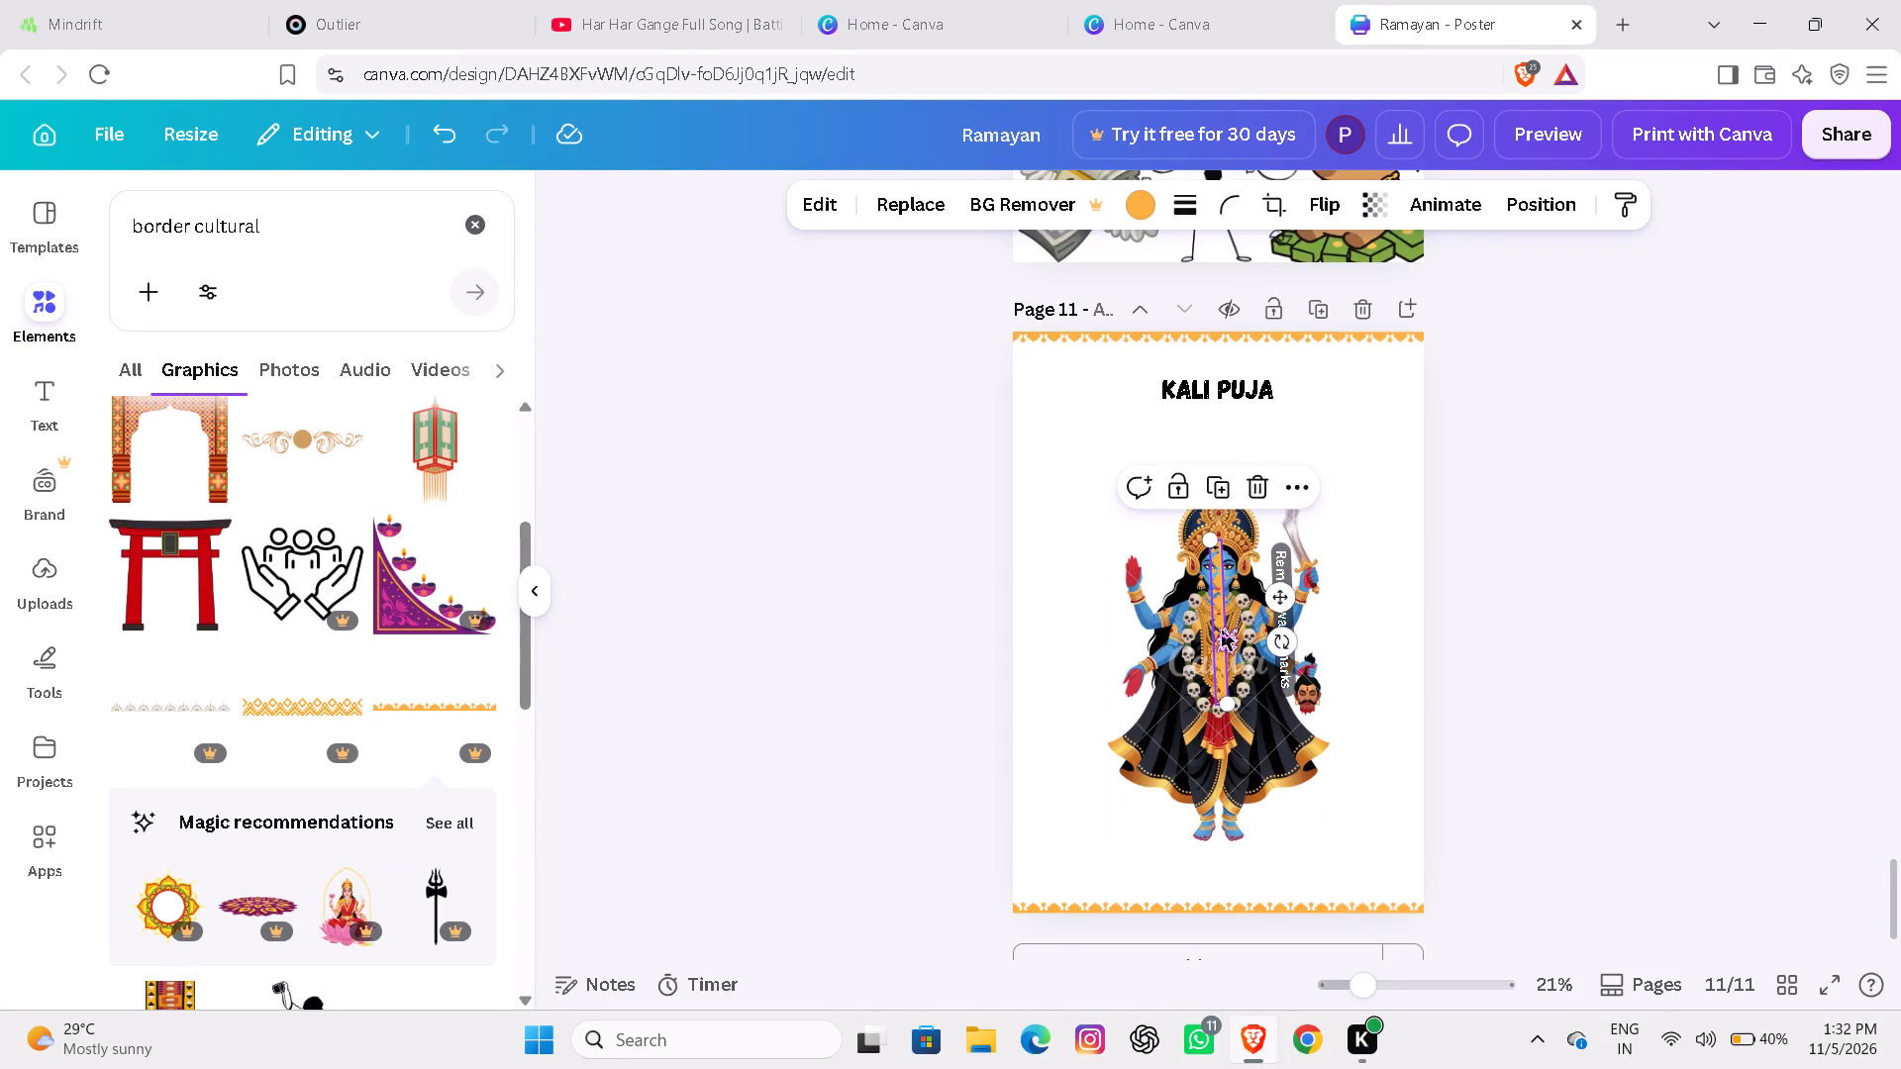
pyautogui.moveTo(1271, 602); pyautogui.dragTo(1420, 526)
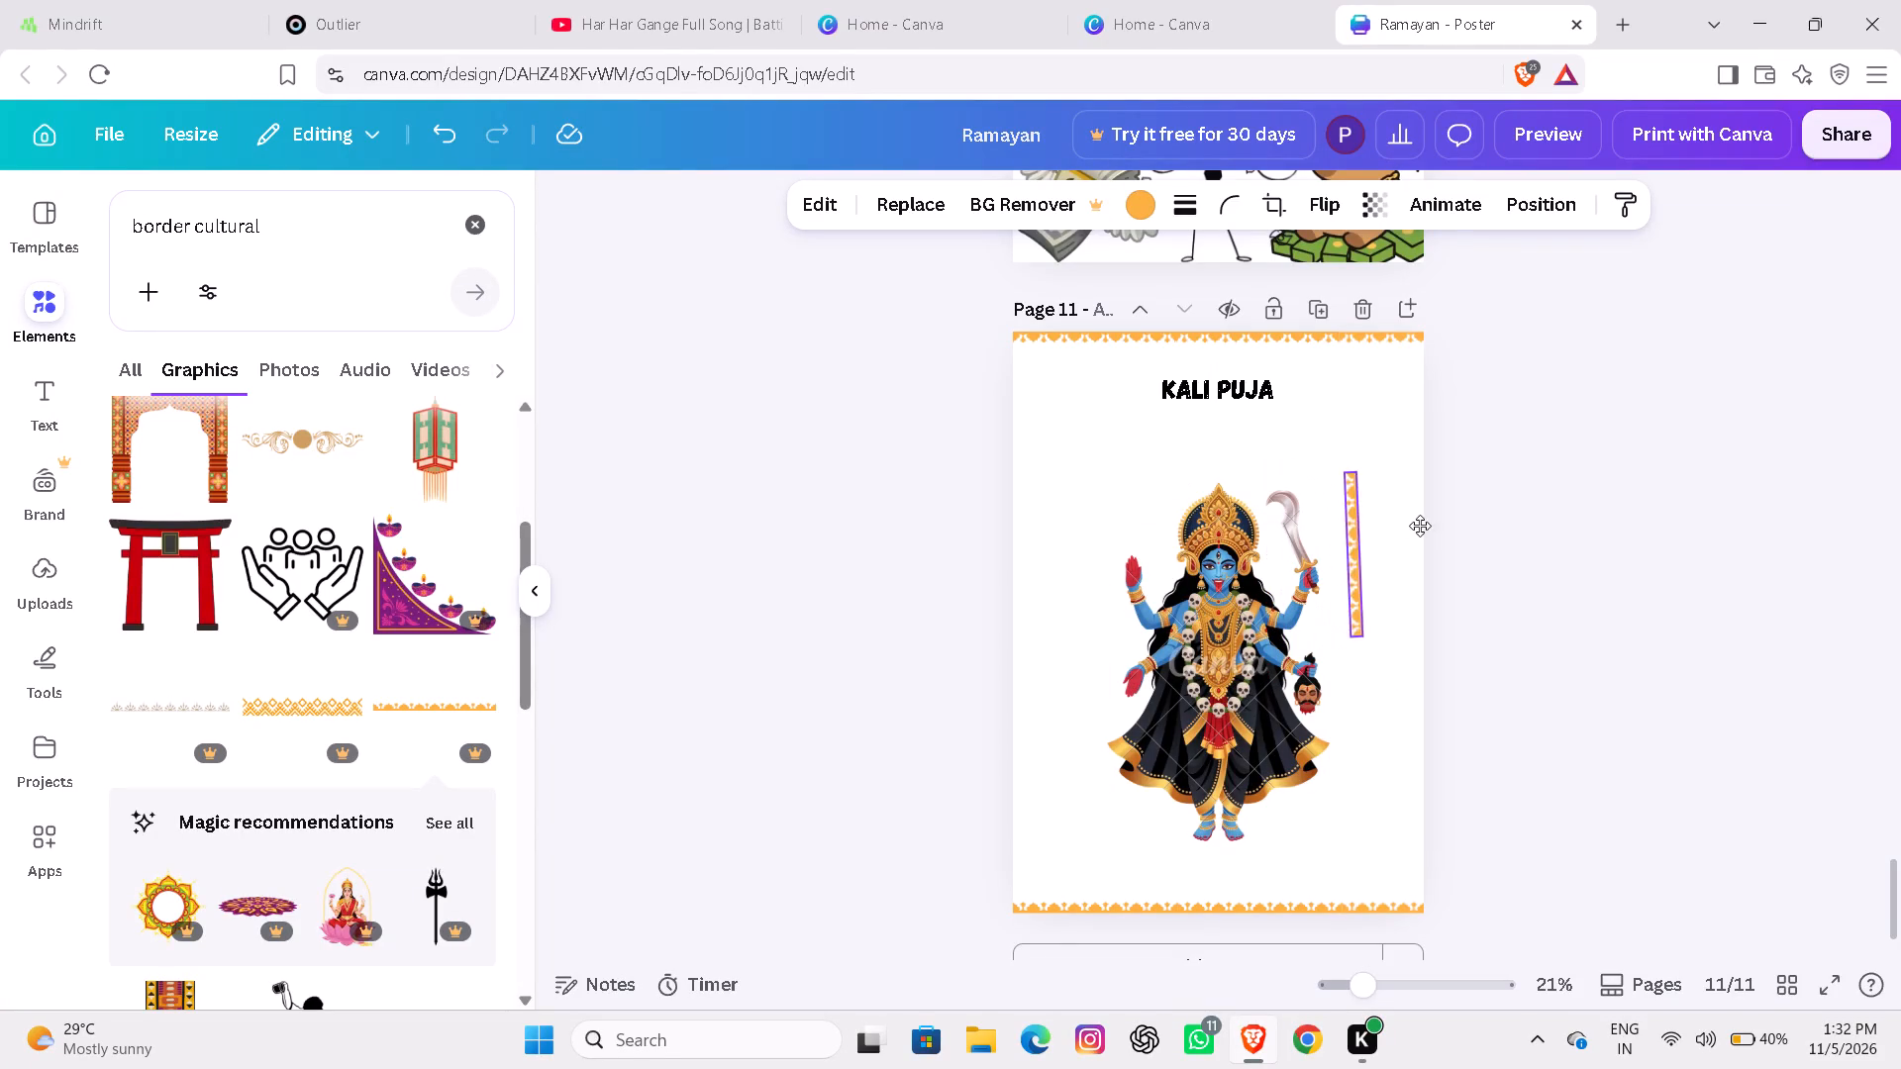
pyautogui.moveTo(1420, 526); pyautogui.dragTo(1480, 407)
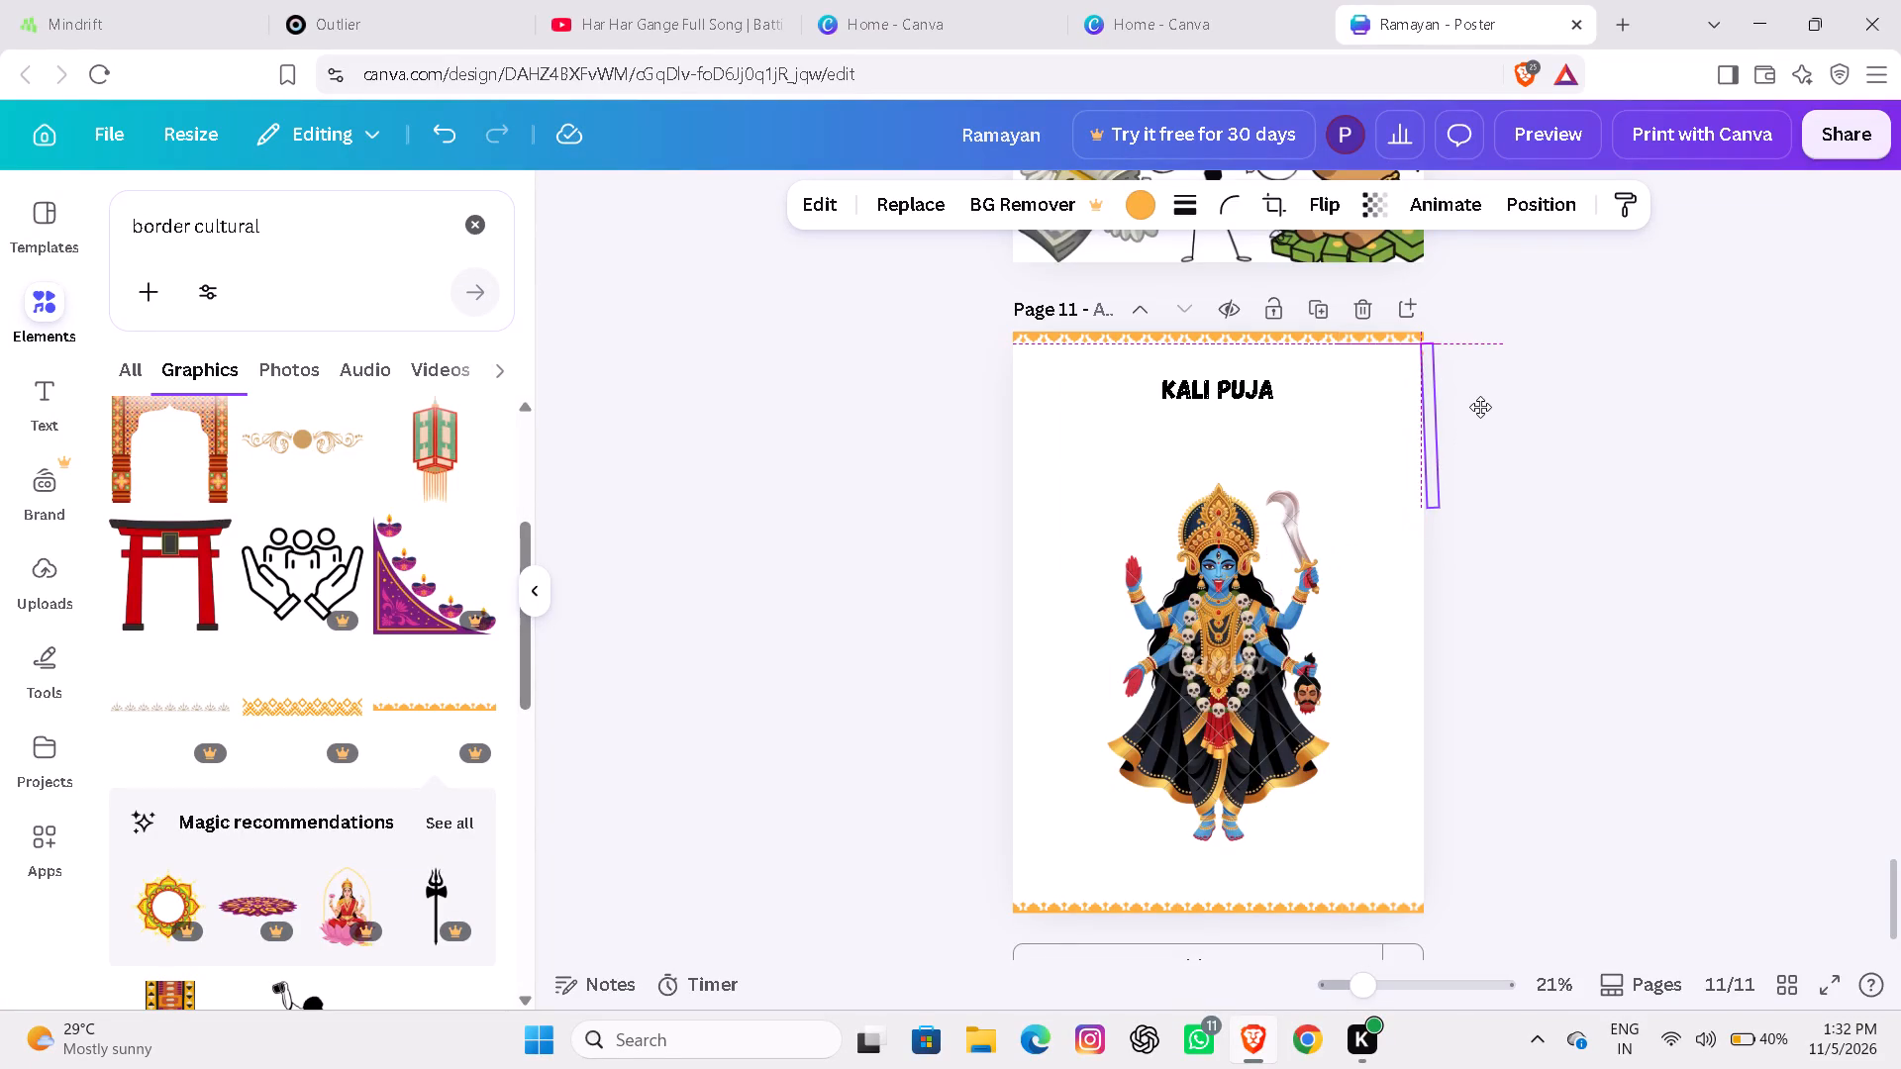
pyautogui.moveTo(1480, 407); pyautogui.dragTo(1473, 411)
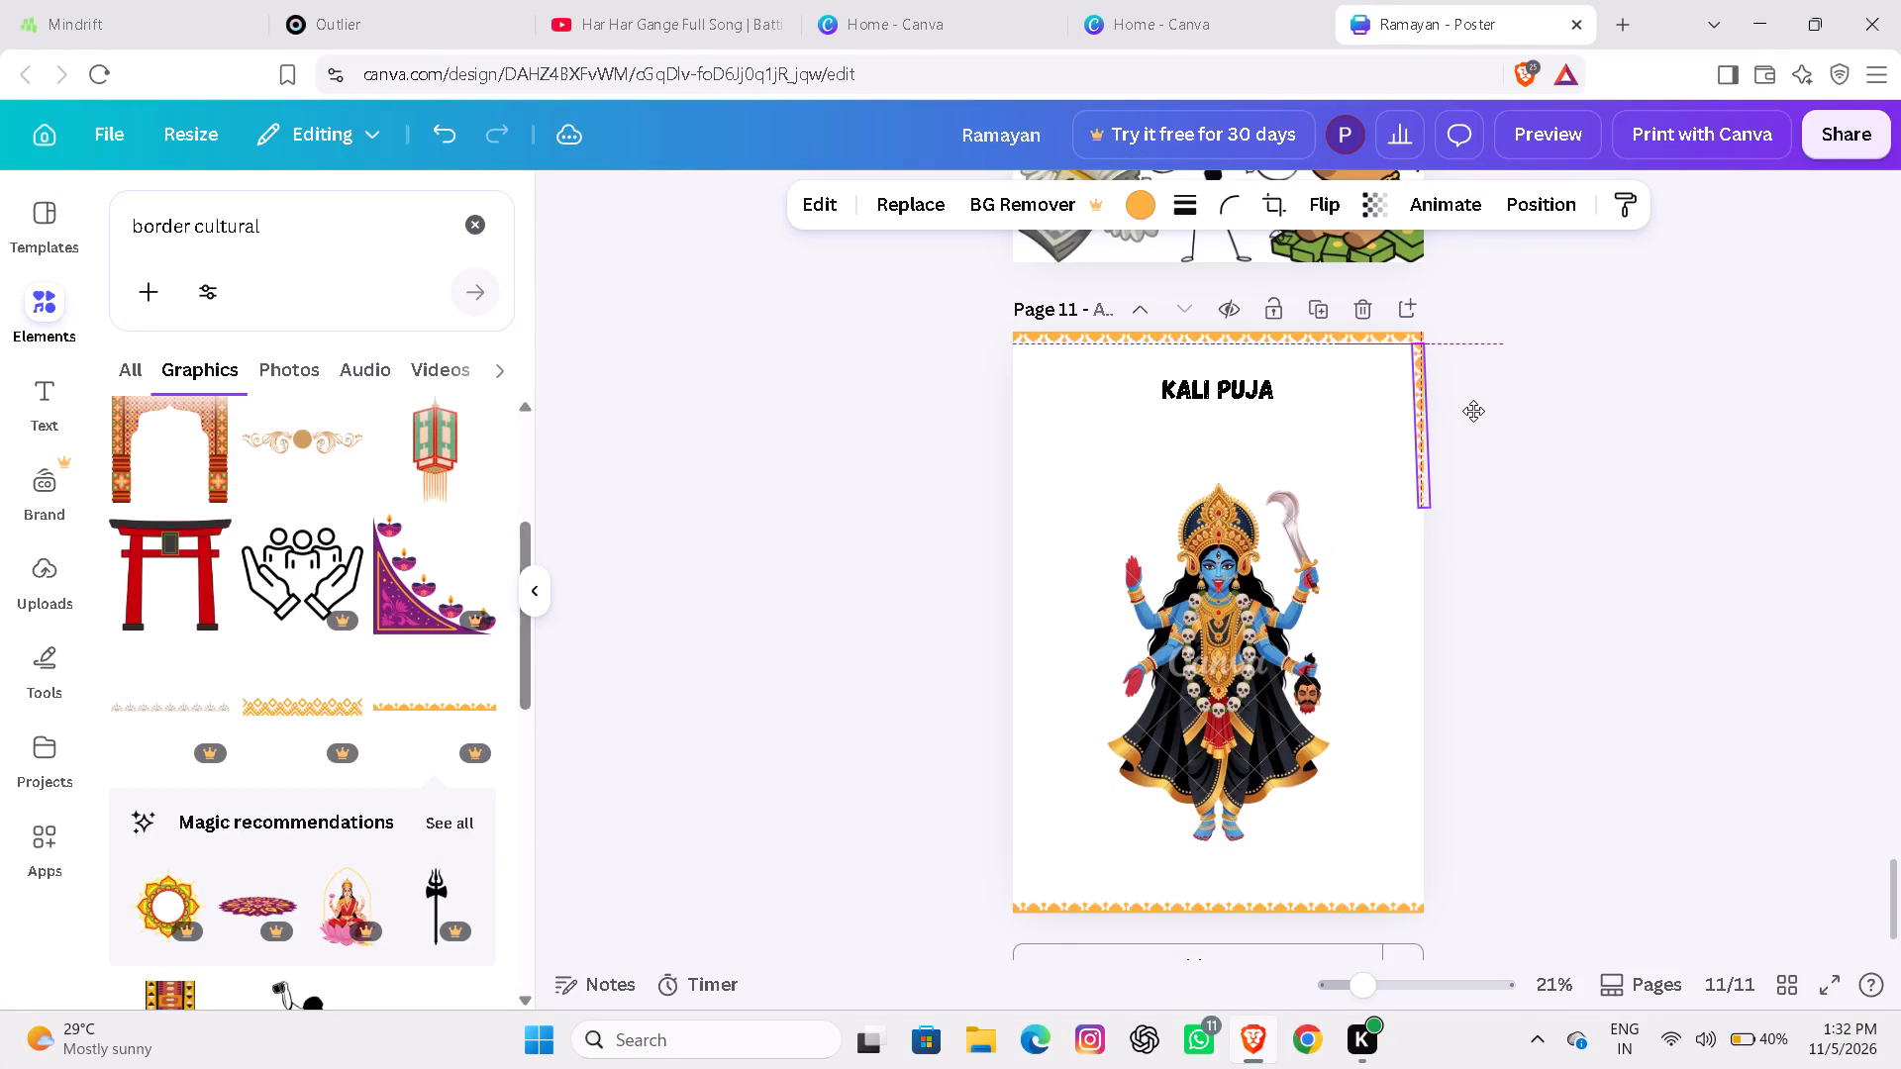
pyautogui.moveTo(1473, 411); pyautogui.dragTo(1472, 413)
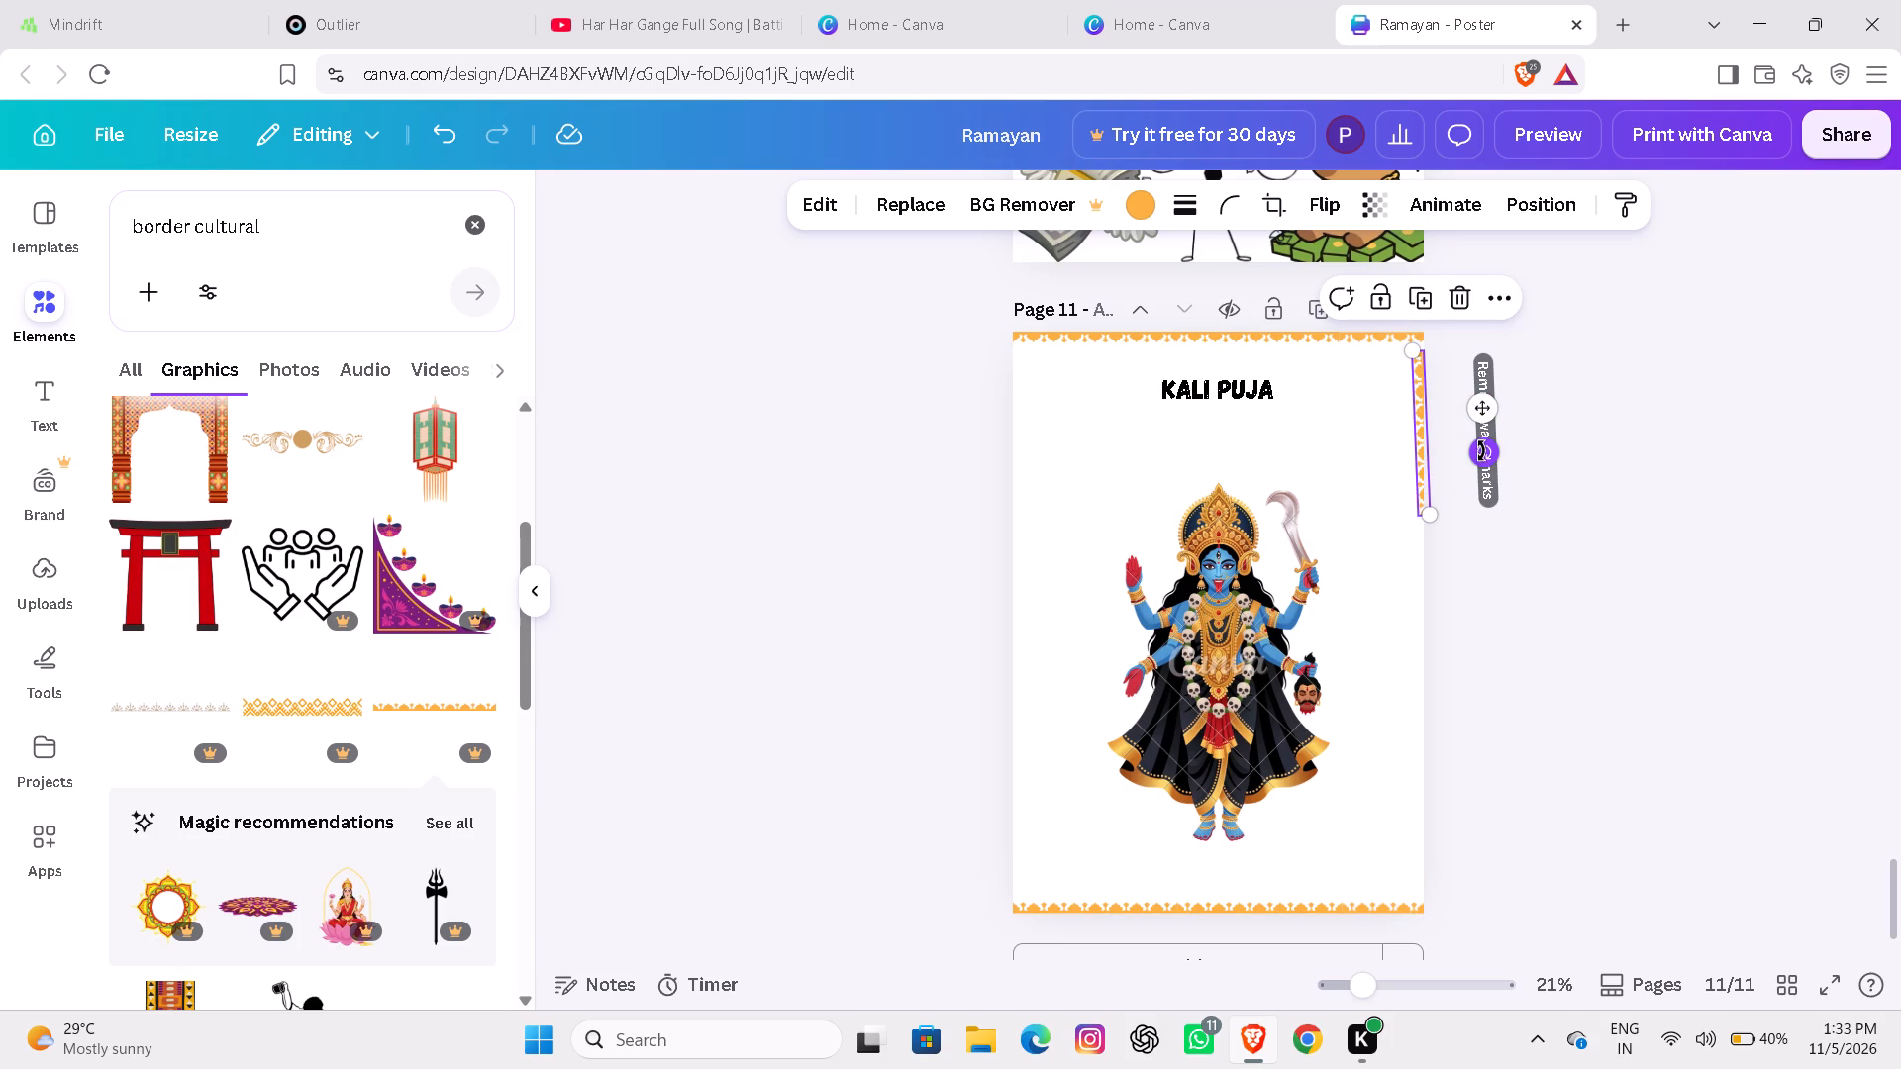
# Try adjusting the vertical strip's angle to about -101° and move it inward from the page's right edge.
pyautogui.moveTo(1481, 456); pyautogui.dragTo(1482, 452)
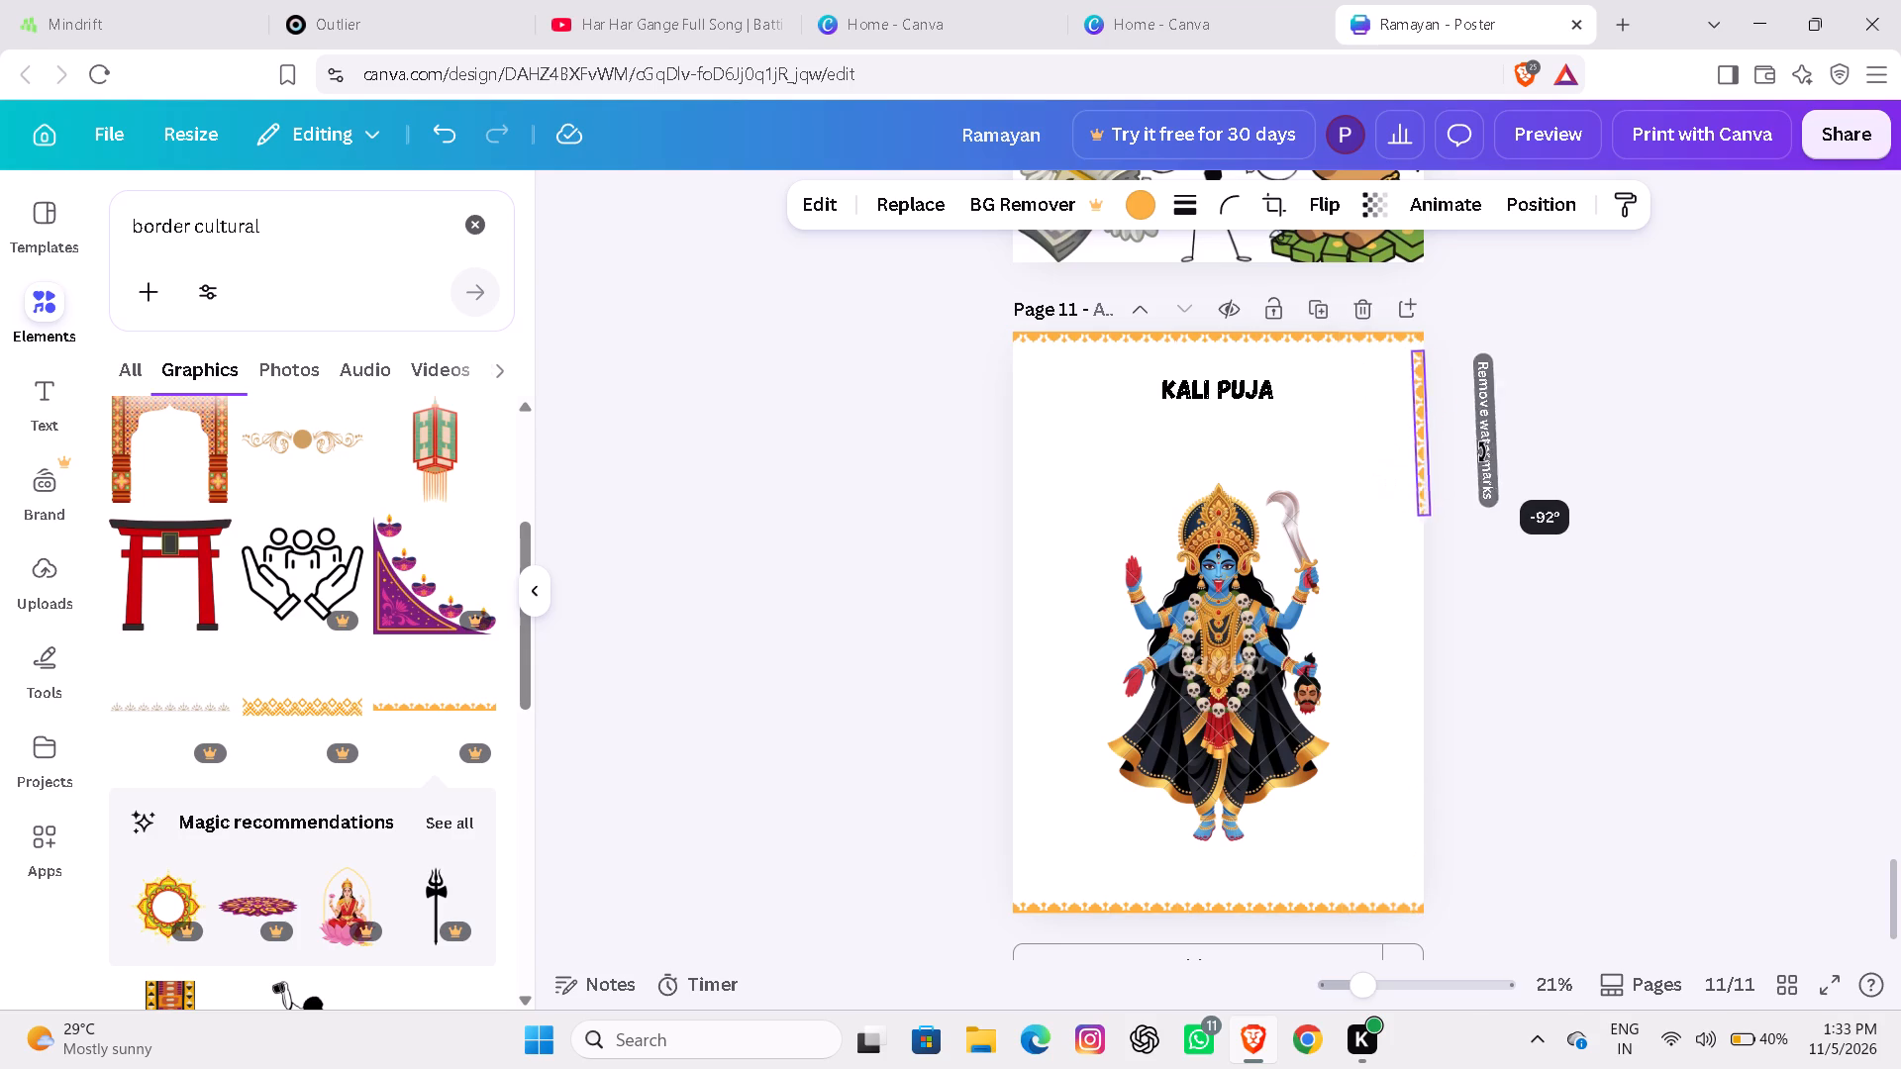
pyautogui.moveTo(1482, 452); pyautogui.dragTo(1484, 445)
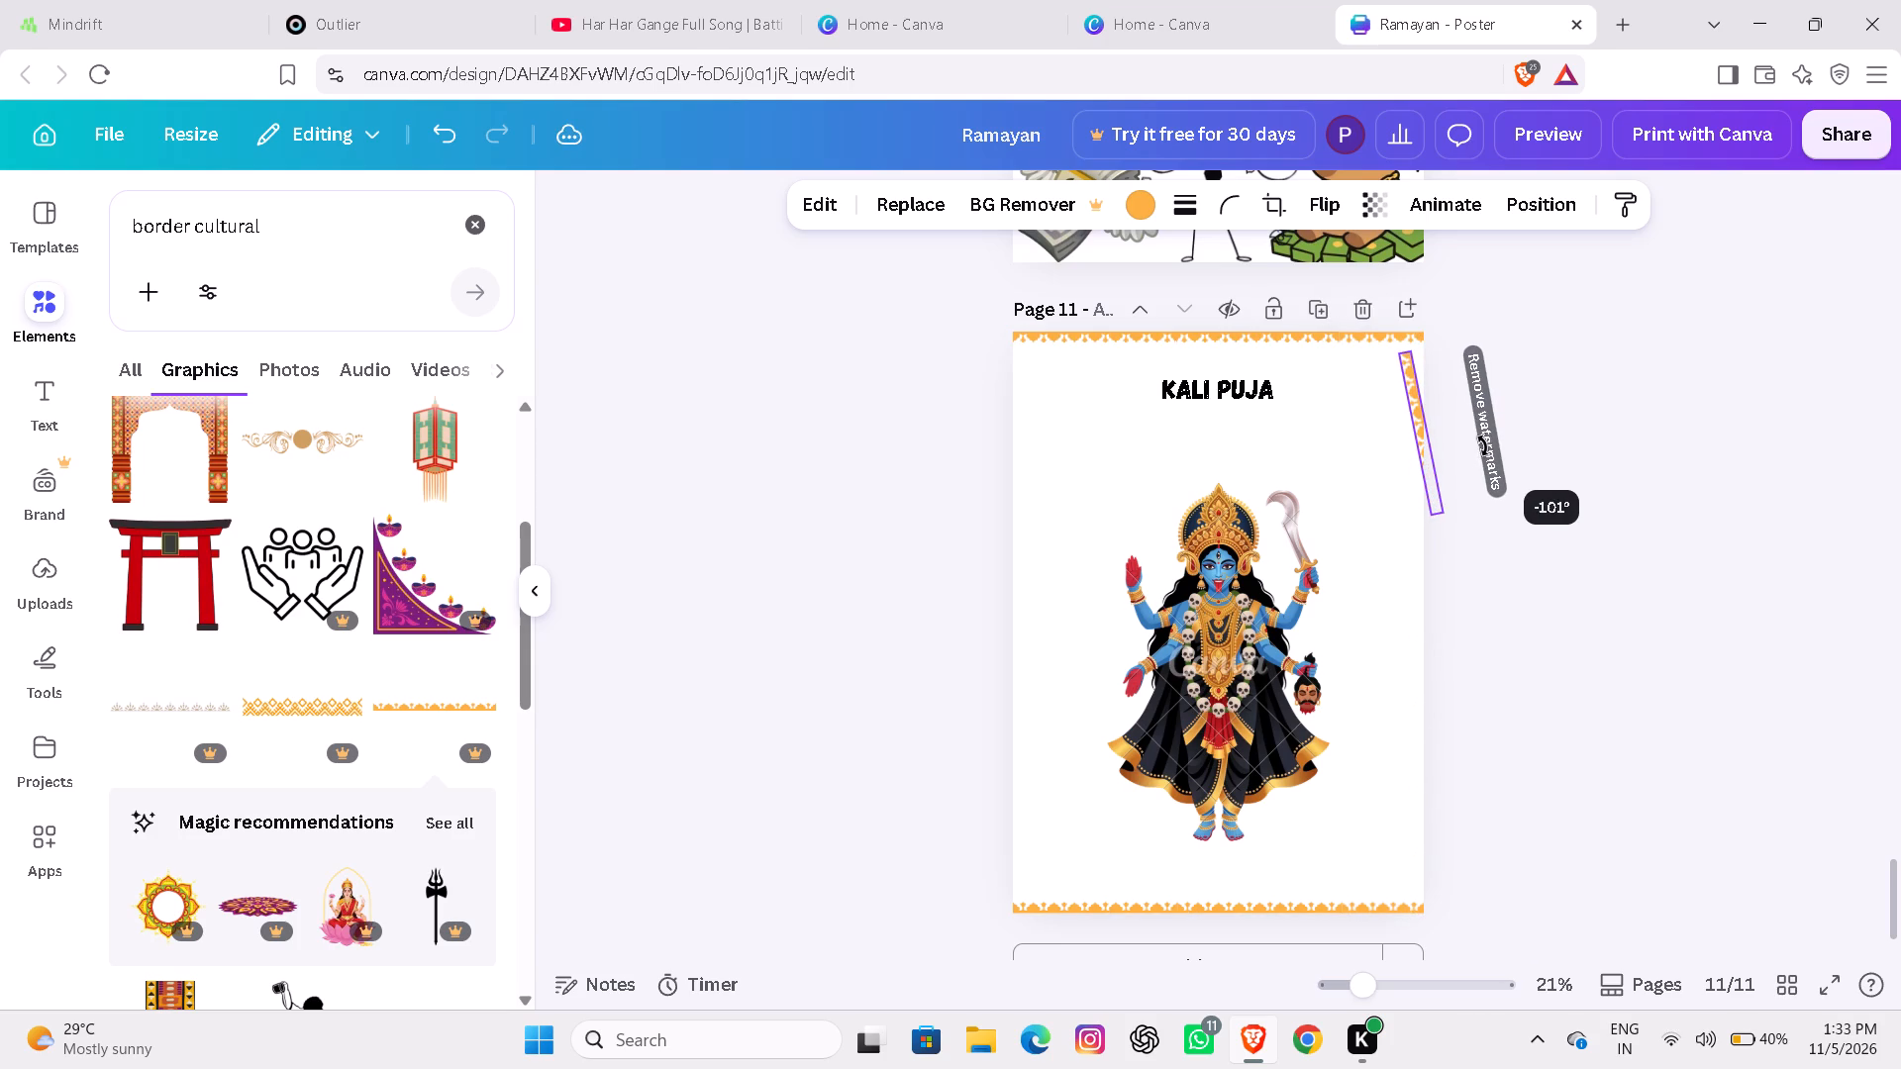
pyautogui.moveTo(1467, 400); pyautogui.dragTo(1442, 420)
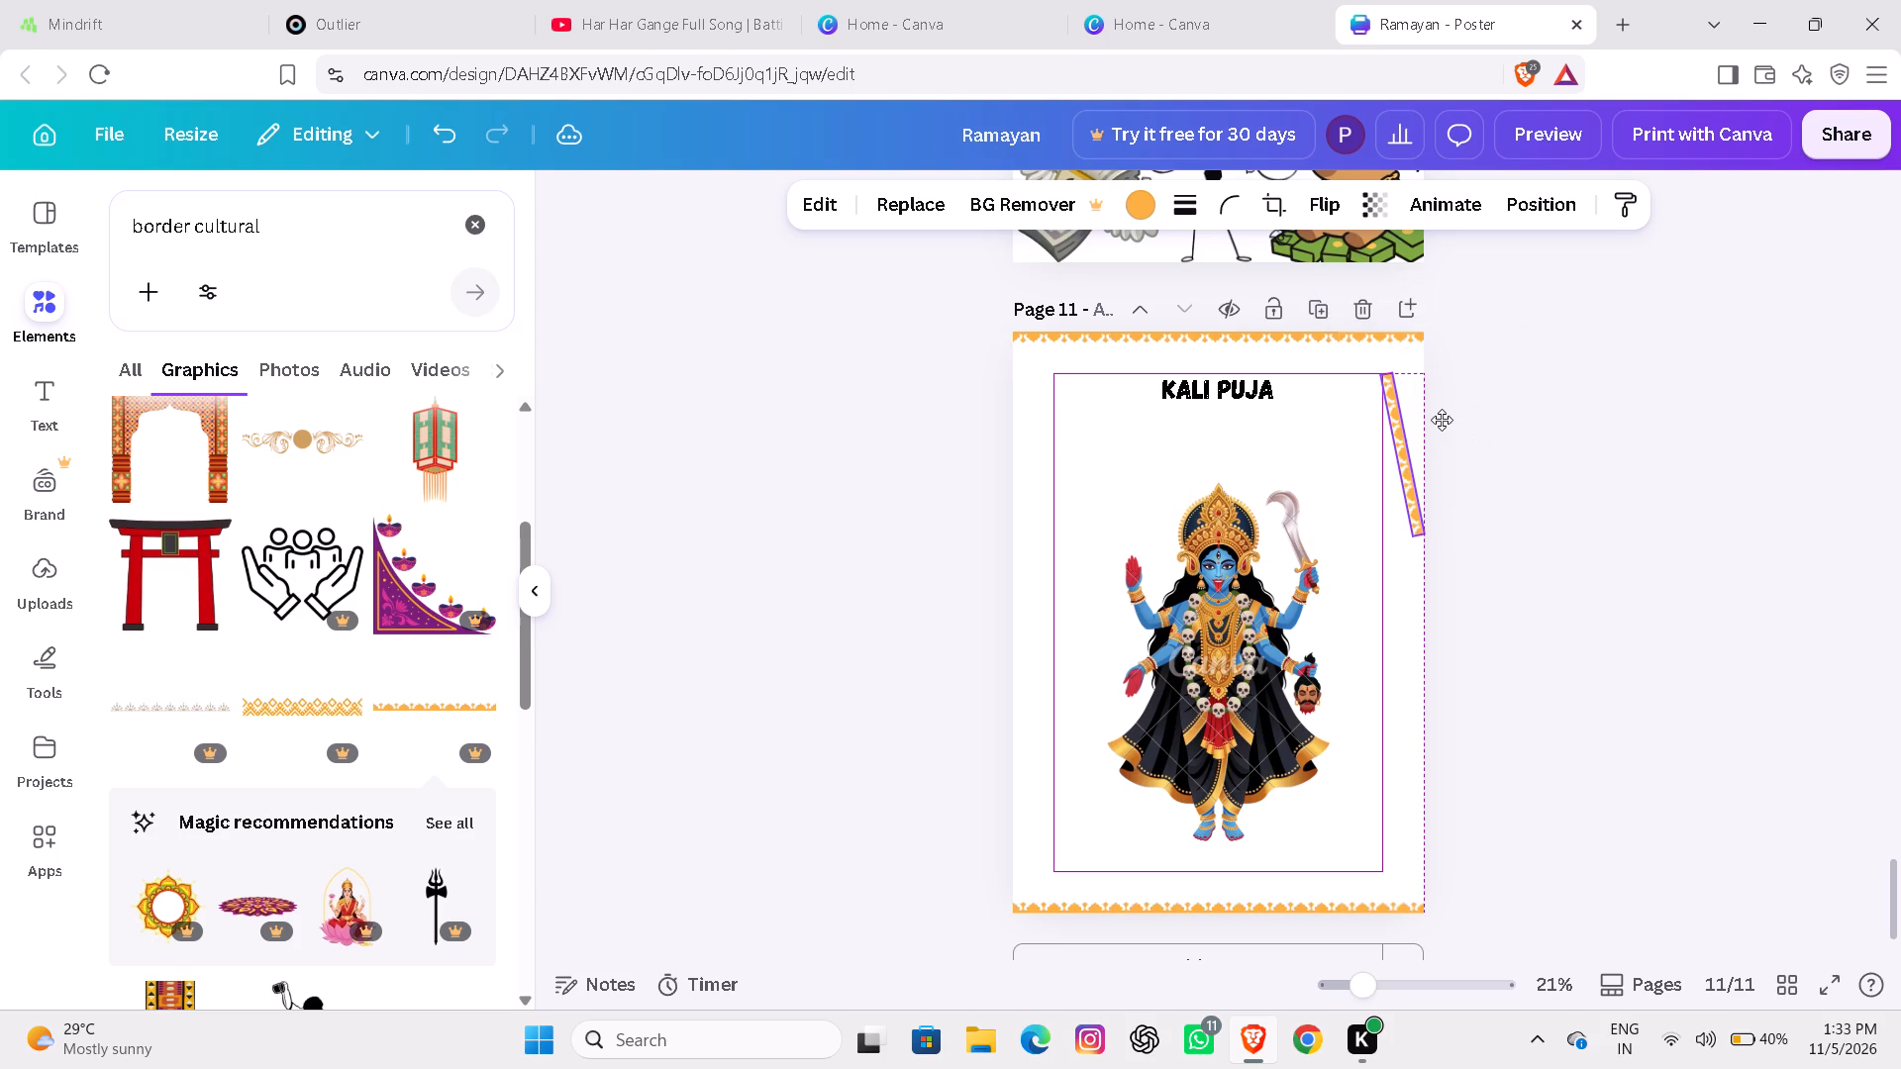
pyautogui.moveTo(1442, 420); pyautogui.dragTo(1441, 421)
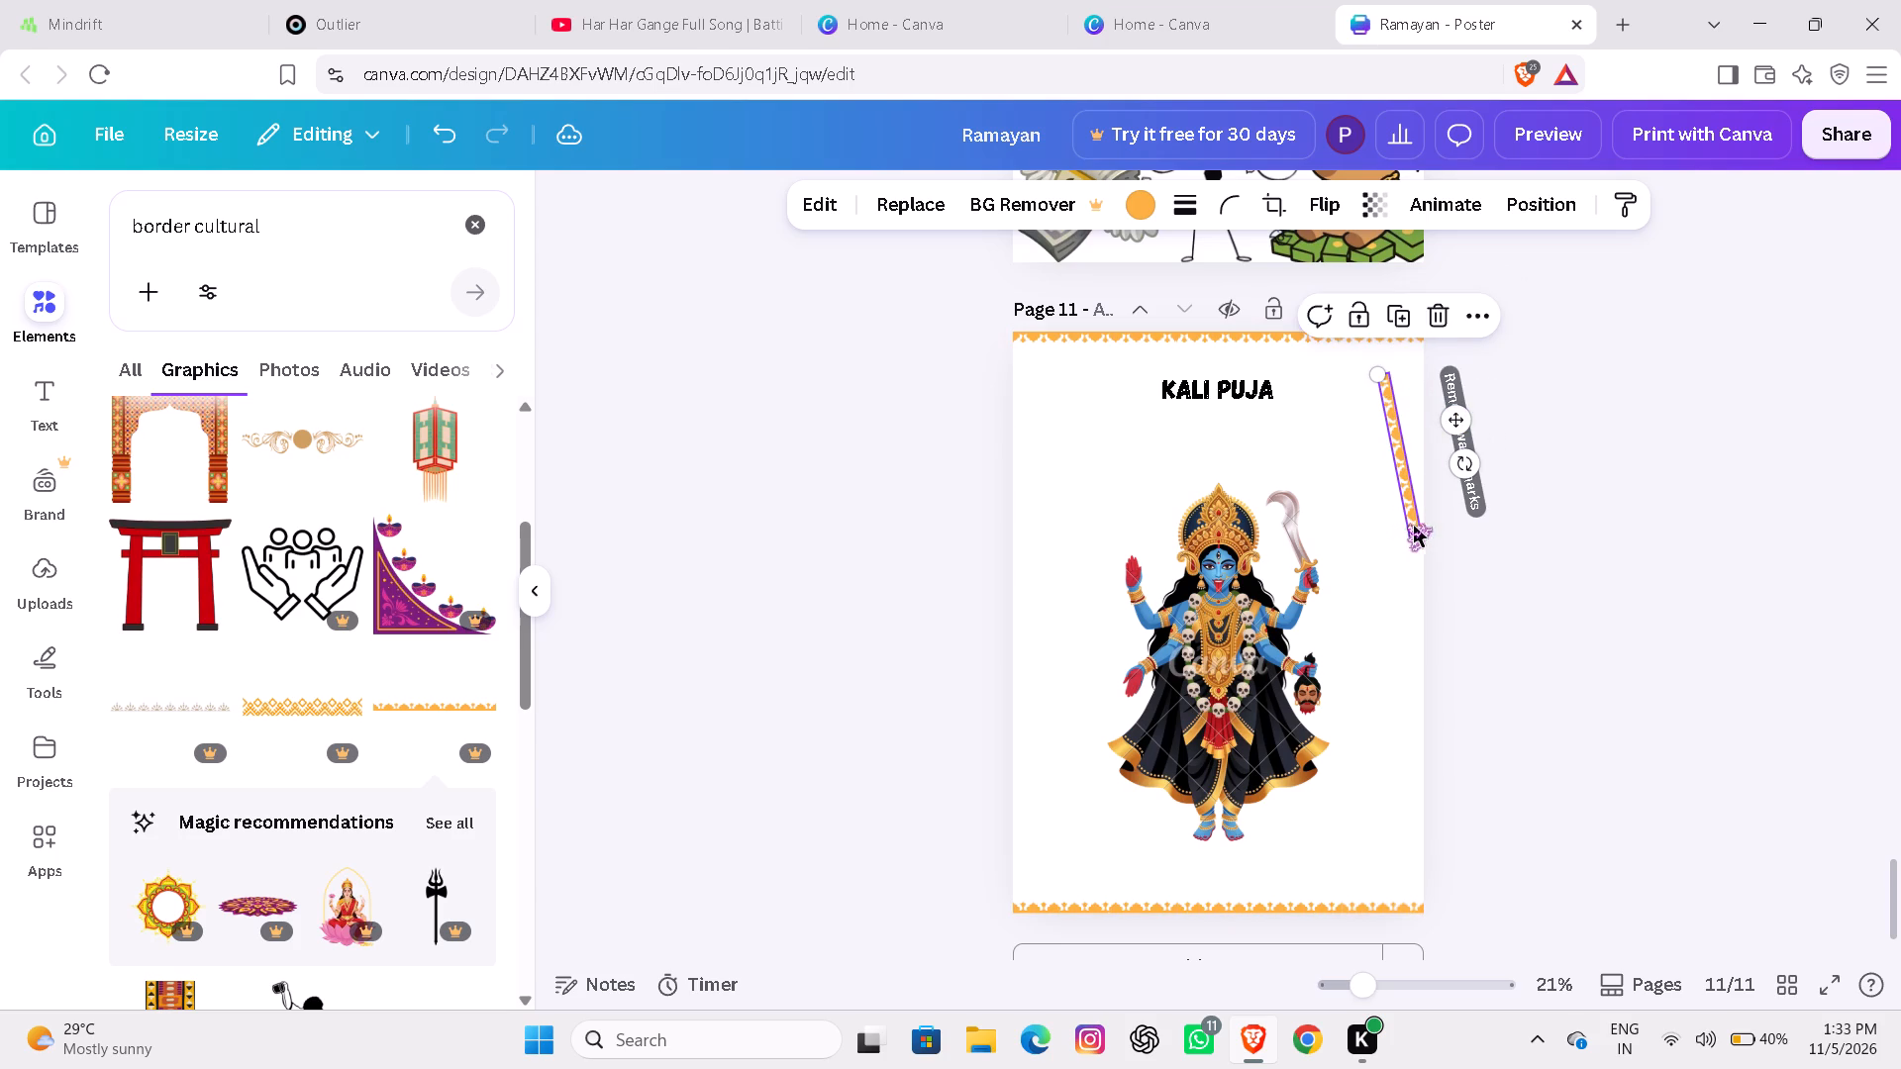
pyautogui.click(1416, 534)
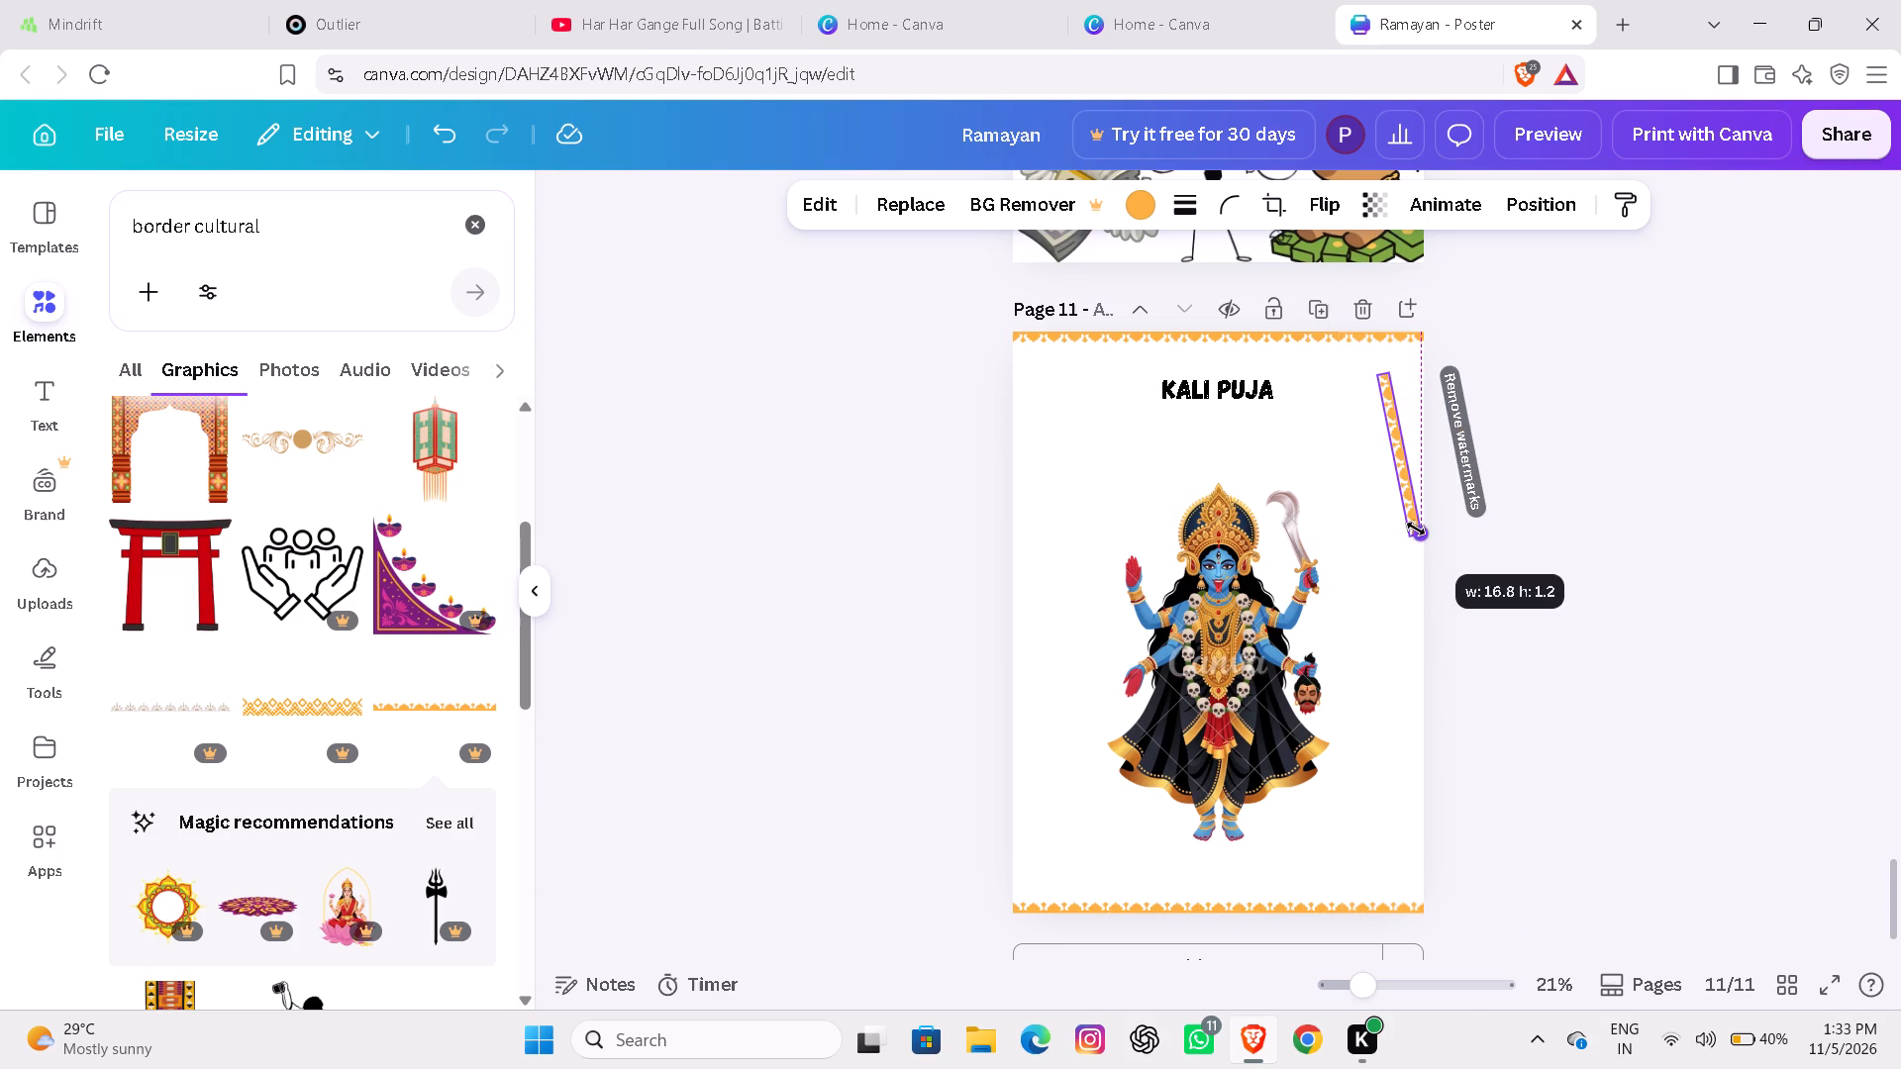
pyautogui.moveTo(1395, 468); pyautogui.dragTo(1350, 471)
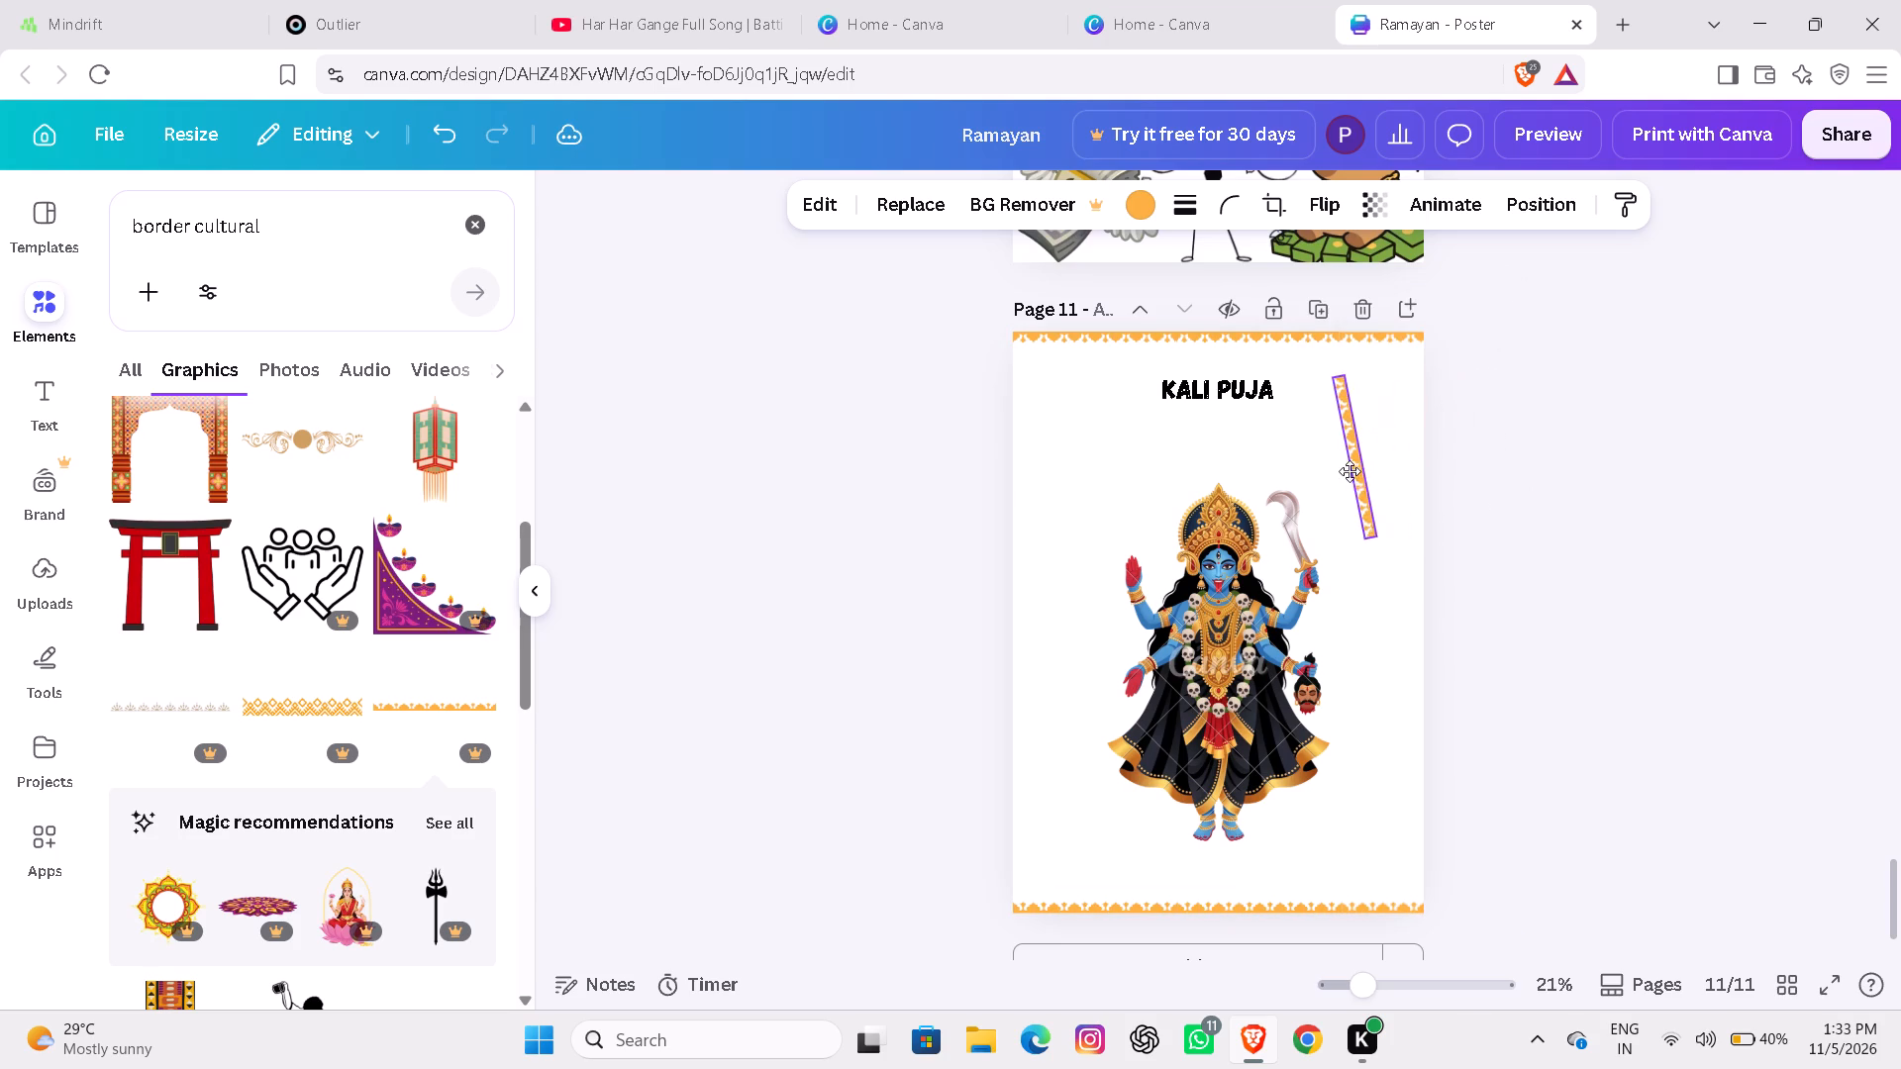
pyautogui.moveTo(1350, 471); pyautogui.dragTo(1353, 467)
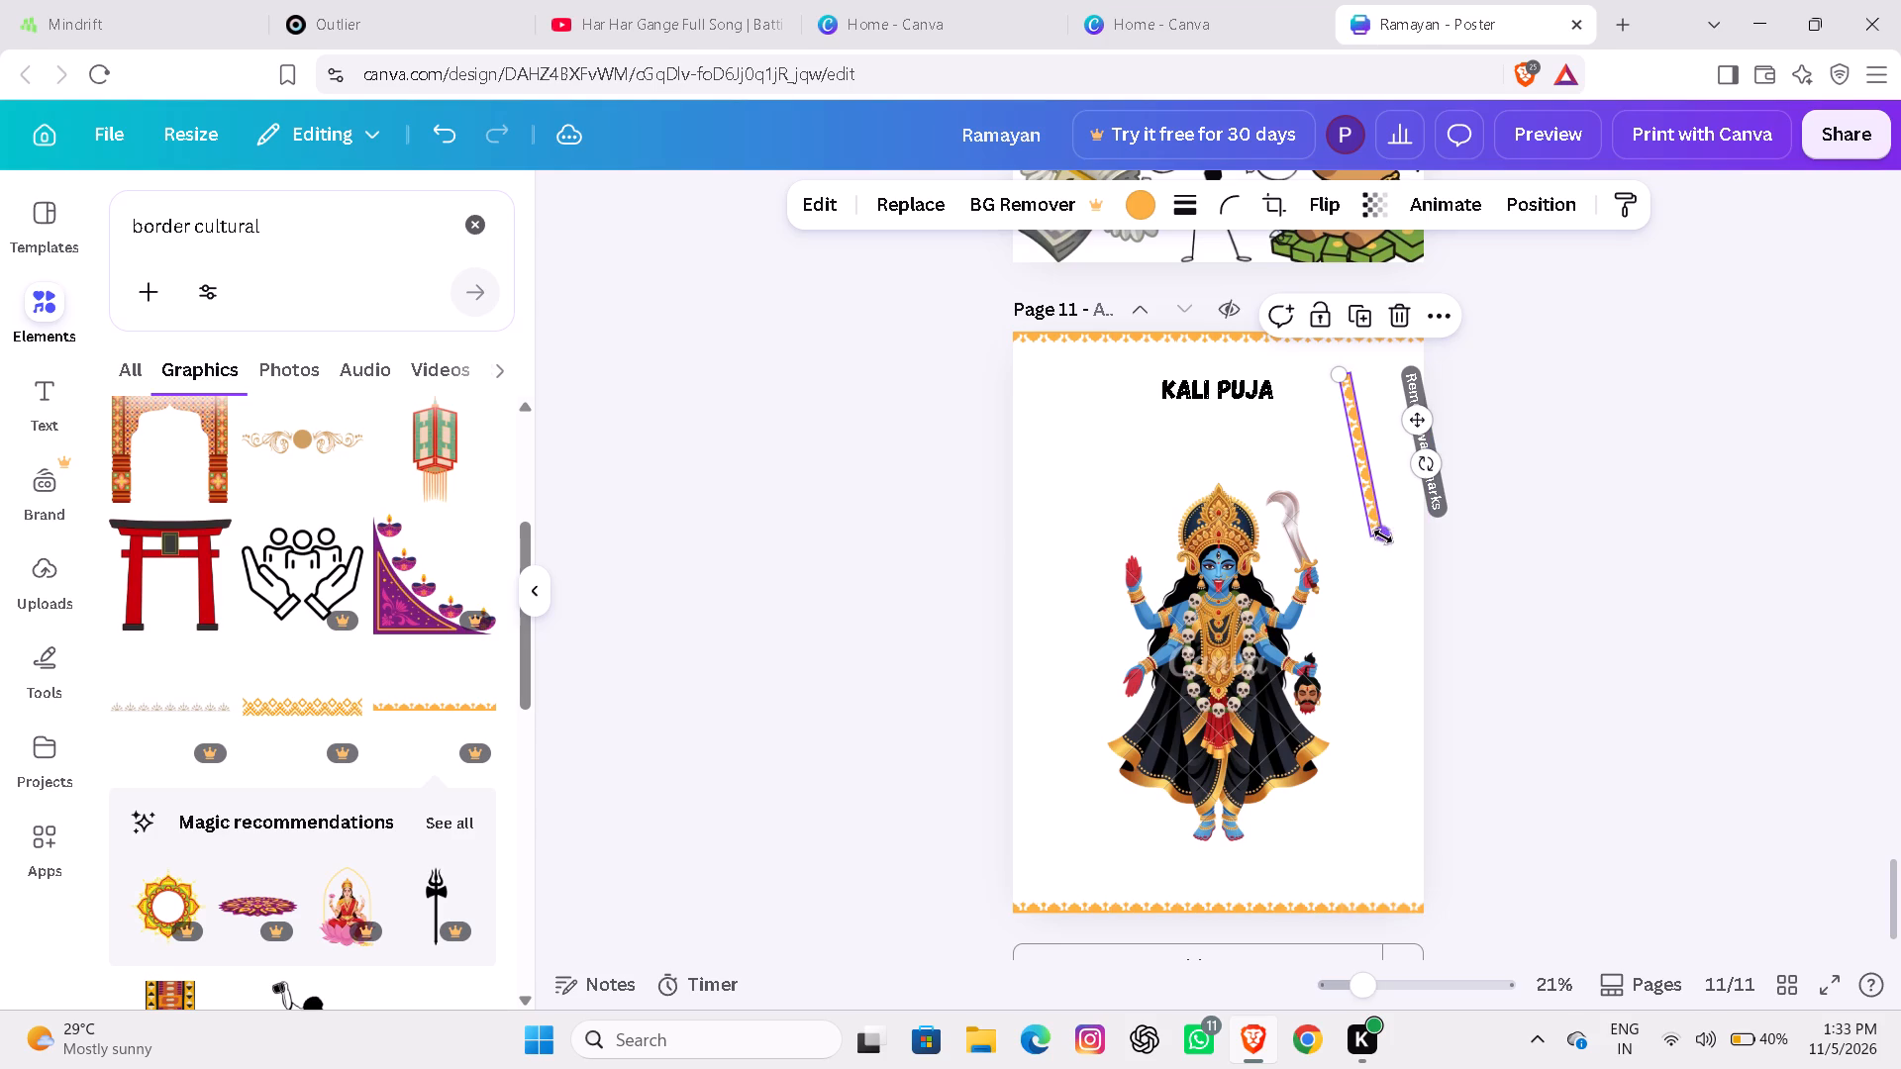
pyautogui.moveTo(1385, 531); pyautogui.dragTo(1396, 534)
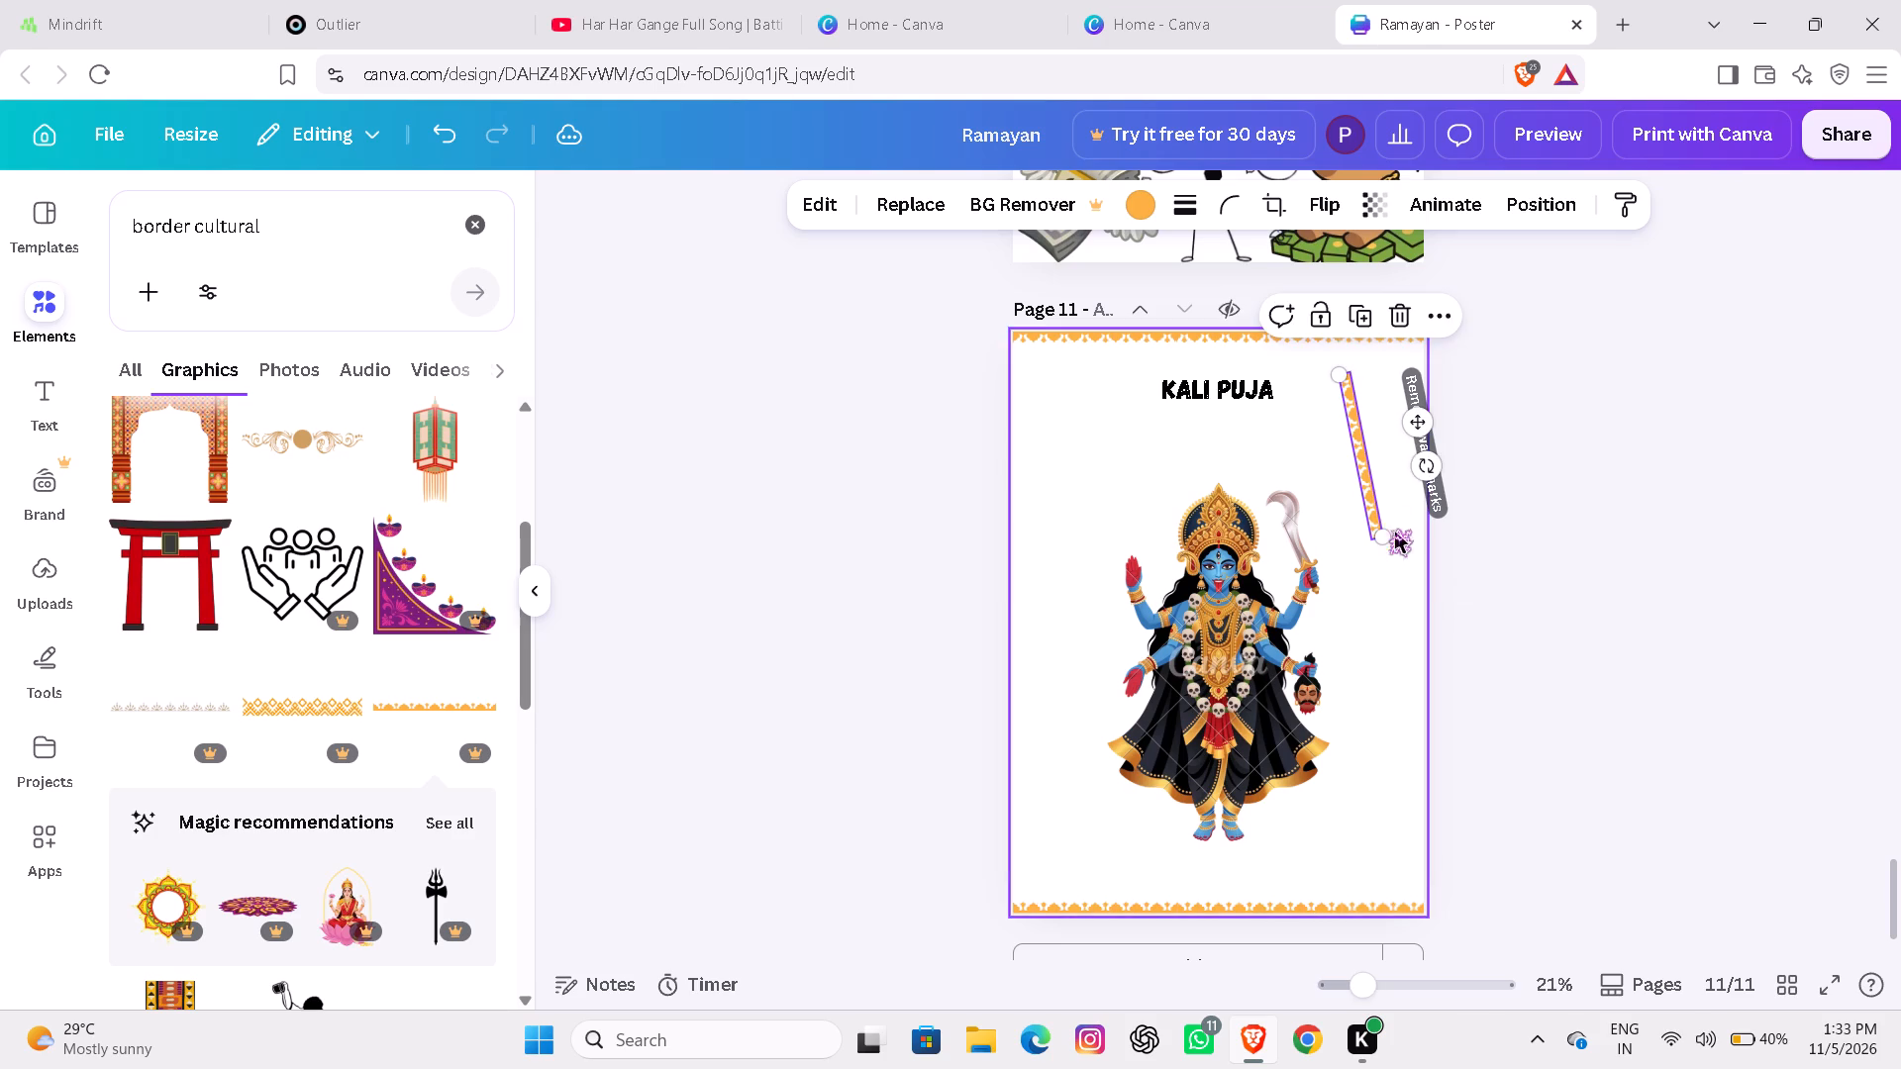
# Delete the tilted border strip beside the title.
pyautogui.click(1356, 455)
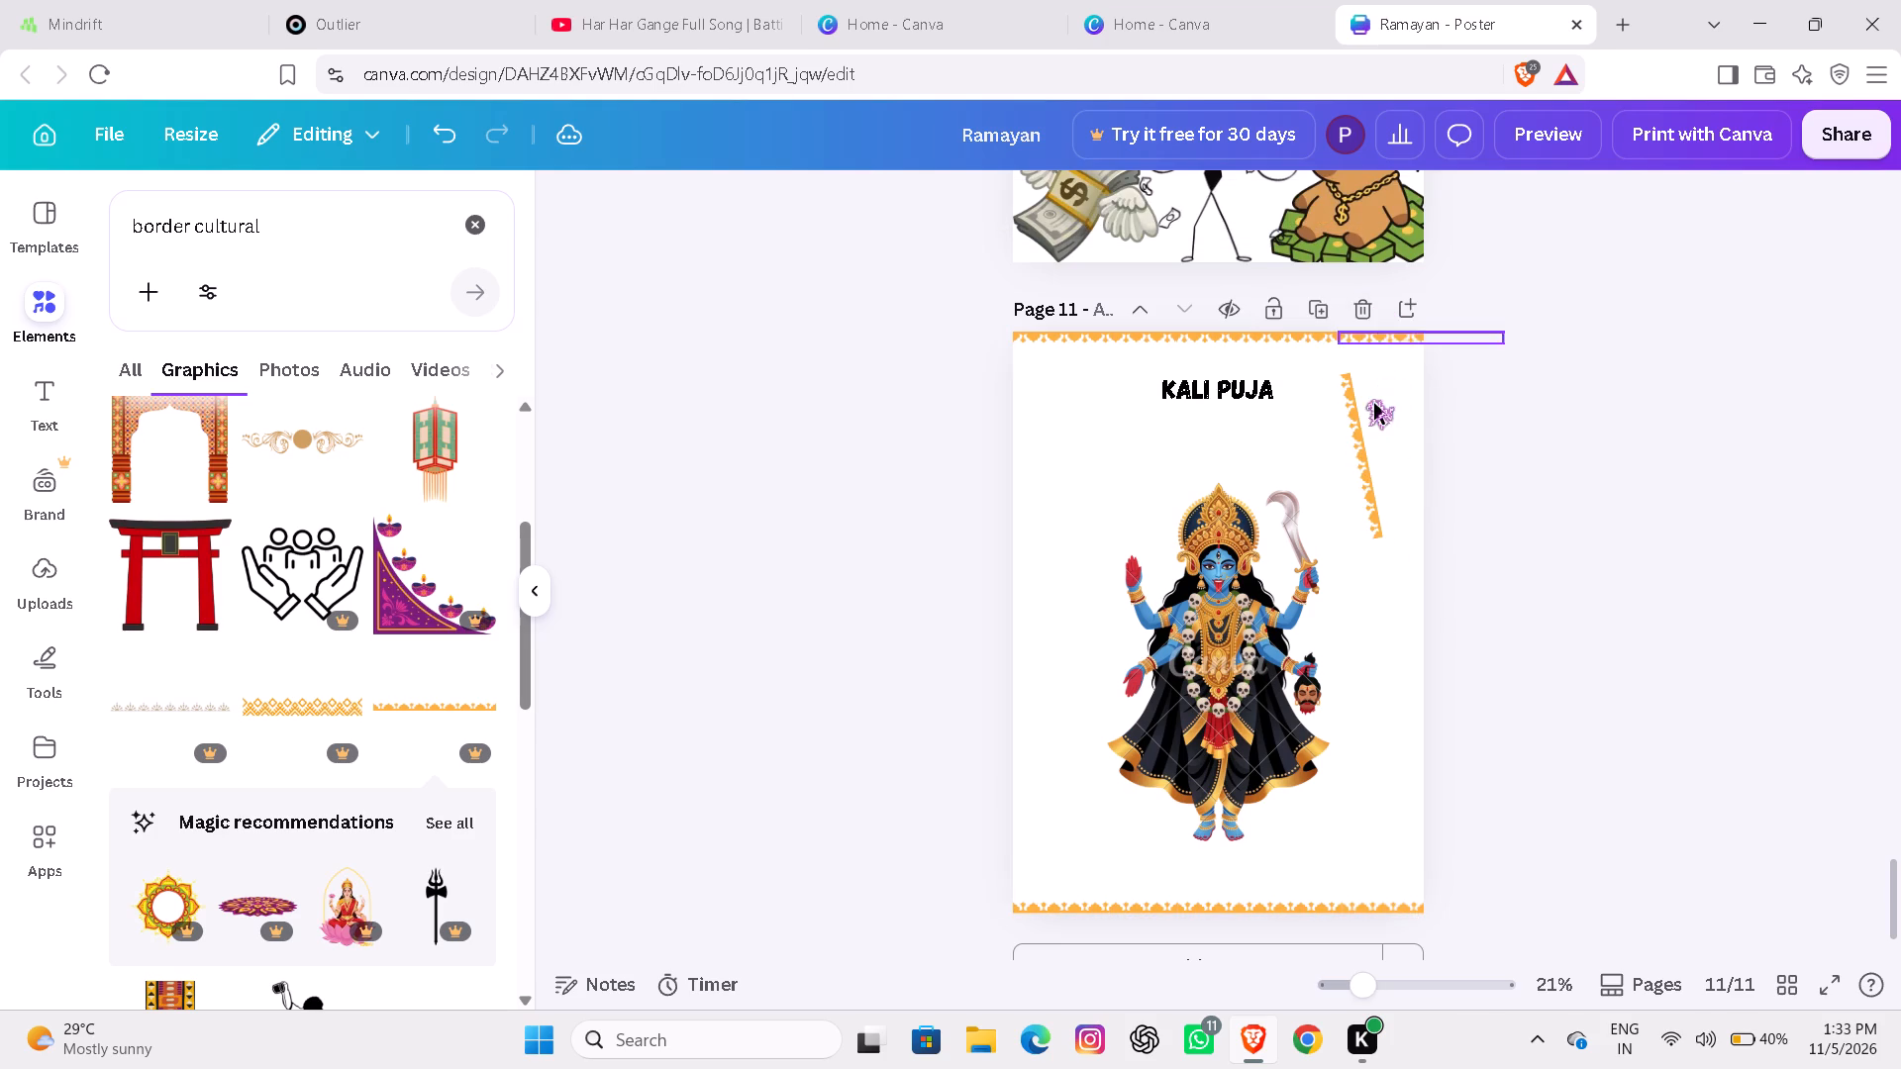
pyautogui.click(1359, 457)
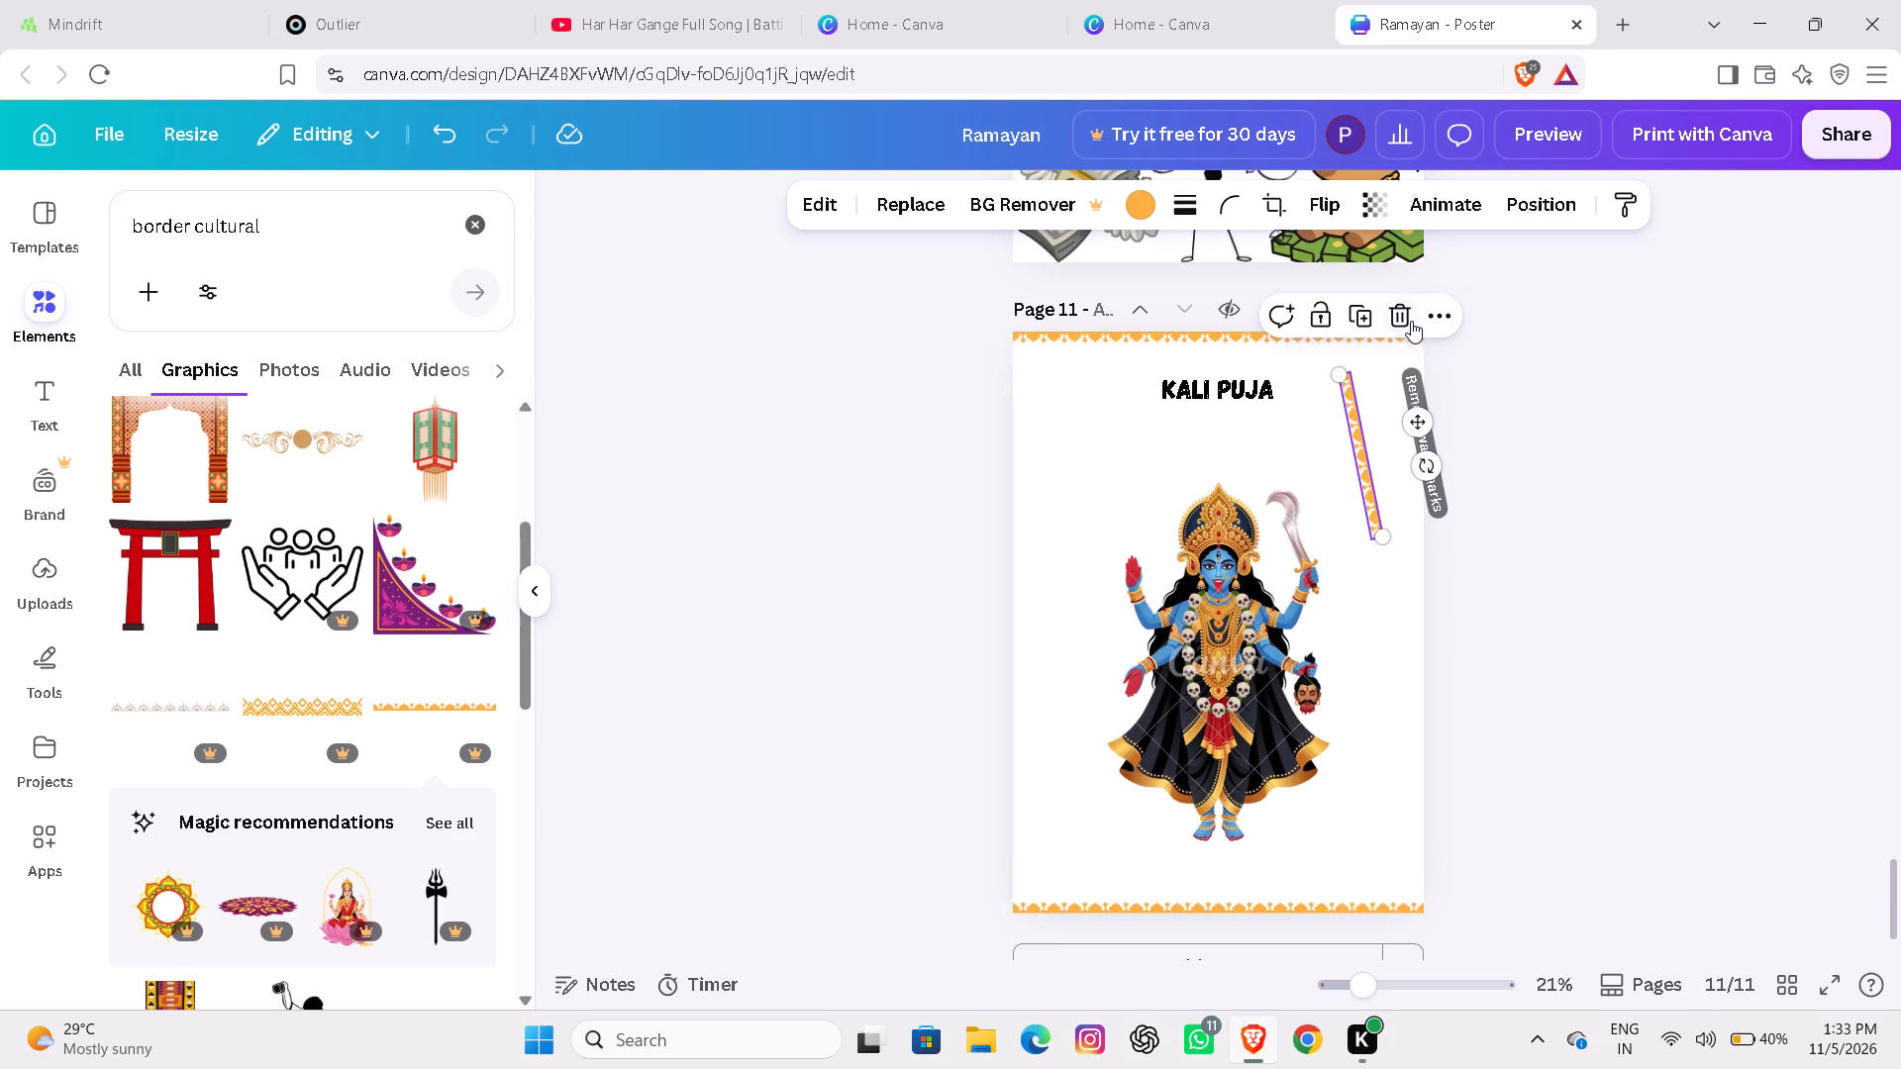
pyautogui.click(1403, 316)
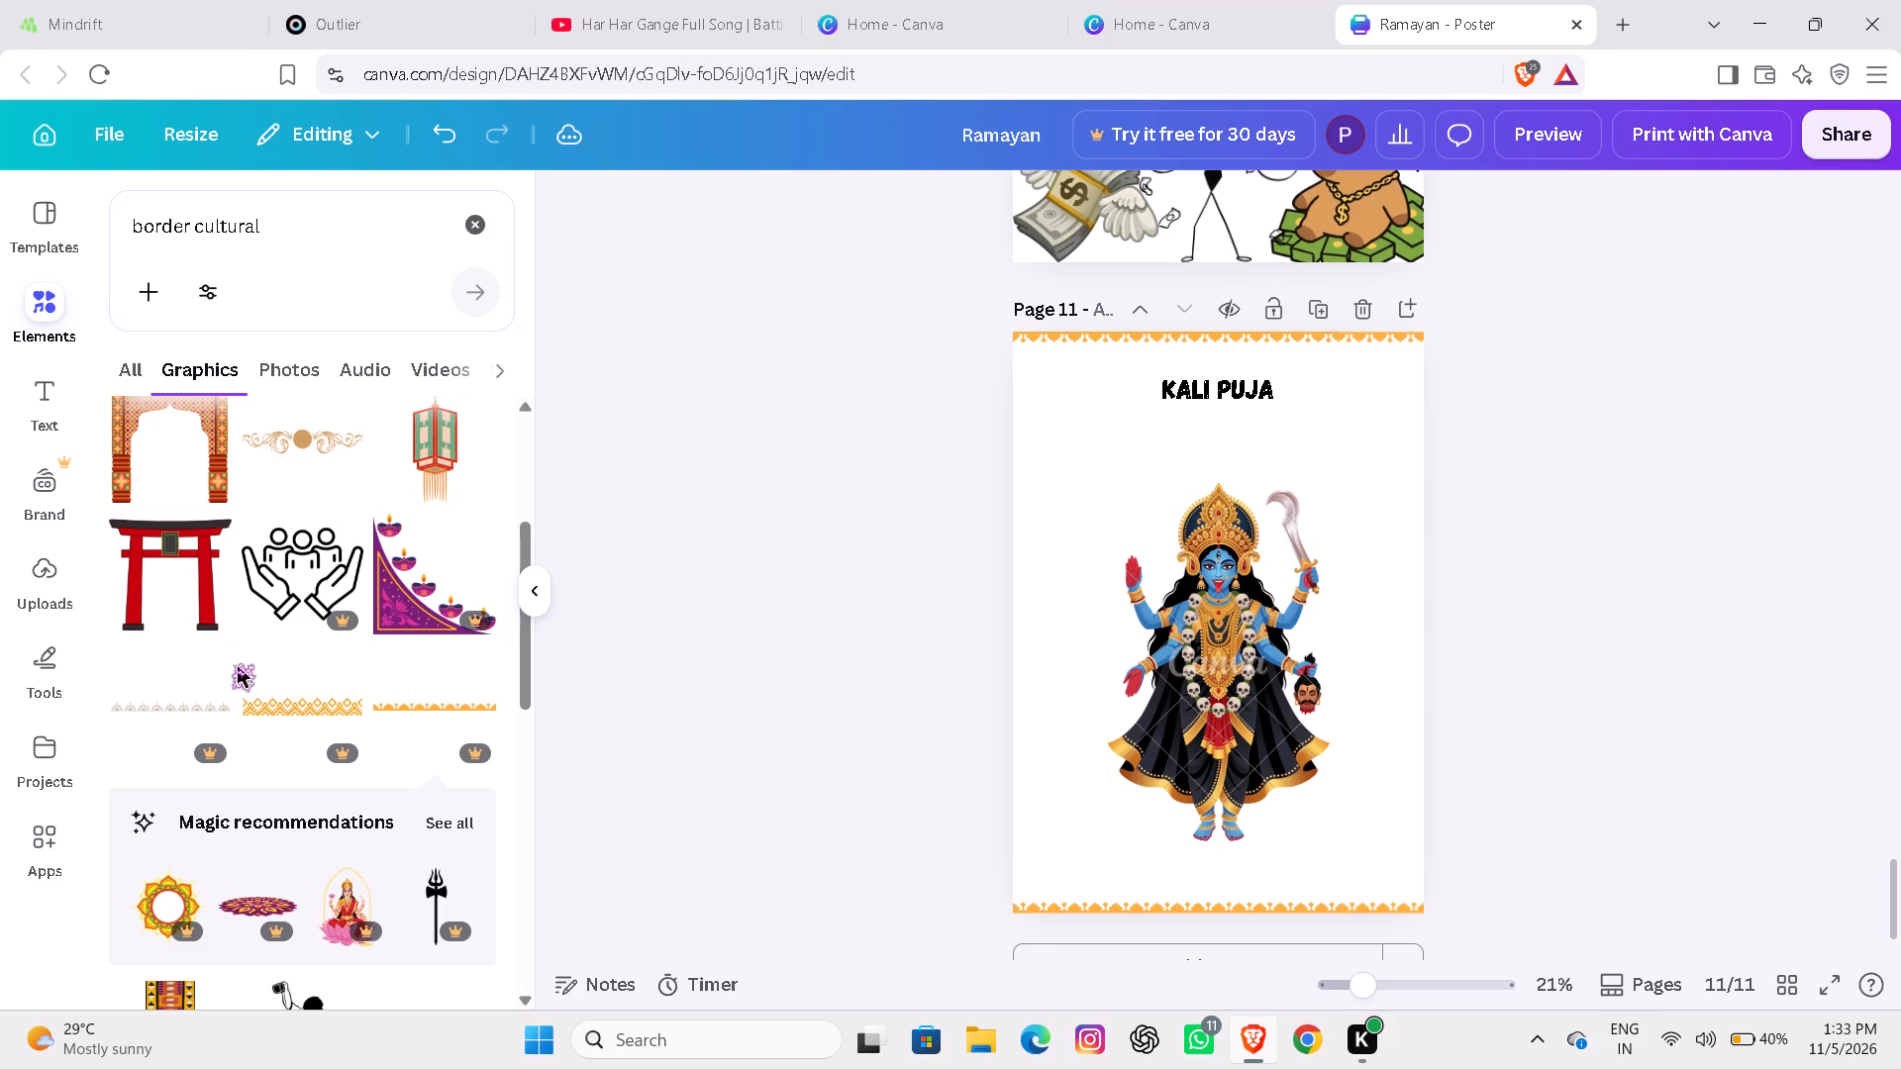
# Add a new orange border strip, rotate it to near vertical, and place it along the page's right edge directly below the top border.
pyautogui.click(408, 706)
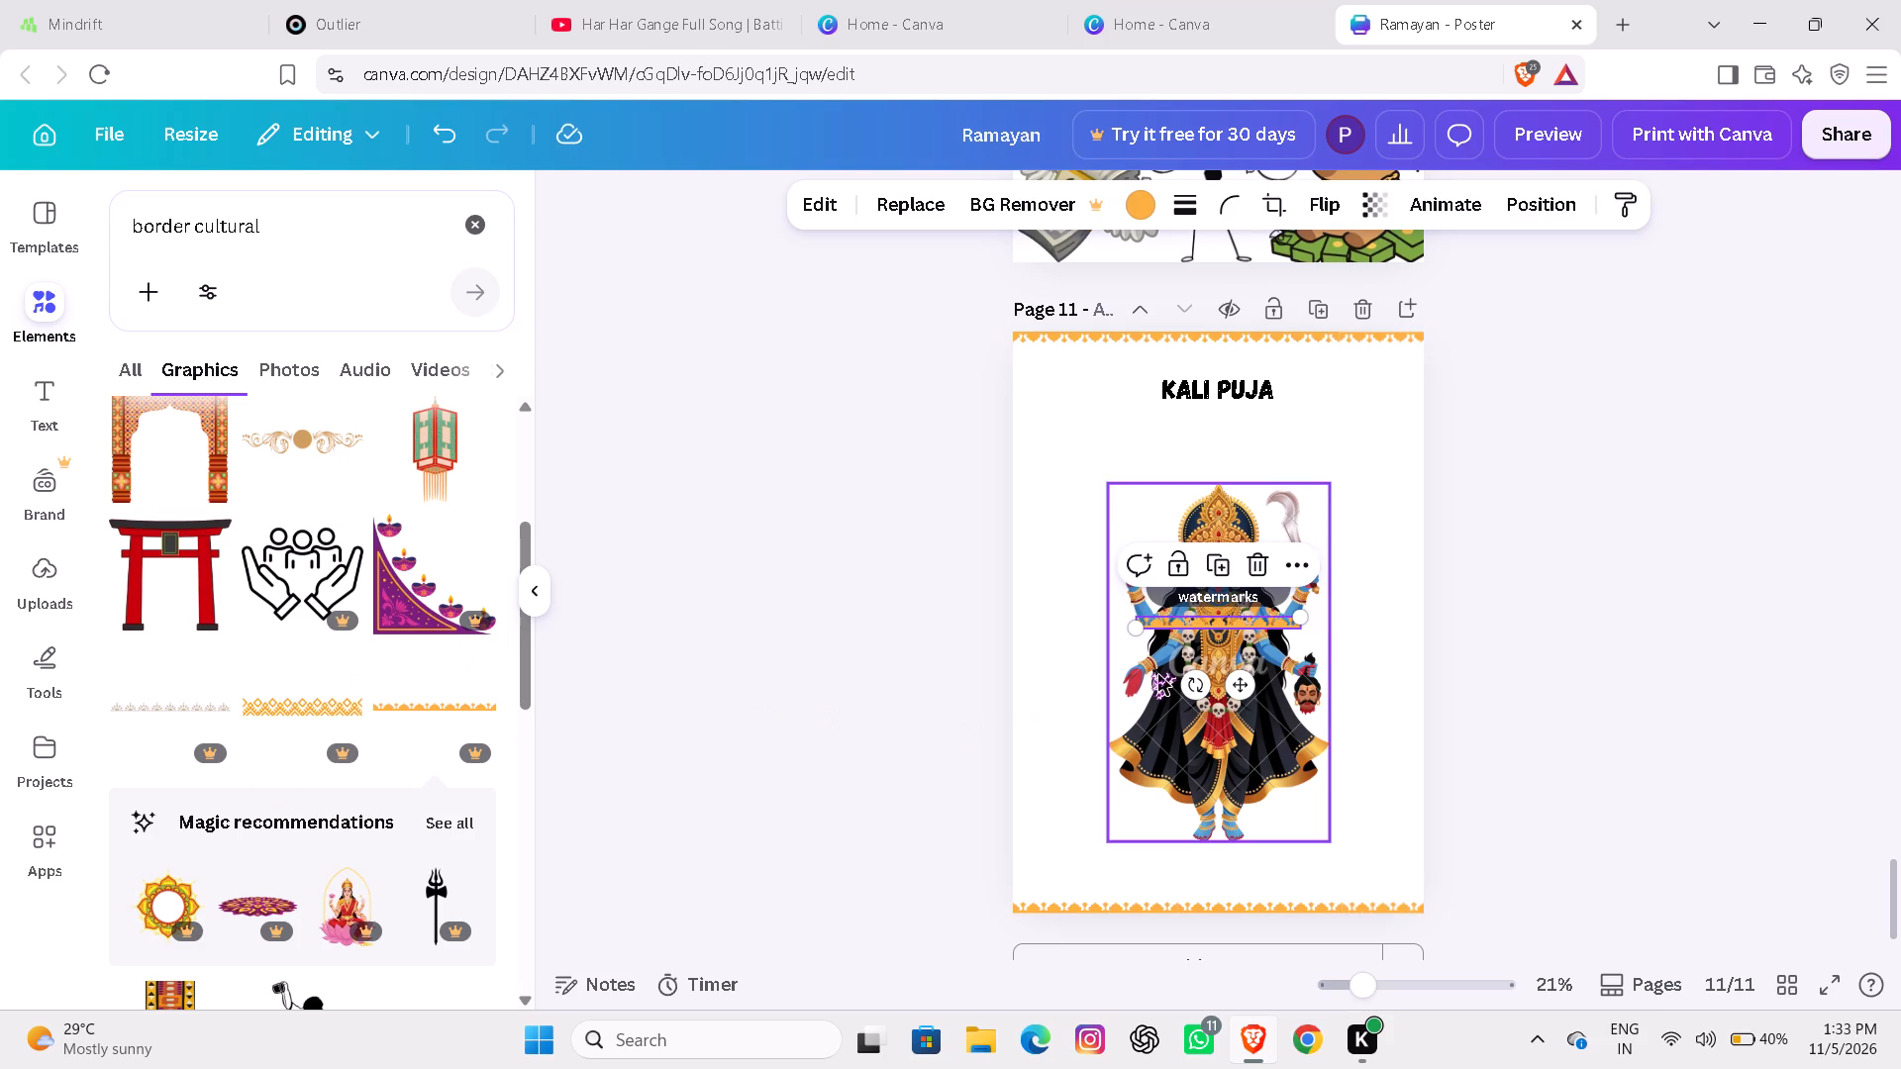
pyautogui.moveTo(1194, 690); pyautogui.dragTo(1377, 717)
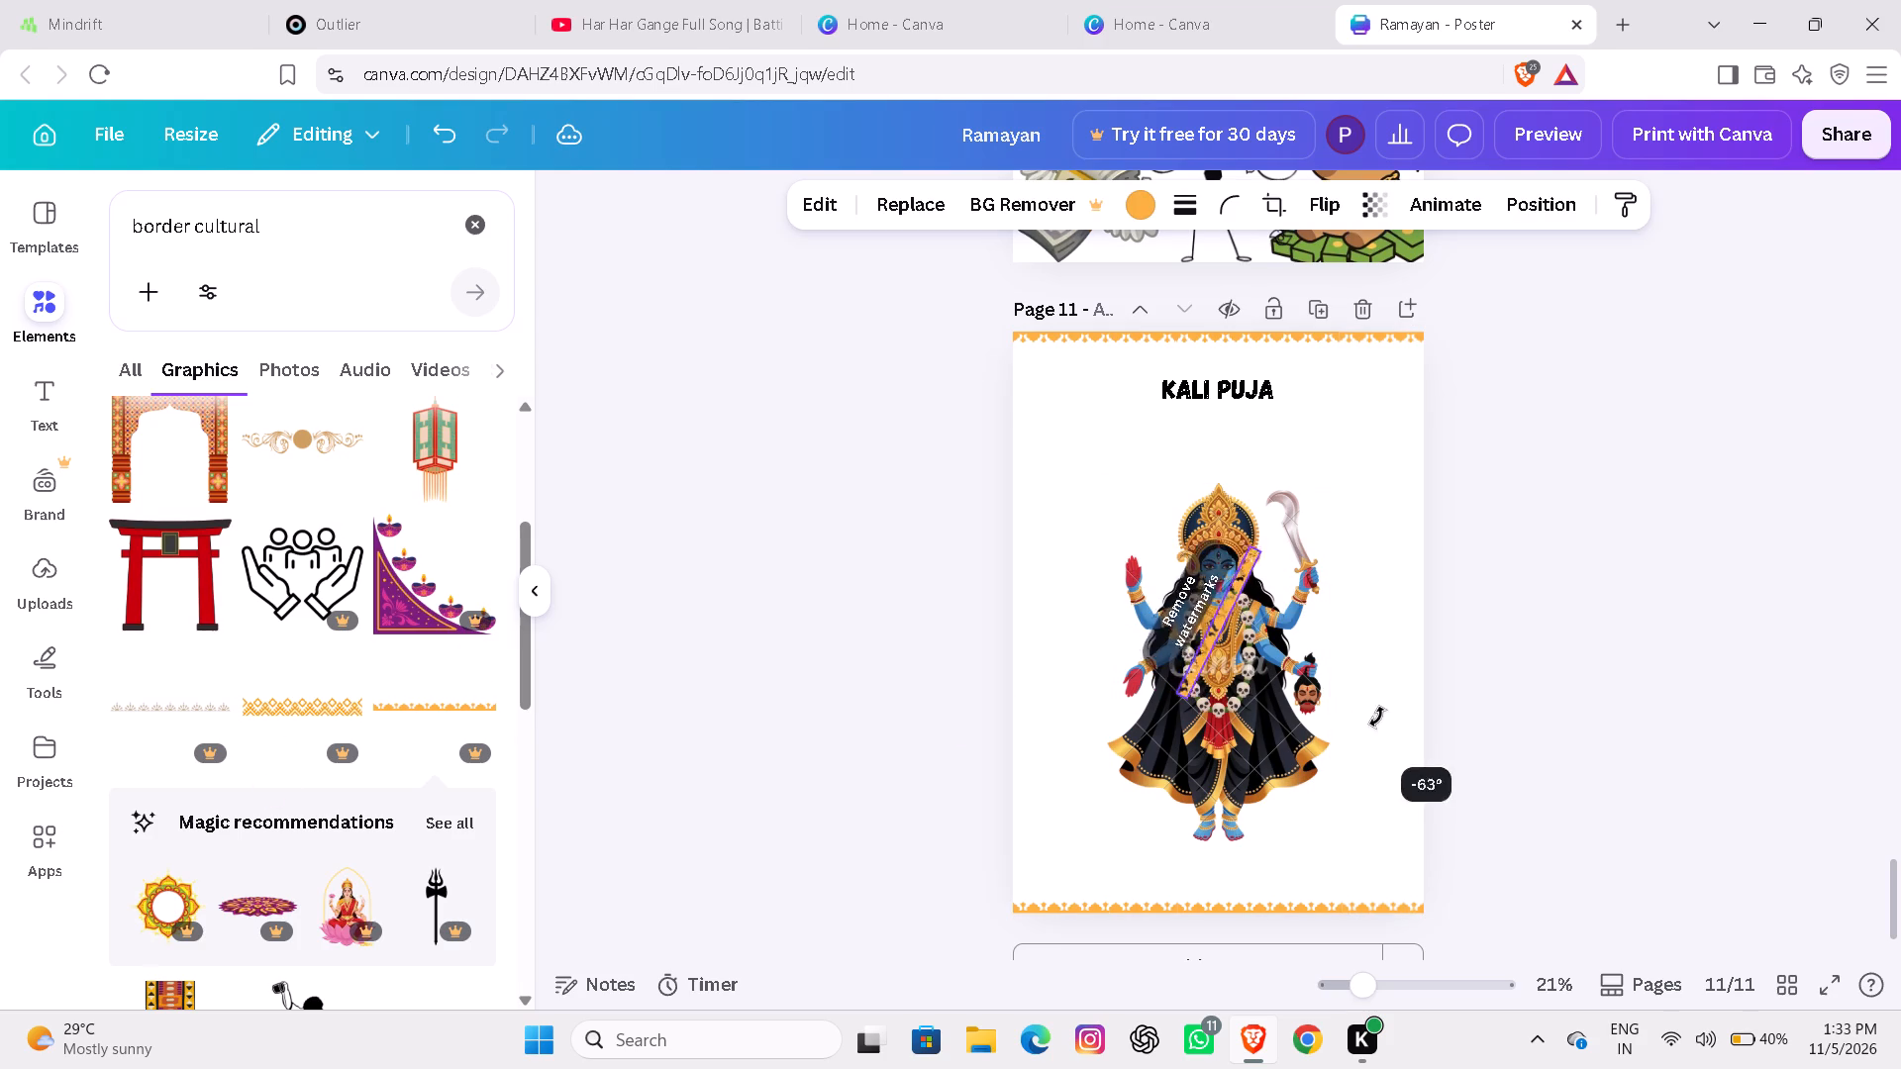
pyautogui.moveTo(1377, 717); pyautogui.dragTo(1470, 631)
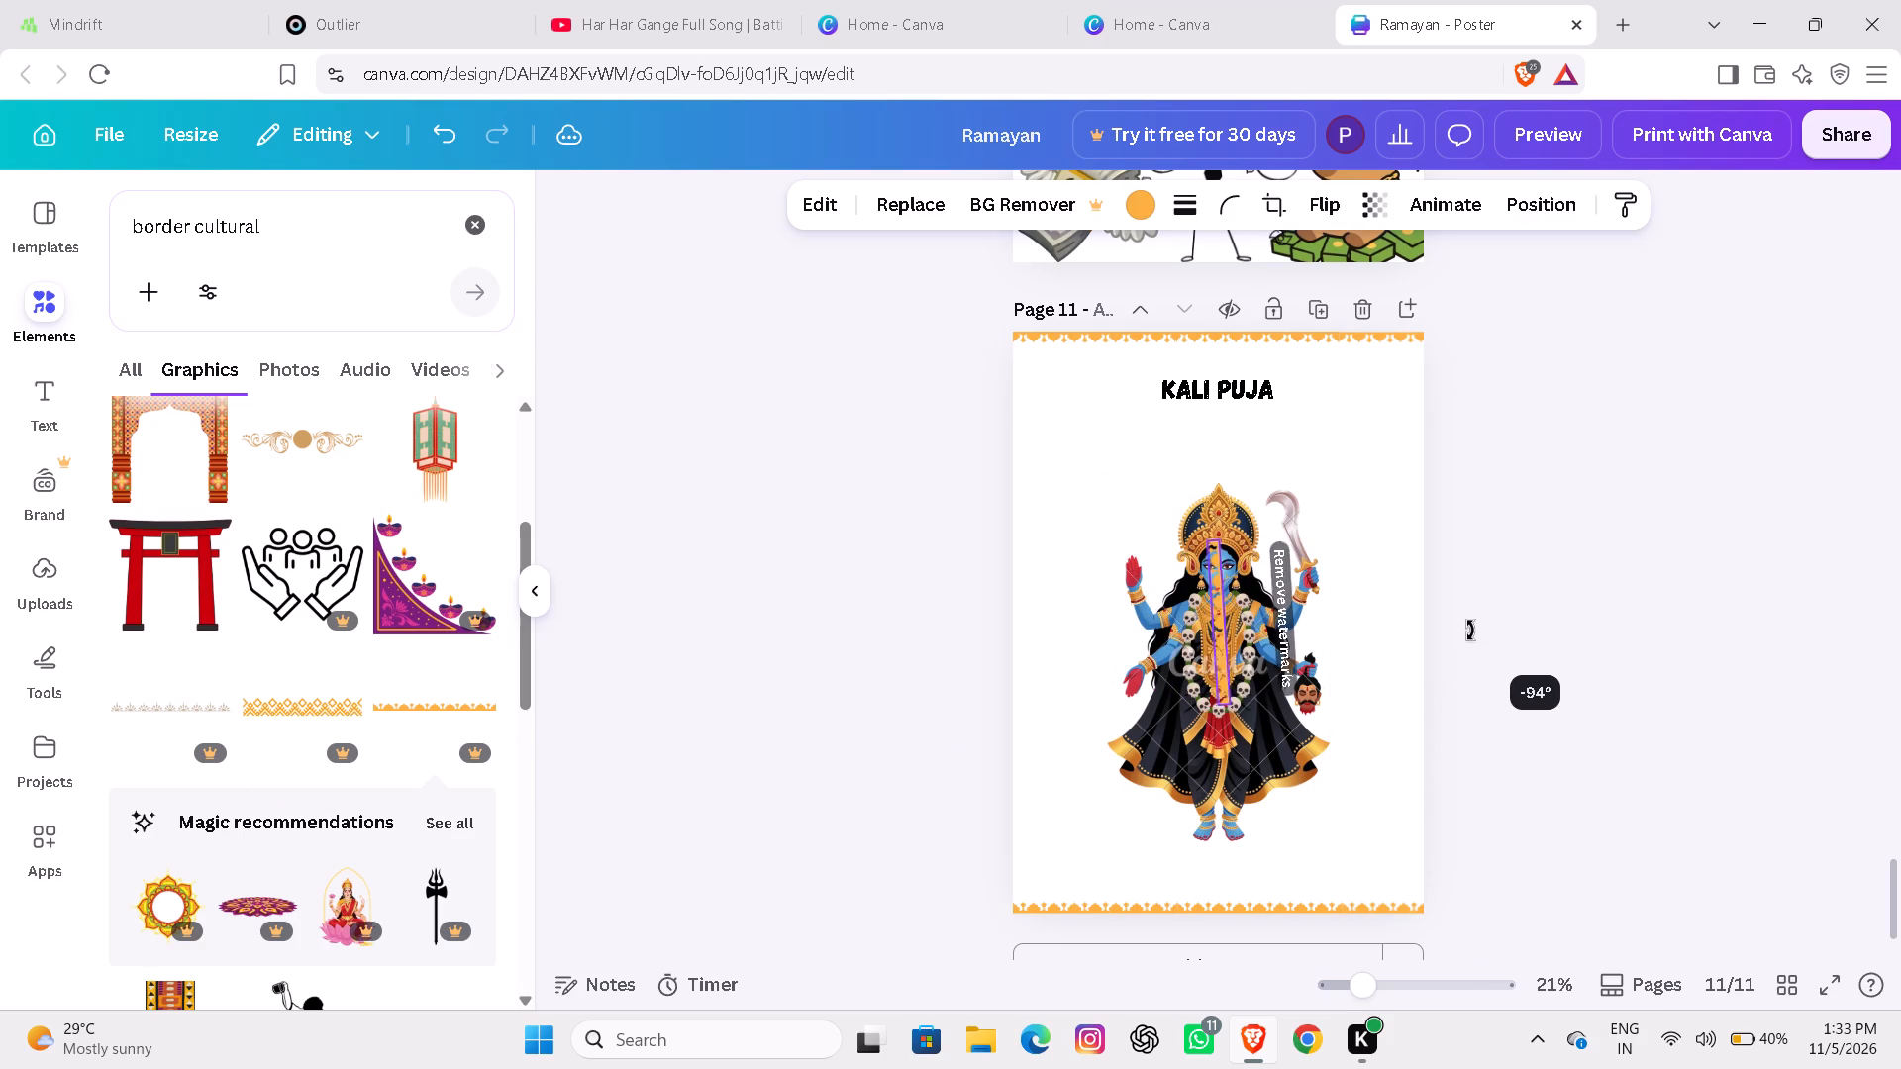
pyautogui.moveTo(1470, 631); pyautogui.dragTo(1460, 642)
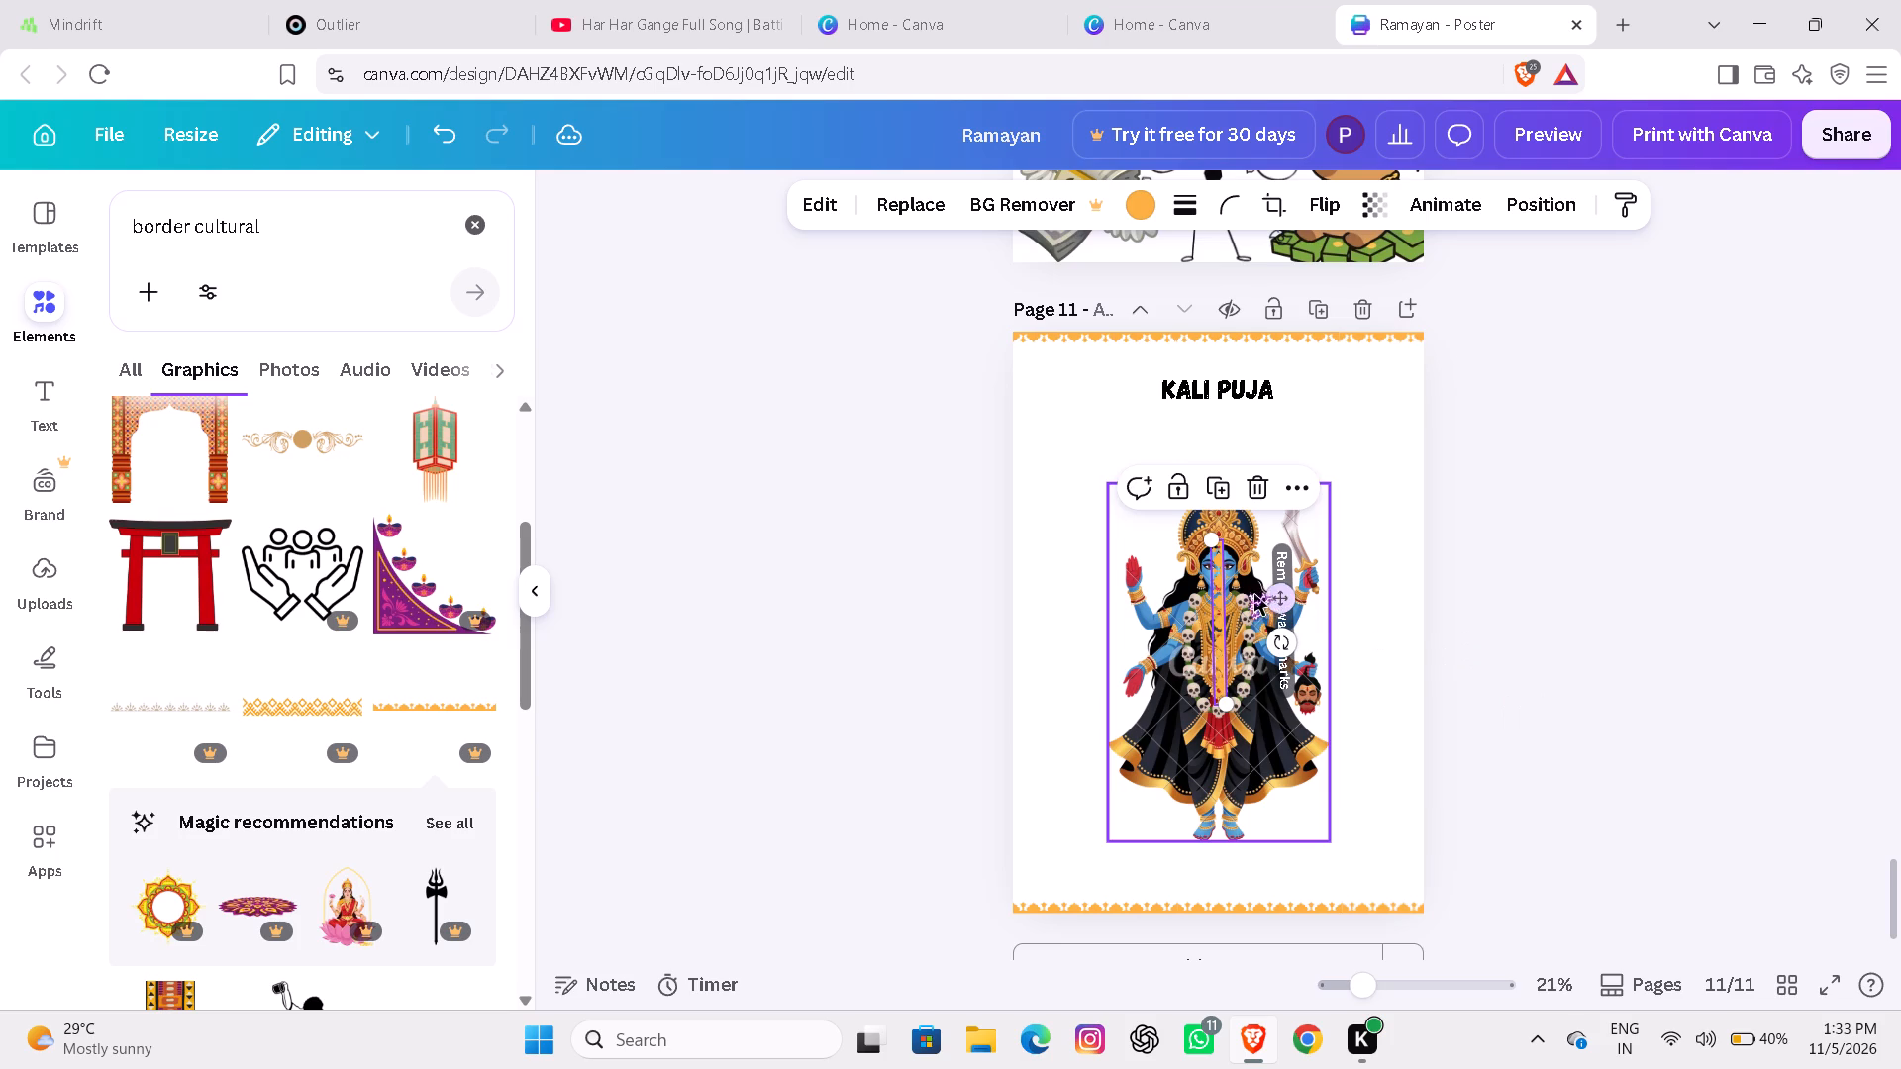
pyautogui.moveTo(1281, 605); pyautogui.dragTo(1304, 600)
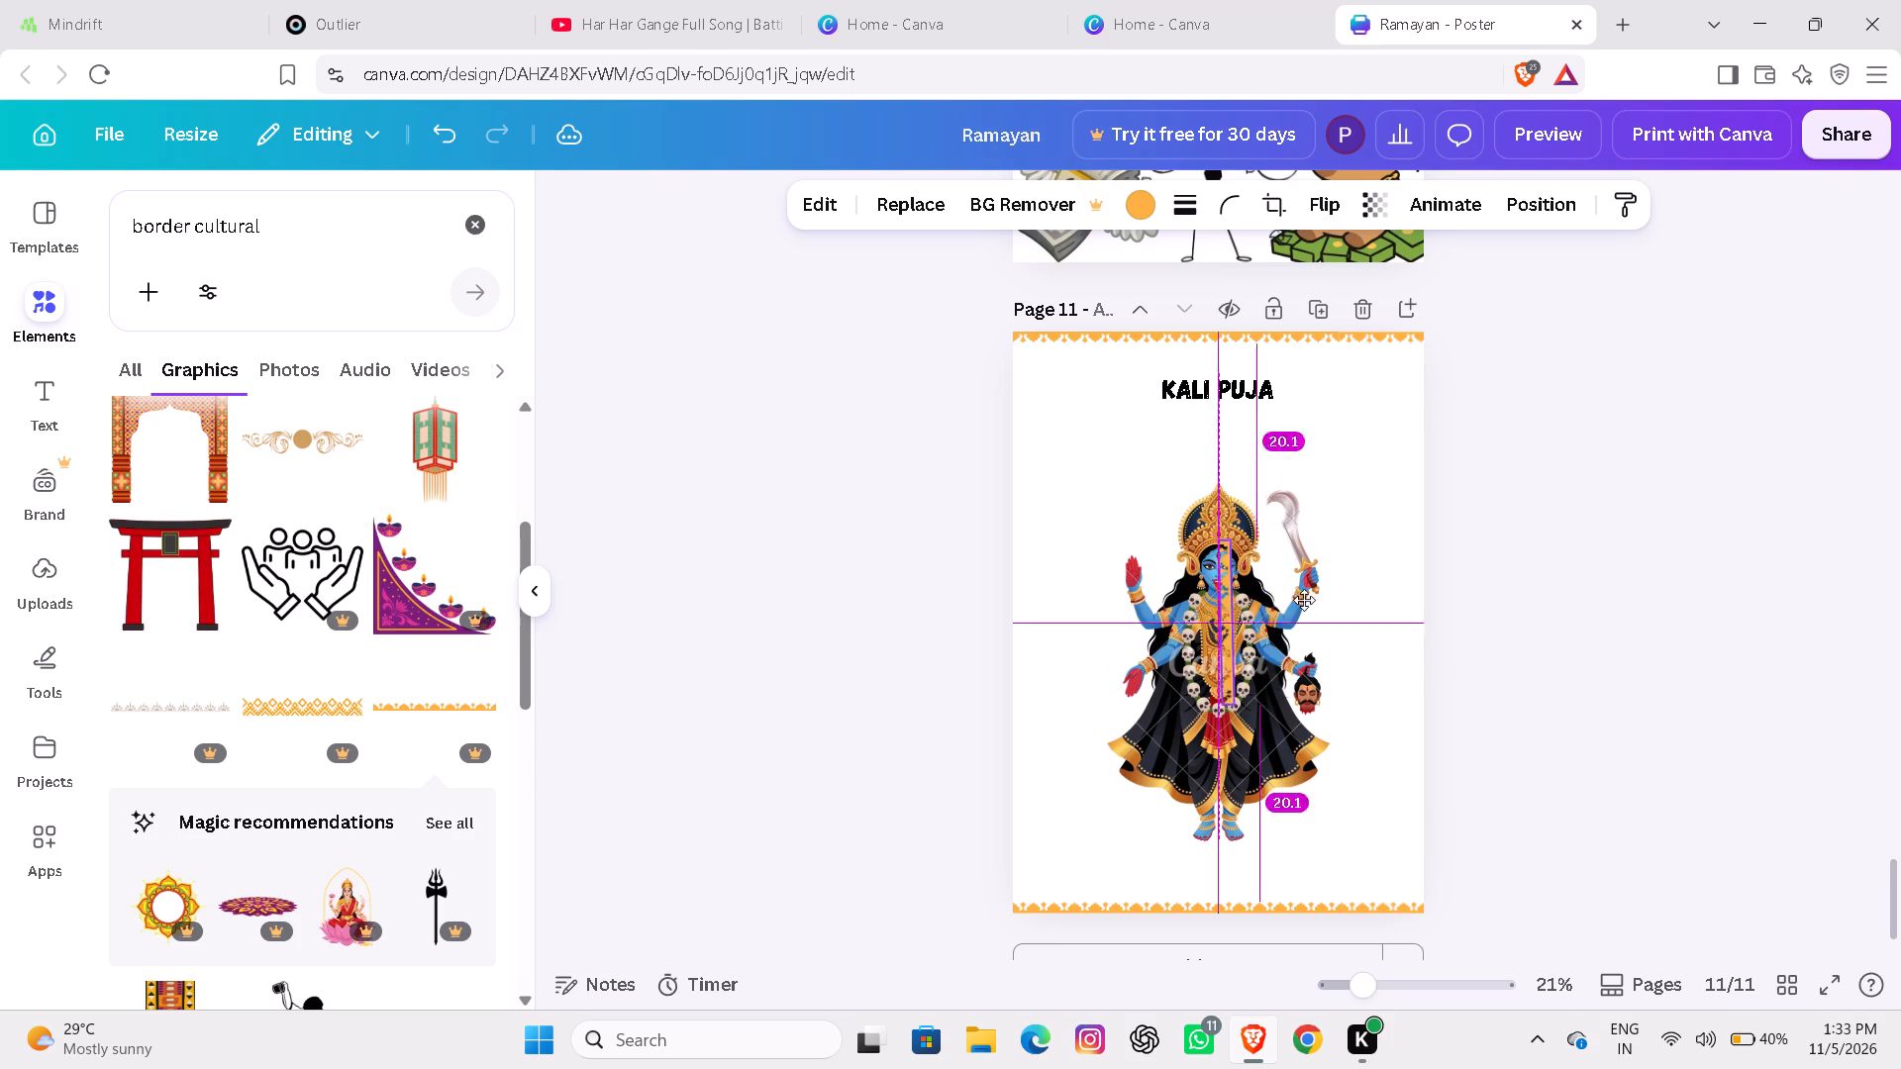
pyautogui.moveTo(1304, 600); pyautogui.dragTo(1469, 505)
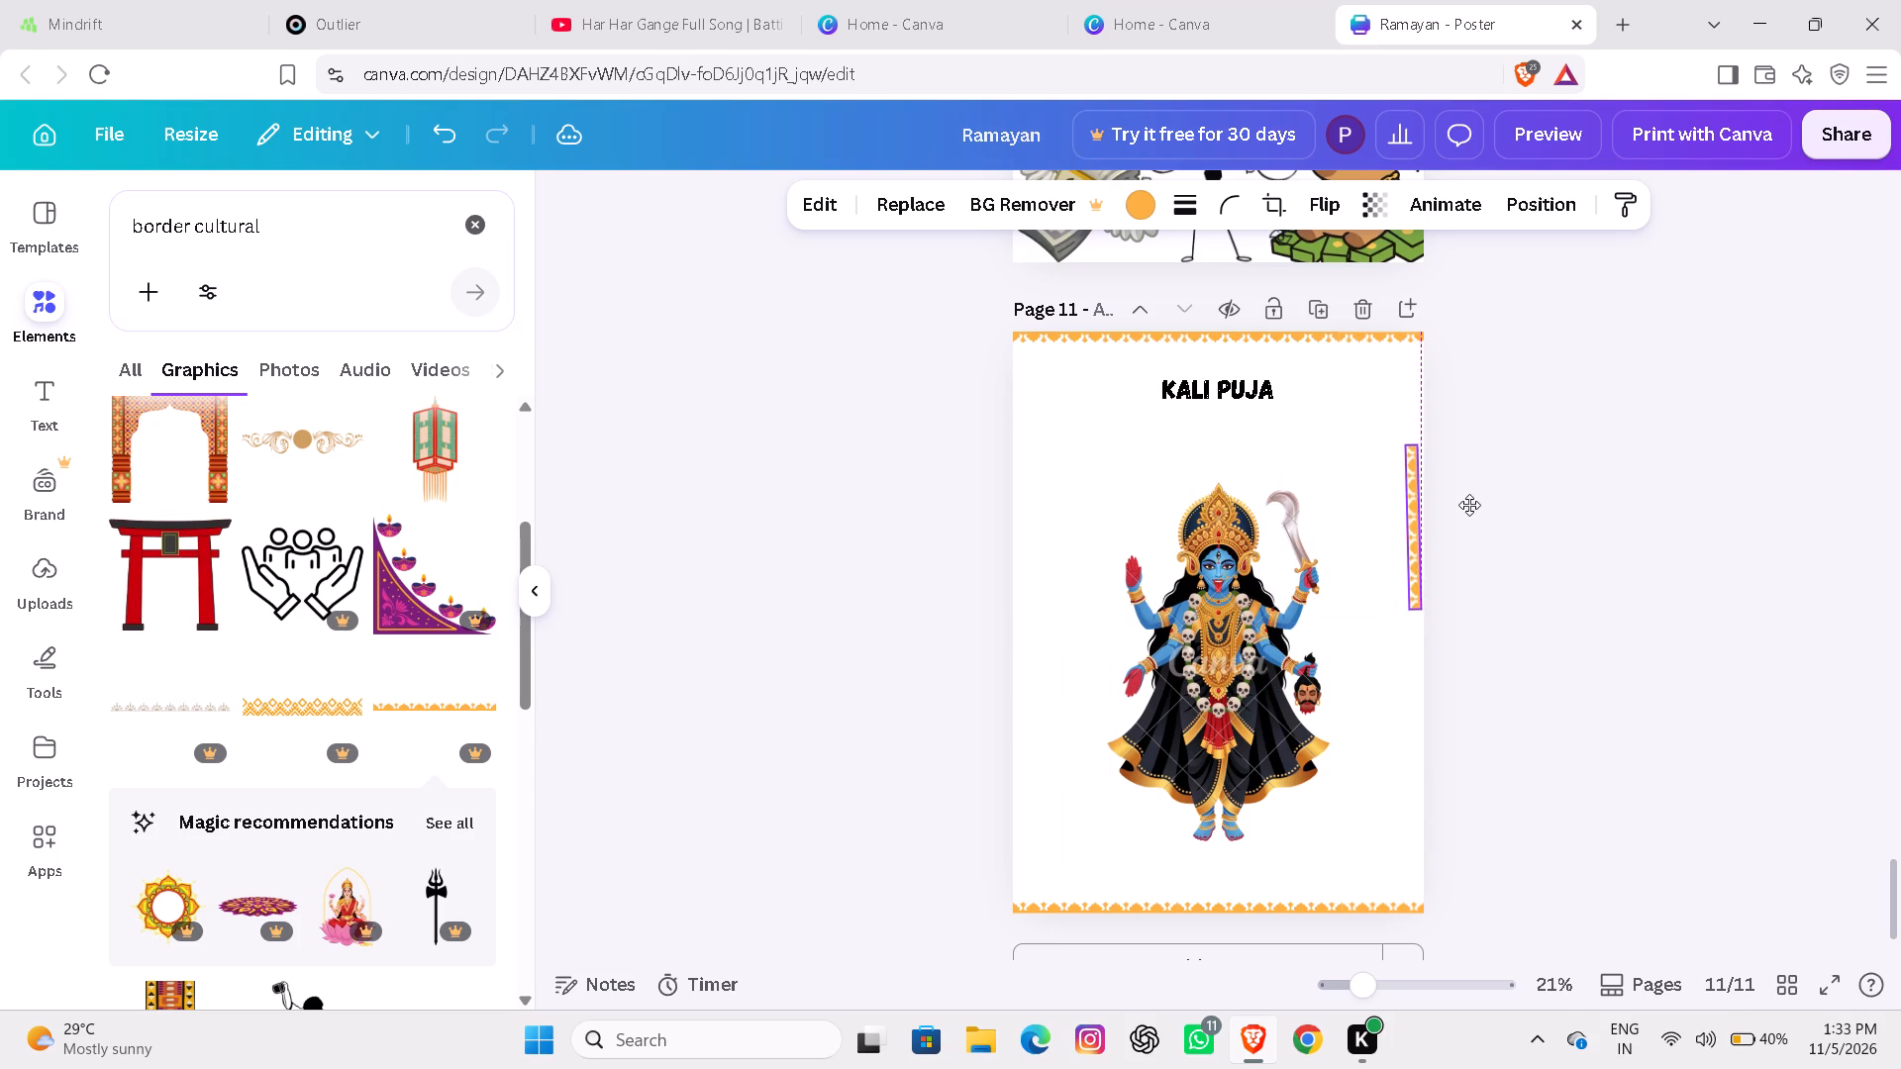
pyautogui.moveTo(1469, 505); pyautogui.dragTo(1484, 432)
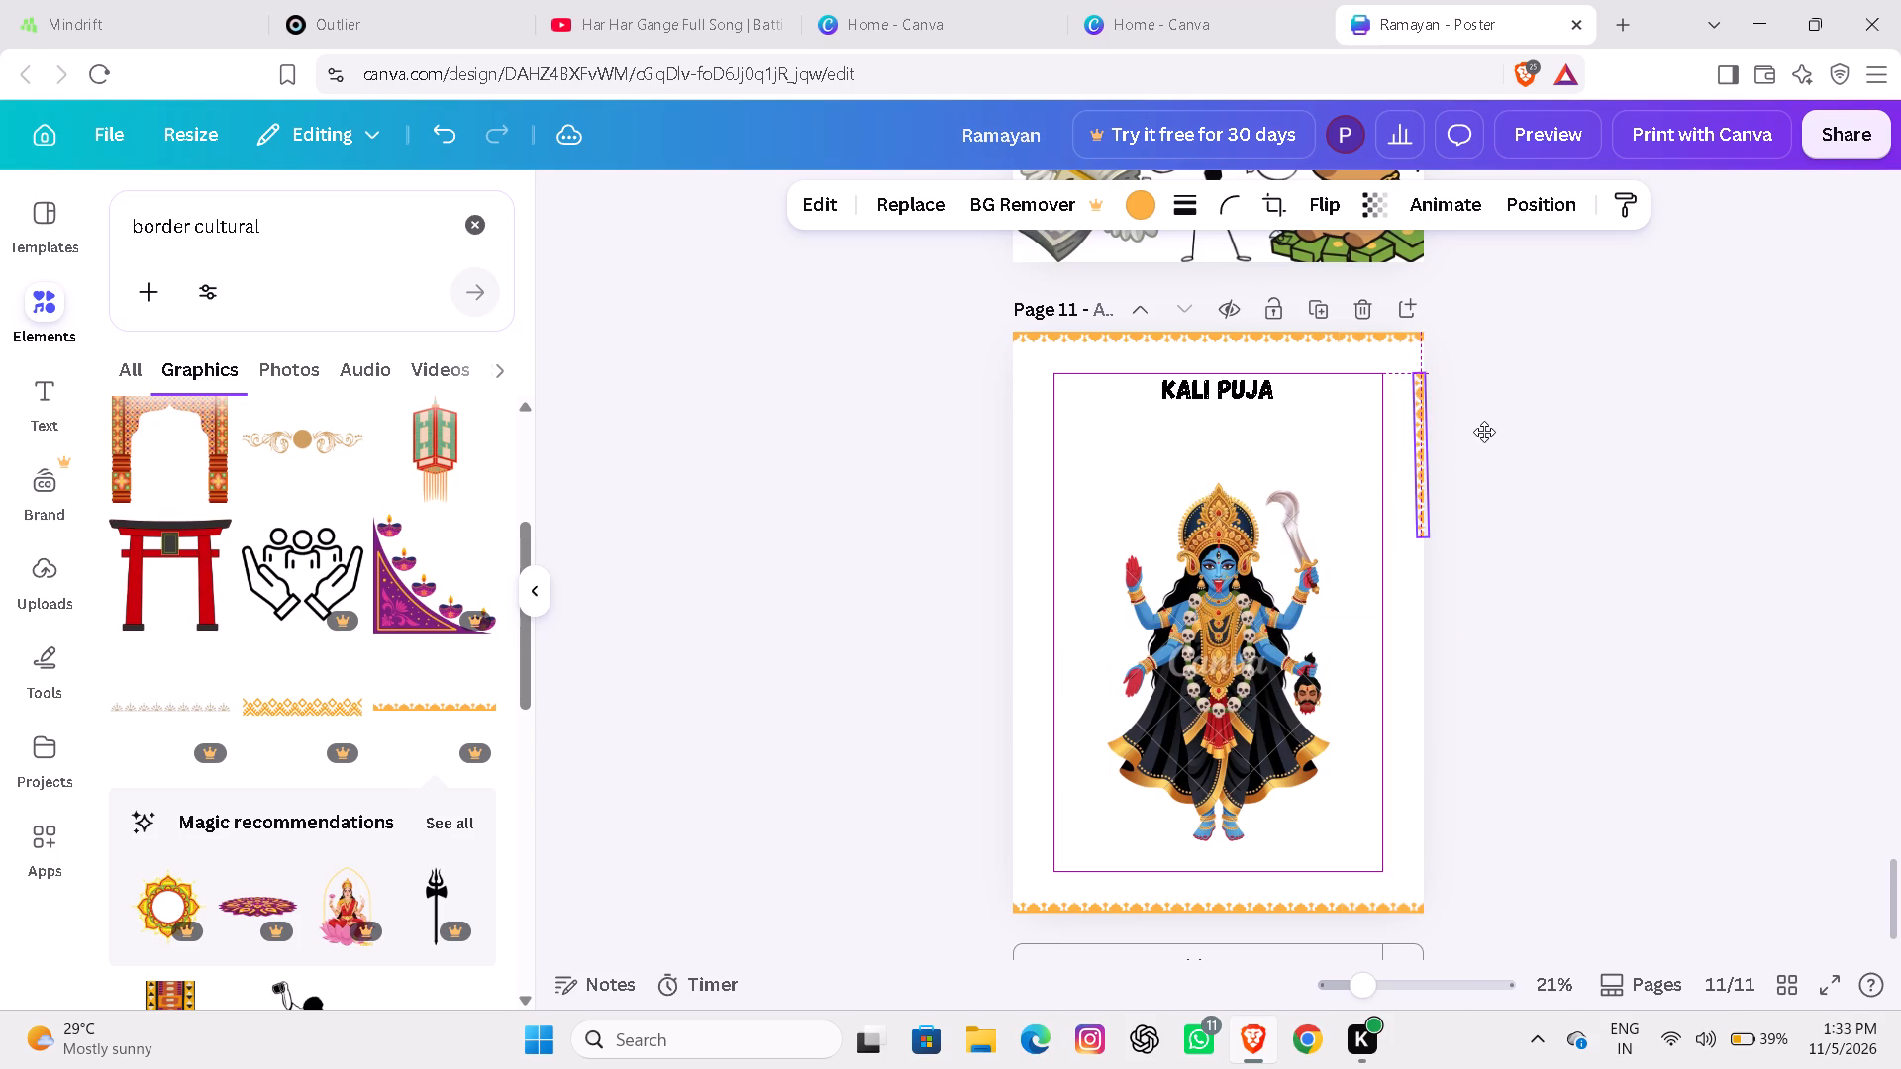
pyautogui.moveTo(1484, 432); pyautogui.dragTo(1480, 413)
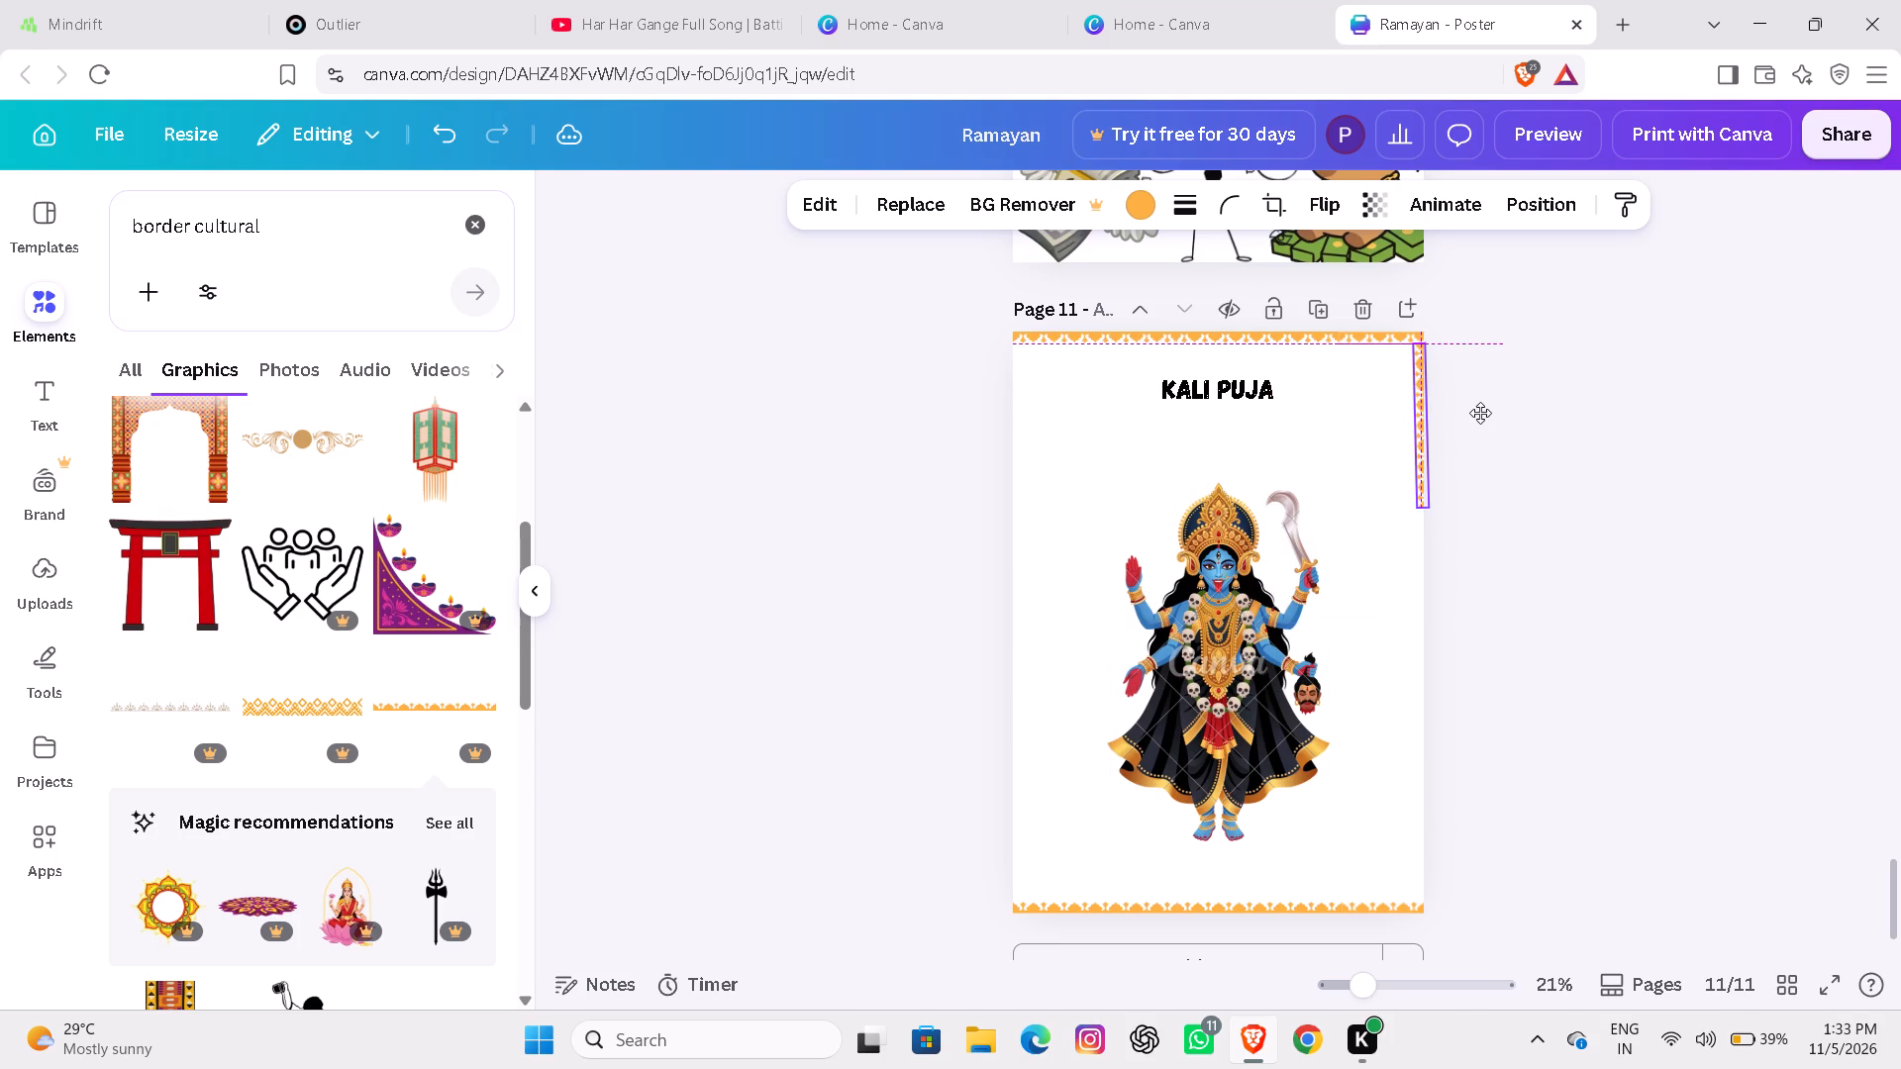
pyautogui.moveTo(1480, 413); pyautogui.dragTo(1484, 413)
pyautogui.click(1583, 563)
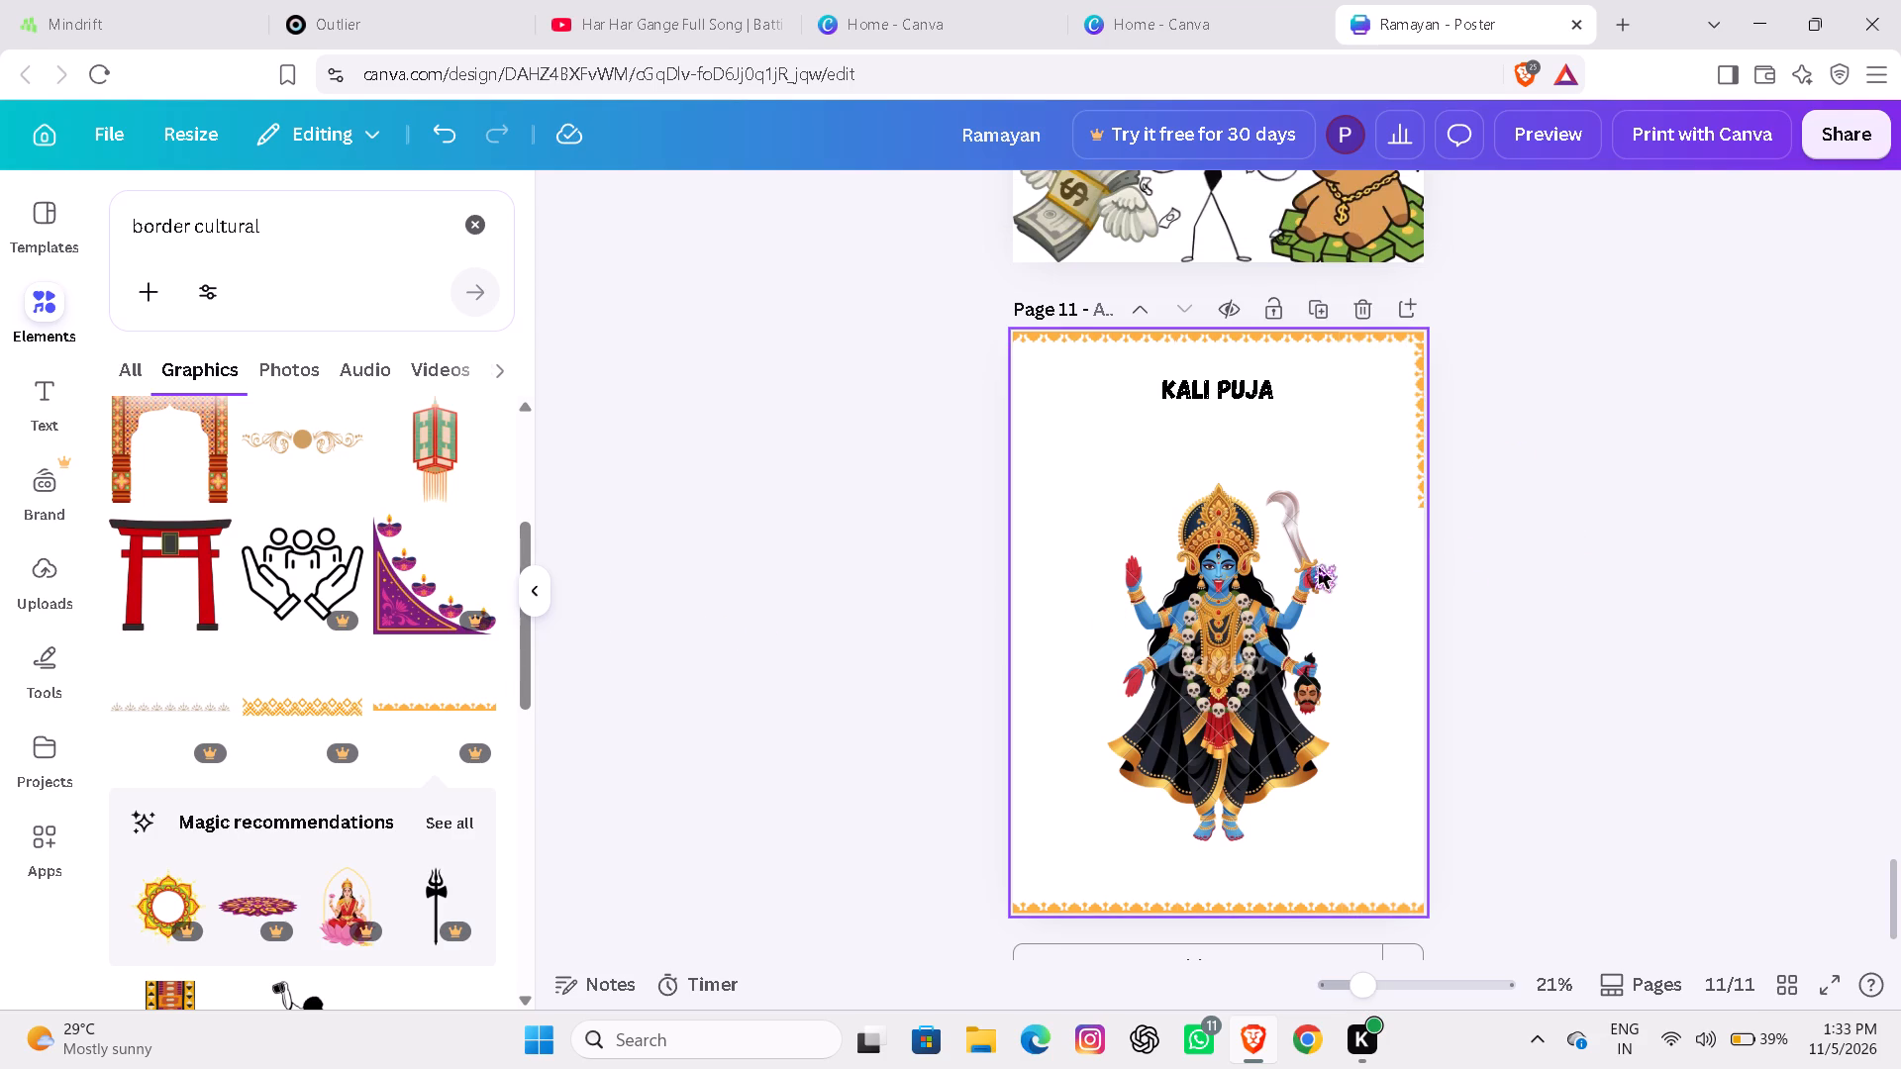
# Copy the vertical orange strip on the page's right edge and place the duplicate below it to extend the border to mid-page.
pyautogui.click(1418, 490)
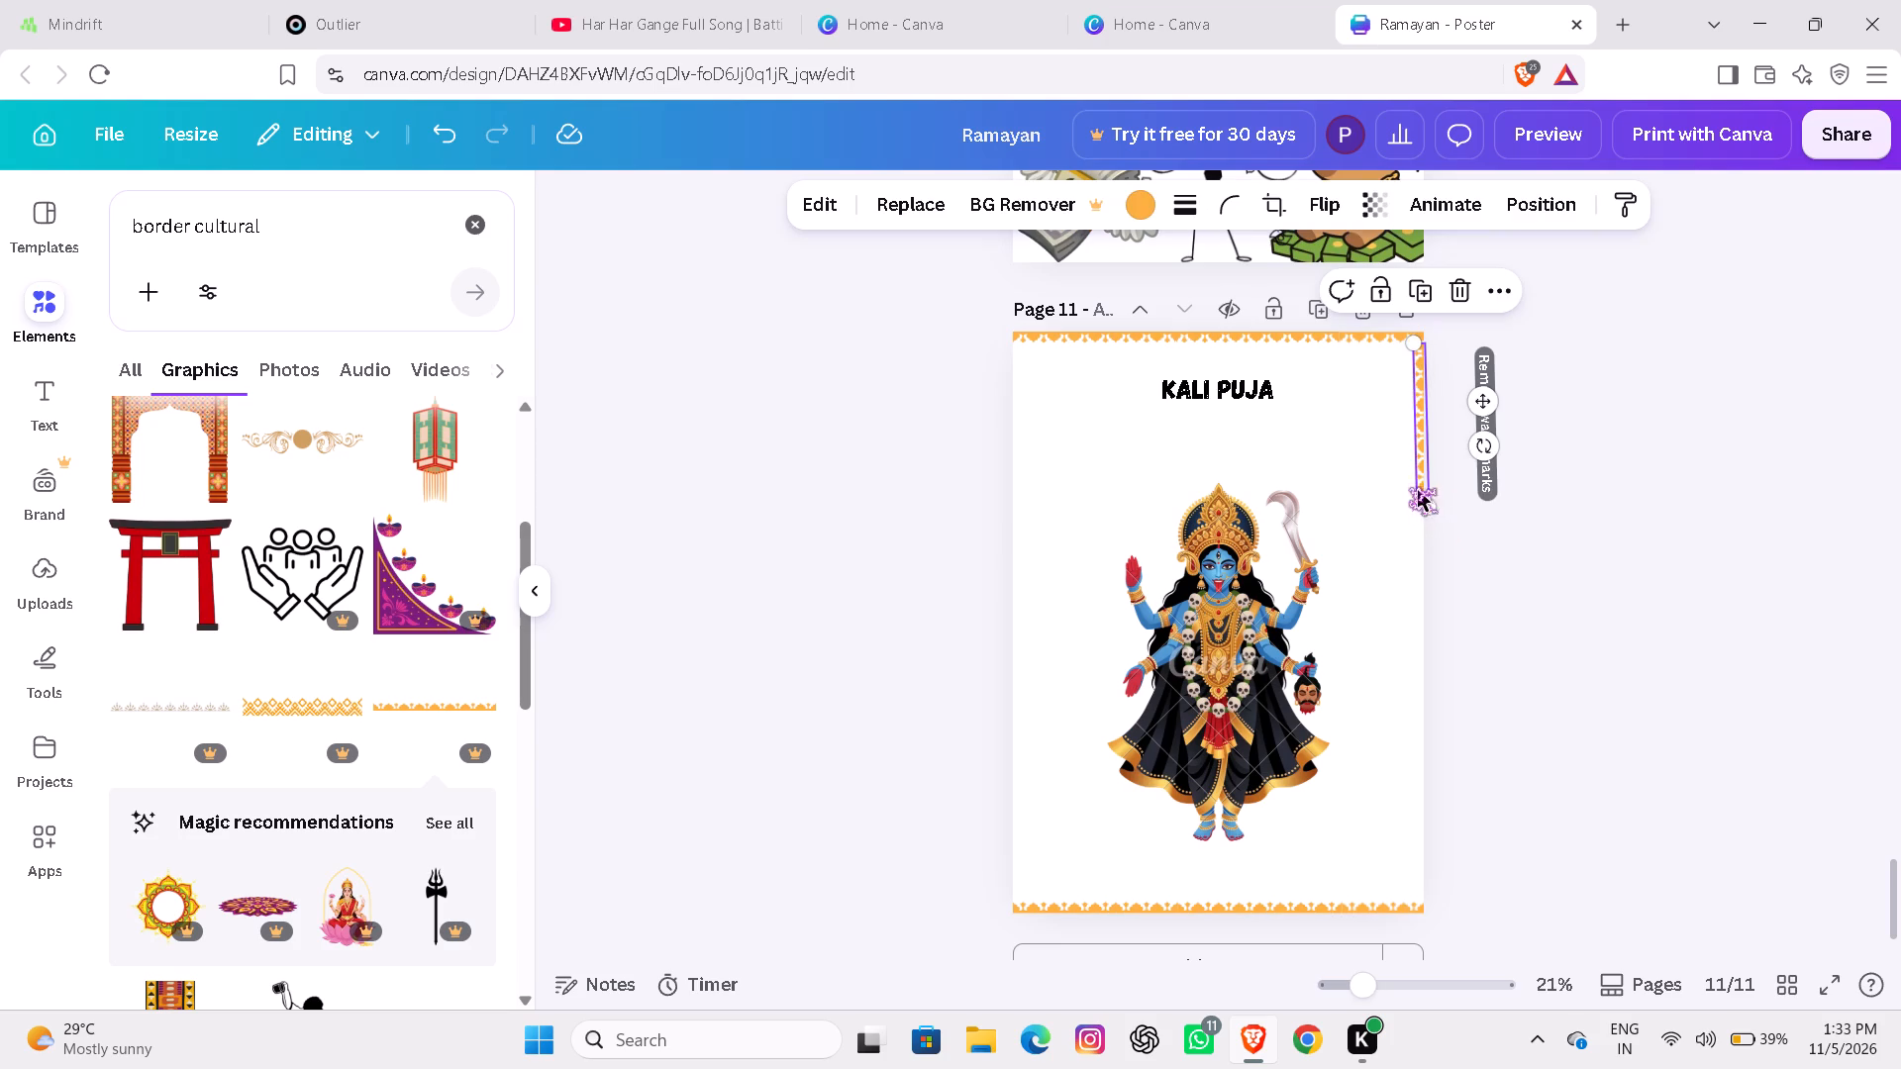
pyautogui.click(1500, 288)
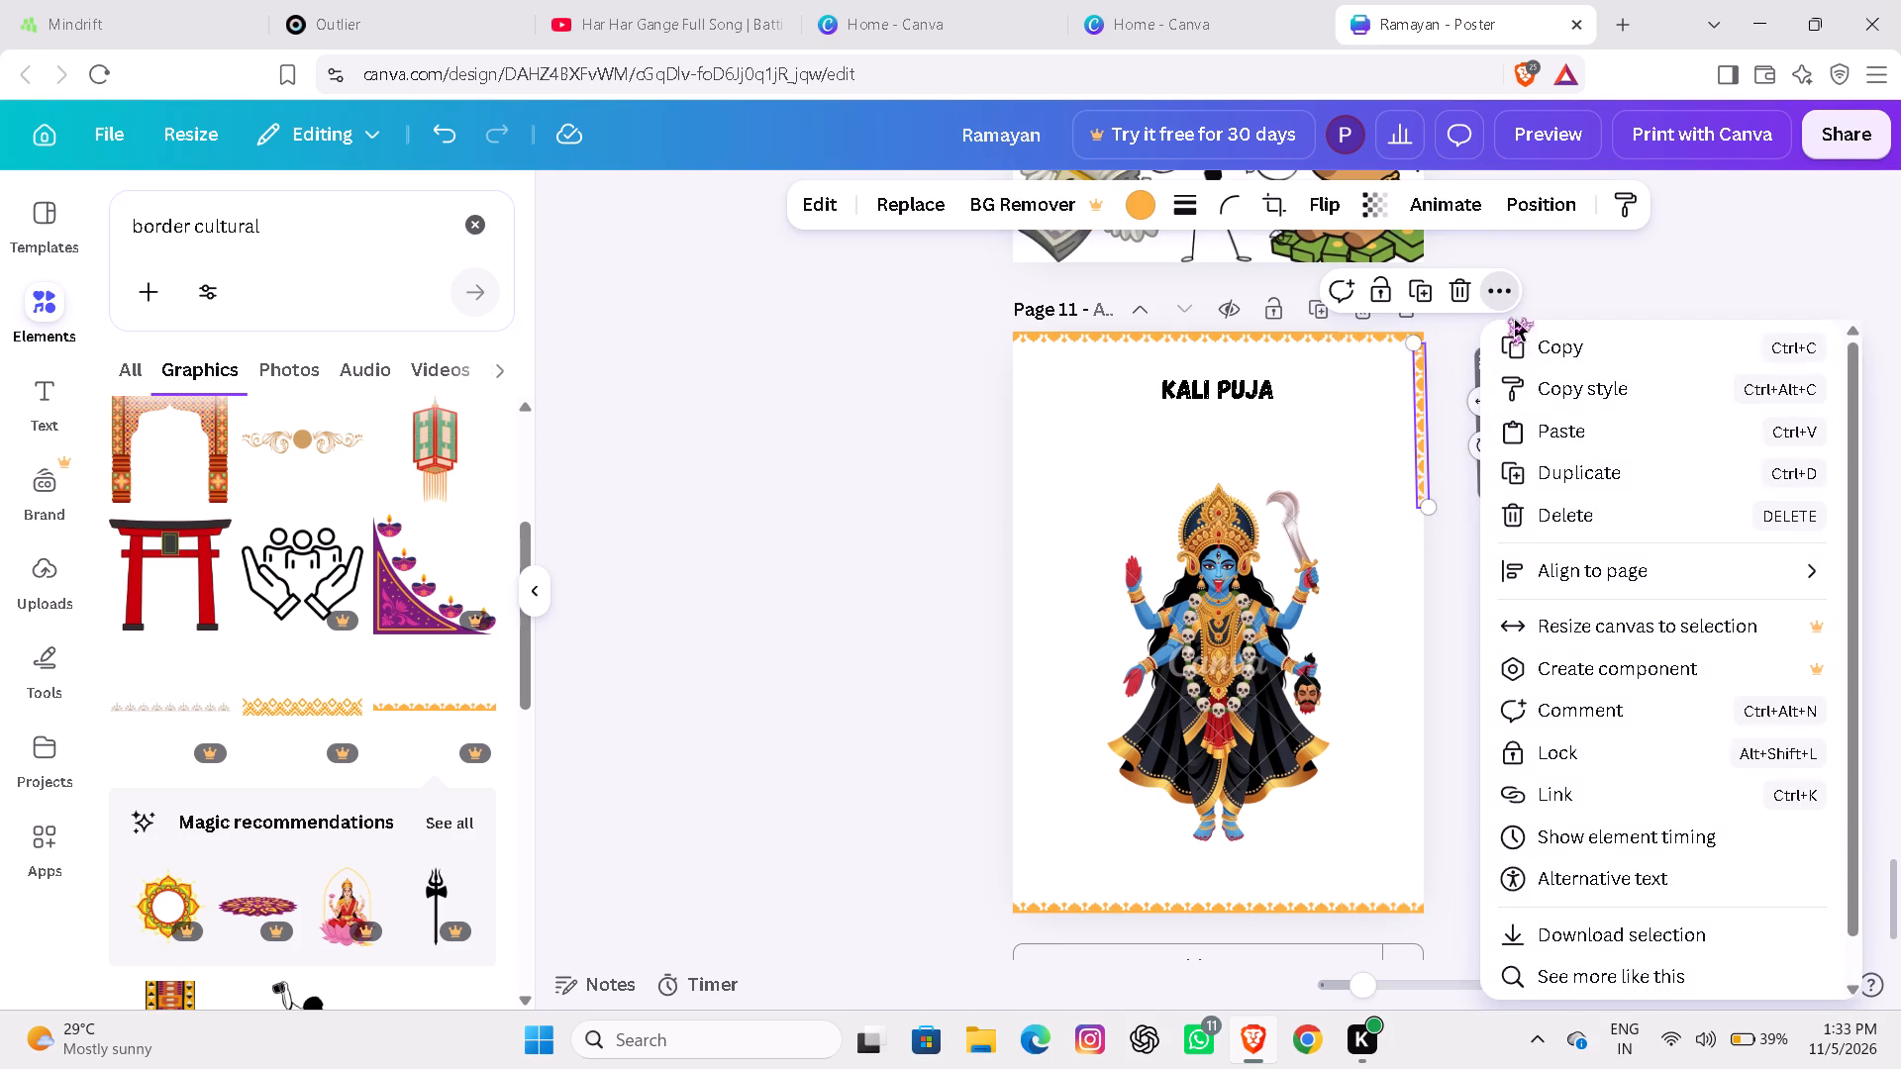
pyautogui.click(1522, 348)
pyautogui.click(1651, 513)
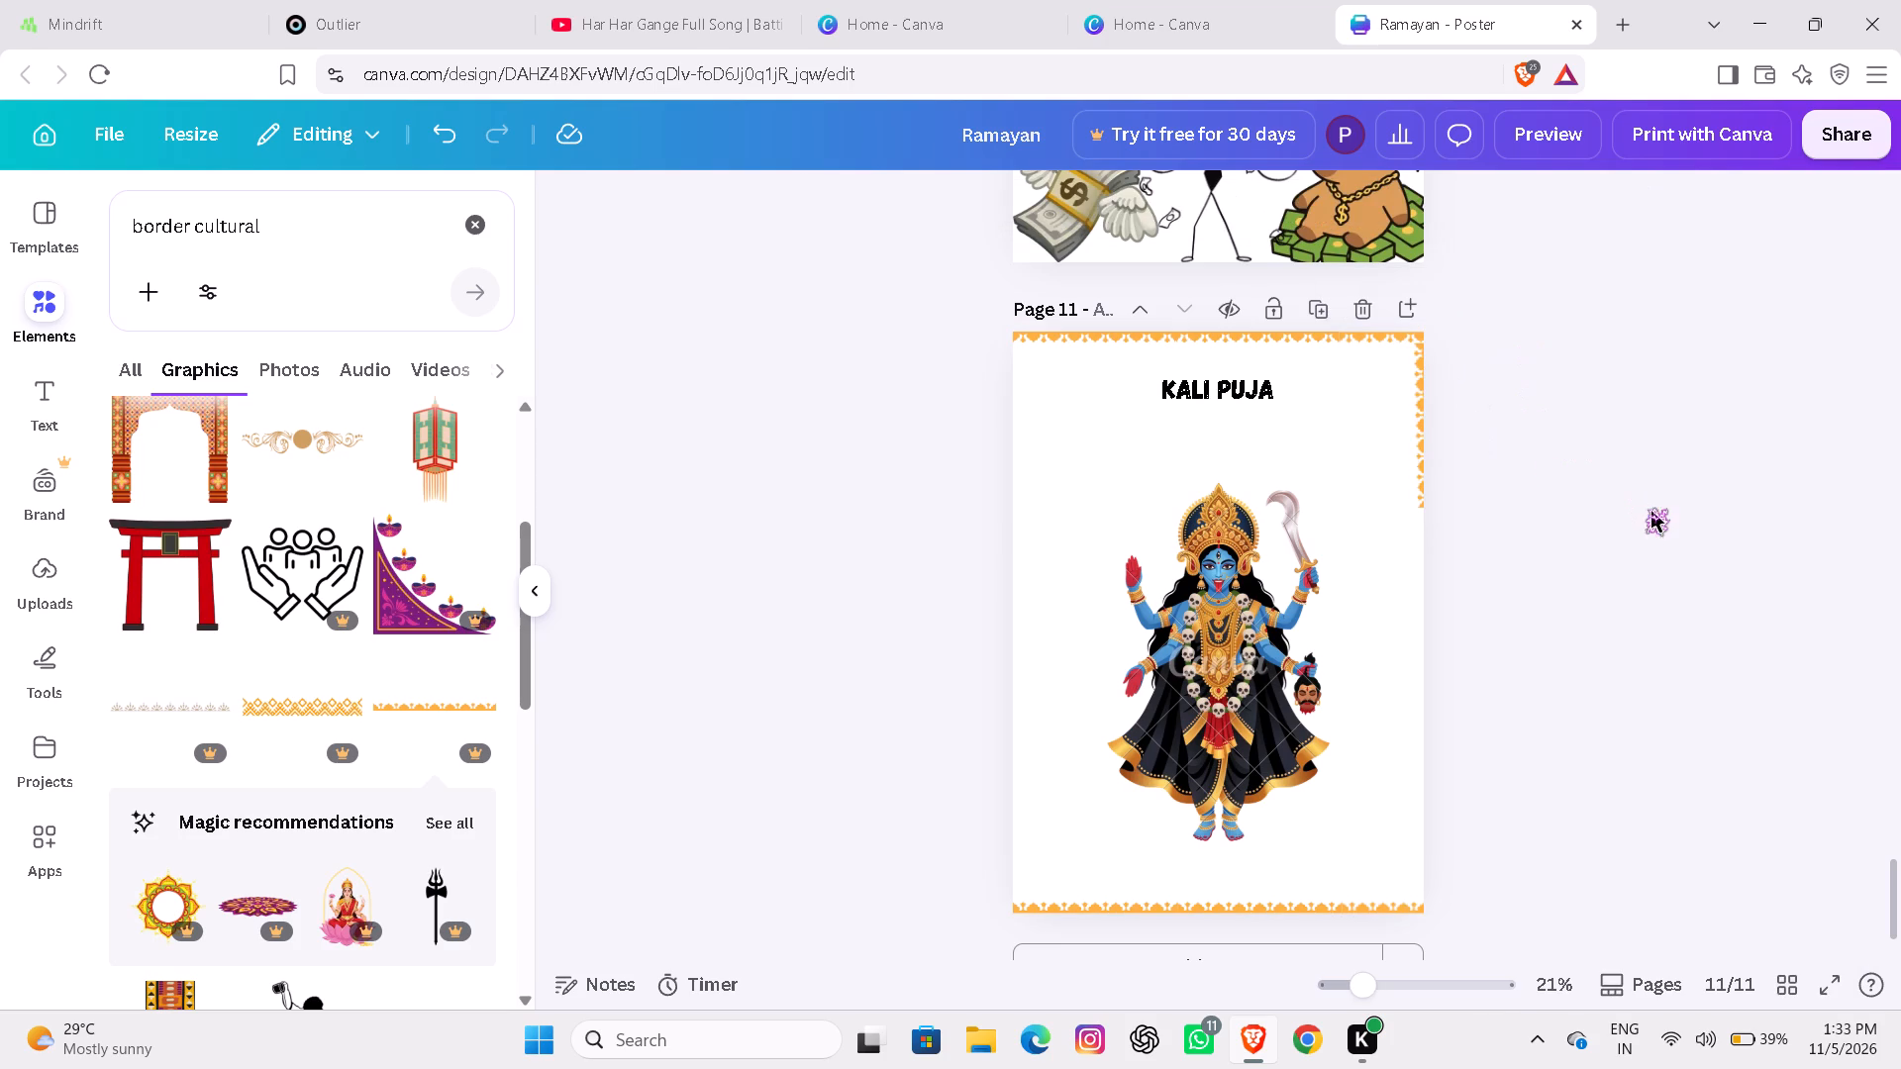
pyautogui.hotkey('ctrl', 'v')
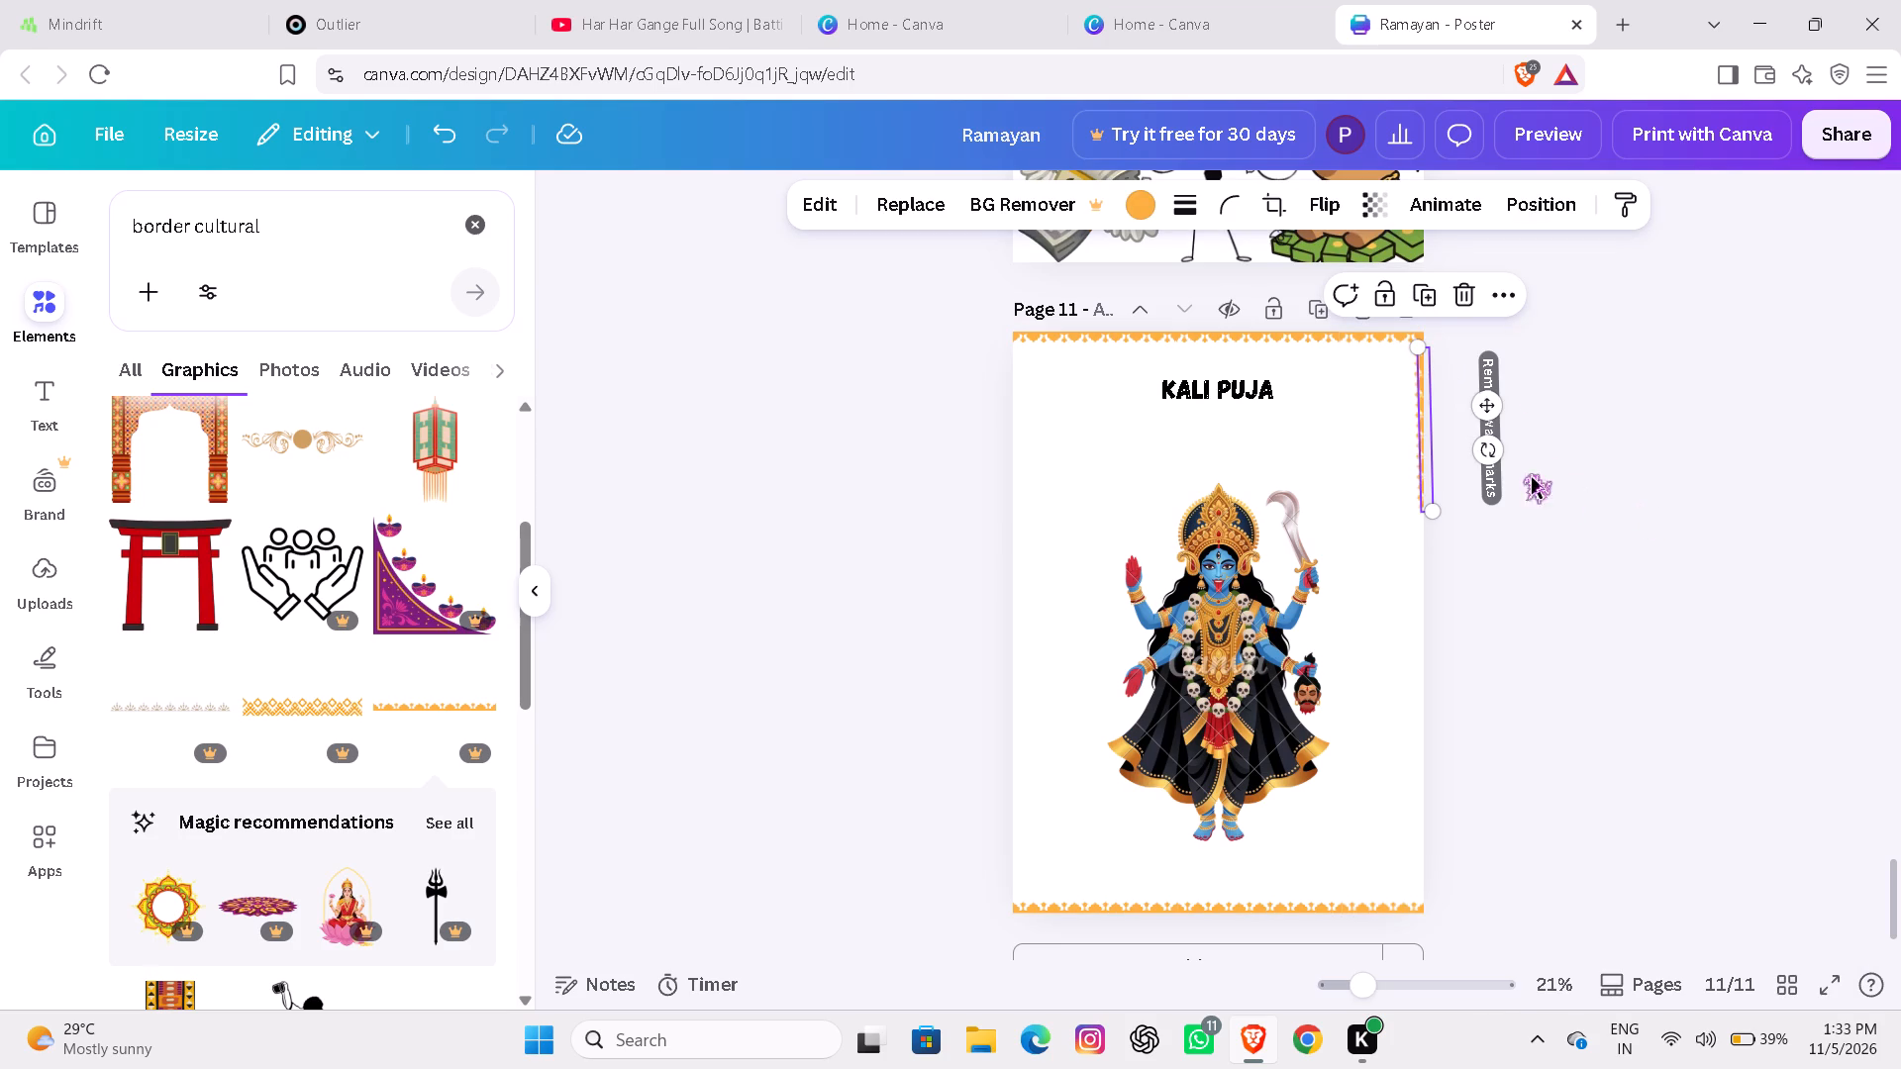
pyautogui.moveTo(1489, 410); pyautogui.dragTo(1489, 418)
pyautogui.moveTo(1489, 418); pyautogui.dragTo(1486, 531)
pyautogui.click(1597, 490)
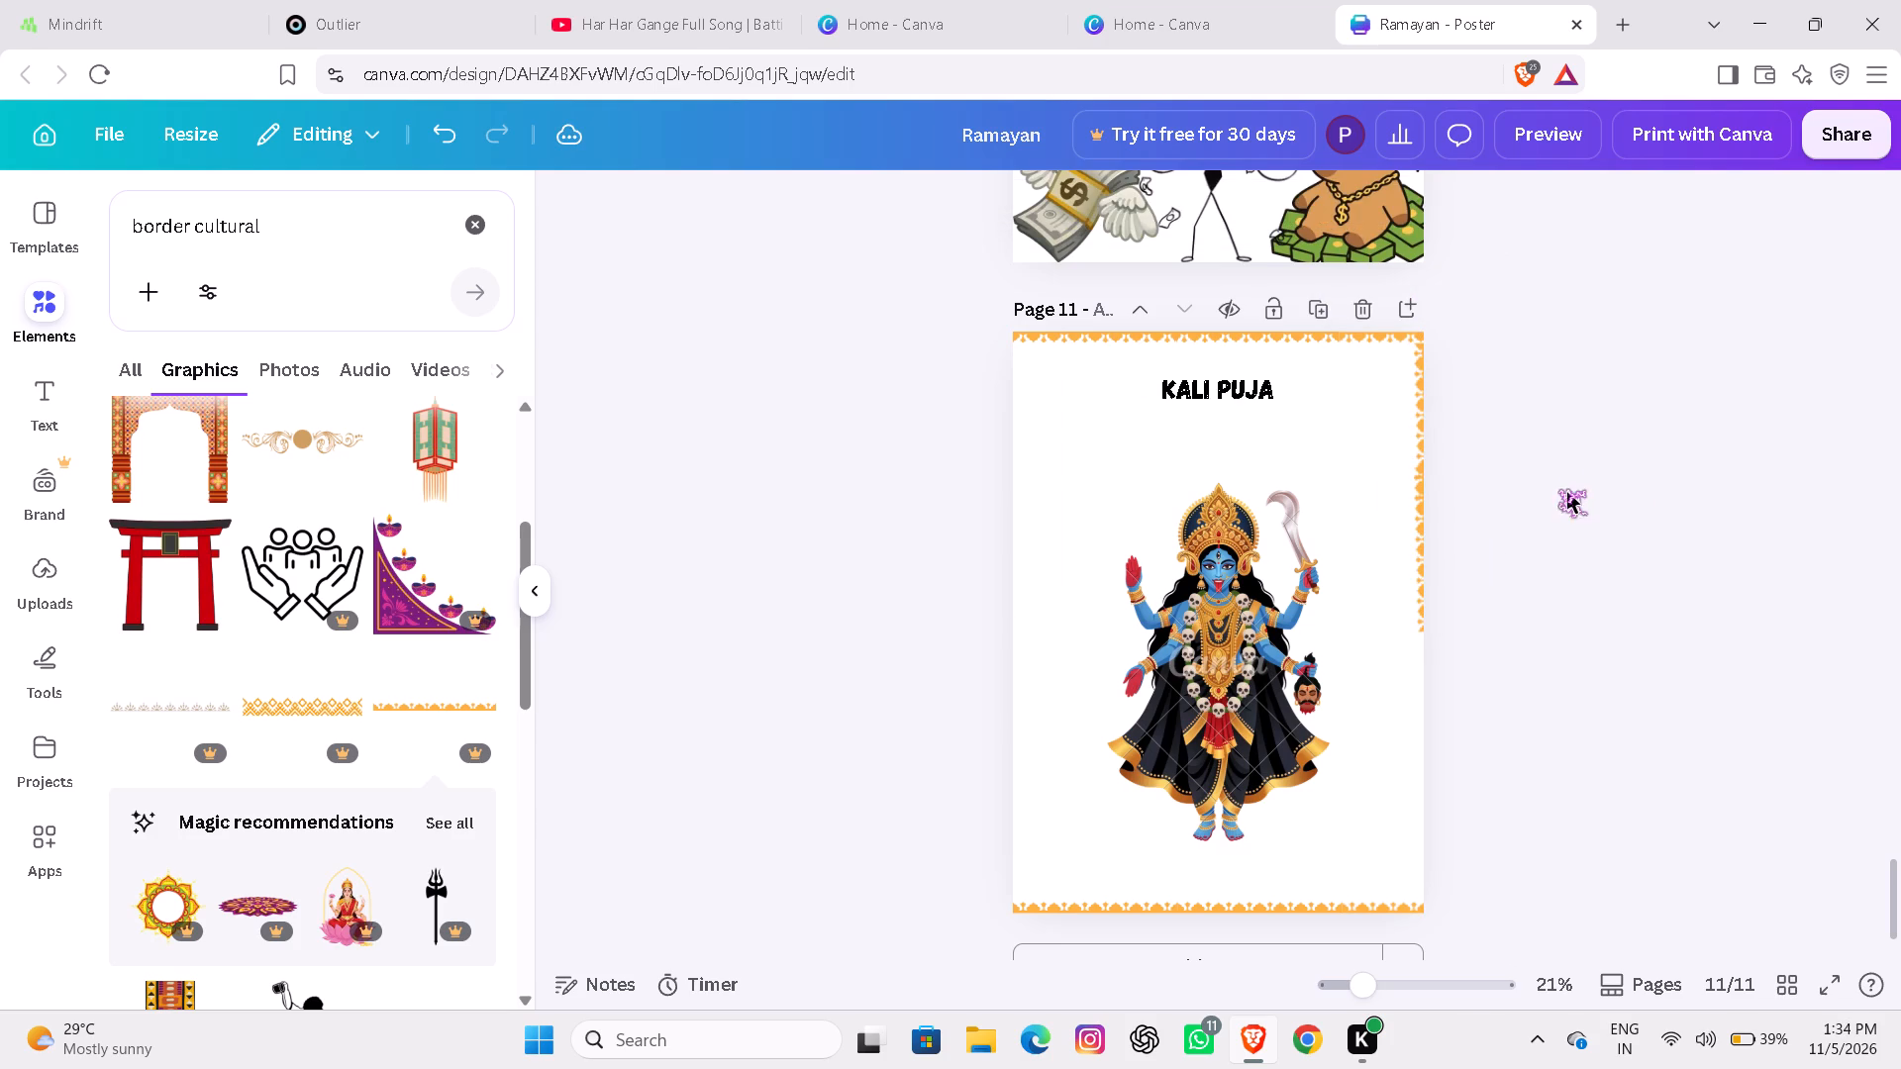
# Paste another copy of the vertical strip and place it along the right edge, continuing the border from mid-page downward.
pyautogui.hotkey('ctrl', 'v')
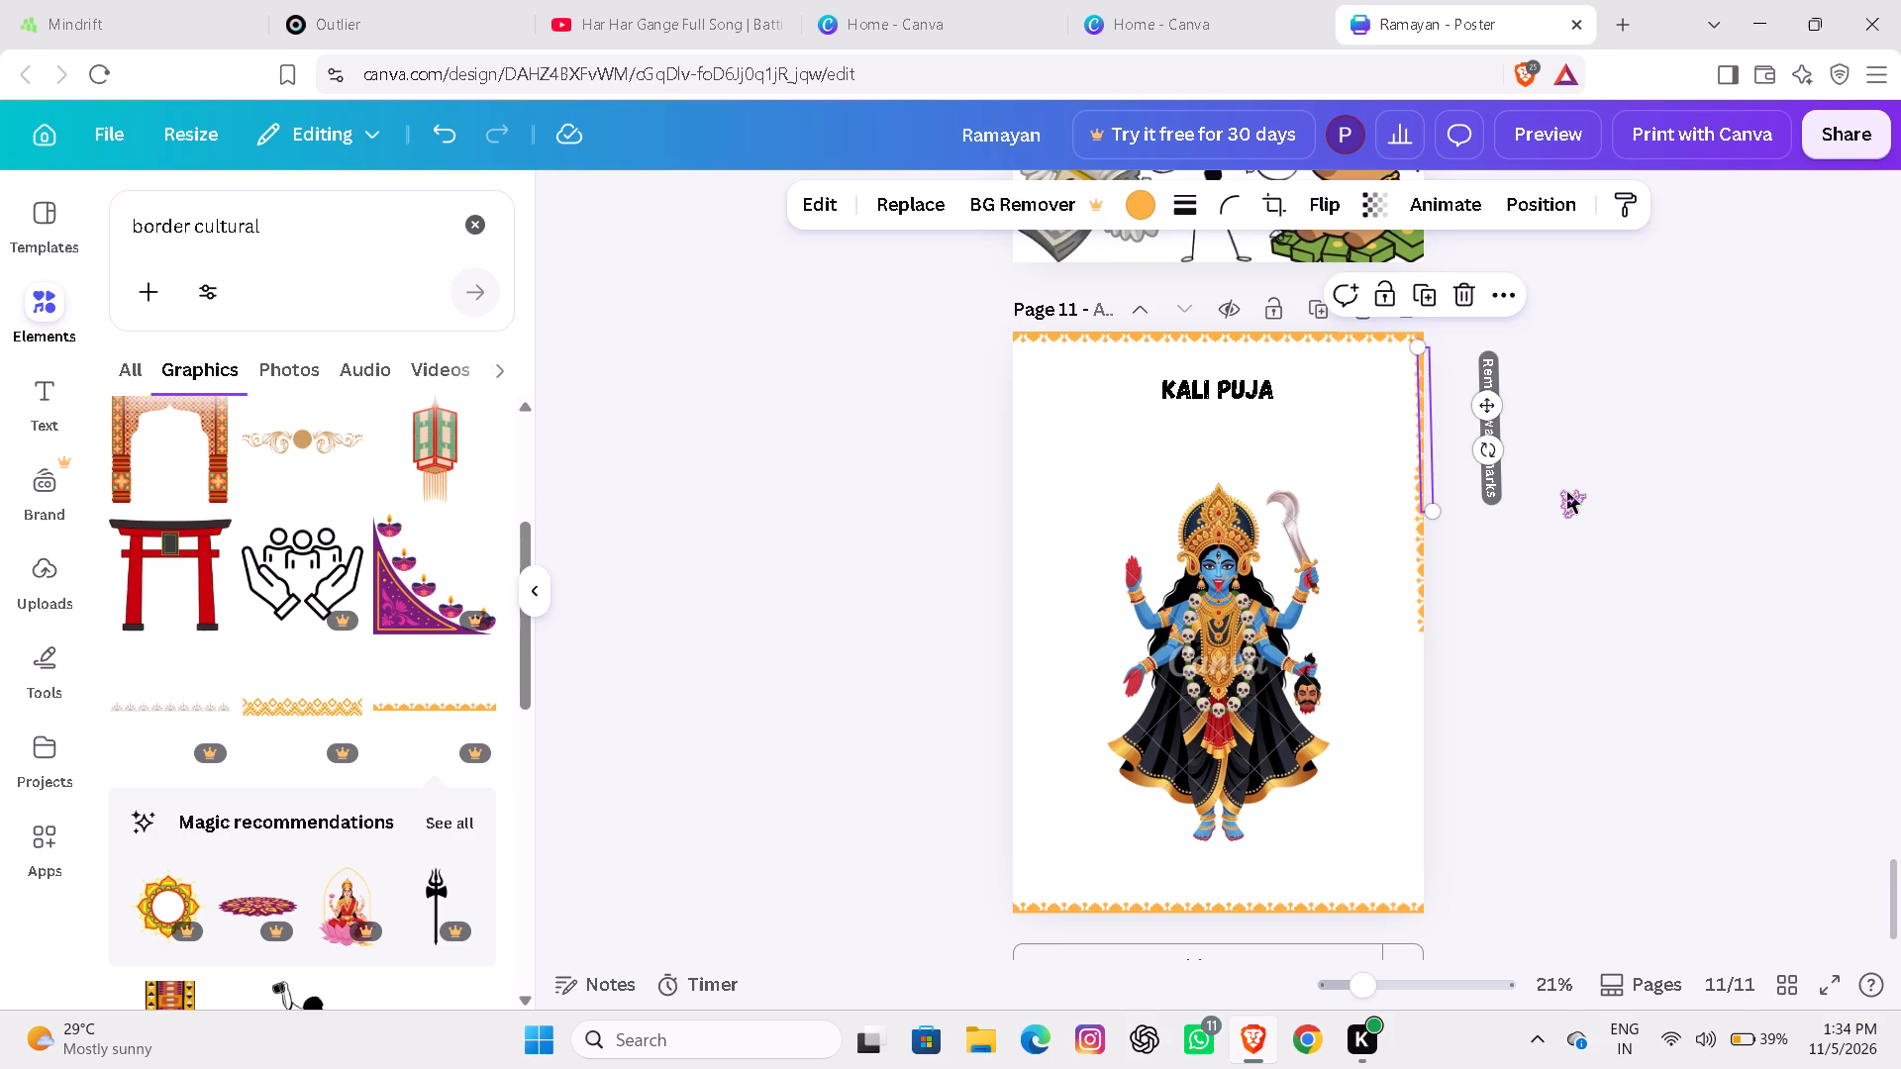
pyautogui.moveTo(1485, 411); pyautogui.dragTo(1471, 475)
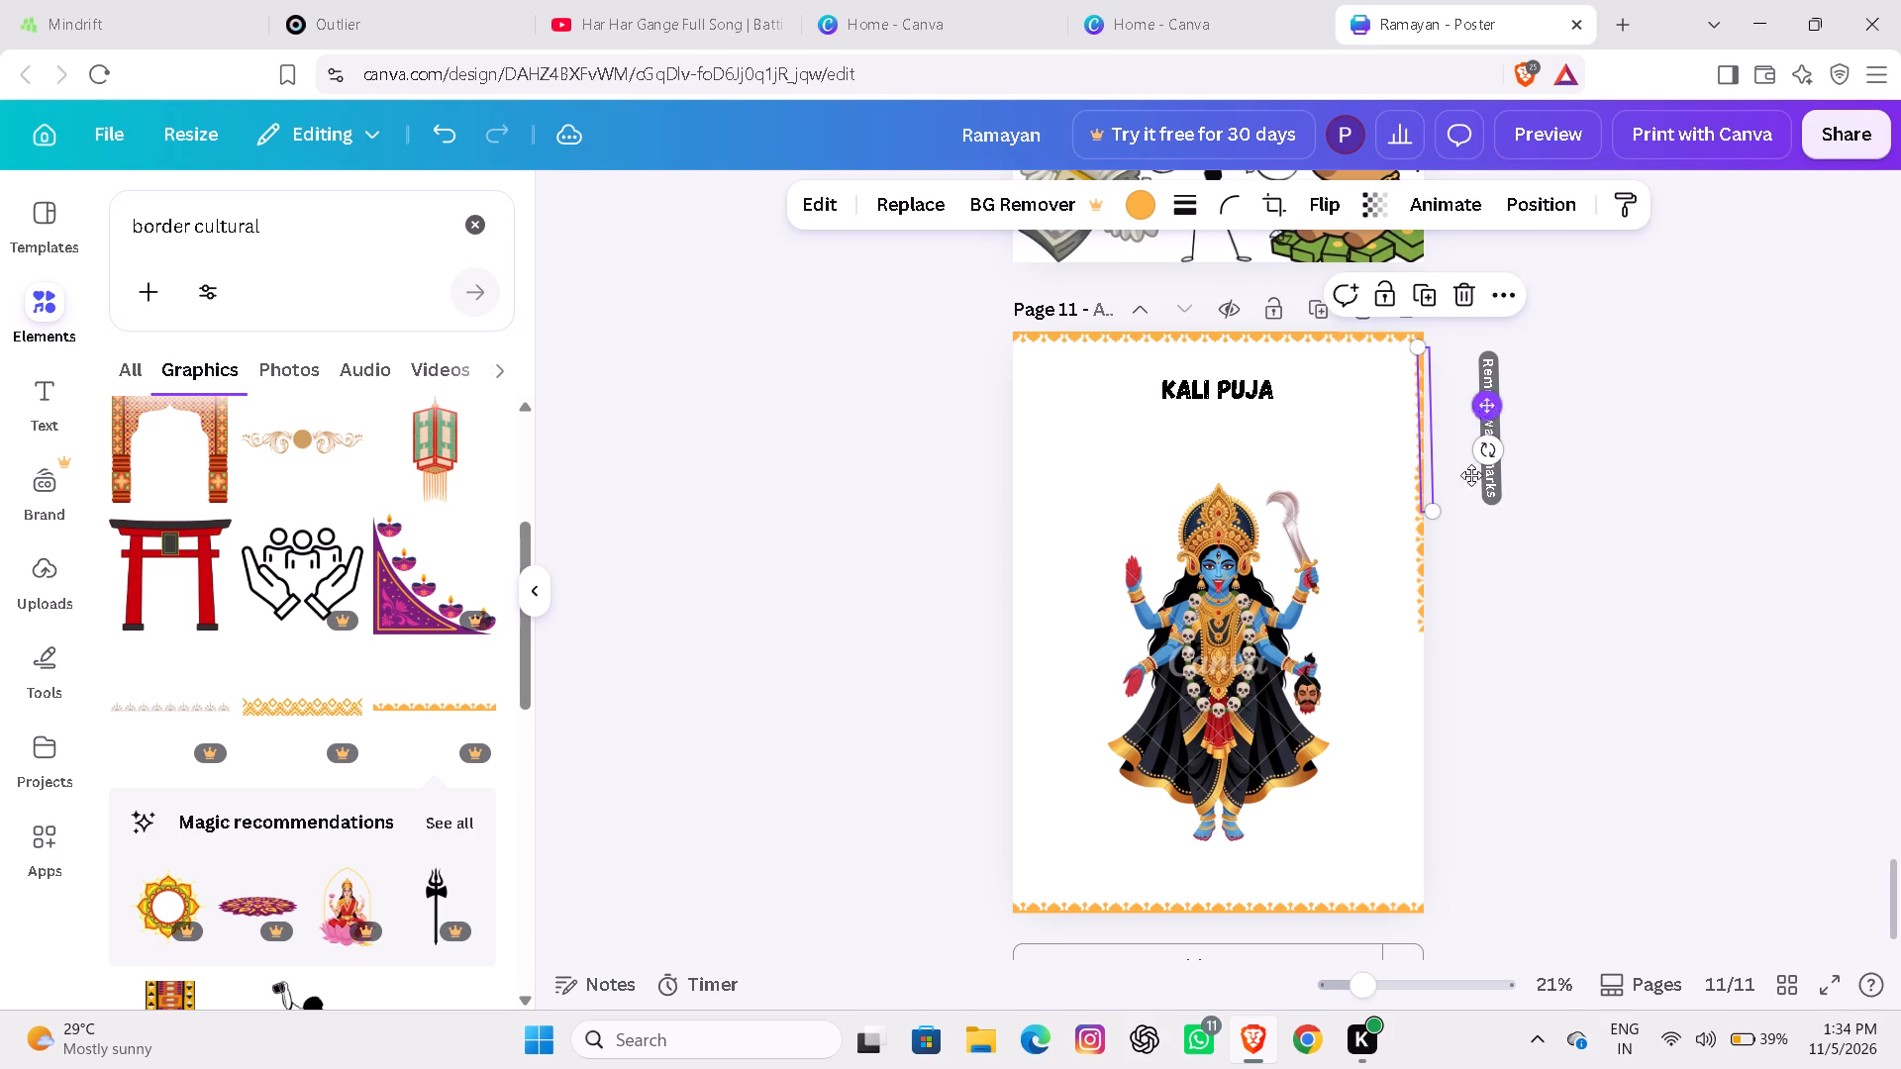
pyautogui.moveTo(1471, 475); pyautogui.dragTo(1480, 685)
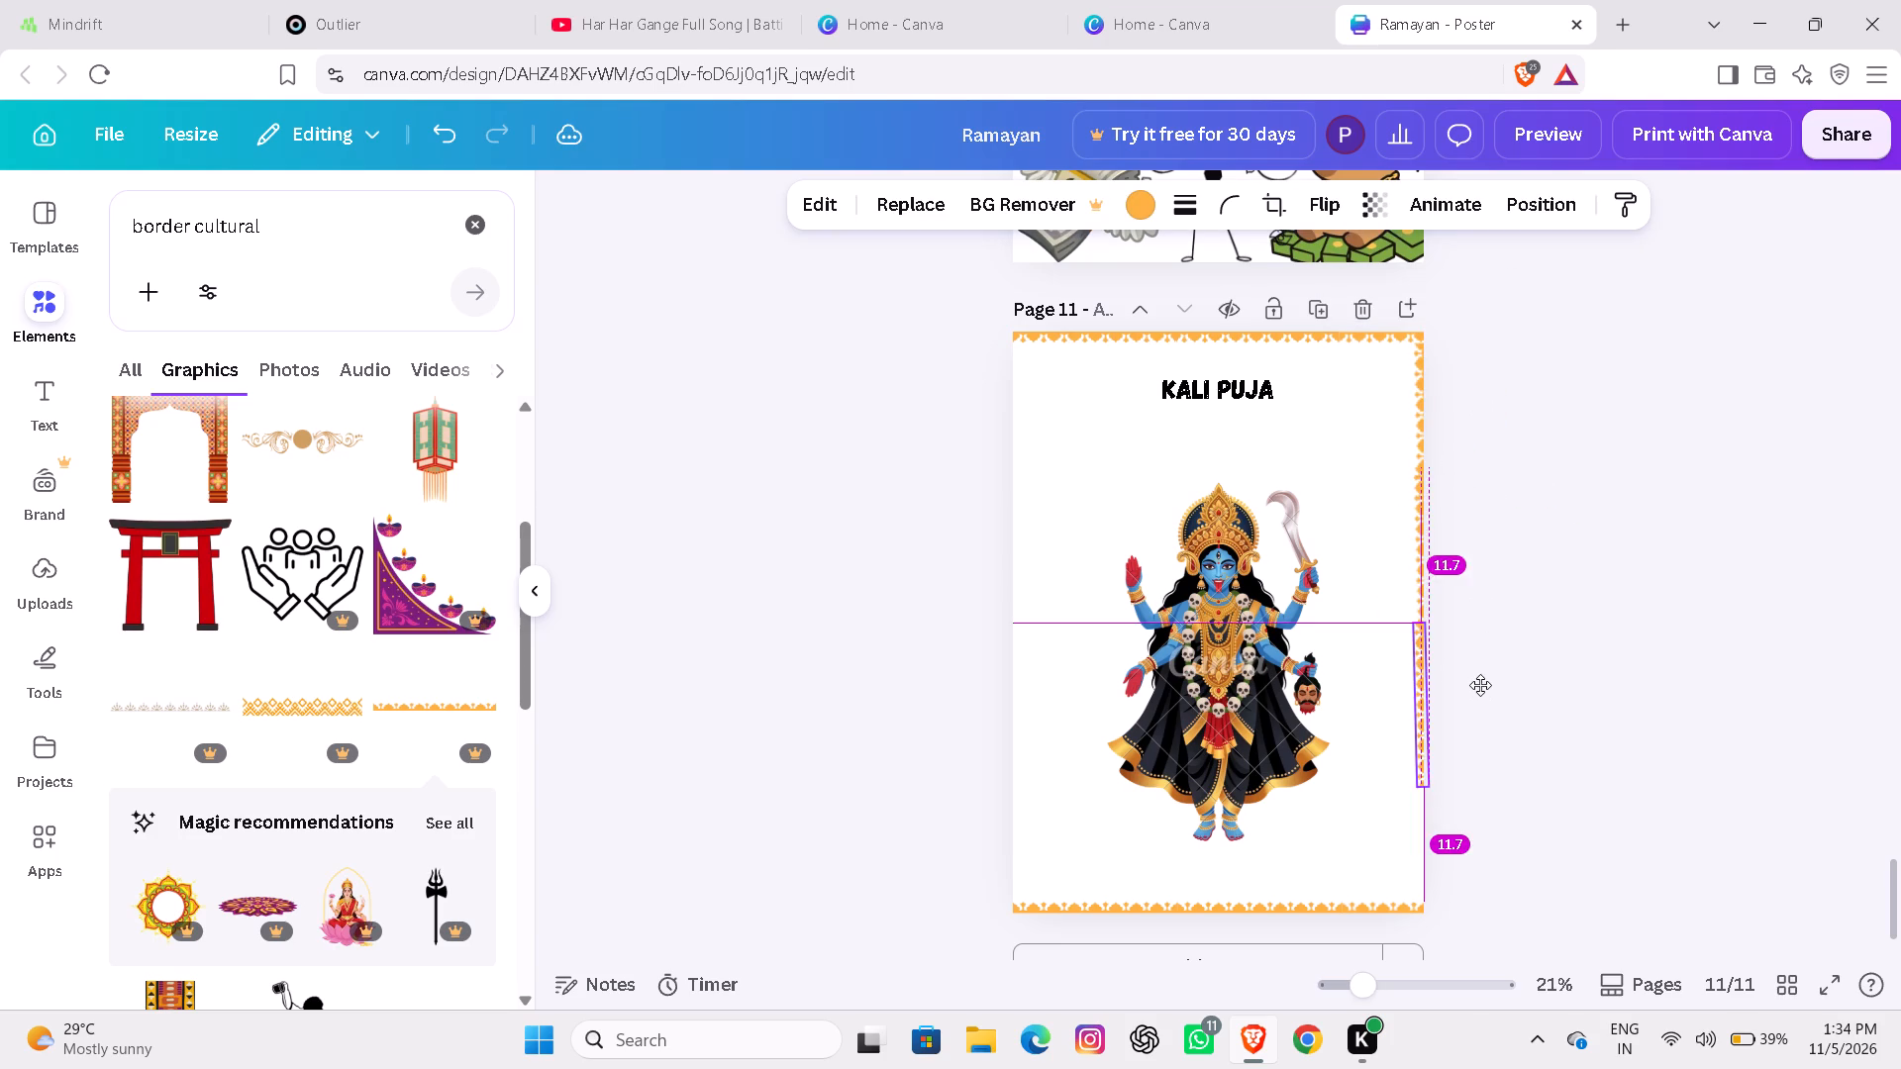
pyautogui.moveTo(1480, 685); pyautogui.dragTo(1480, 690)
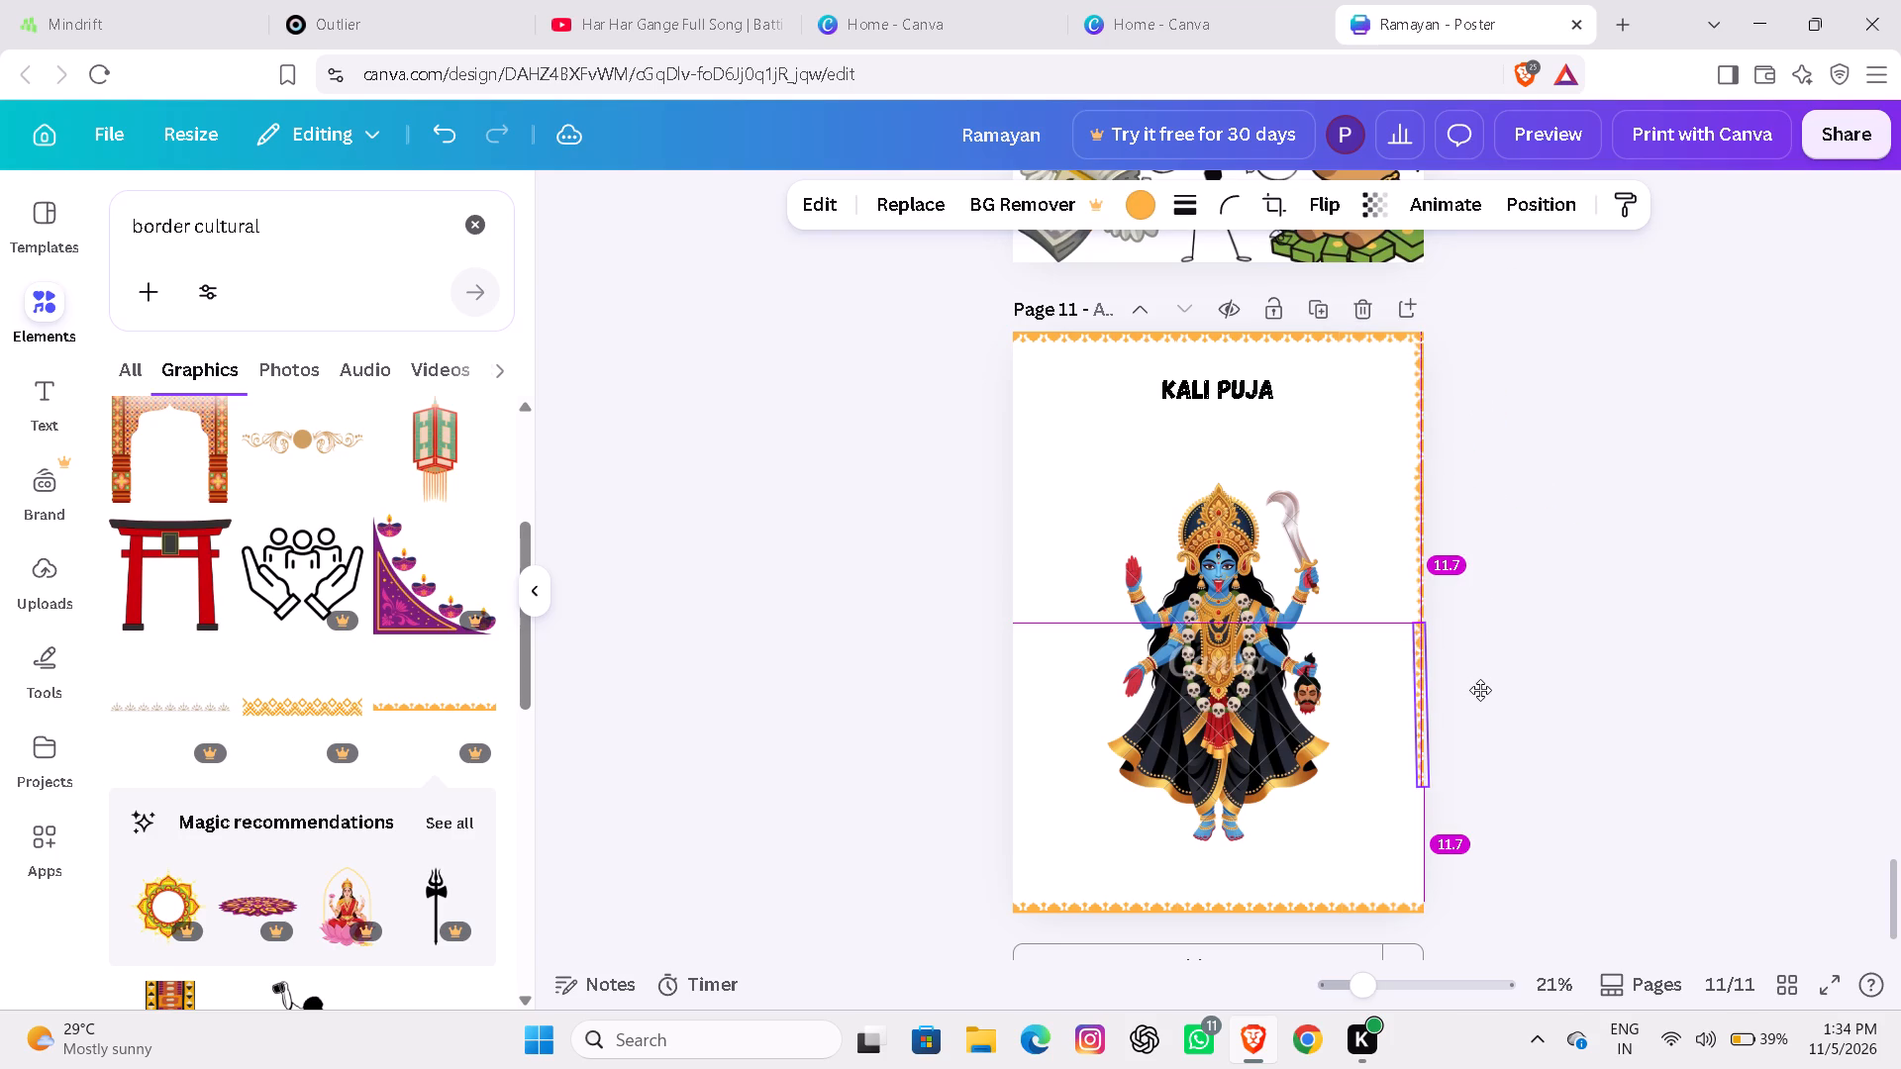
pyautogui.moveTo(1480, 690); pyautogui.dragTo(1482, 688)
pyautogui.click(1608, 652)
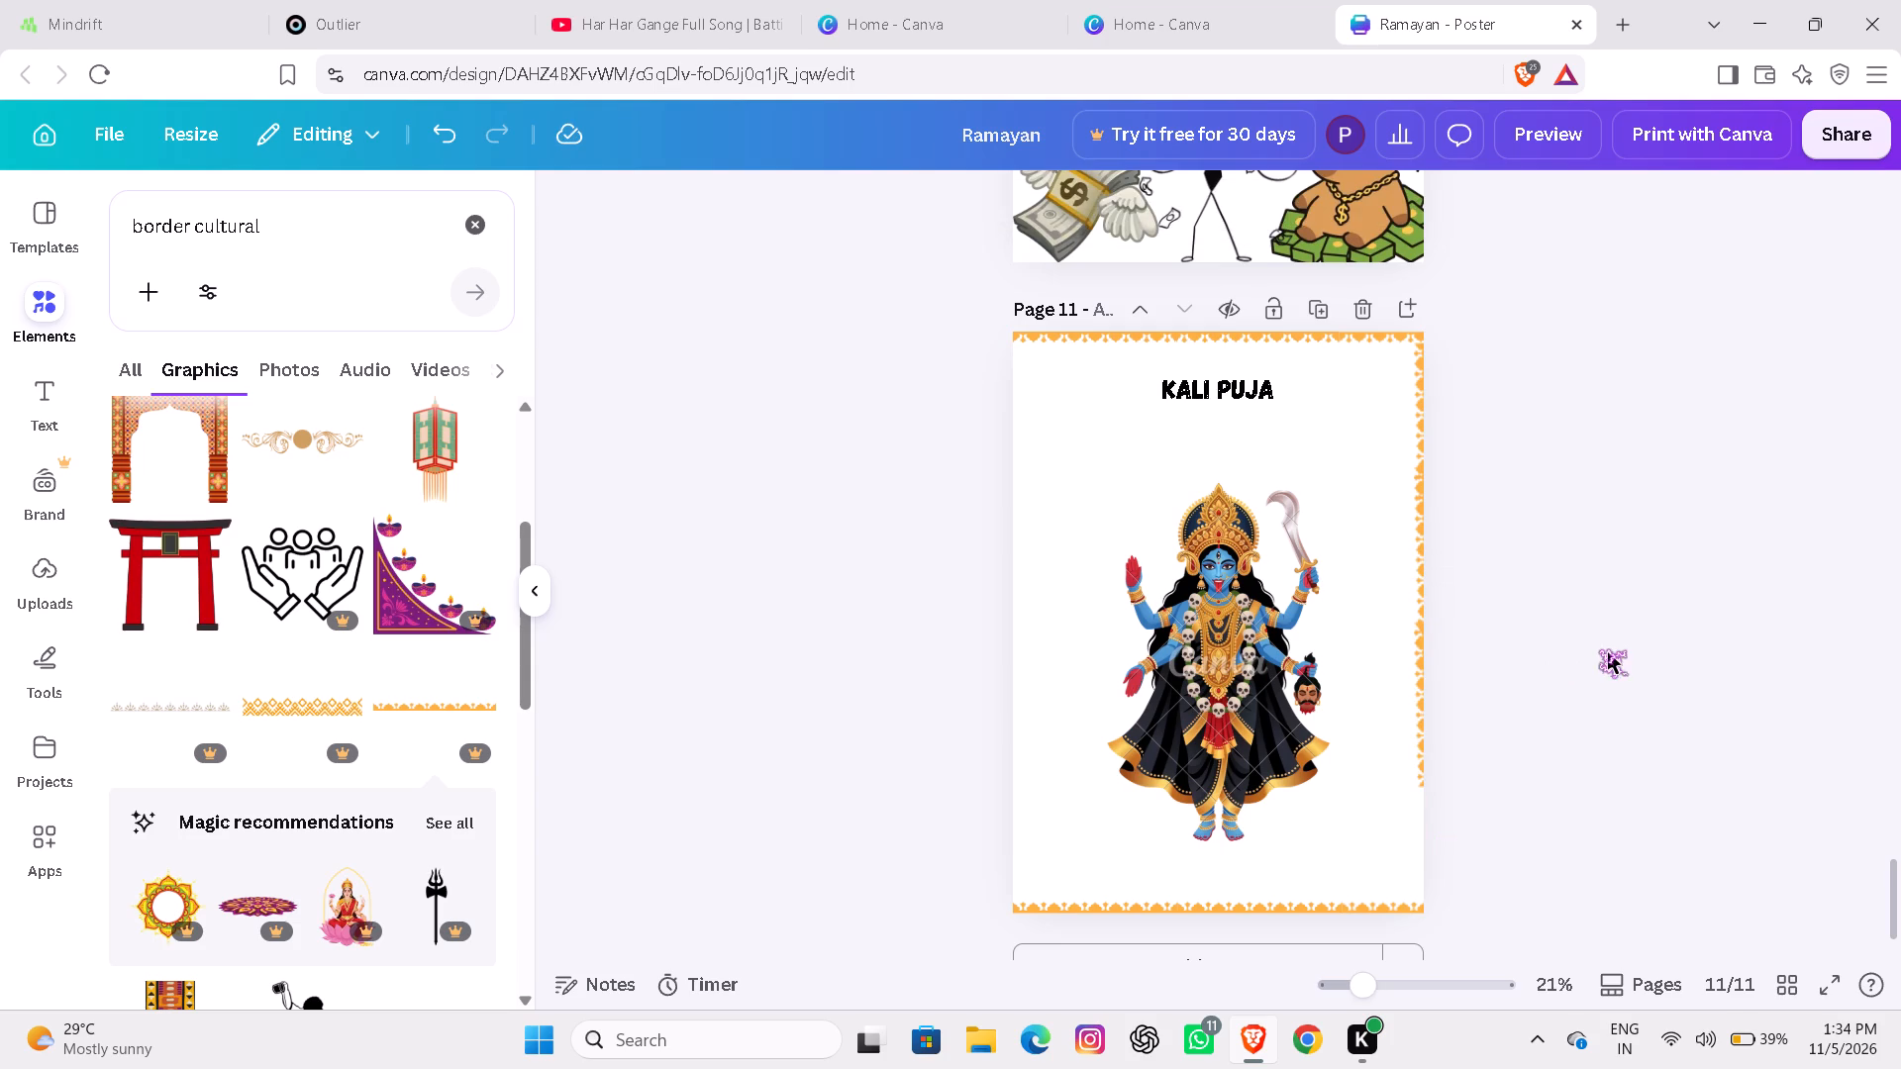
# Paste another vertical strip and place it at the bottom of the right edge so the border reaches the bottom strip.
pyautogui.hotkey('ctrl', 'v')
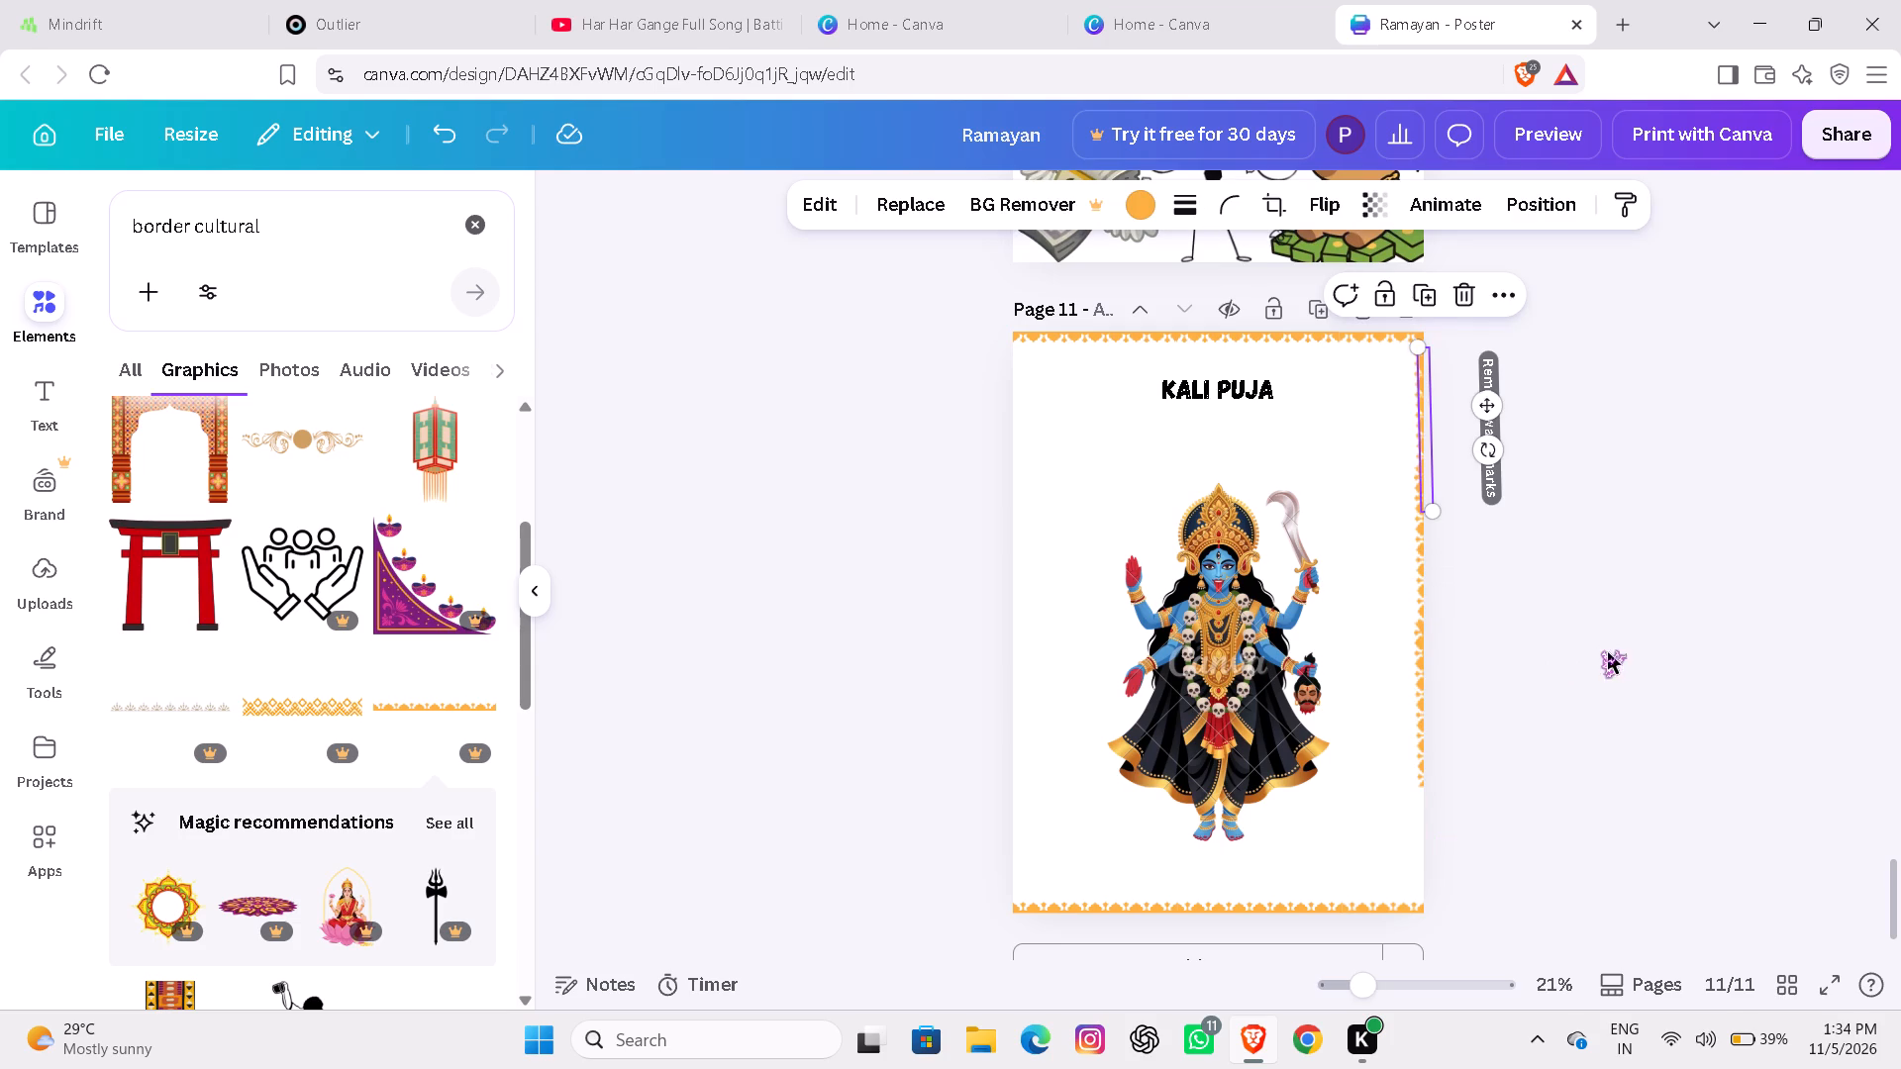
pyautogui.moveTo(1490, 404); pyautogui.dragTo(1485, 575)
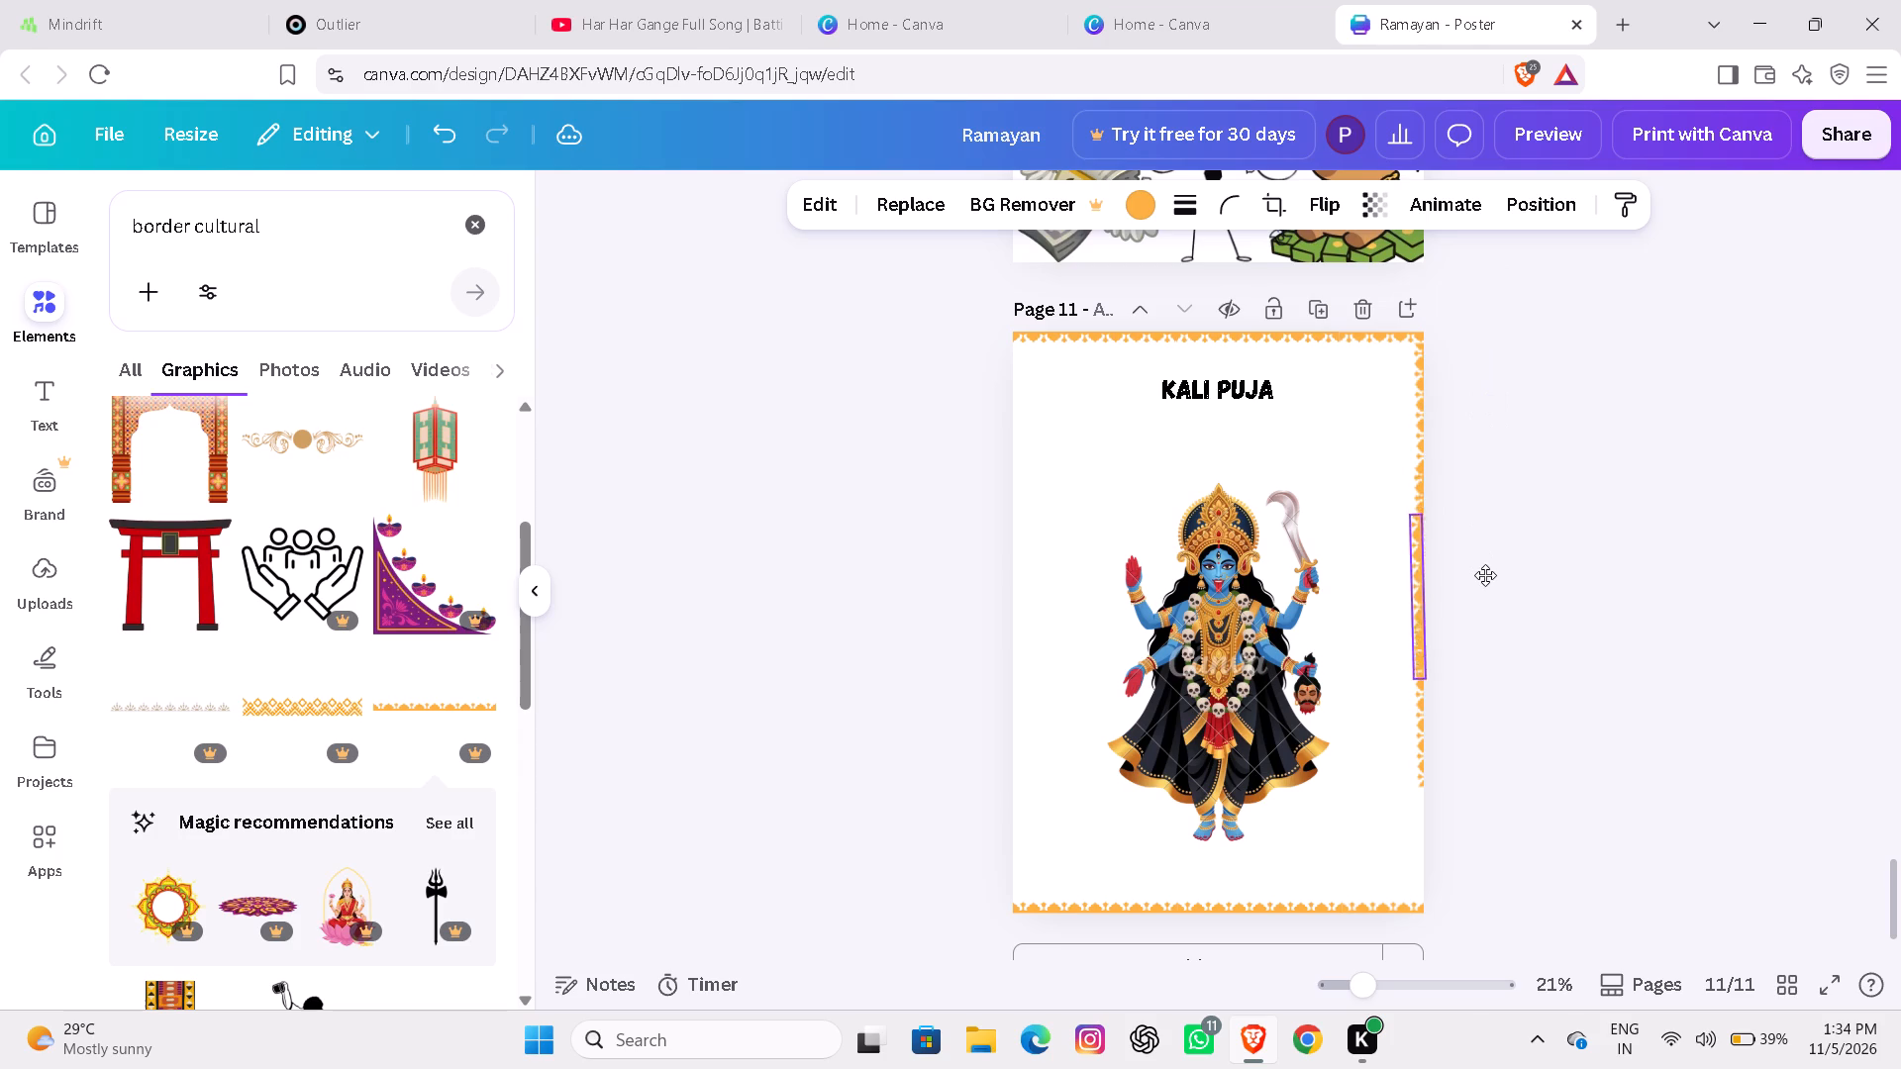
pyautogui.moveTo(1485, 575); pyautogui.dragTo(1474, 660)
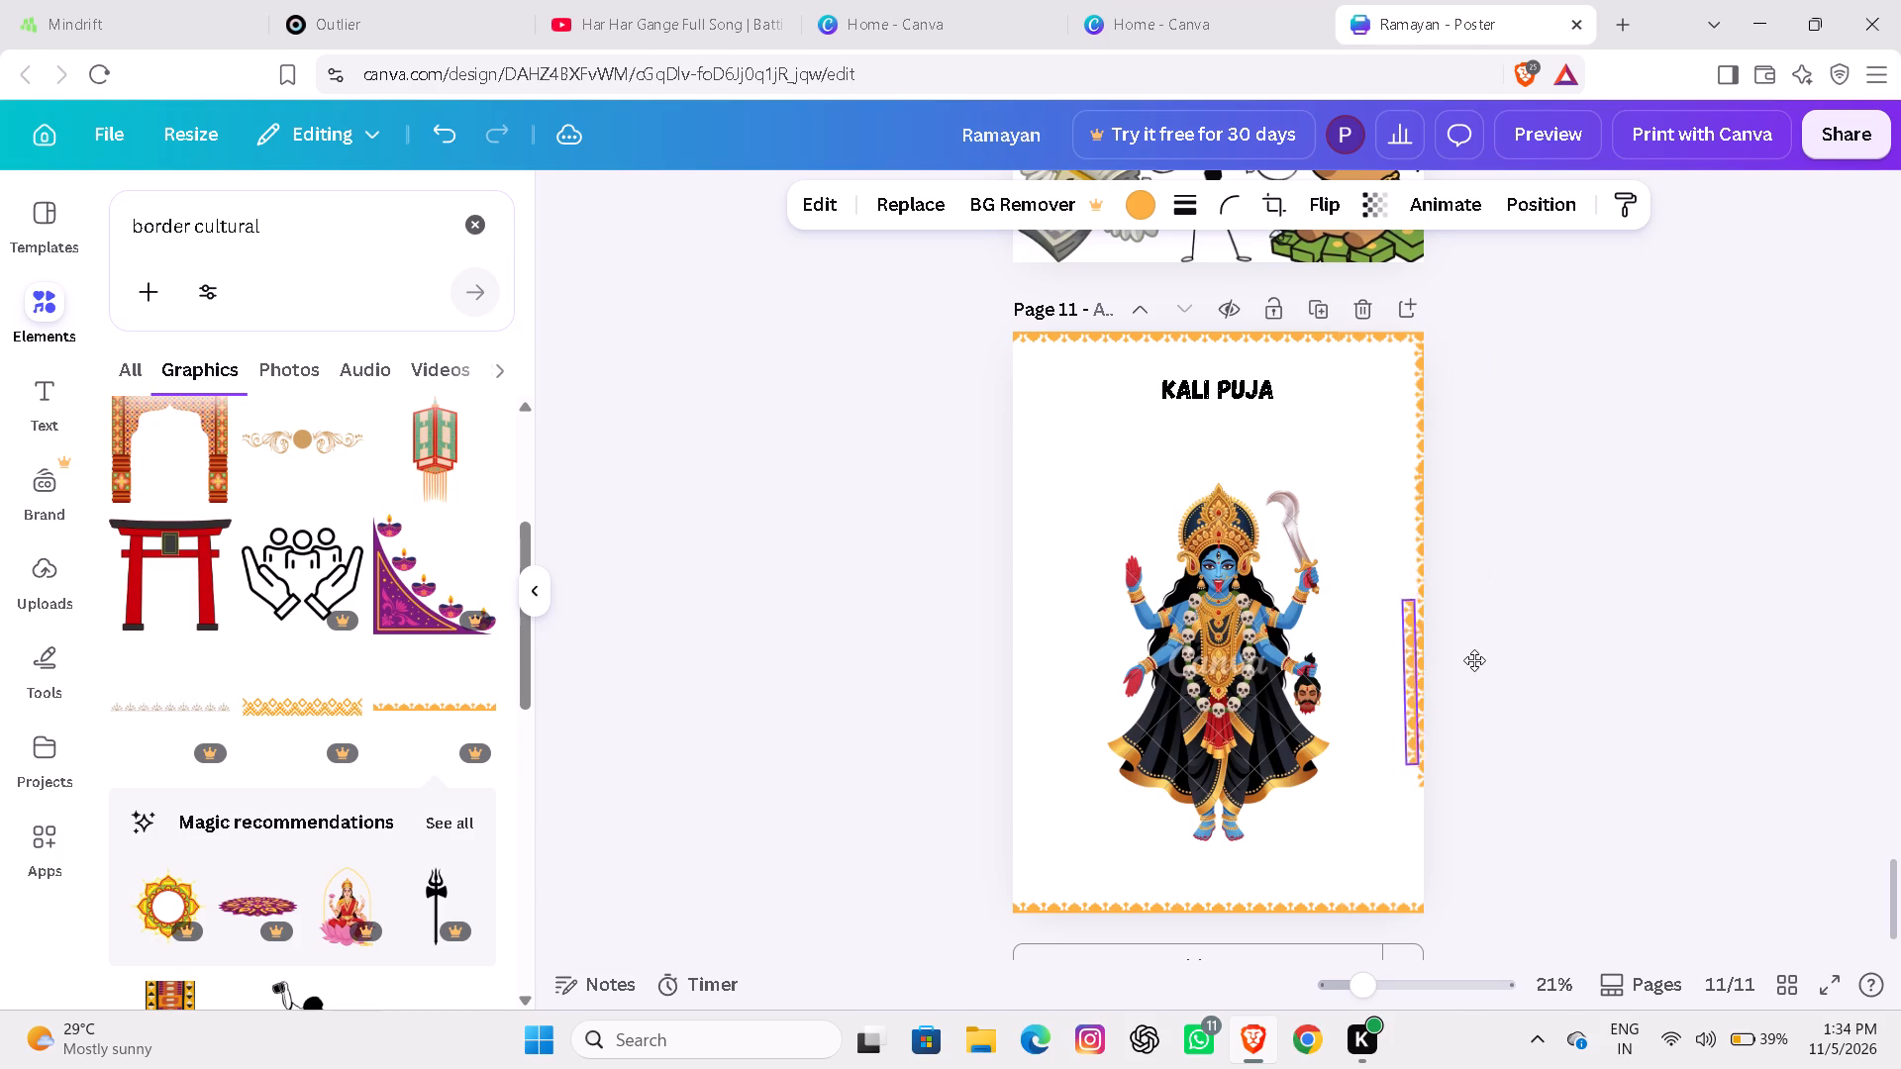
pyautogui.moveTo(1474, 660); pyautogui.dragTo(1467, 735)
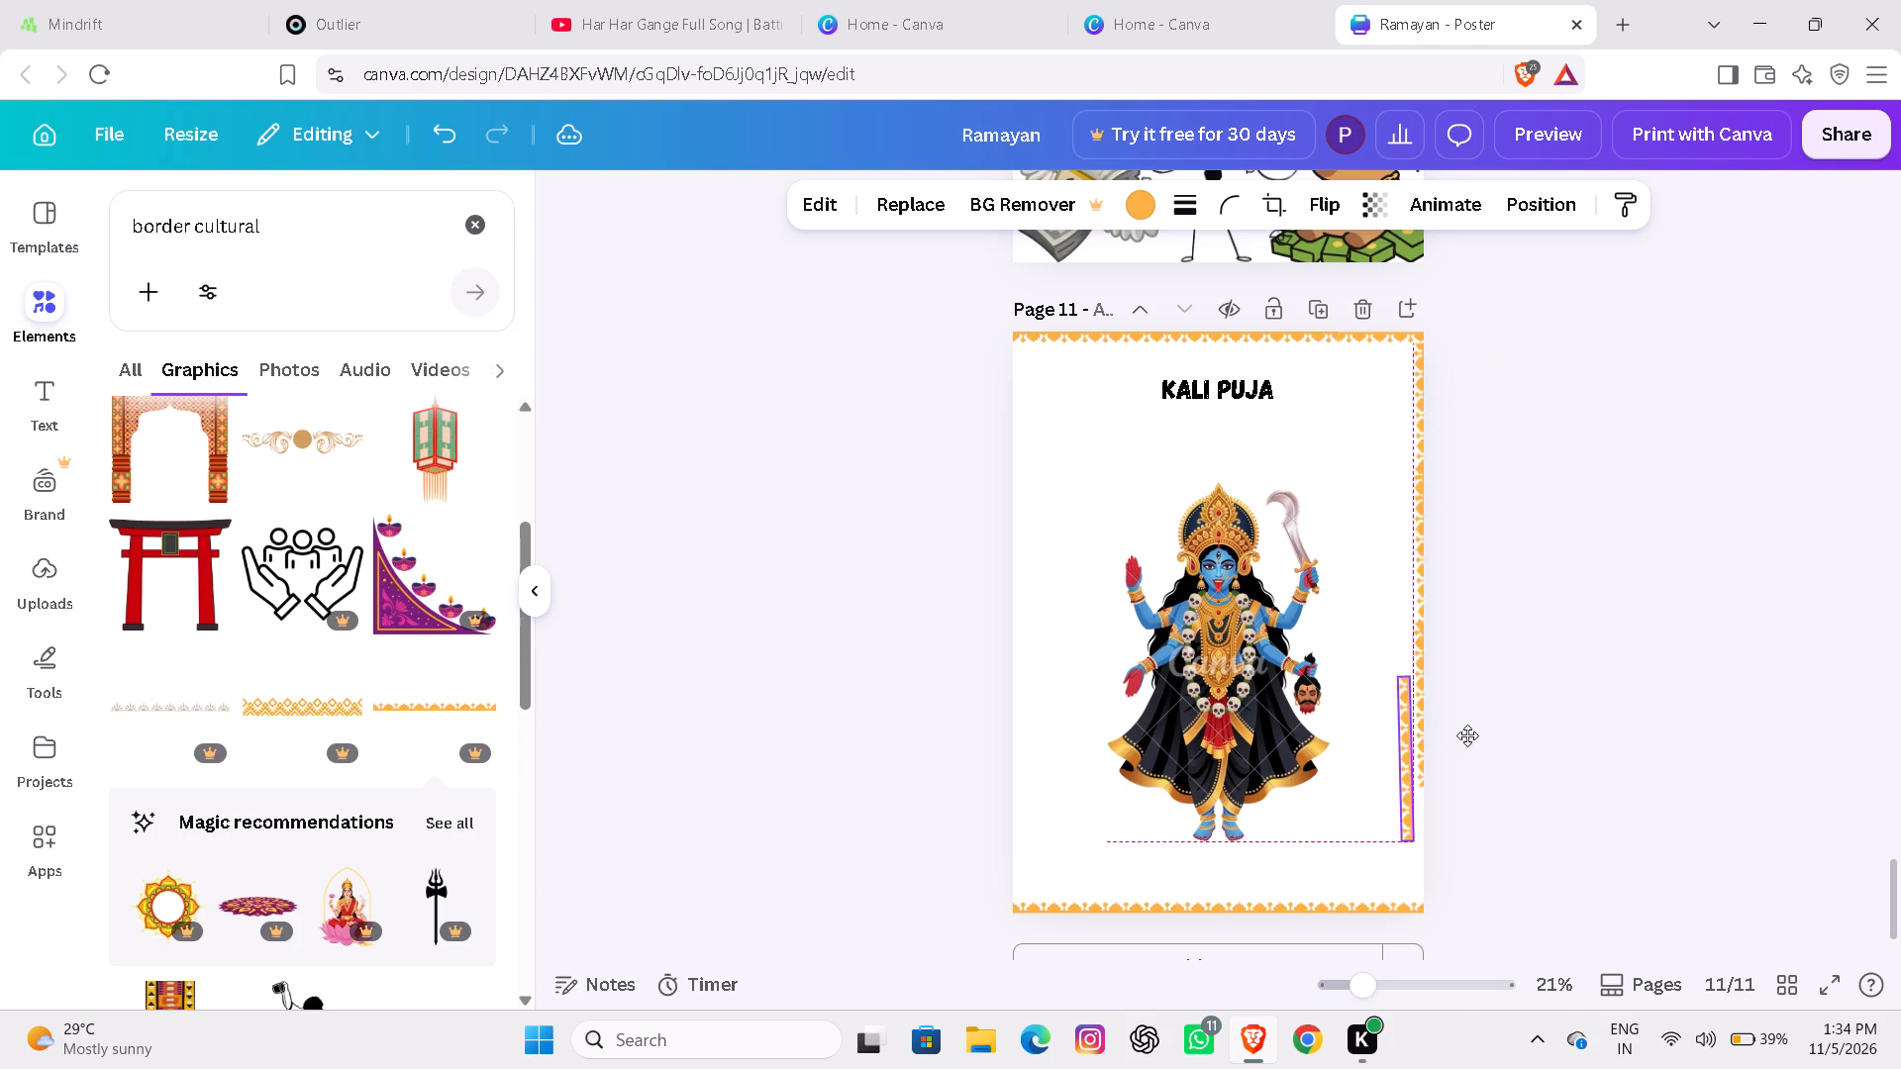
pyautogui.moveTo(1467, 735); pyautogui.dragTo(1479, 824)
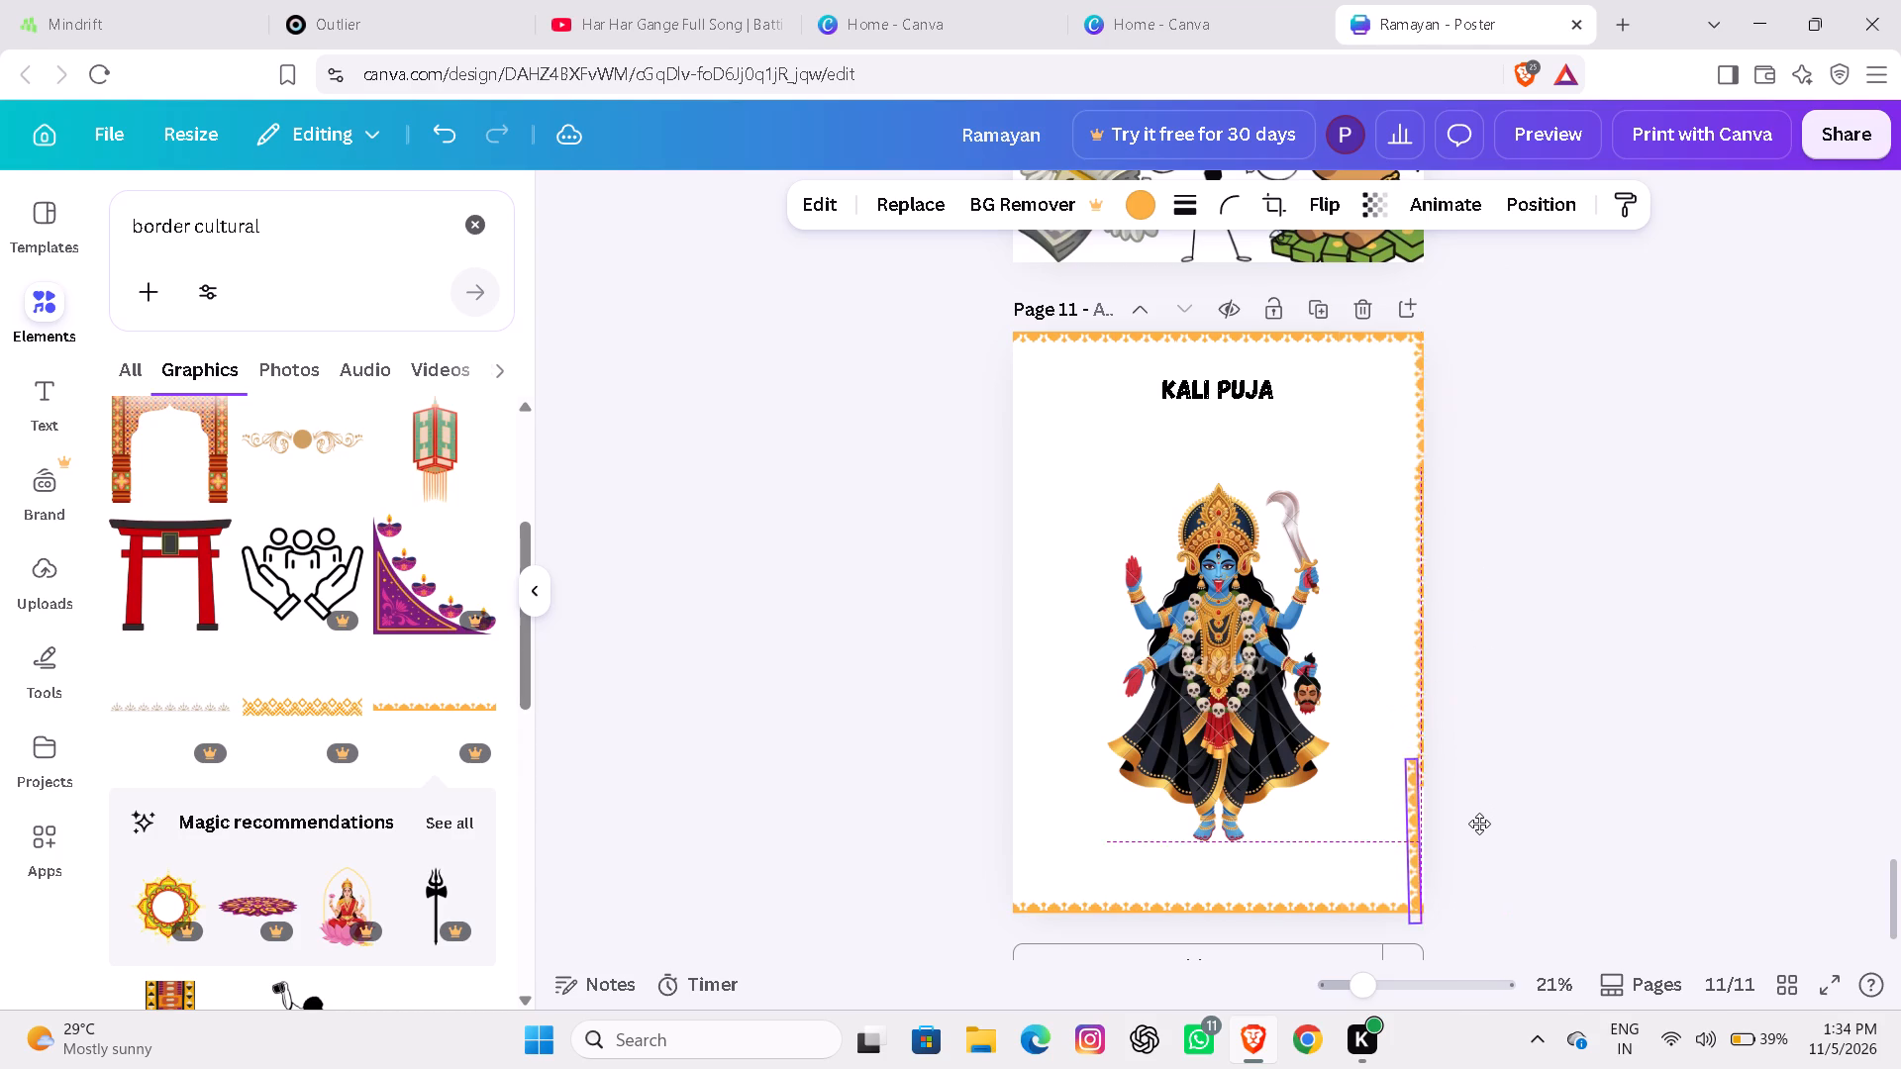
pyautogui.moveTo(1479, 824); pyautogui.dragTo(1484, 826)
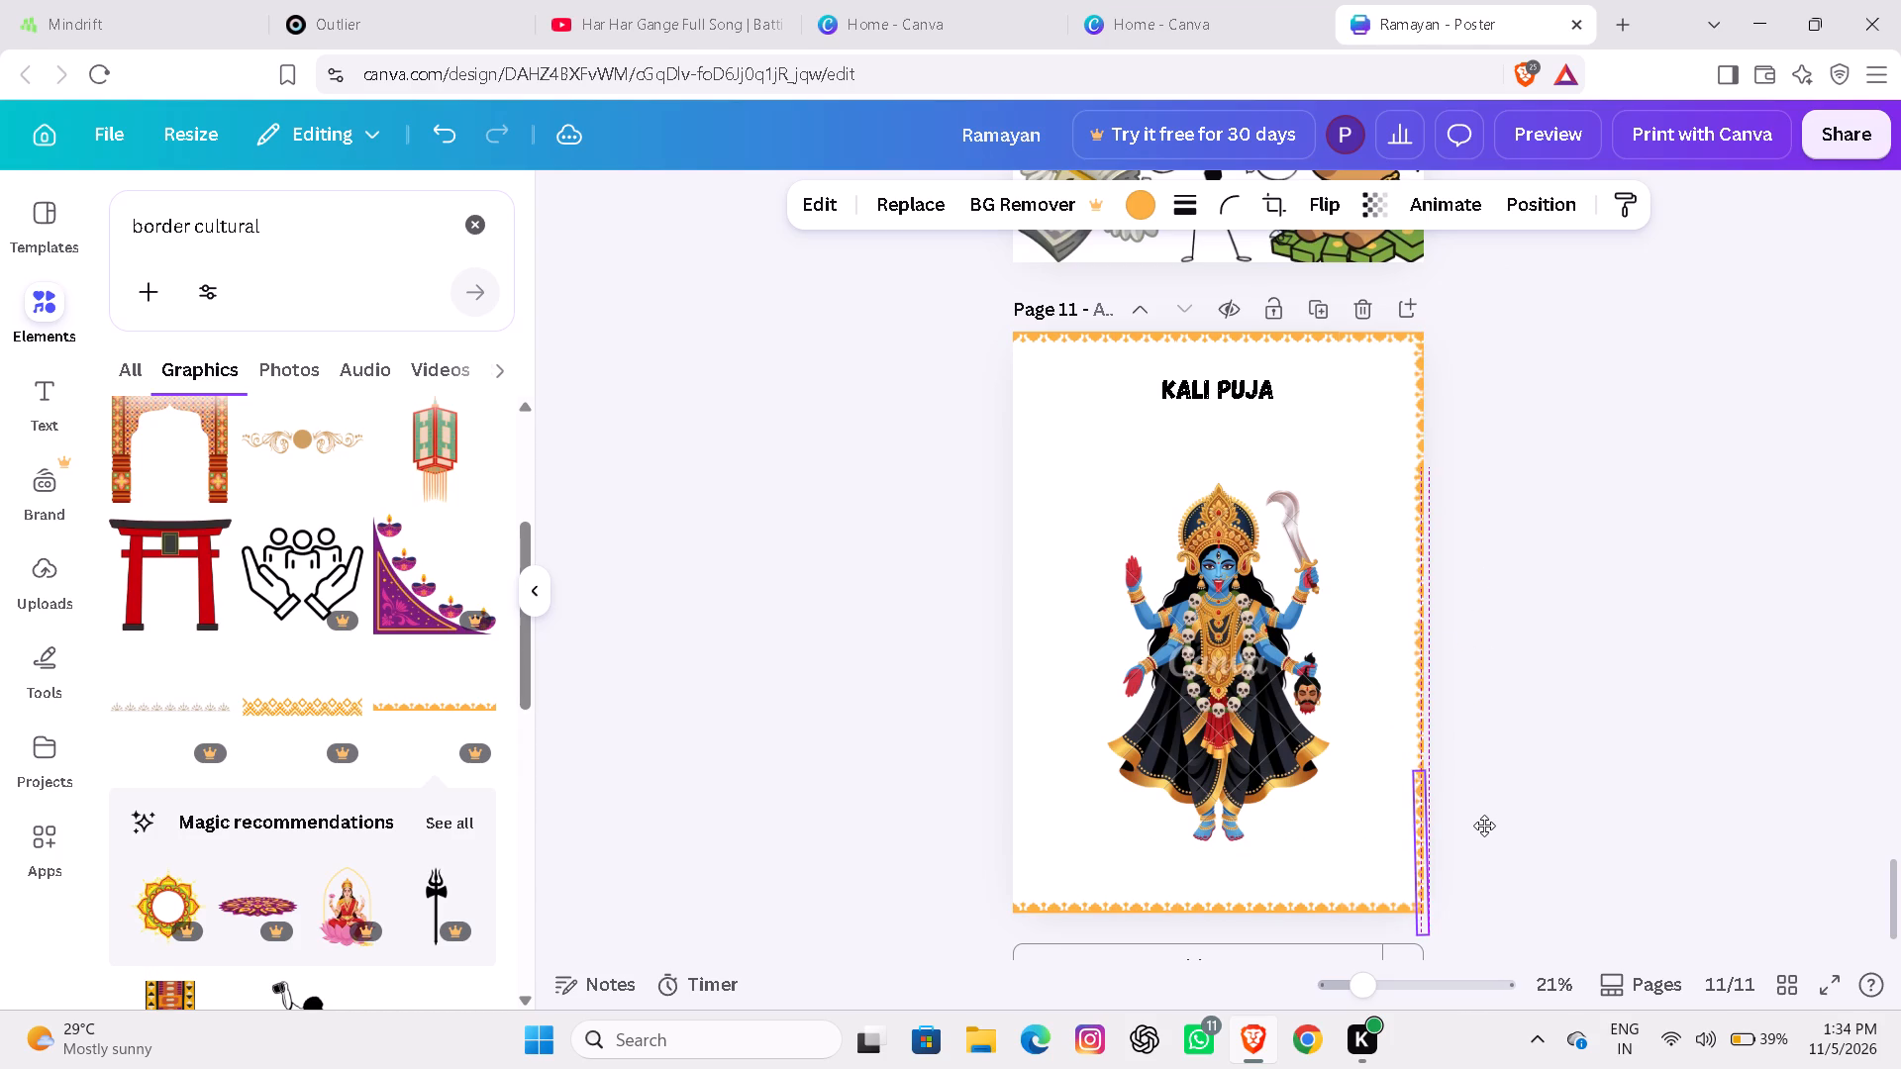
pyautogui.moveTo(1484, 826); pyautogui.dragTo(1483, 835)
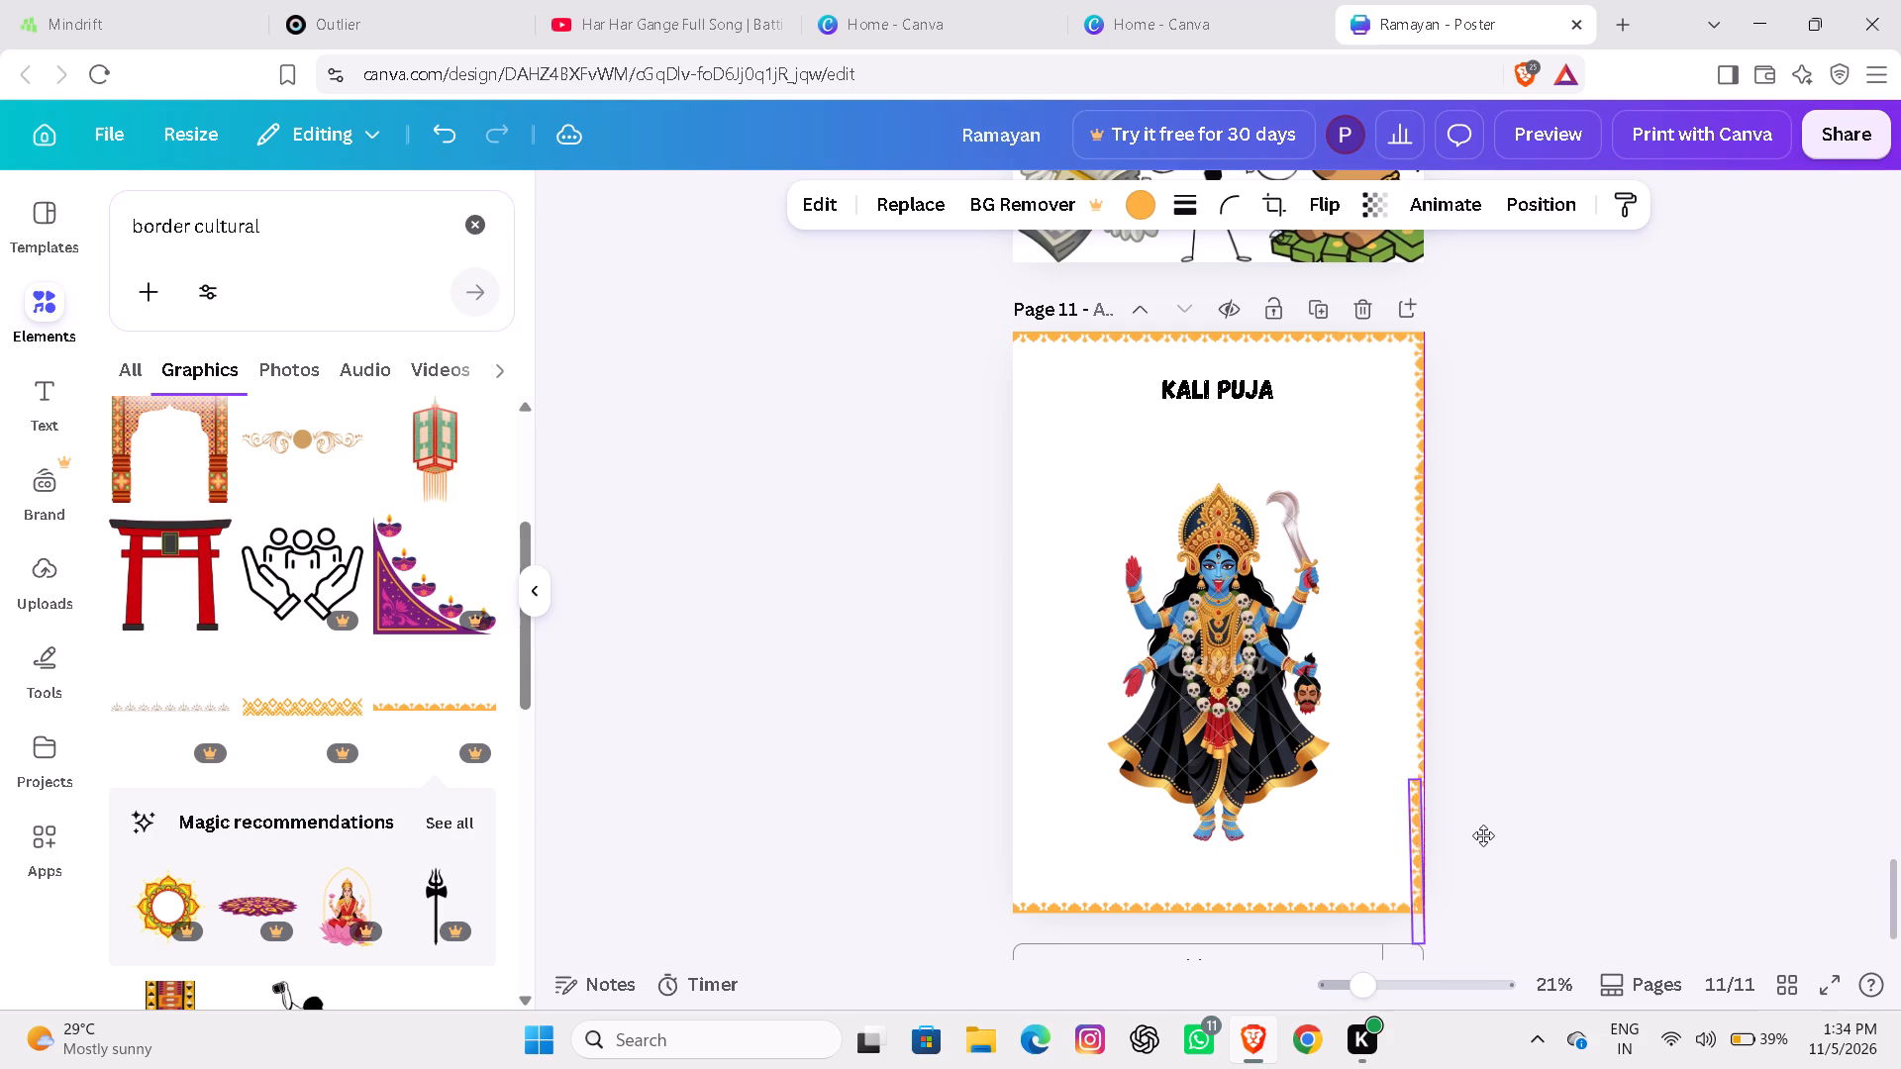
pyautogui.moveTo(1483, 835); pyautogui.dragTo(1487, 831)
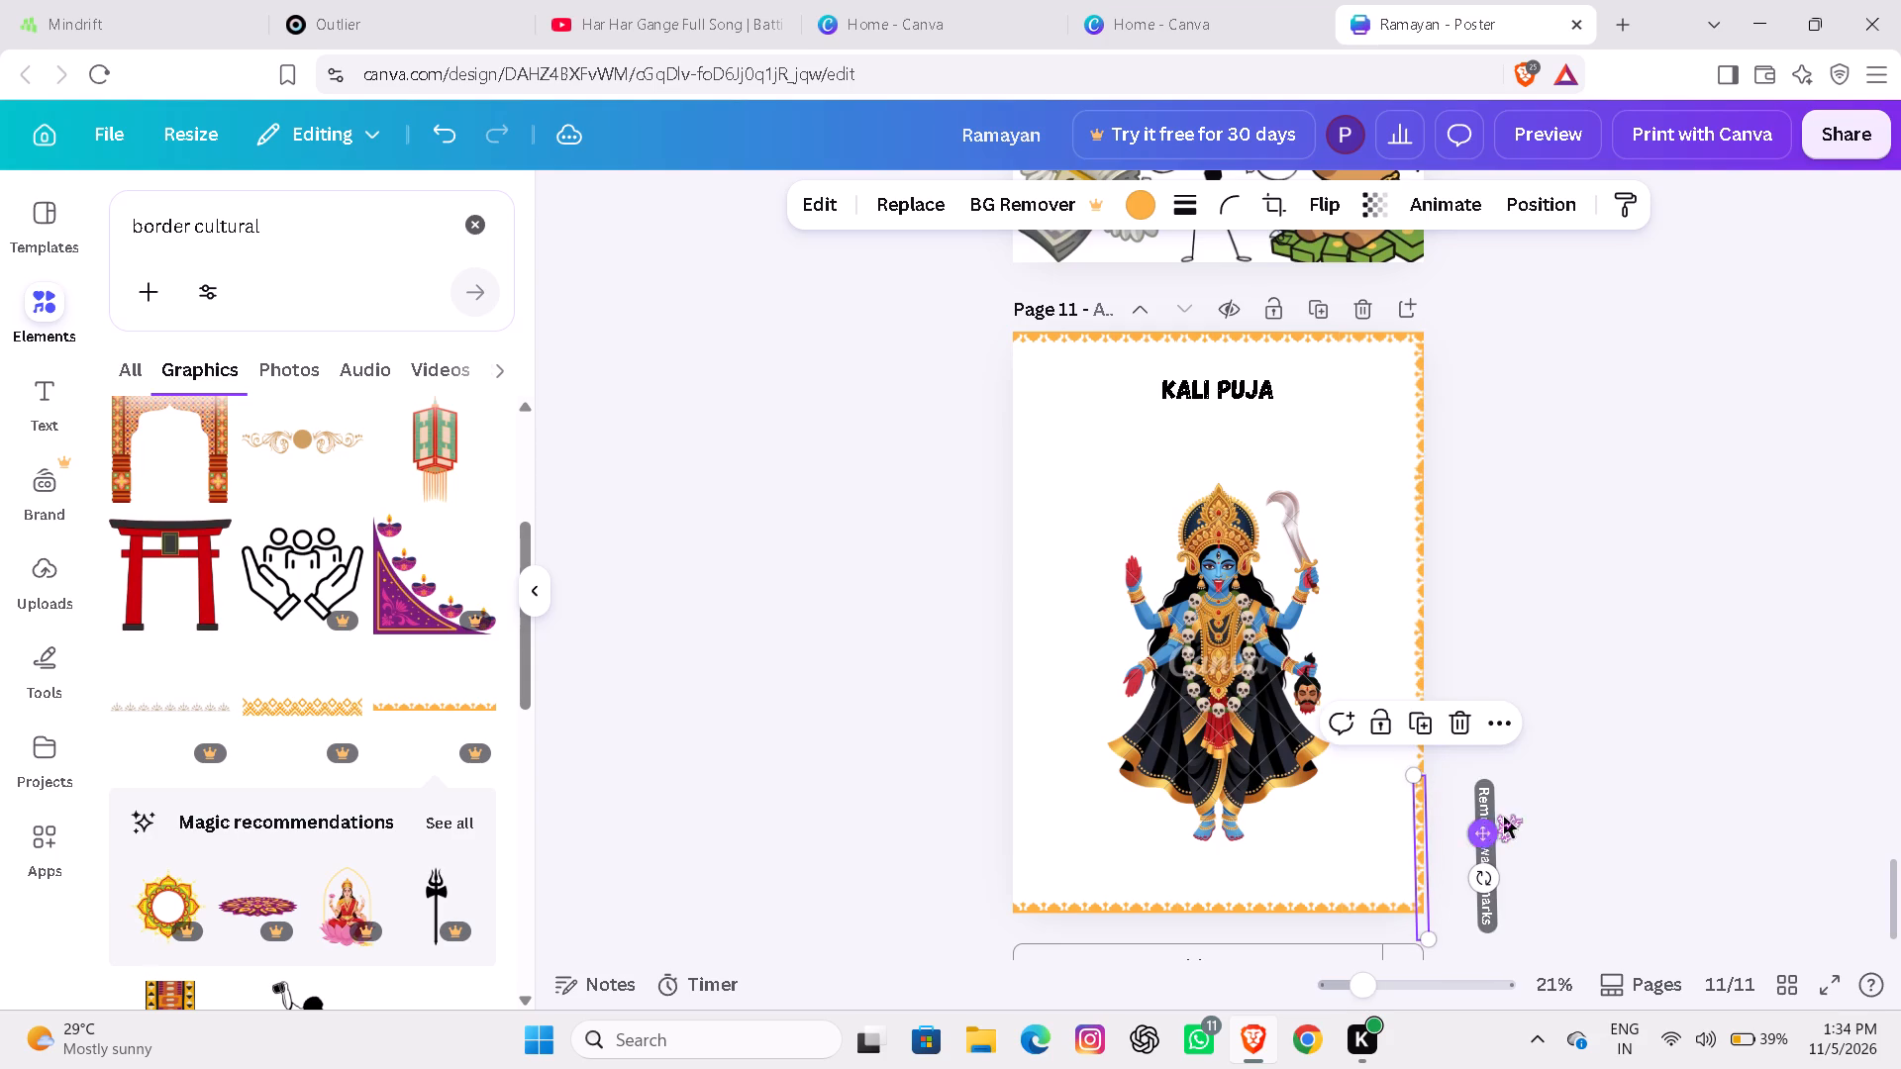
pyautogui.click(1579, 715)
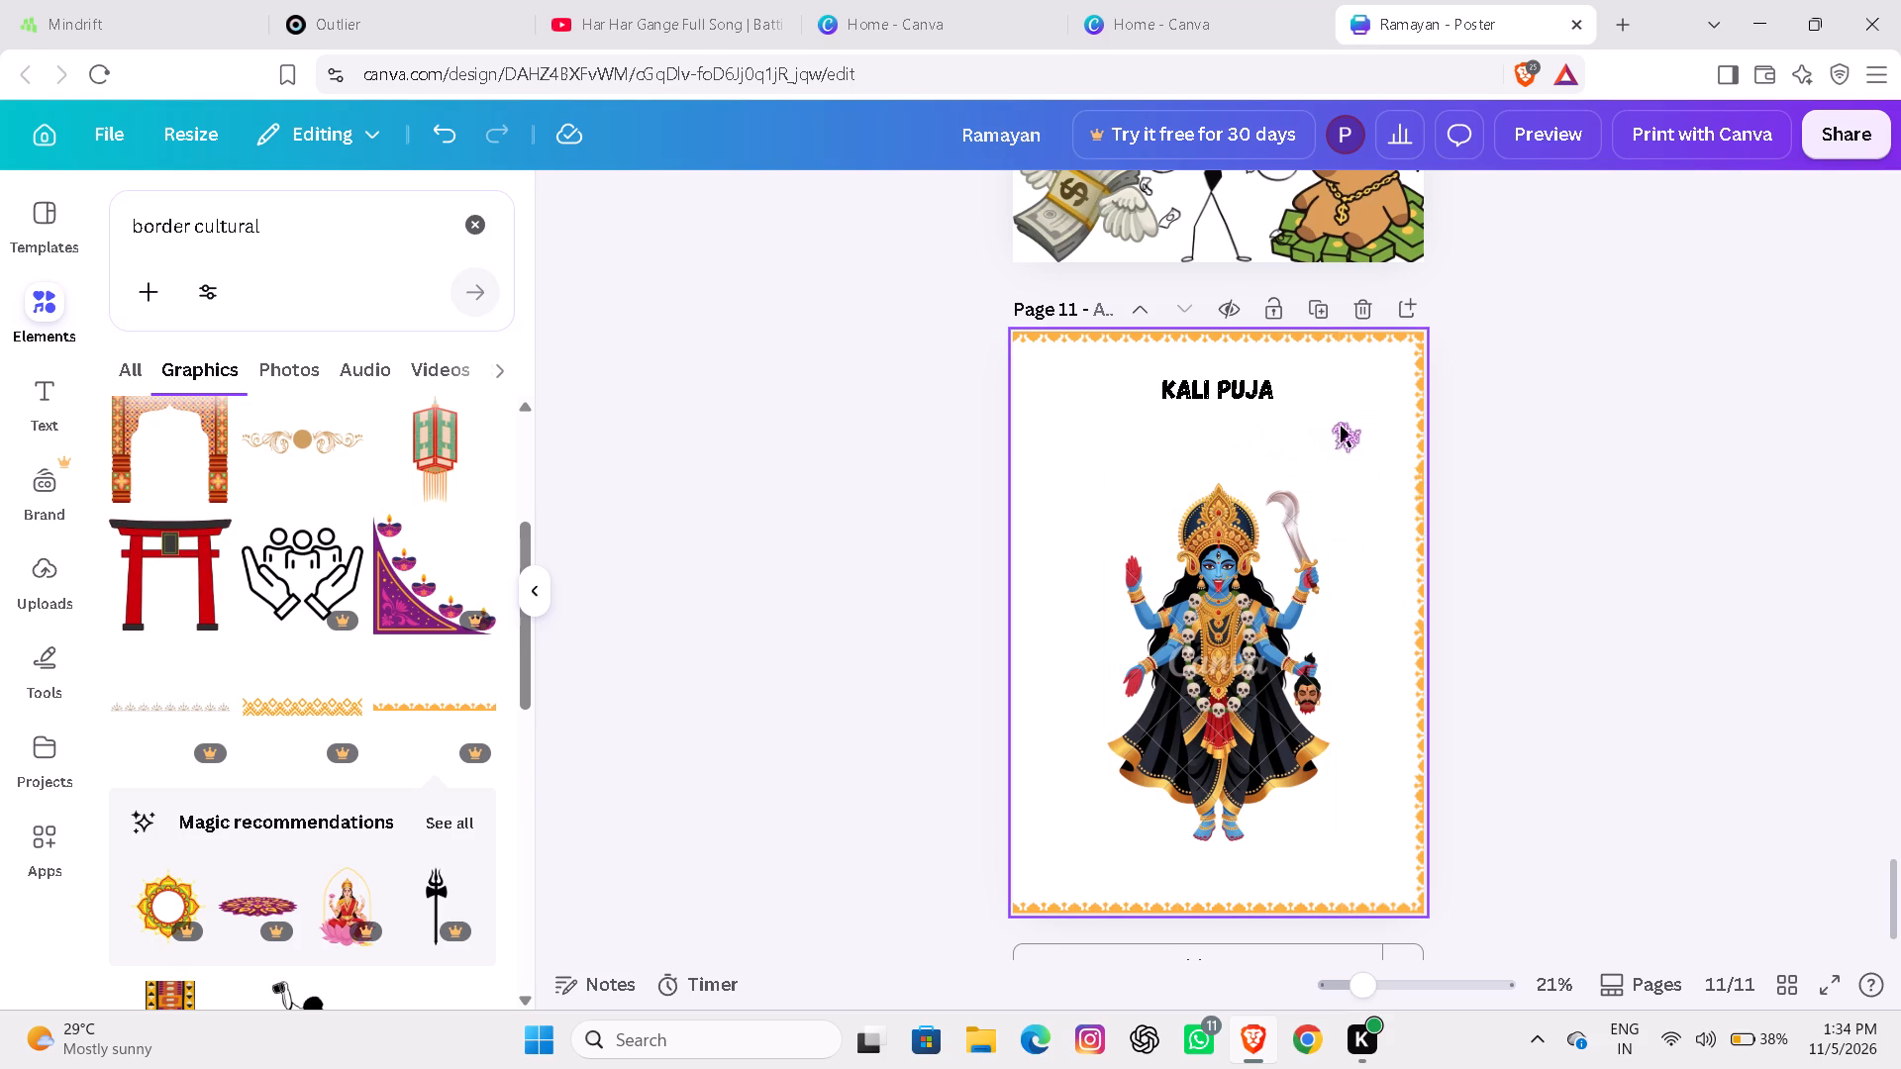
# Paste a copy of the vertical strip, move it left of the KALI PUJA title, and flip it vertically to mirror the right border.
pyautogui.hotkey('ctrl', 'v')
pyautogui.moveTo(1487, 405); pyautogui.dragTo(1321, 444)
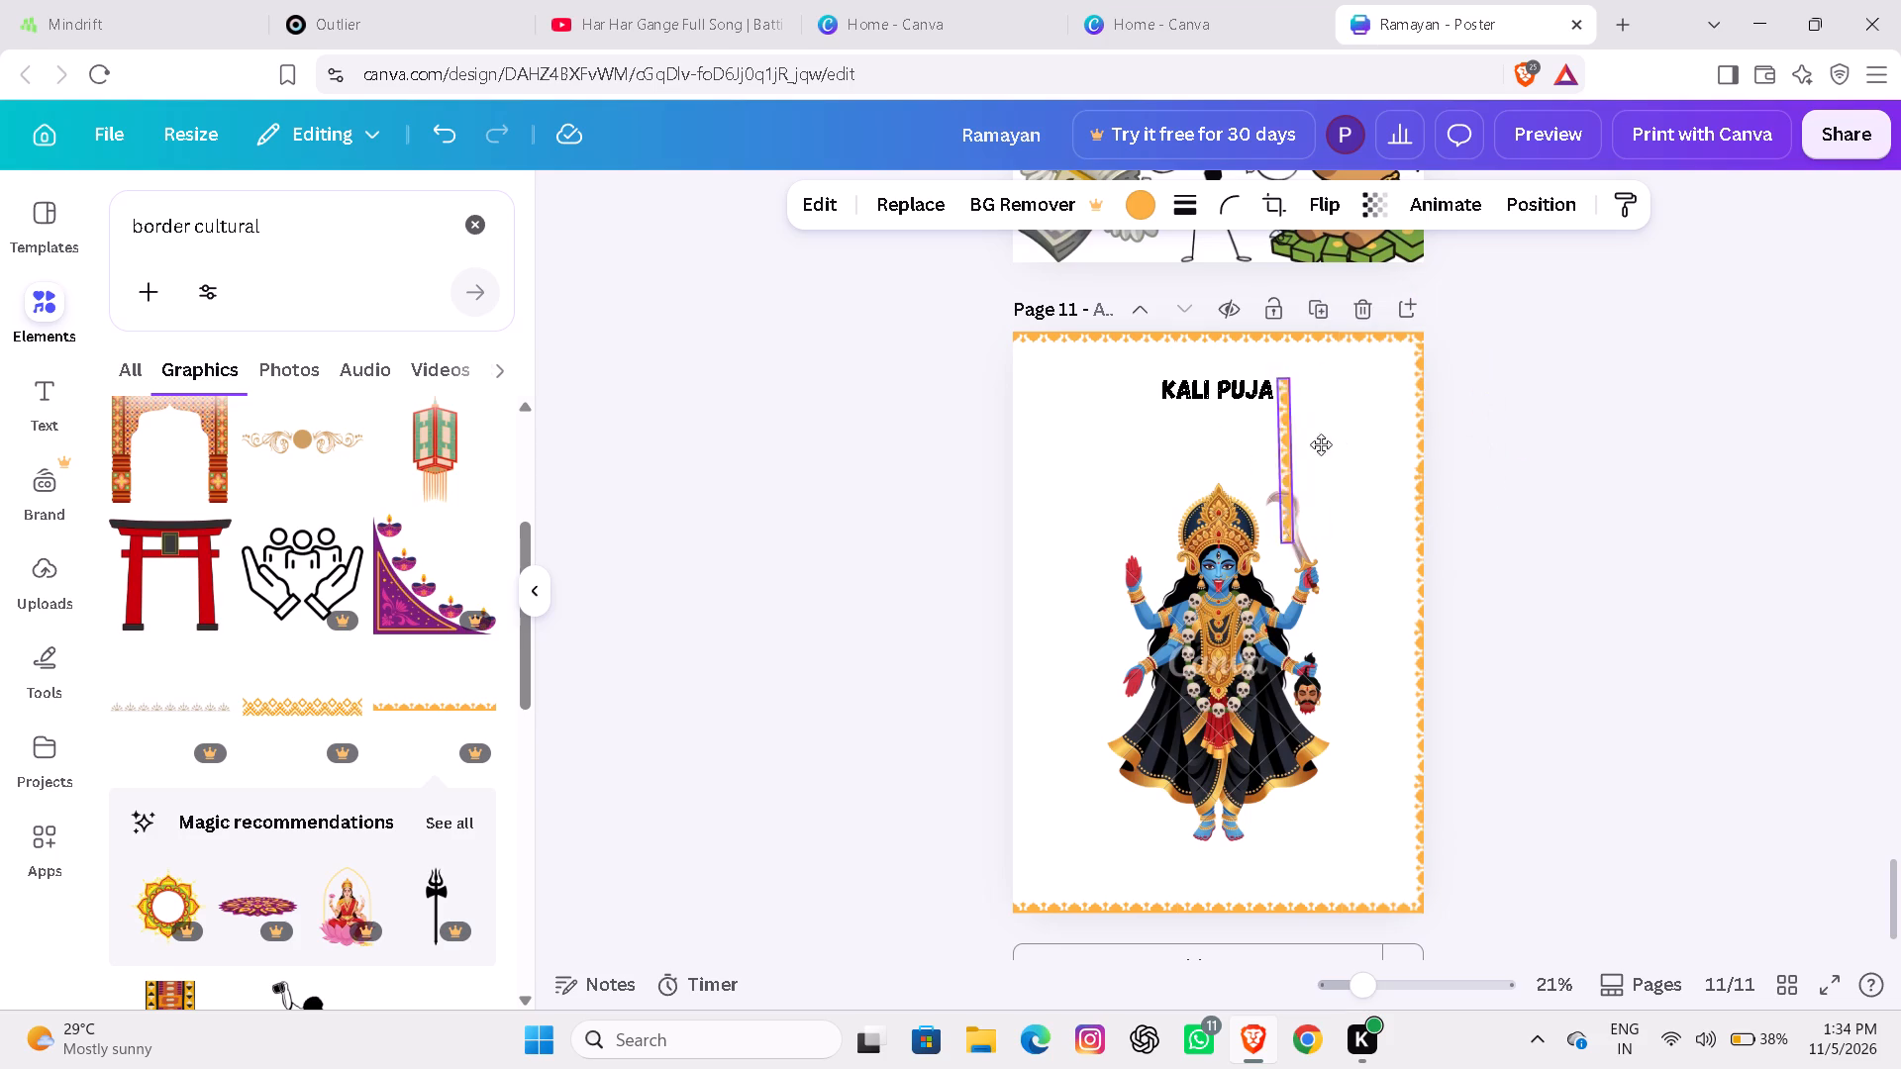
pyautogui.moveTo(1321, 444); pyautogui.dragTo(1158, 451)
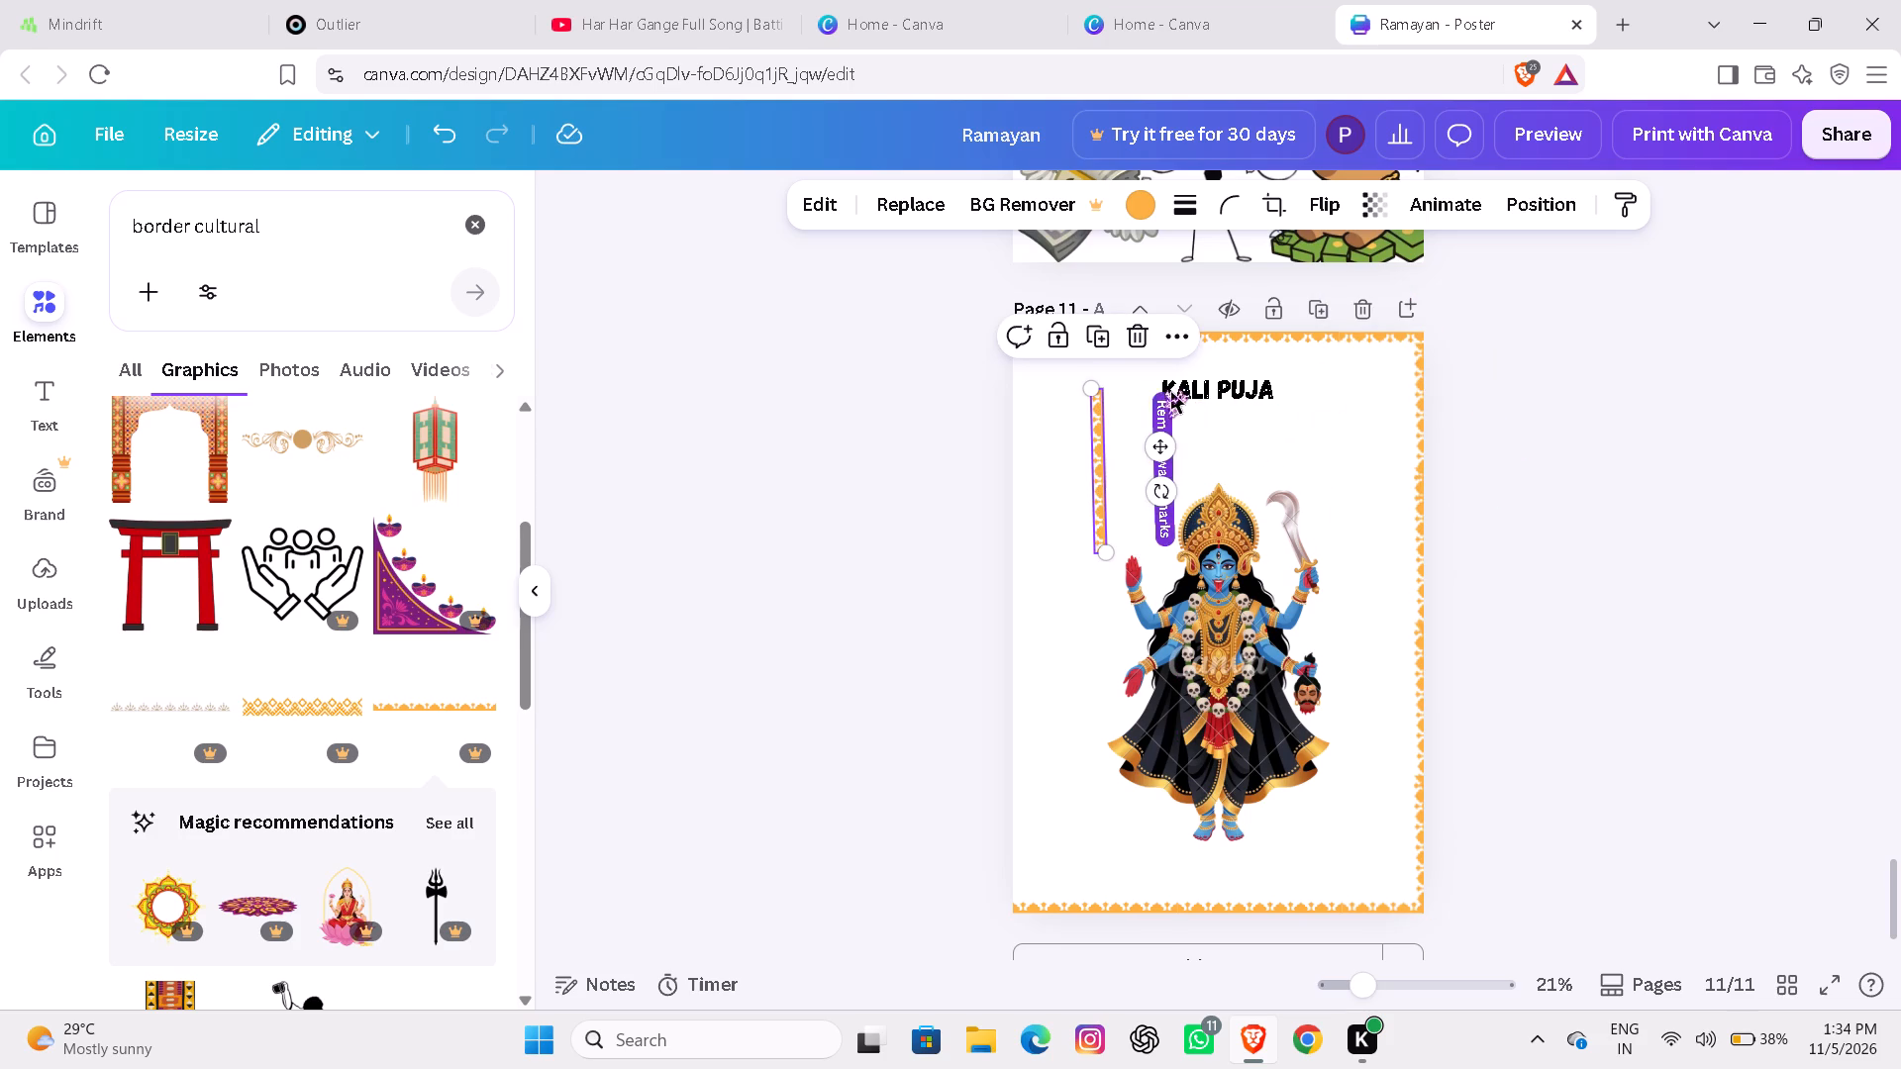
pyautogui.click(1327, 198)
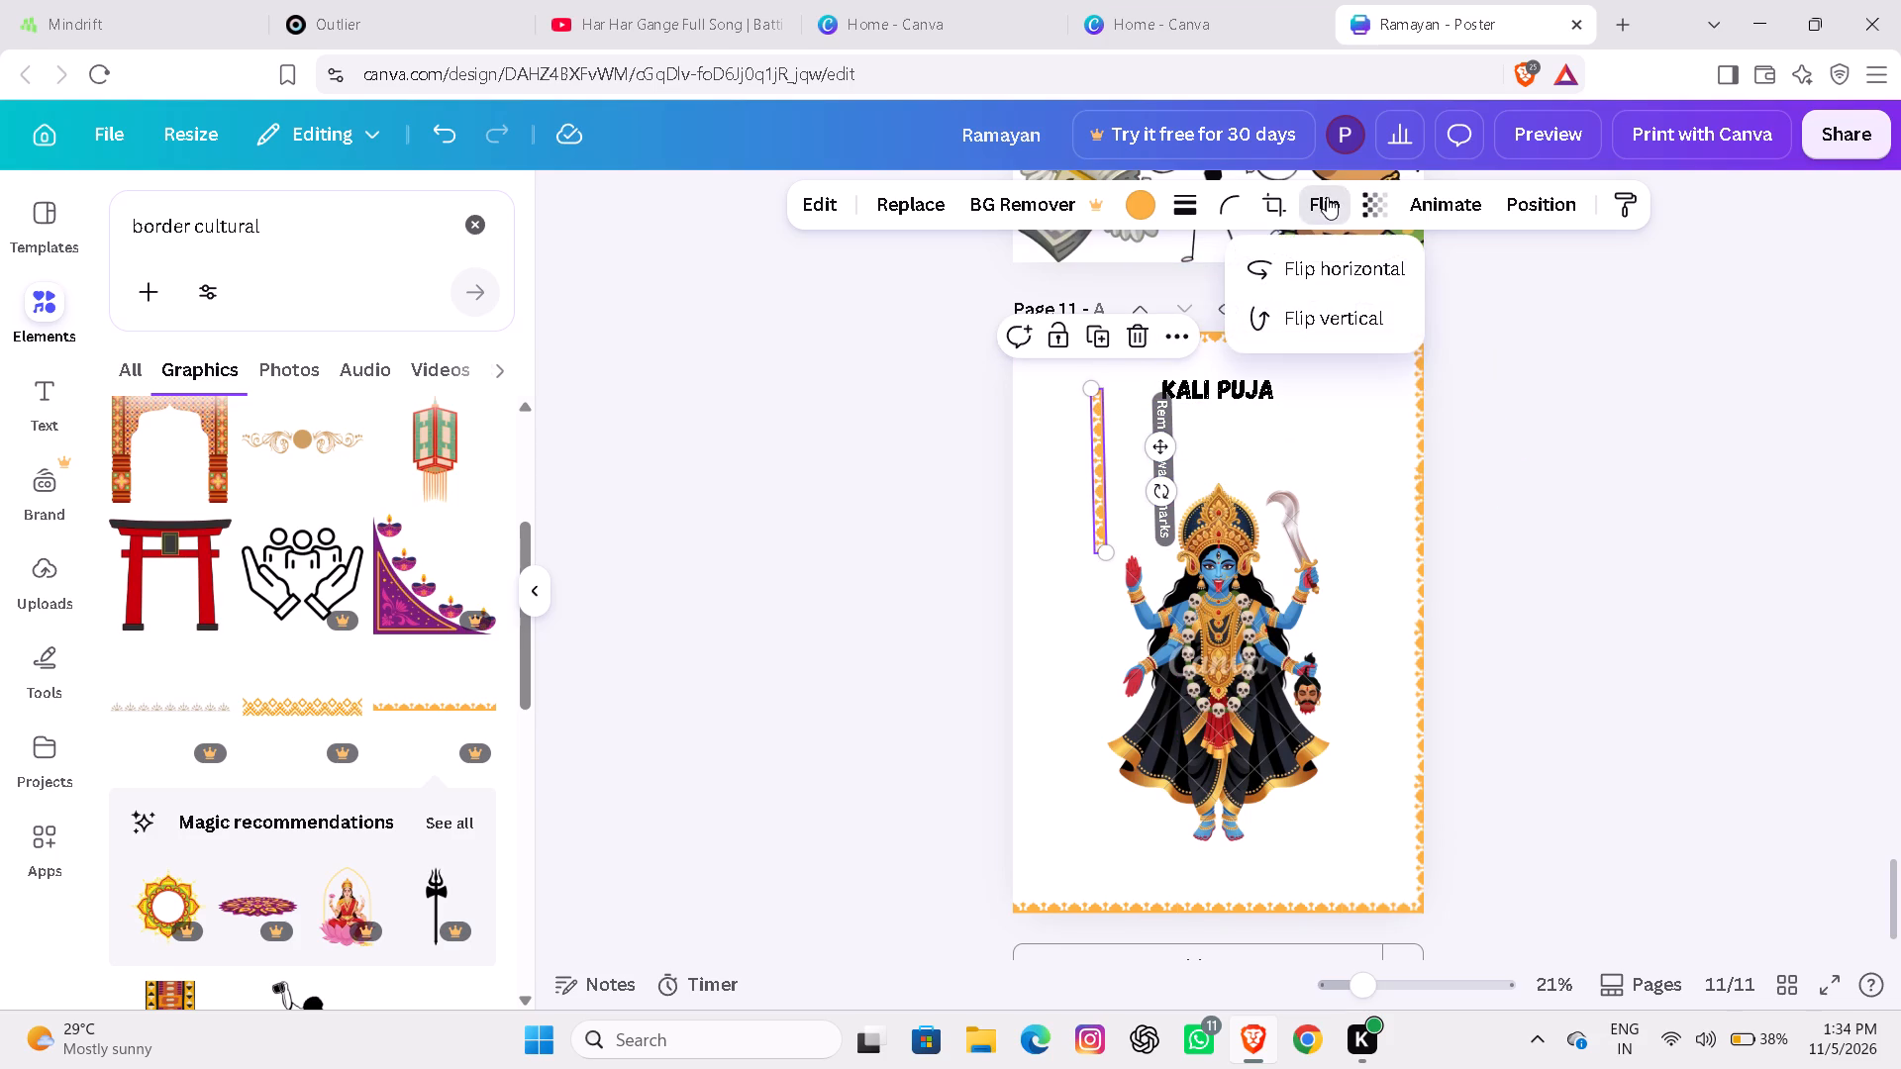
pyautogui.click(1314, 265)
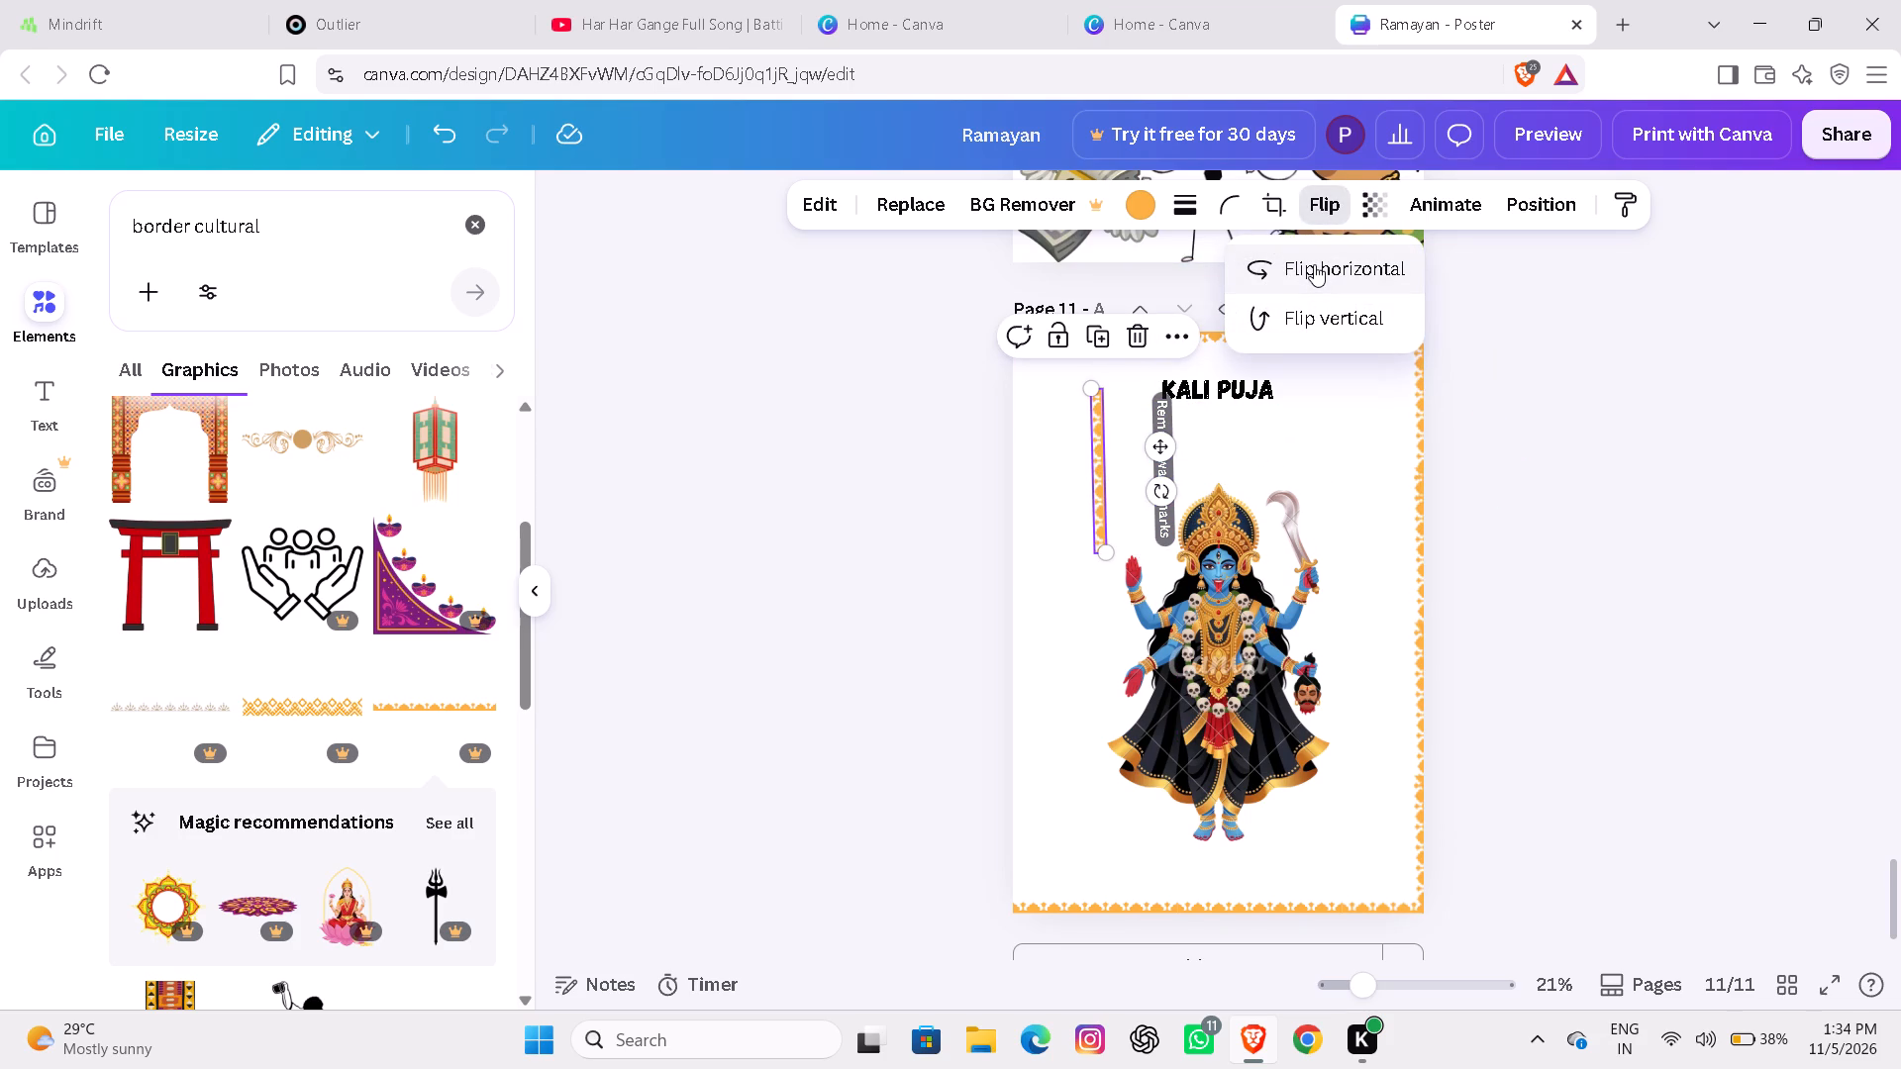
pyautogui.click(1314, 264)
pyautogui.click(1314, 318)
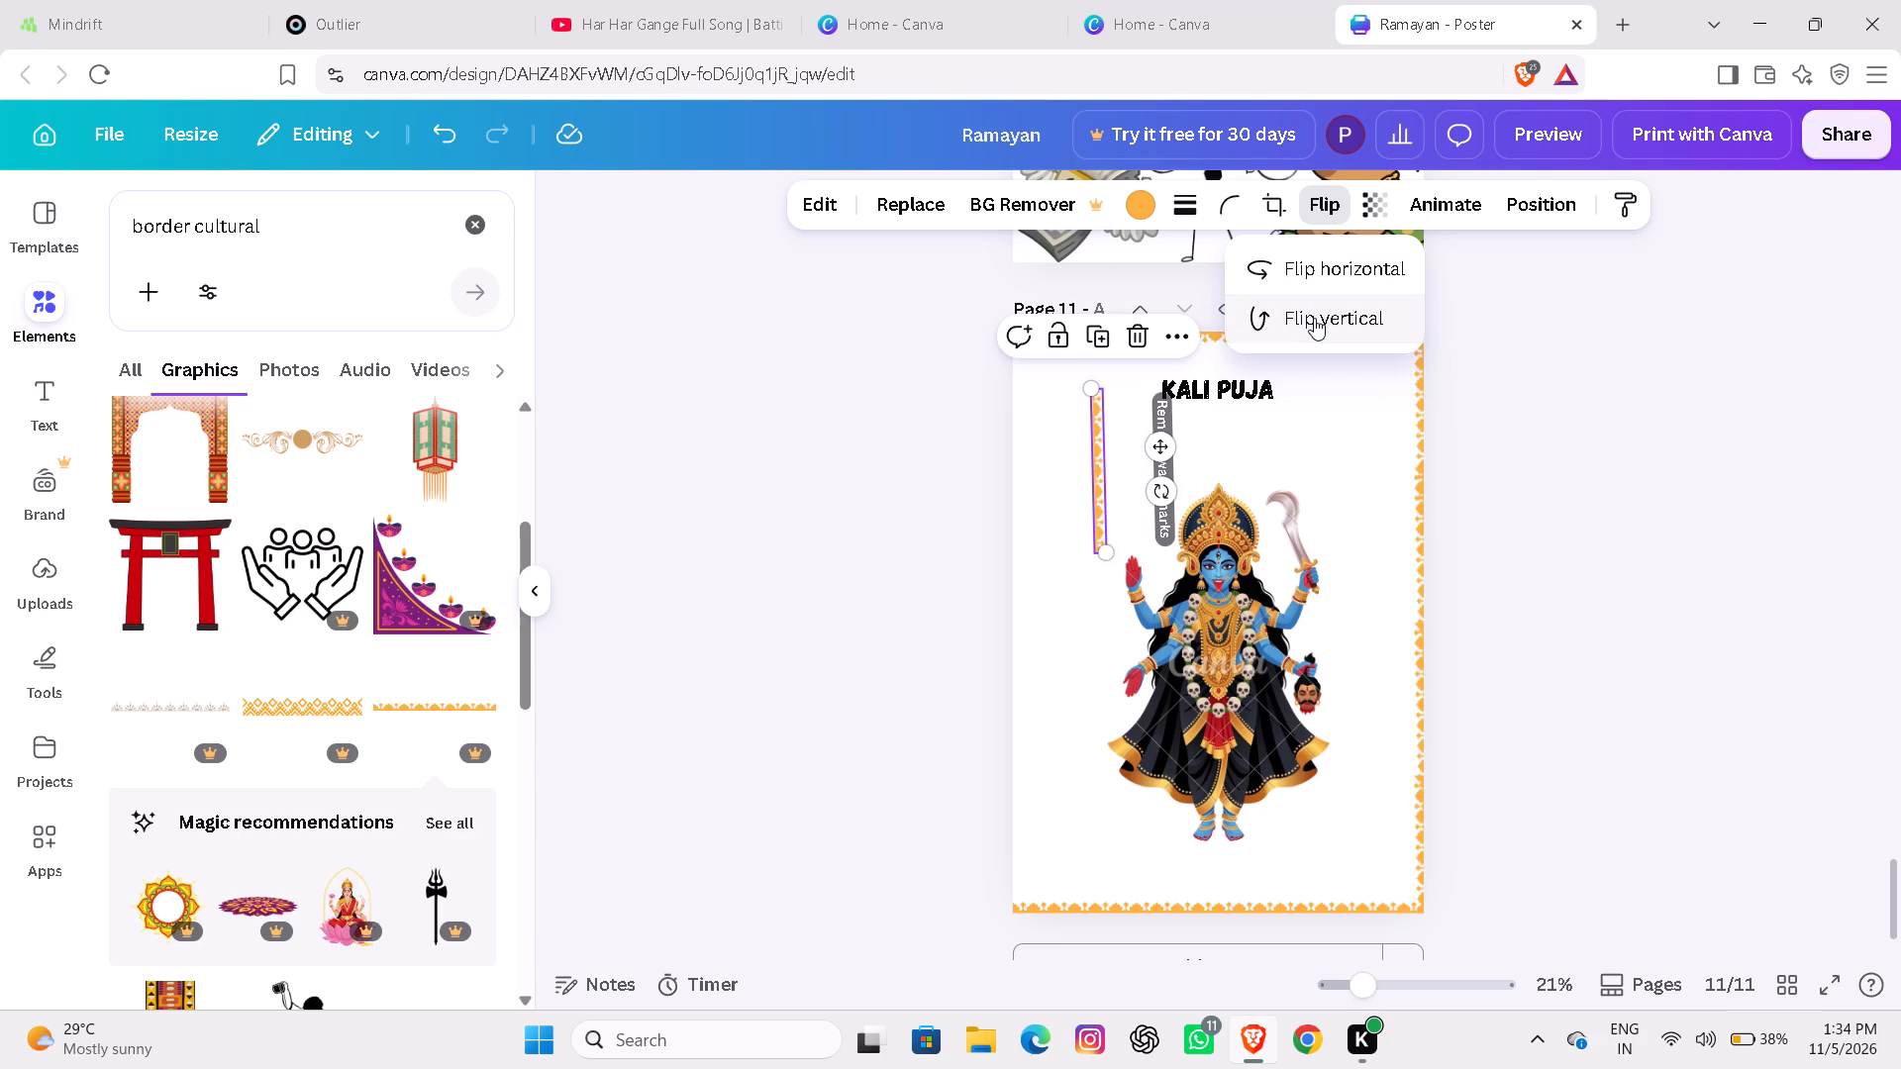
pyautogui.click(1161, 343)
pyautogui.click(1213, 393)
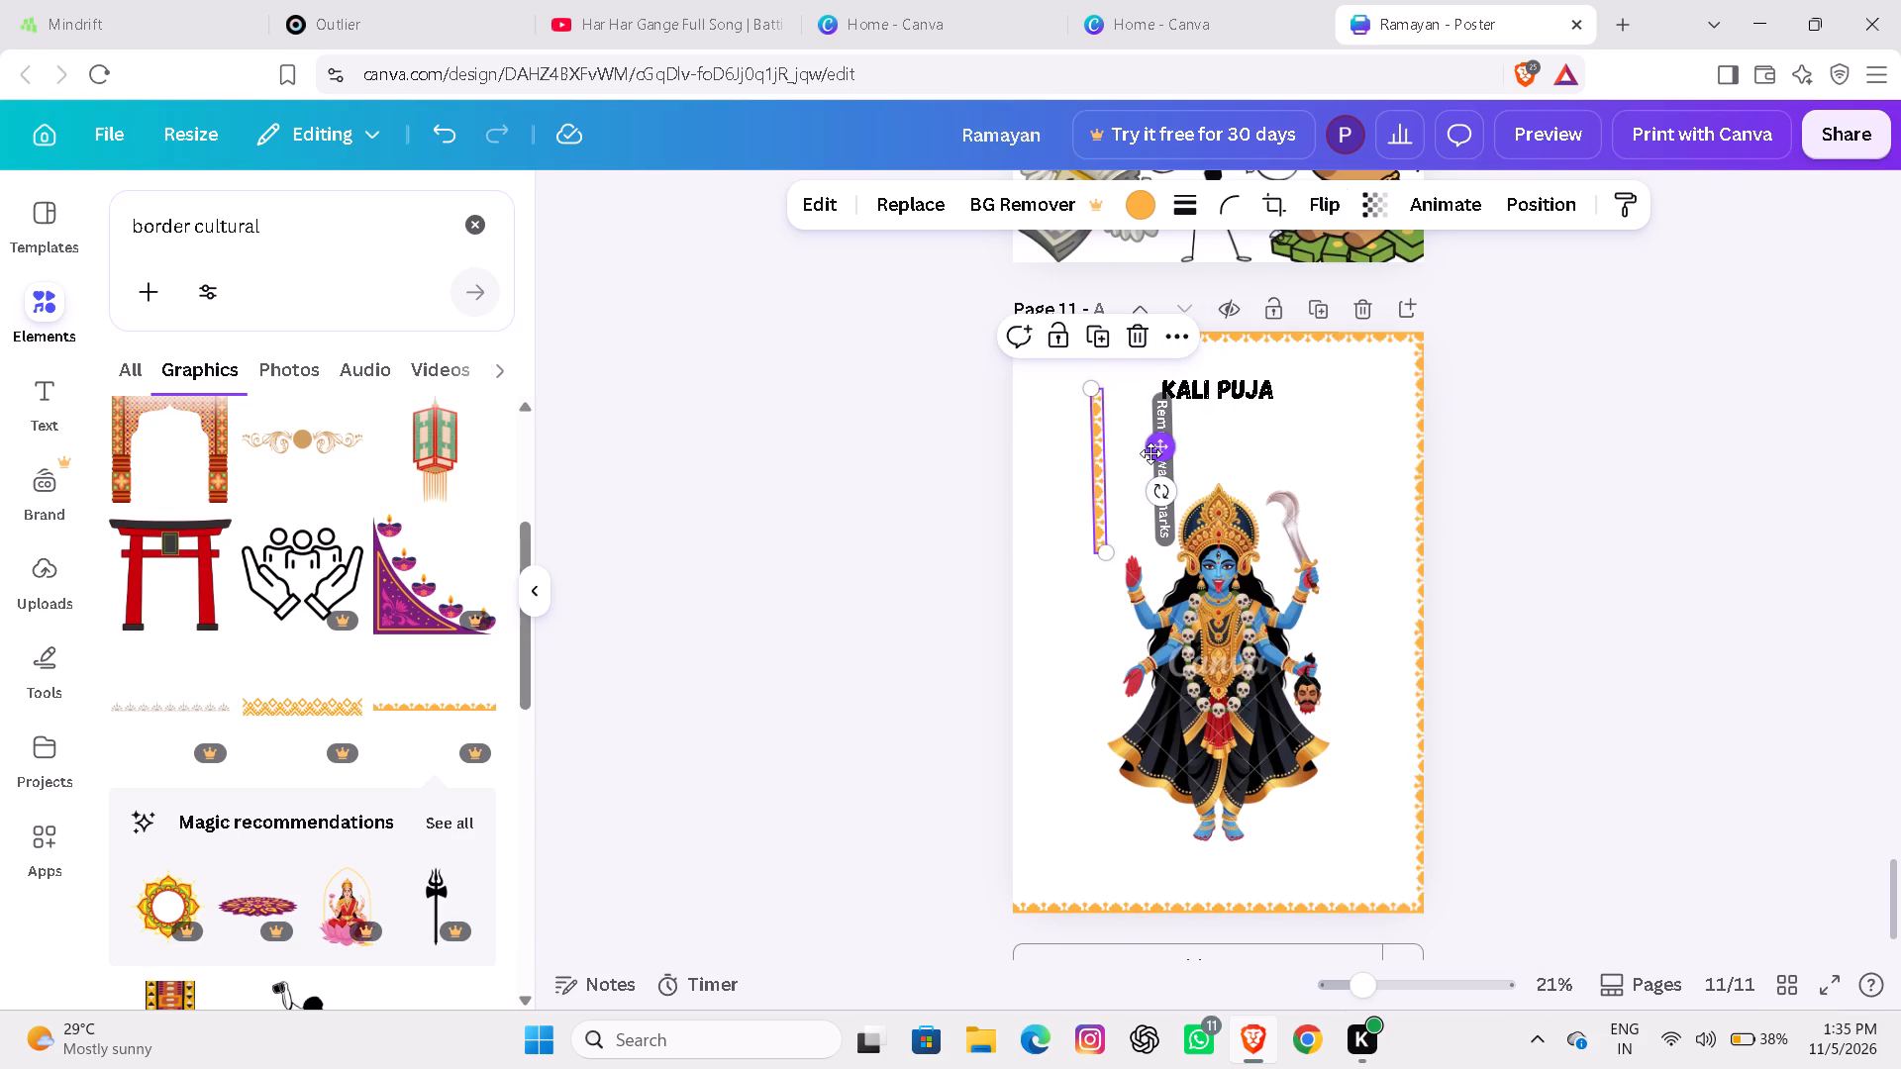
# Place the flipped strip at the top of the page's left edge, straighten it to about -91°, and align it with the corner.
pyautogui.moveTo(1151, 453); pyautogui.dragTo(1074, 407)
pyautogui.click(1065, 576)
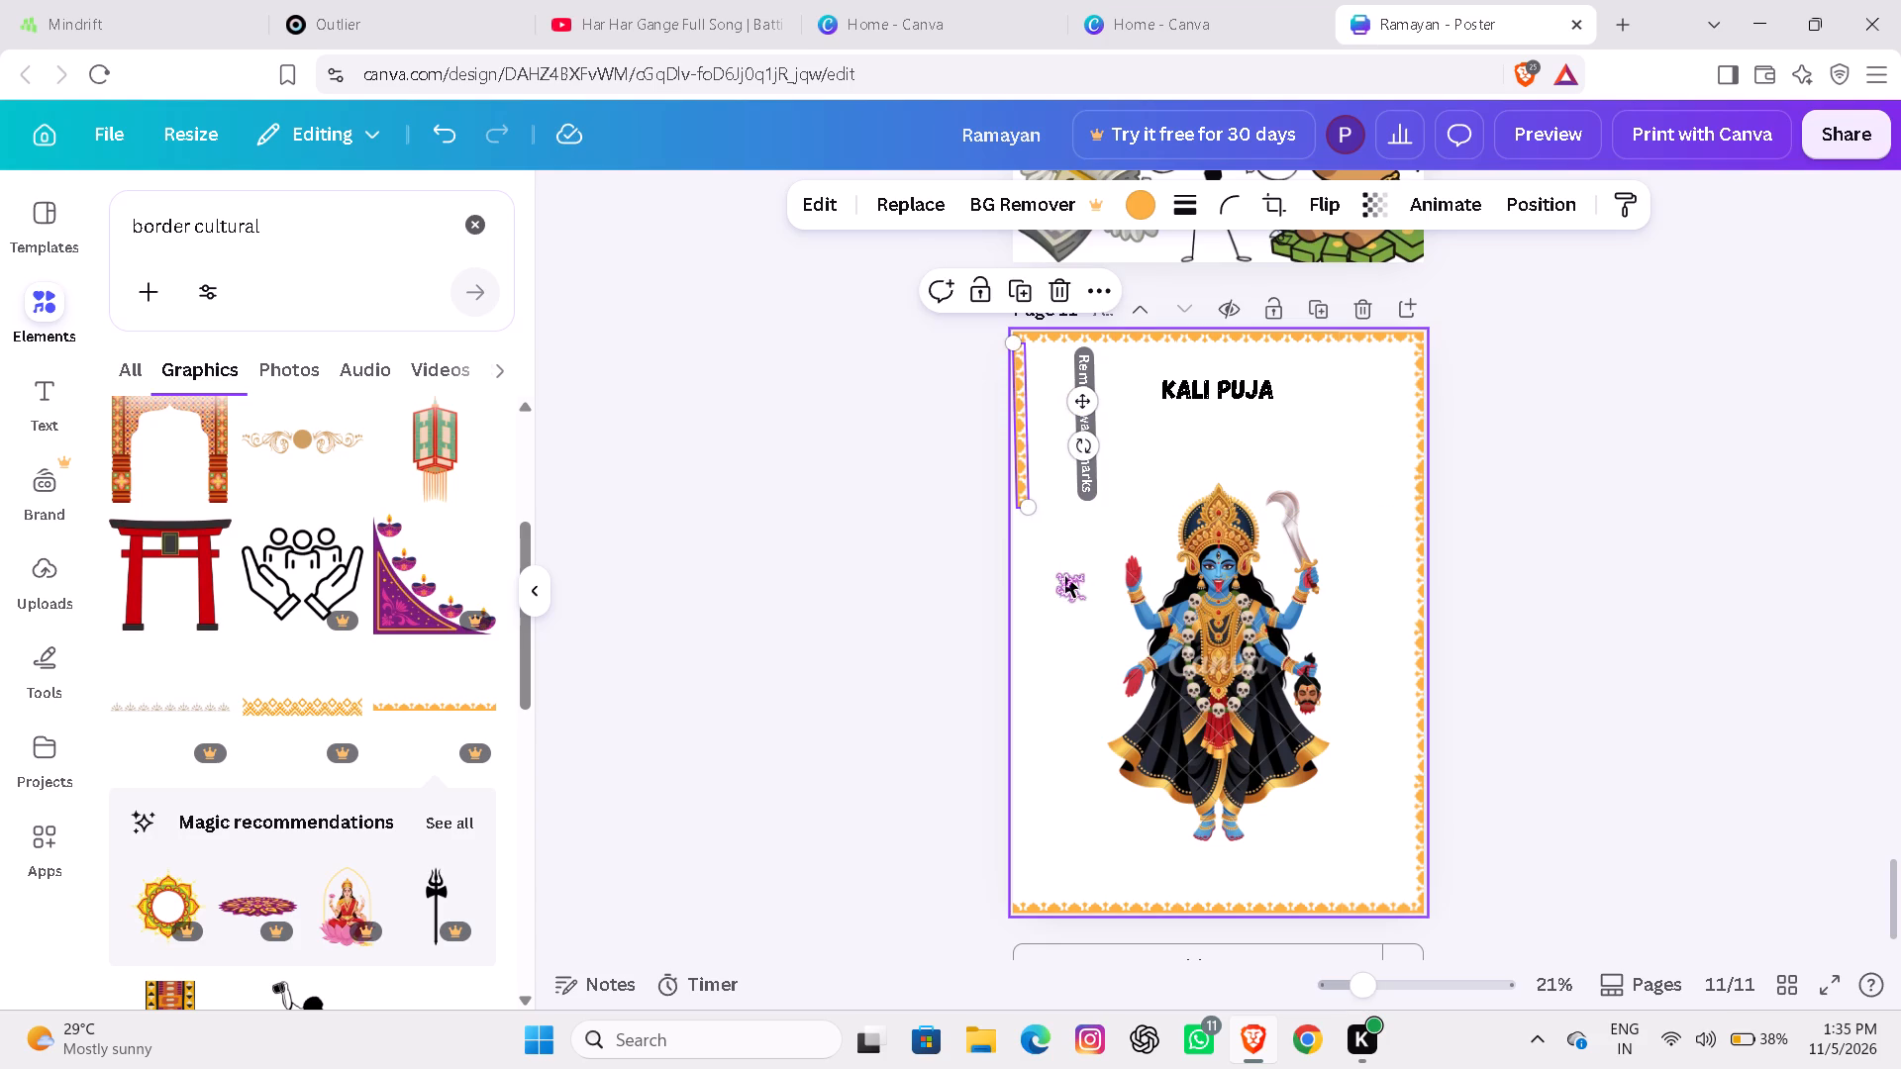
pyautogui.click(1022, 463)
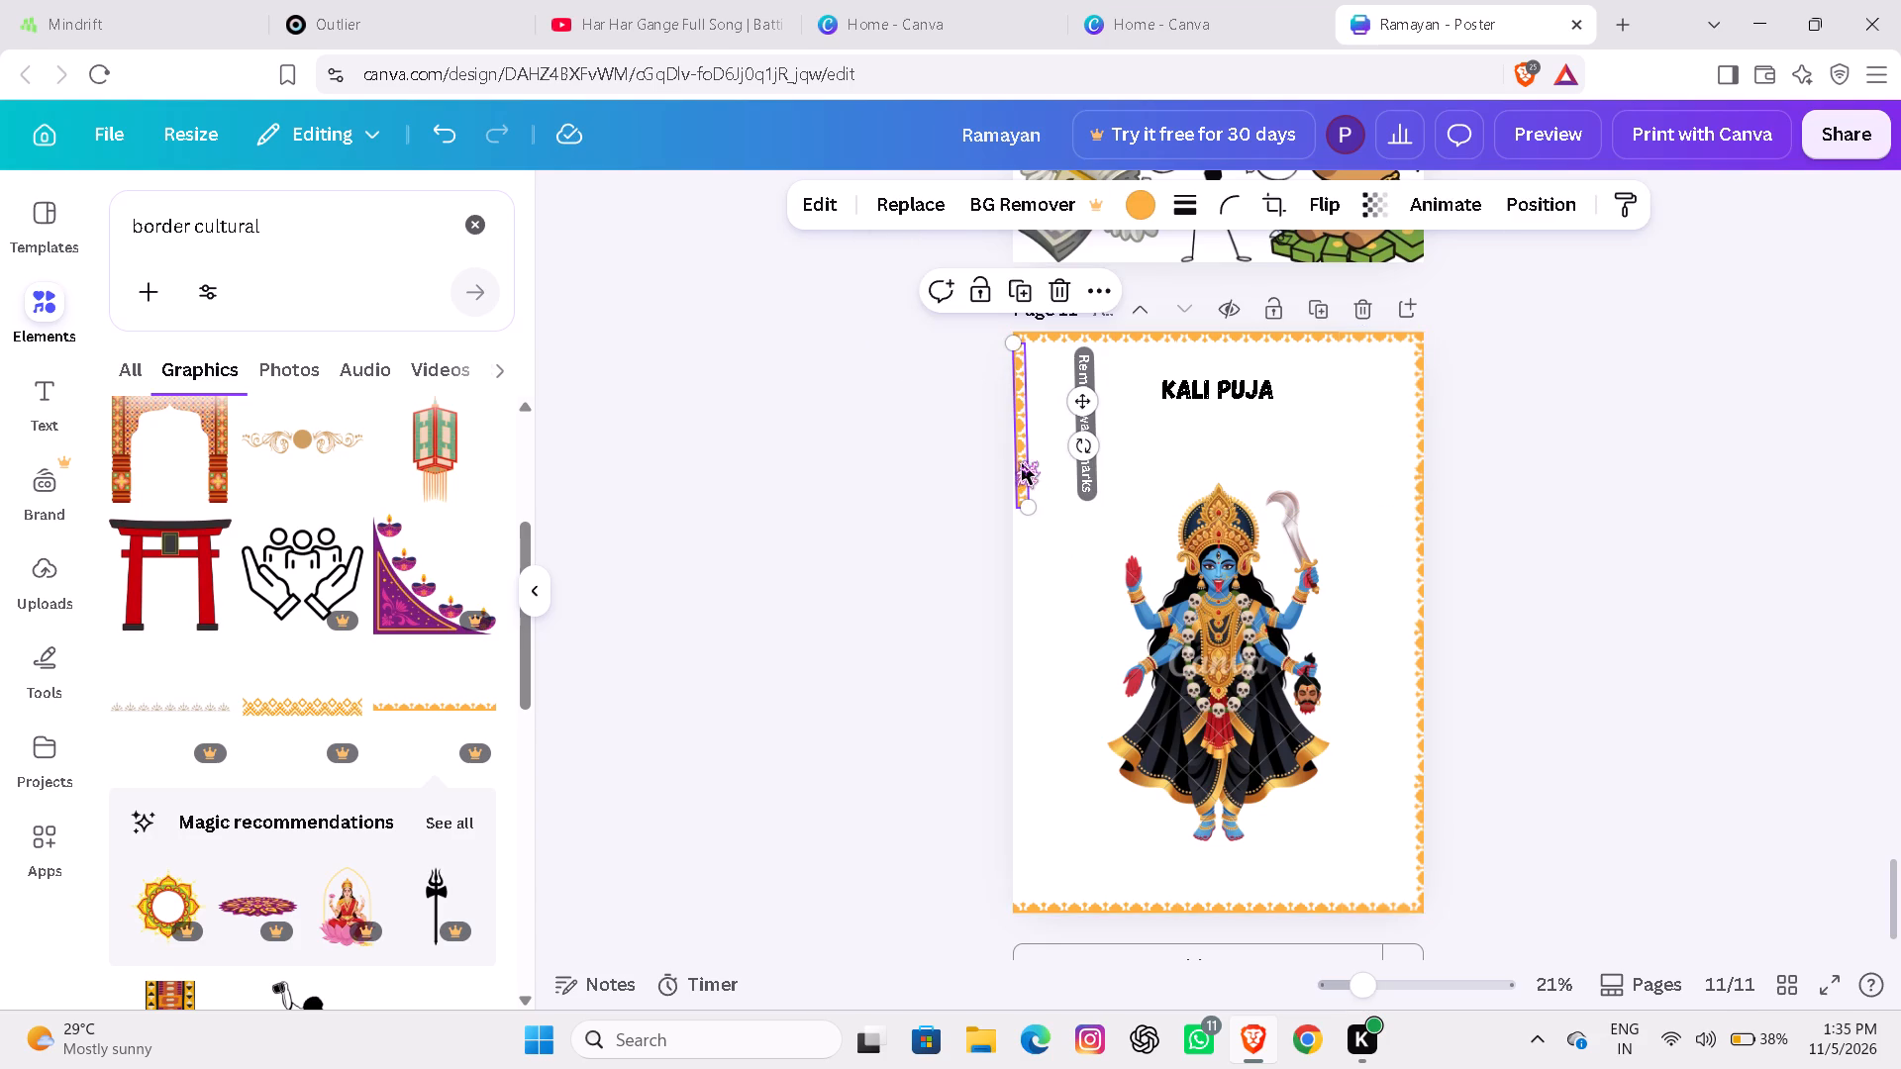
pyautogui.click(1076, 402)
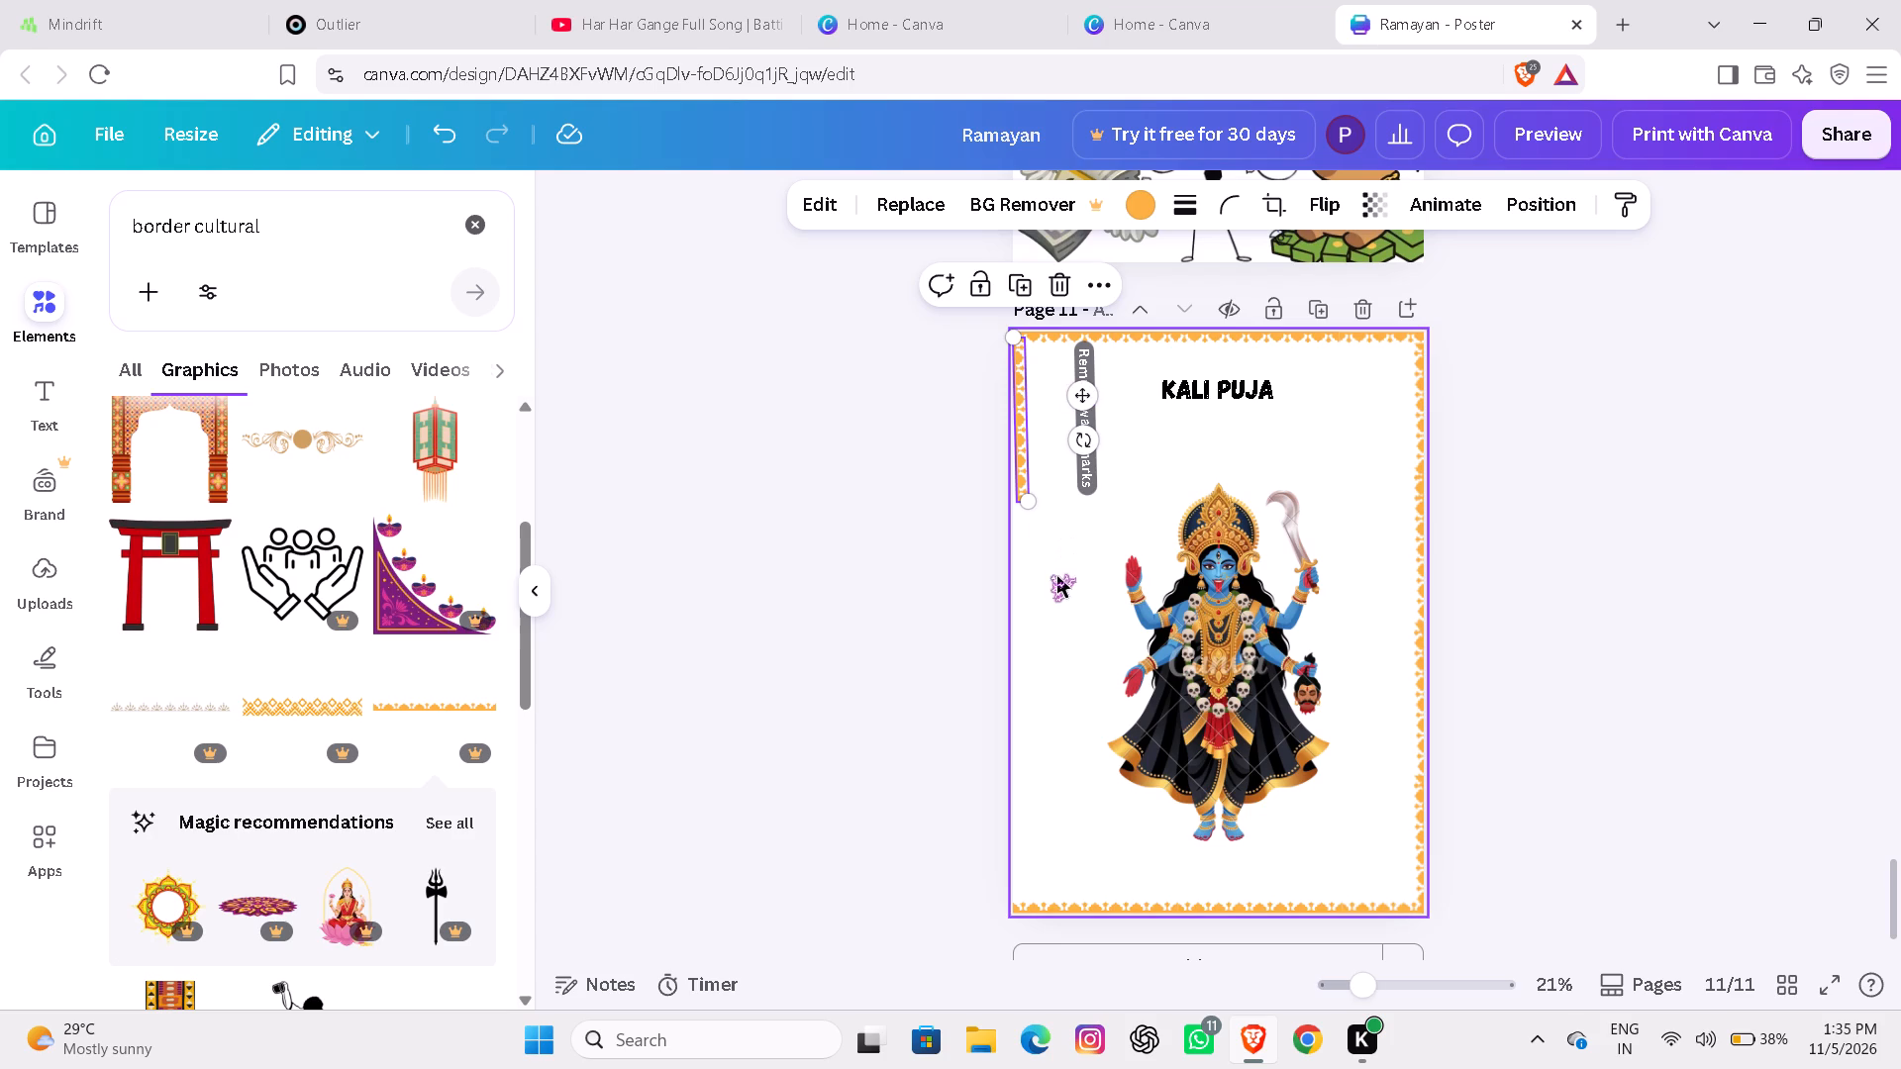
pyautogui.click(1083, 444)
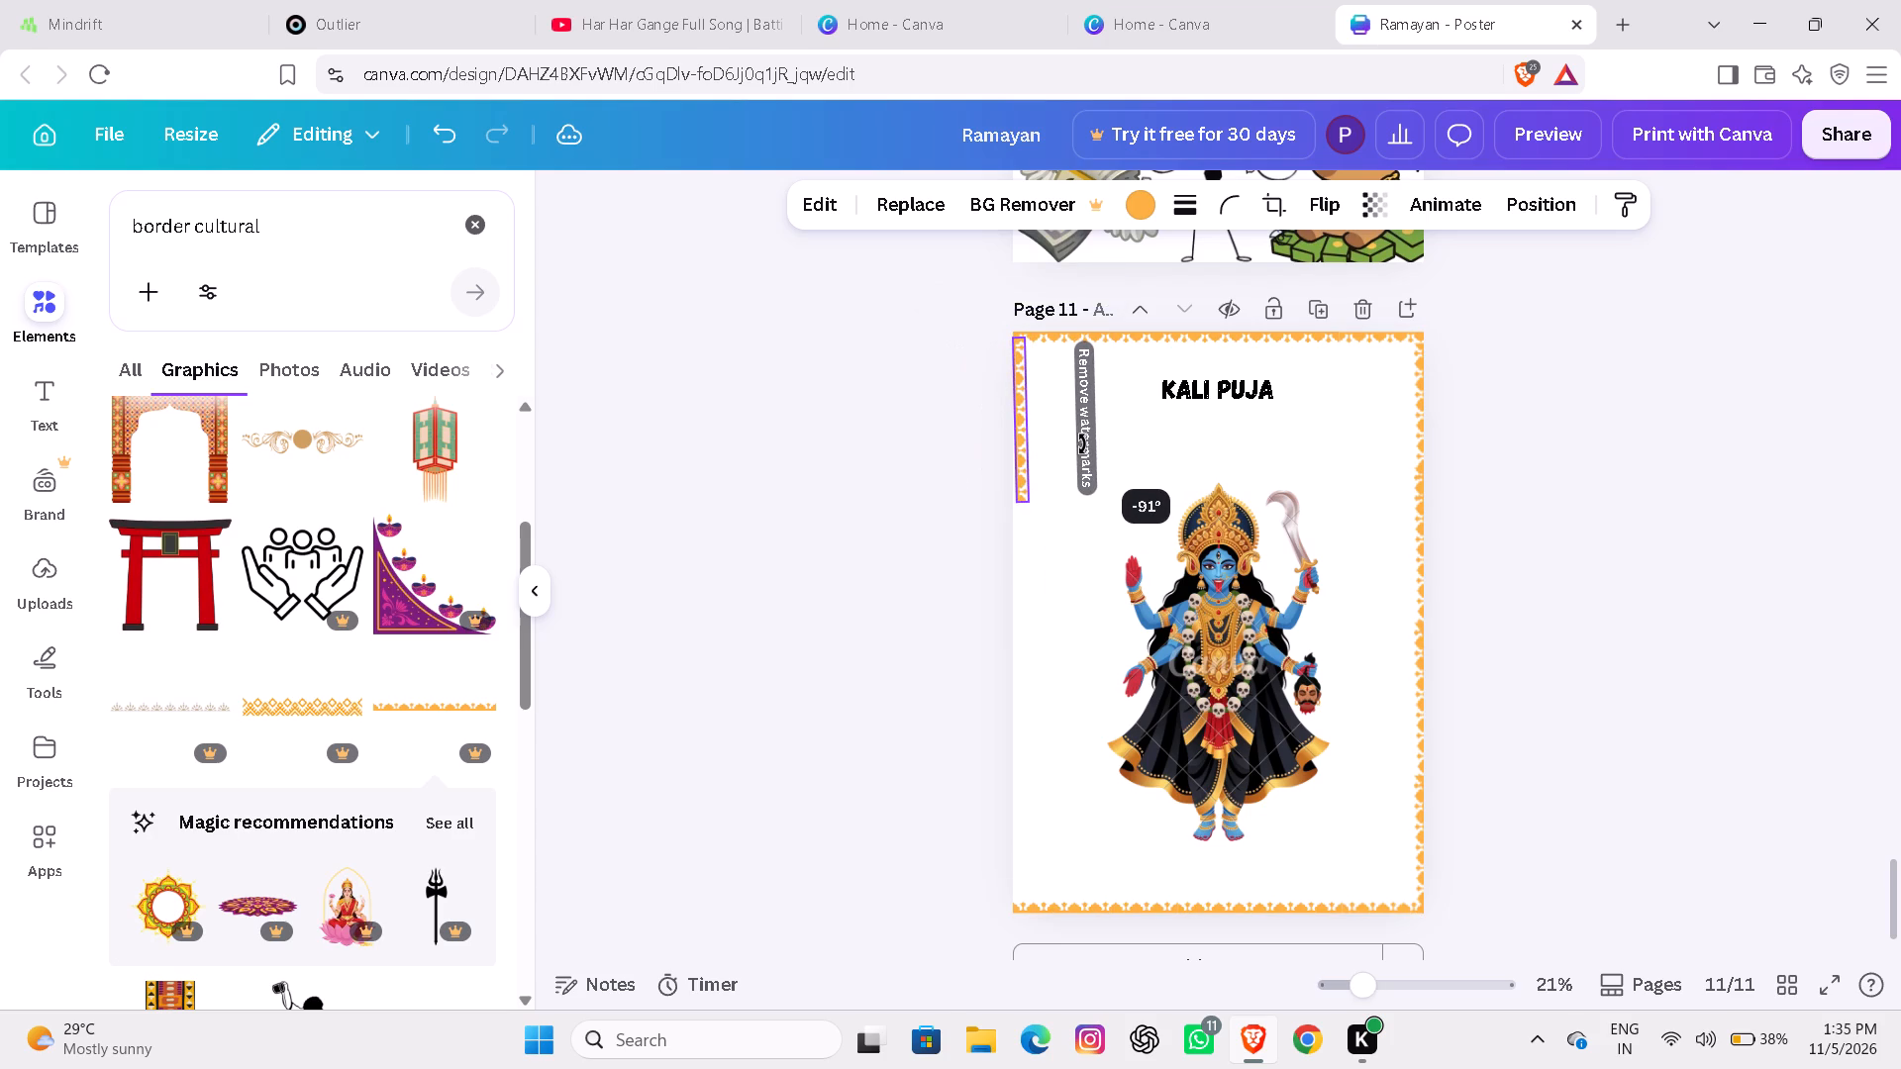
pyautogui.click(1041, 572)
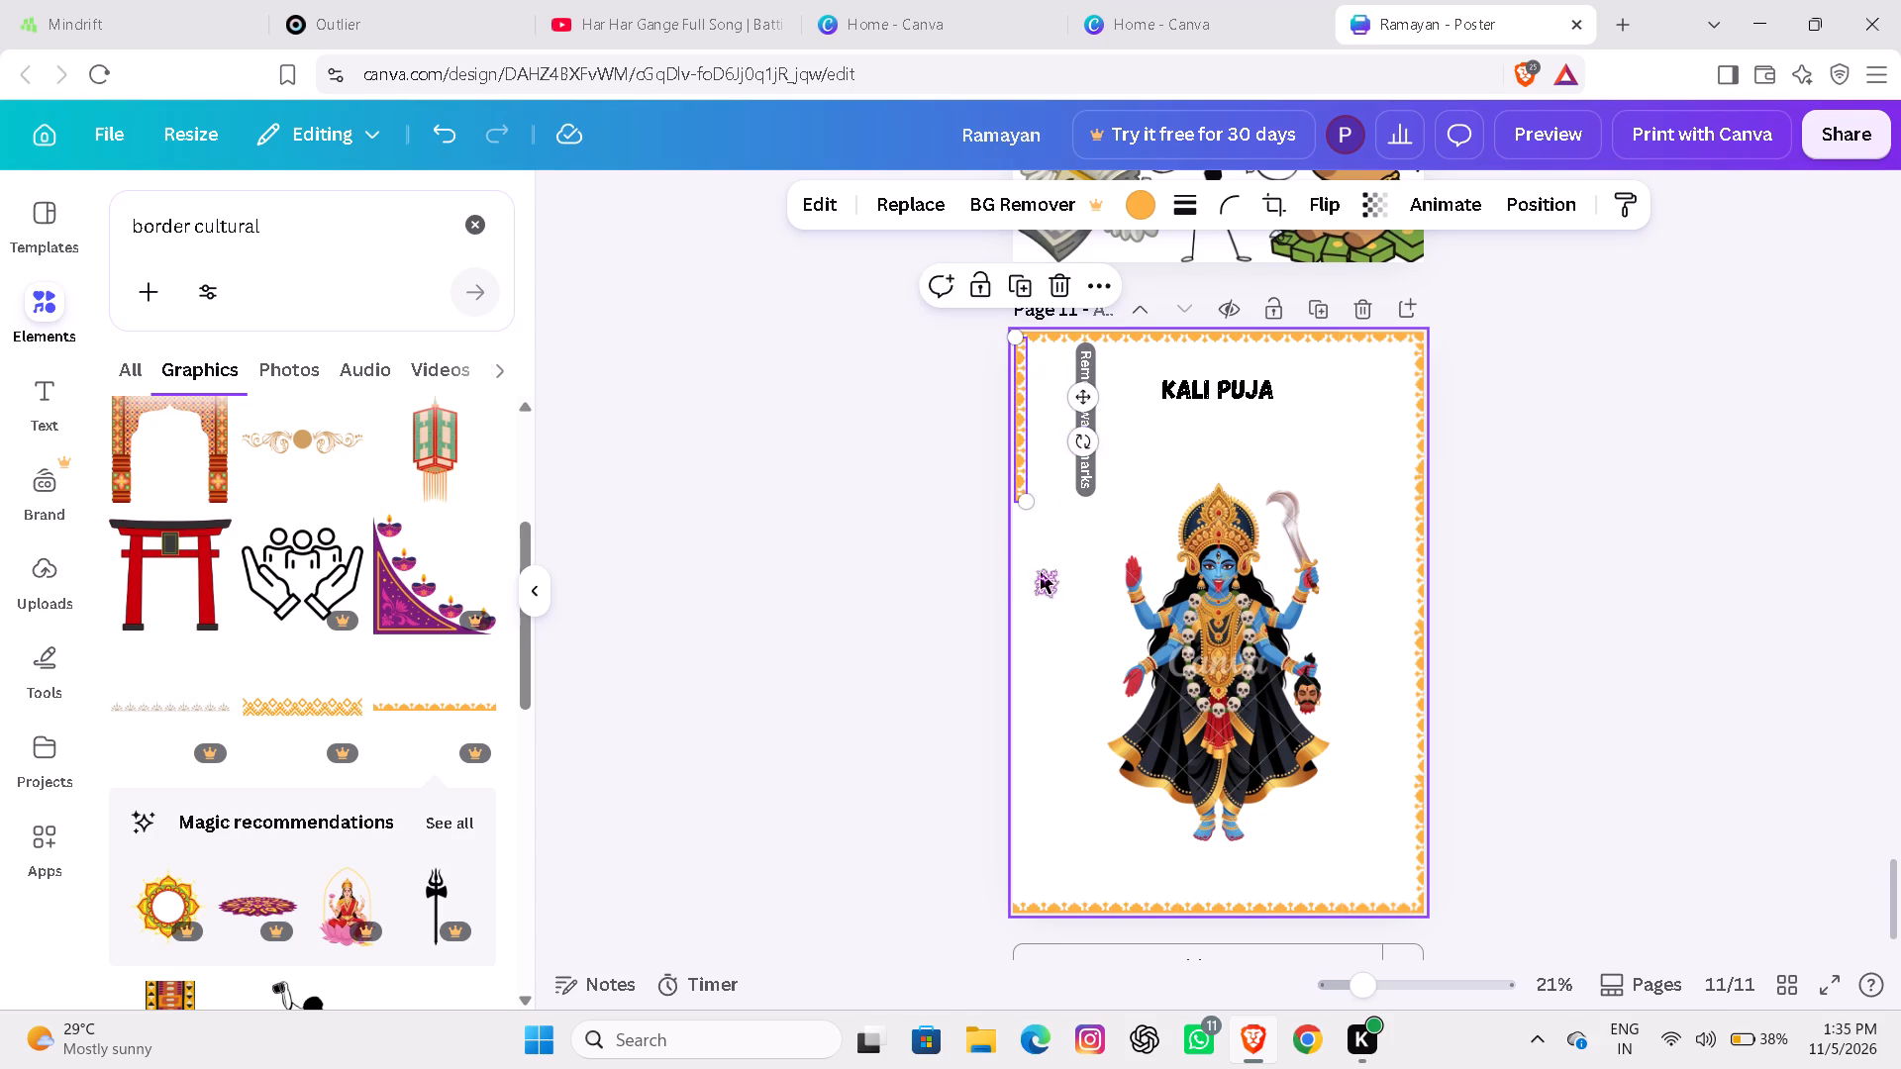
pyautogui.click(1022, 490)
pyautogui.click(1073, 405)
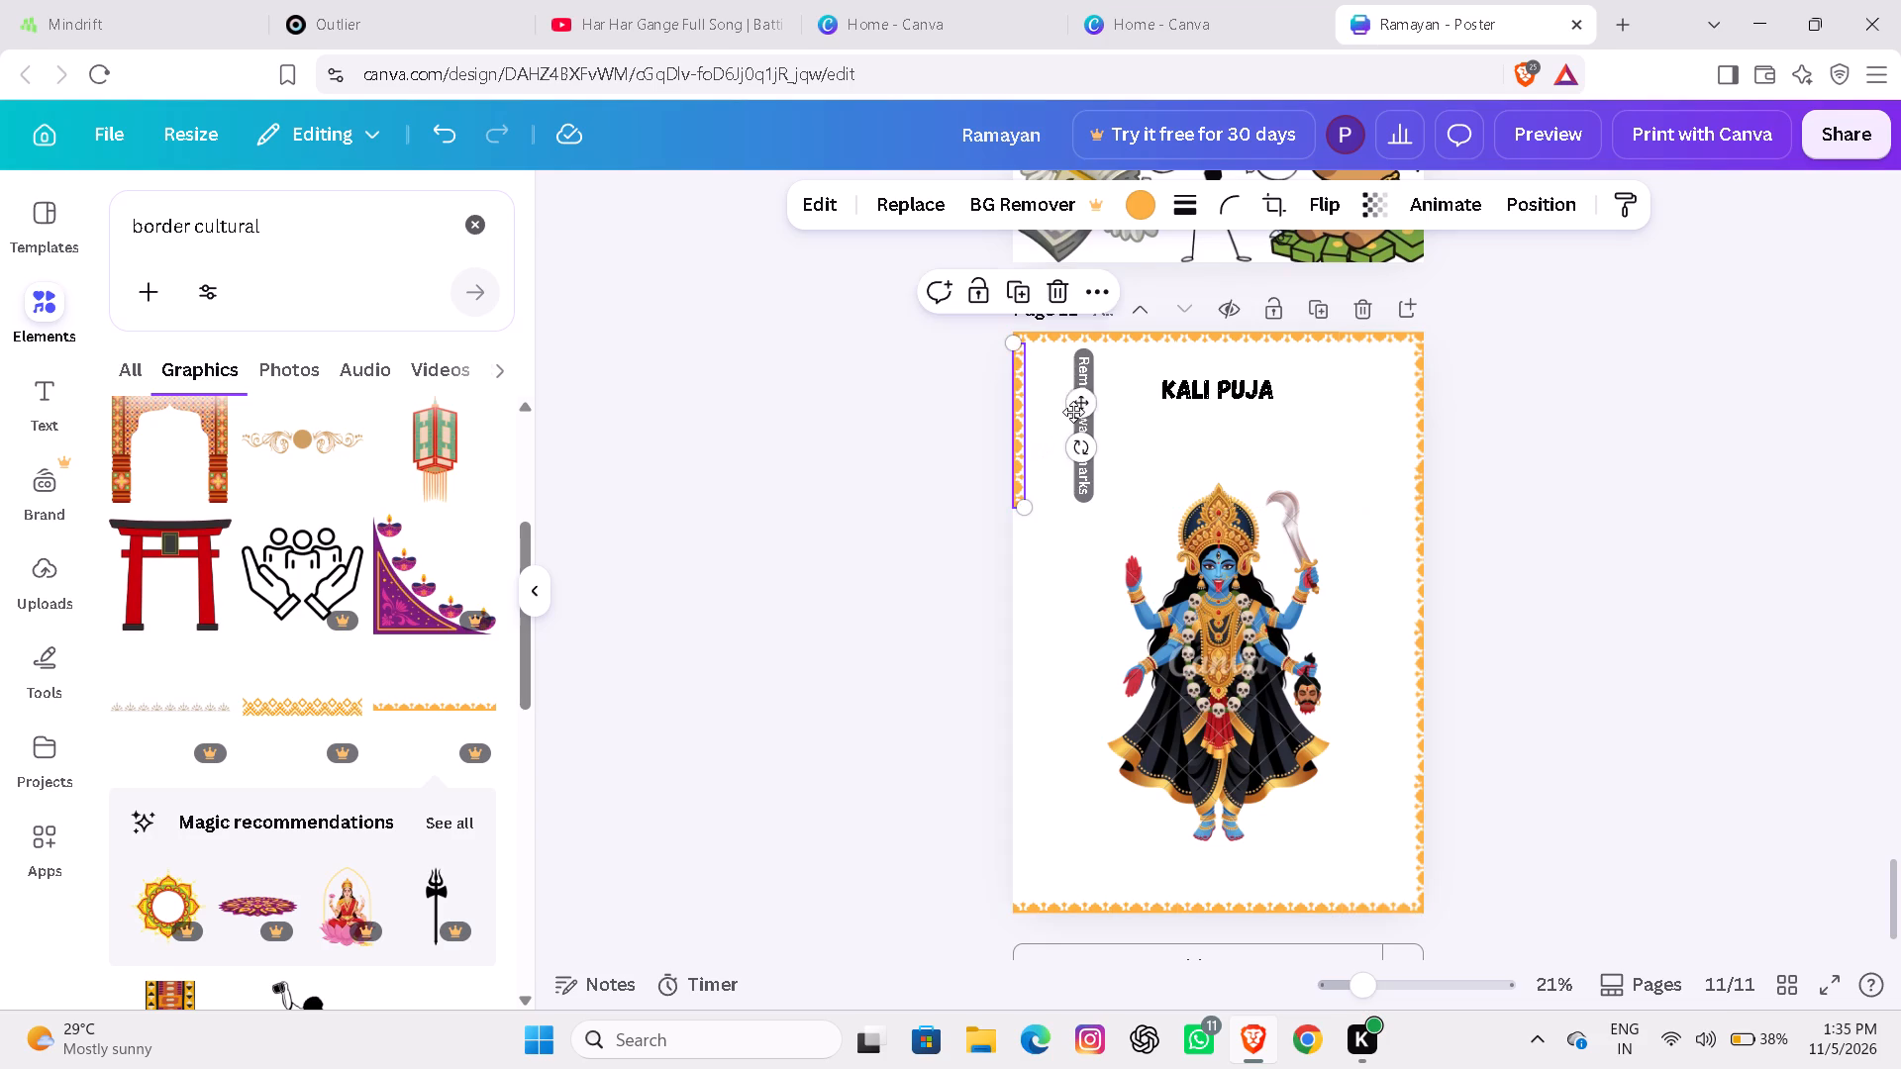
pyautogui.click(1055, 626)
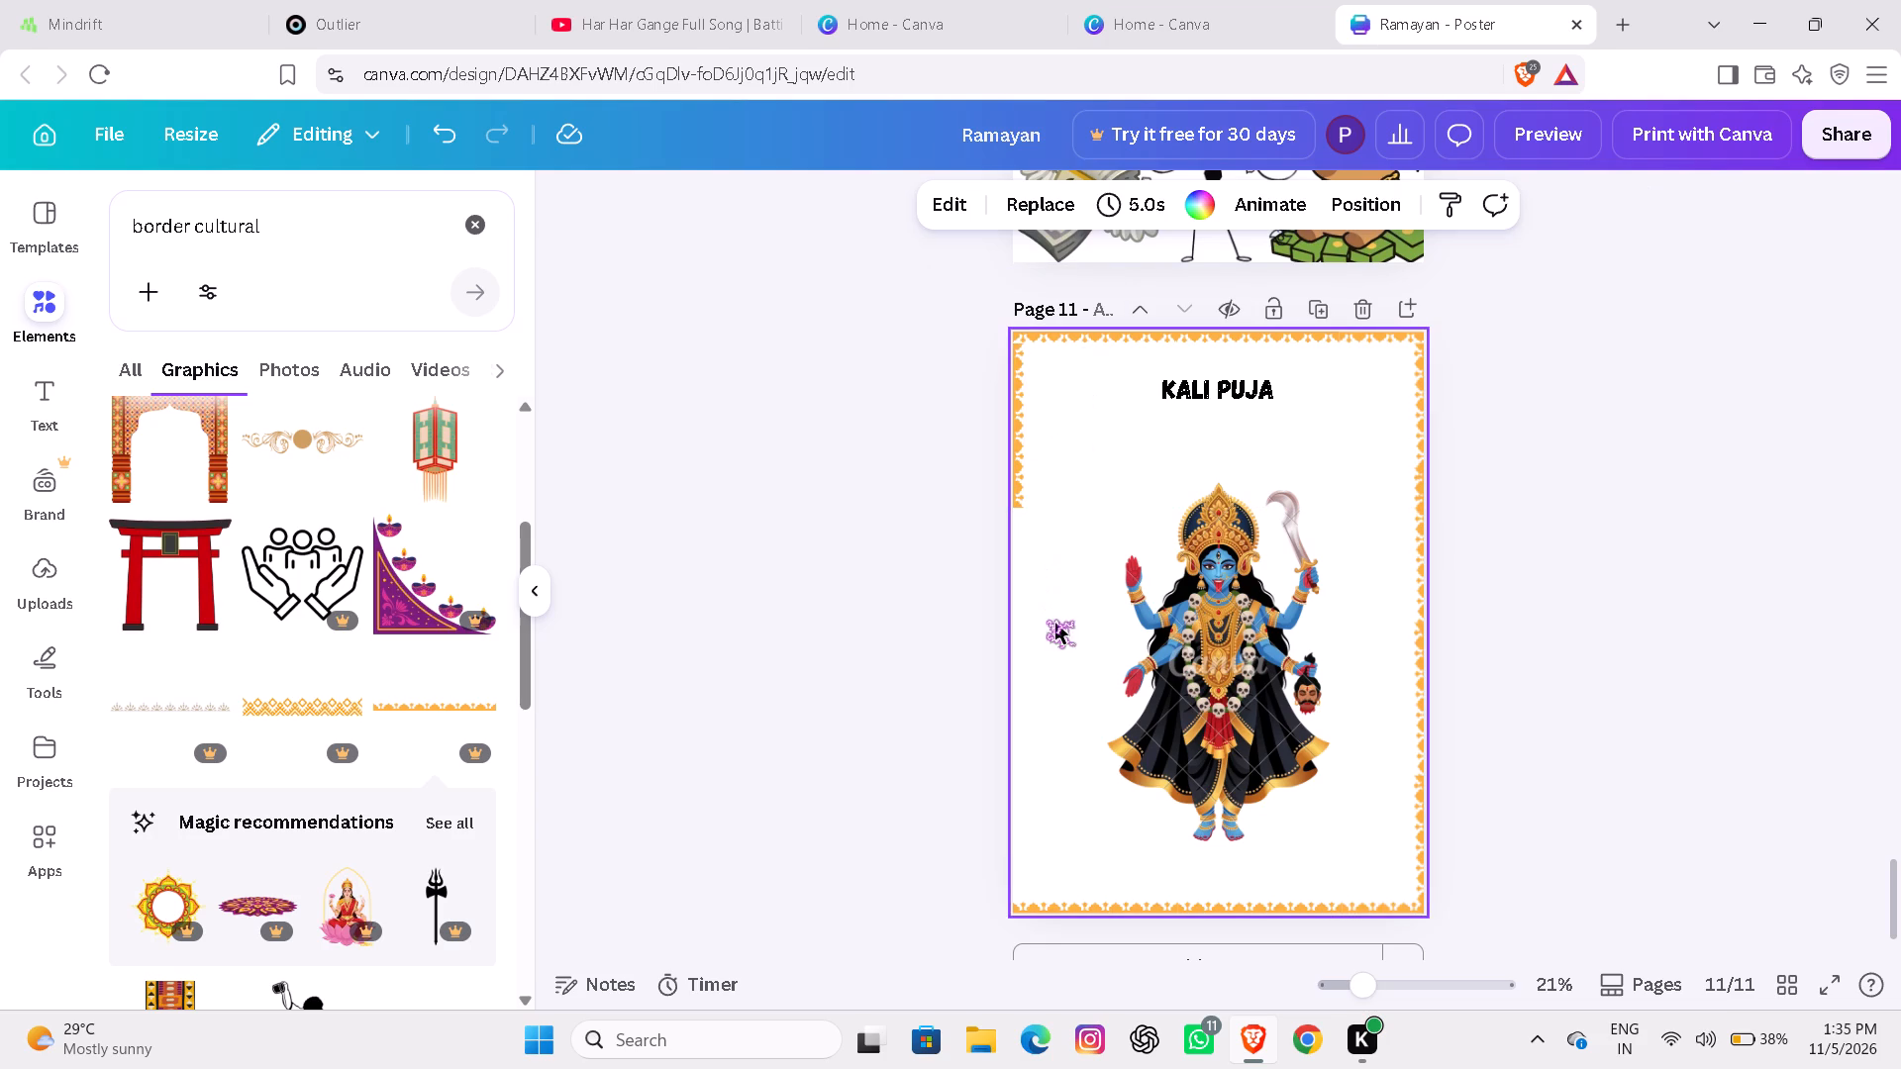
# Copy the left edge's top strip, paste two copies, and align one directly beneath it on the left edge, keeping the other aside.
pyautogui.click(1021, 476)
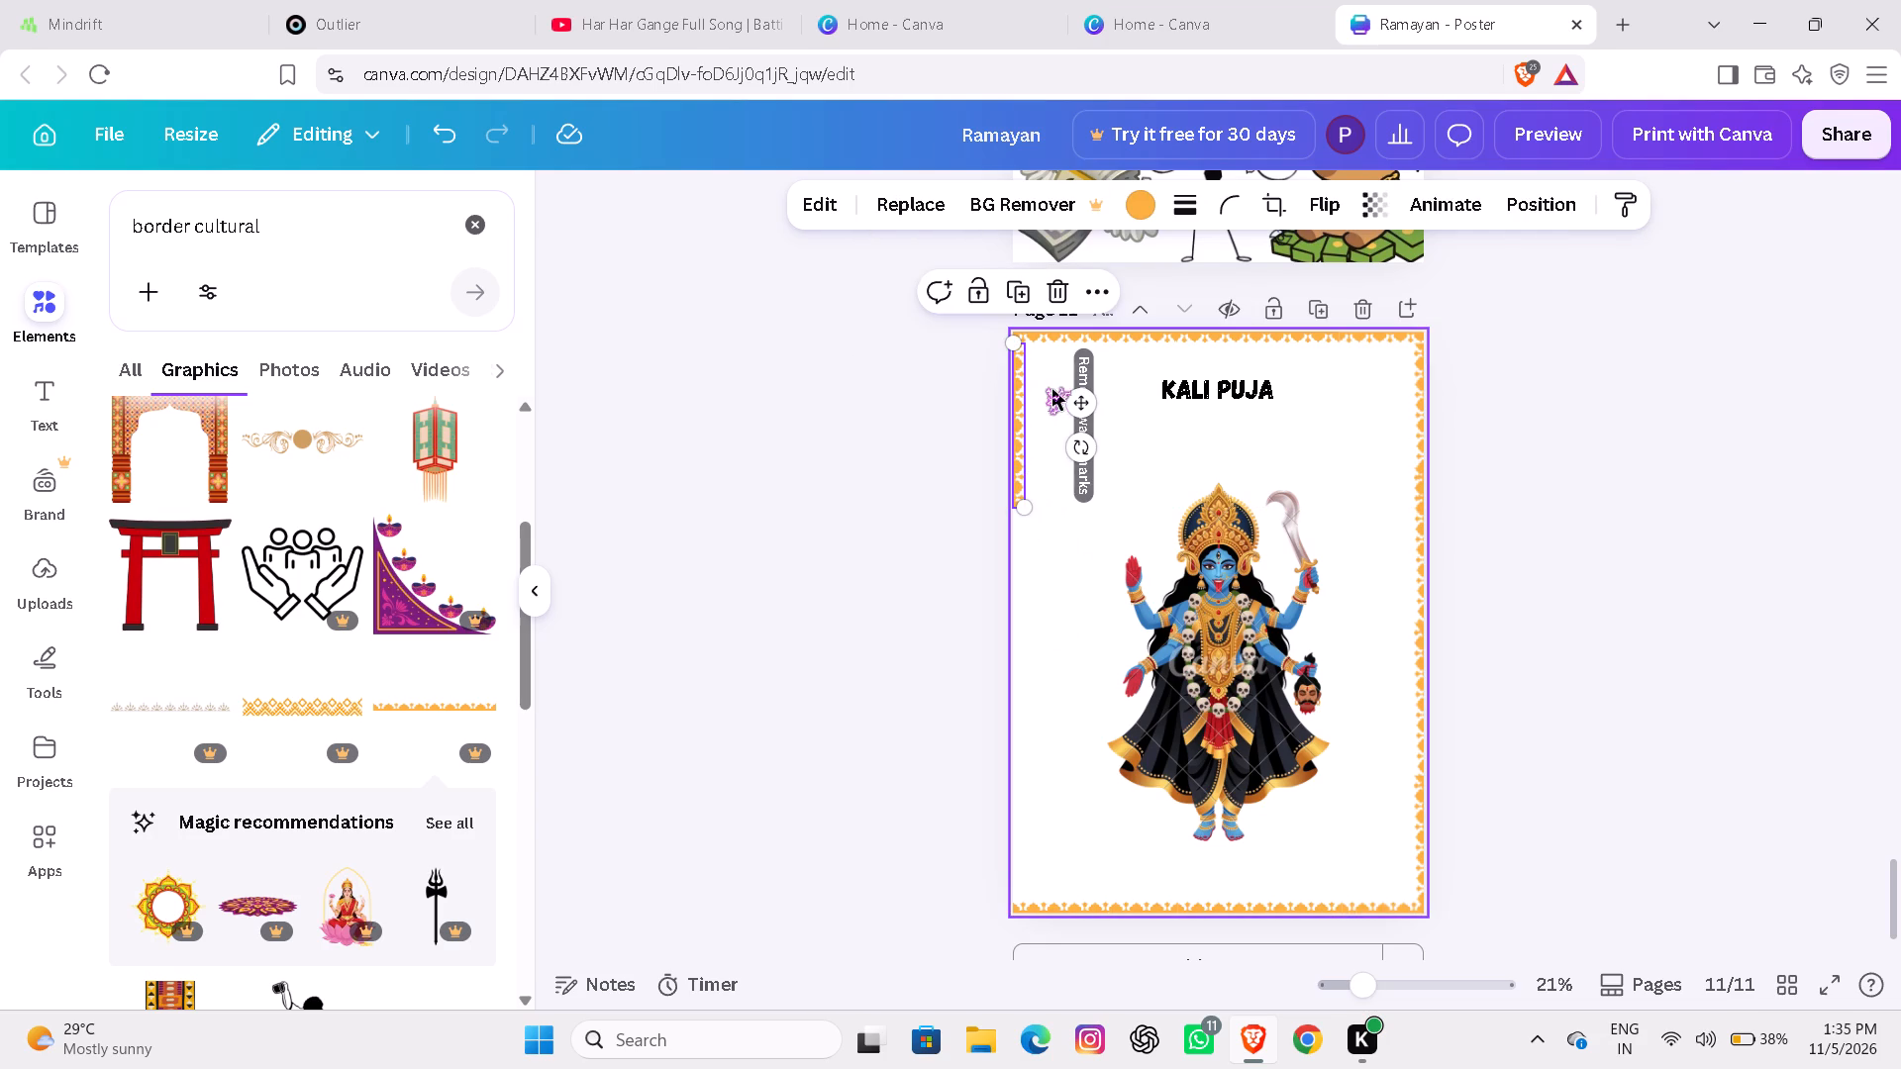
pyautogui.click(1089, 297)
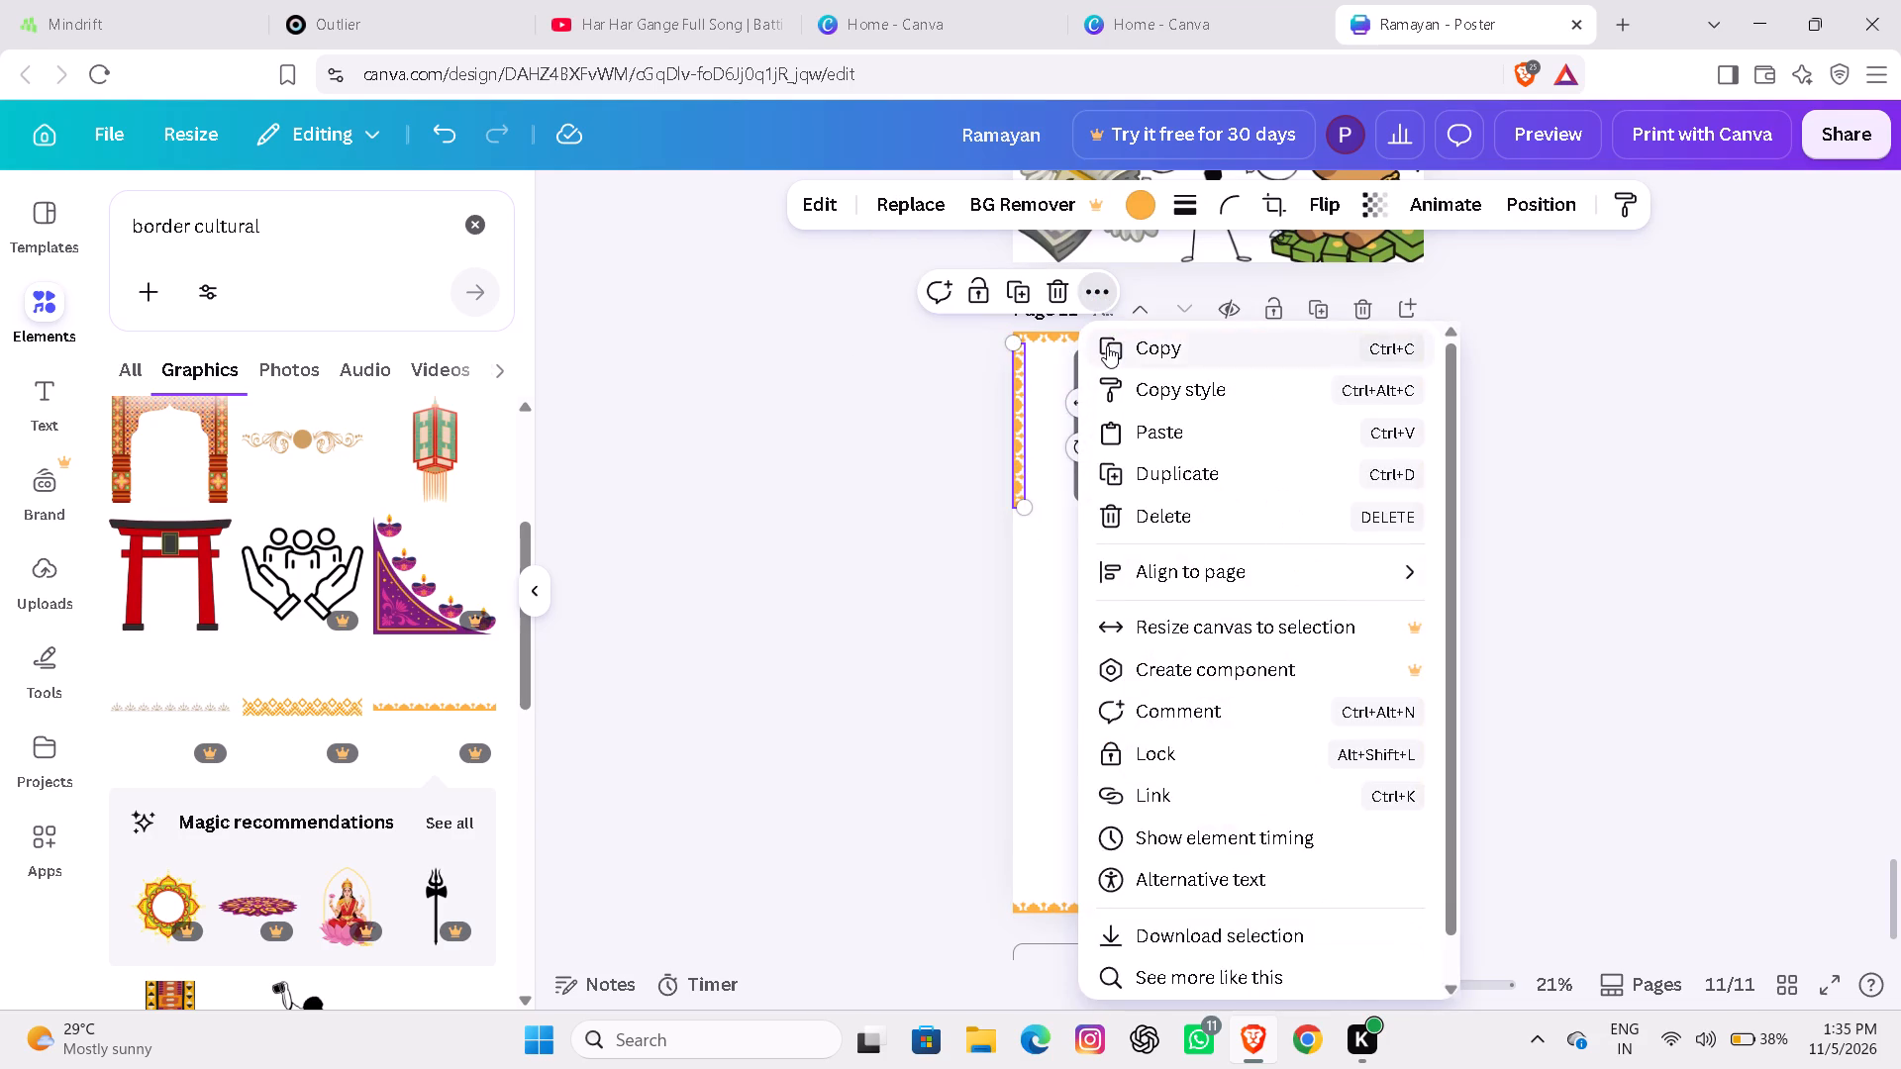
pyautogui.click(1107, 346)
pyautogui.click(1055, 637)
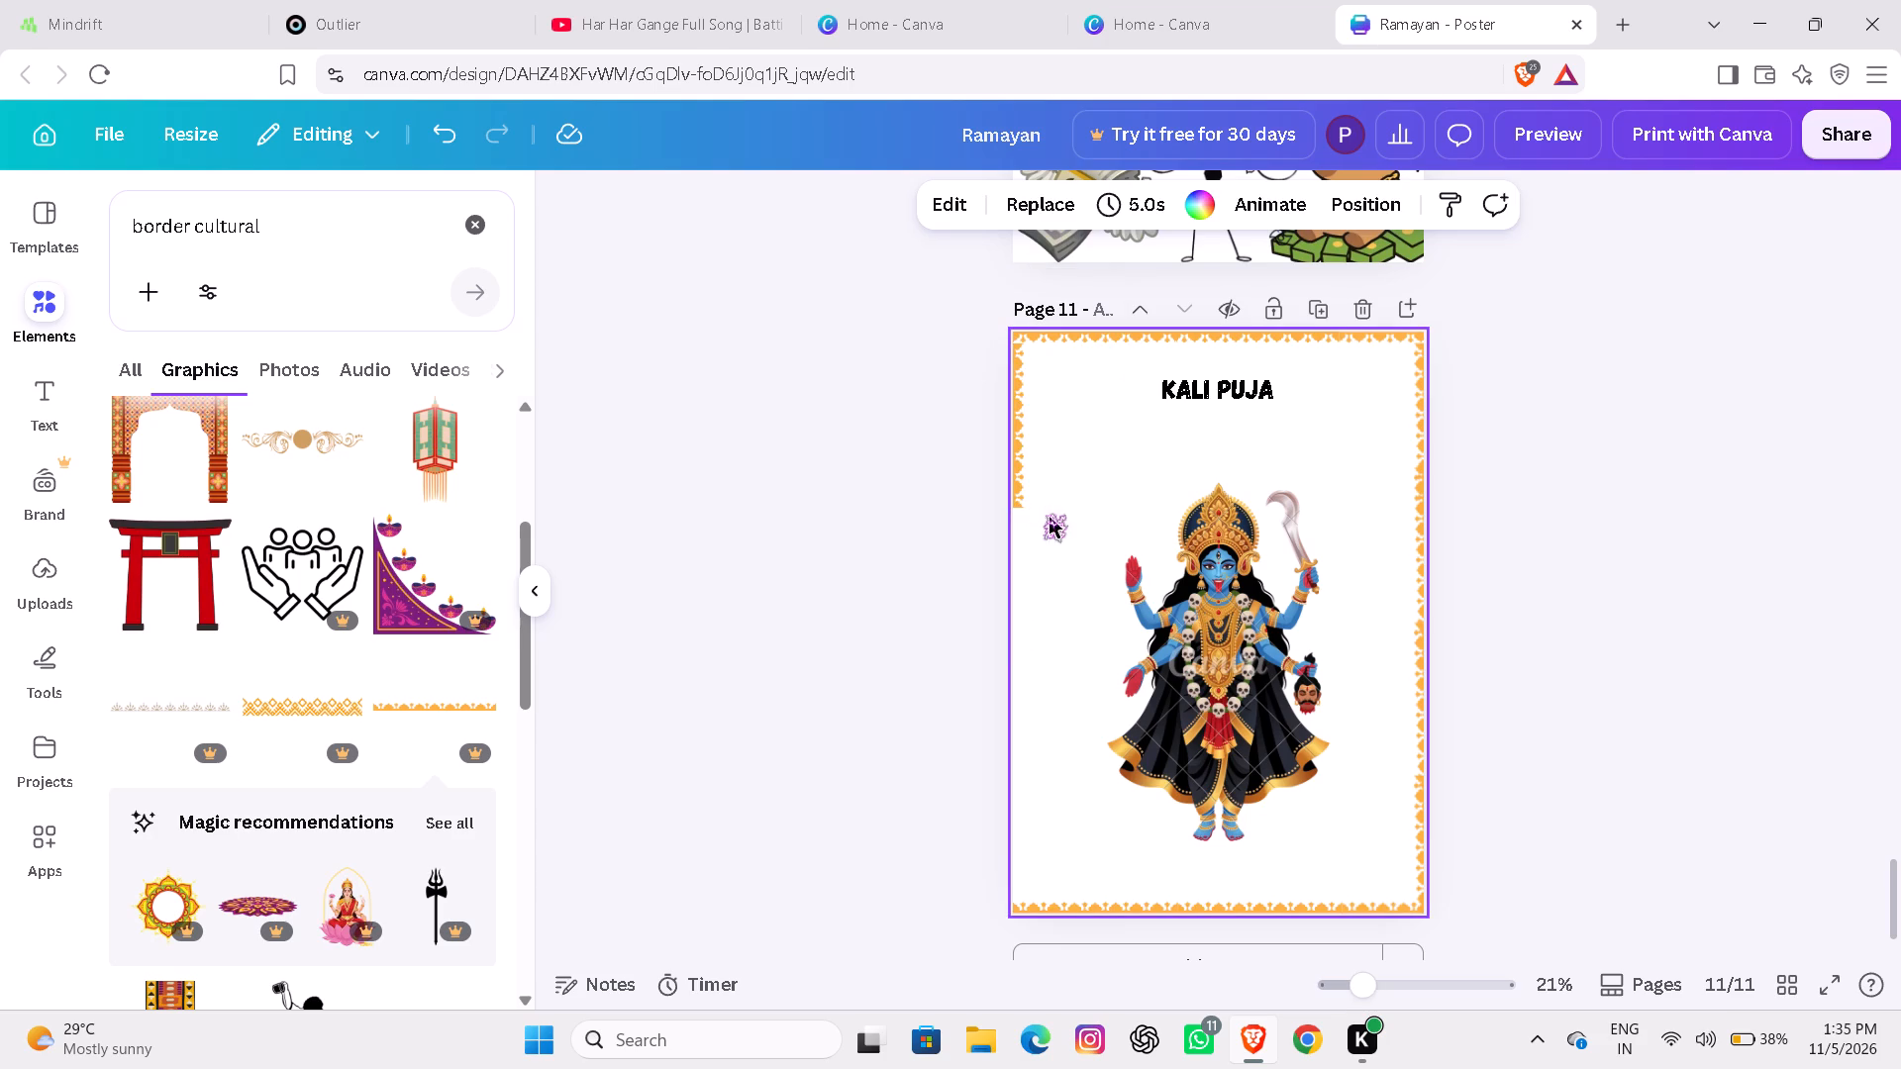
pyautogui.hotkey('ctrl', 'v')
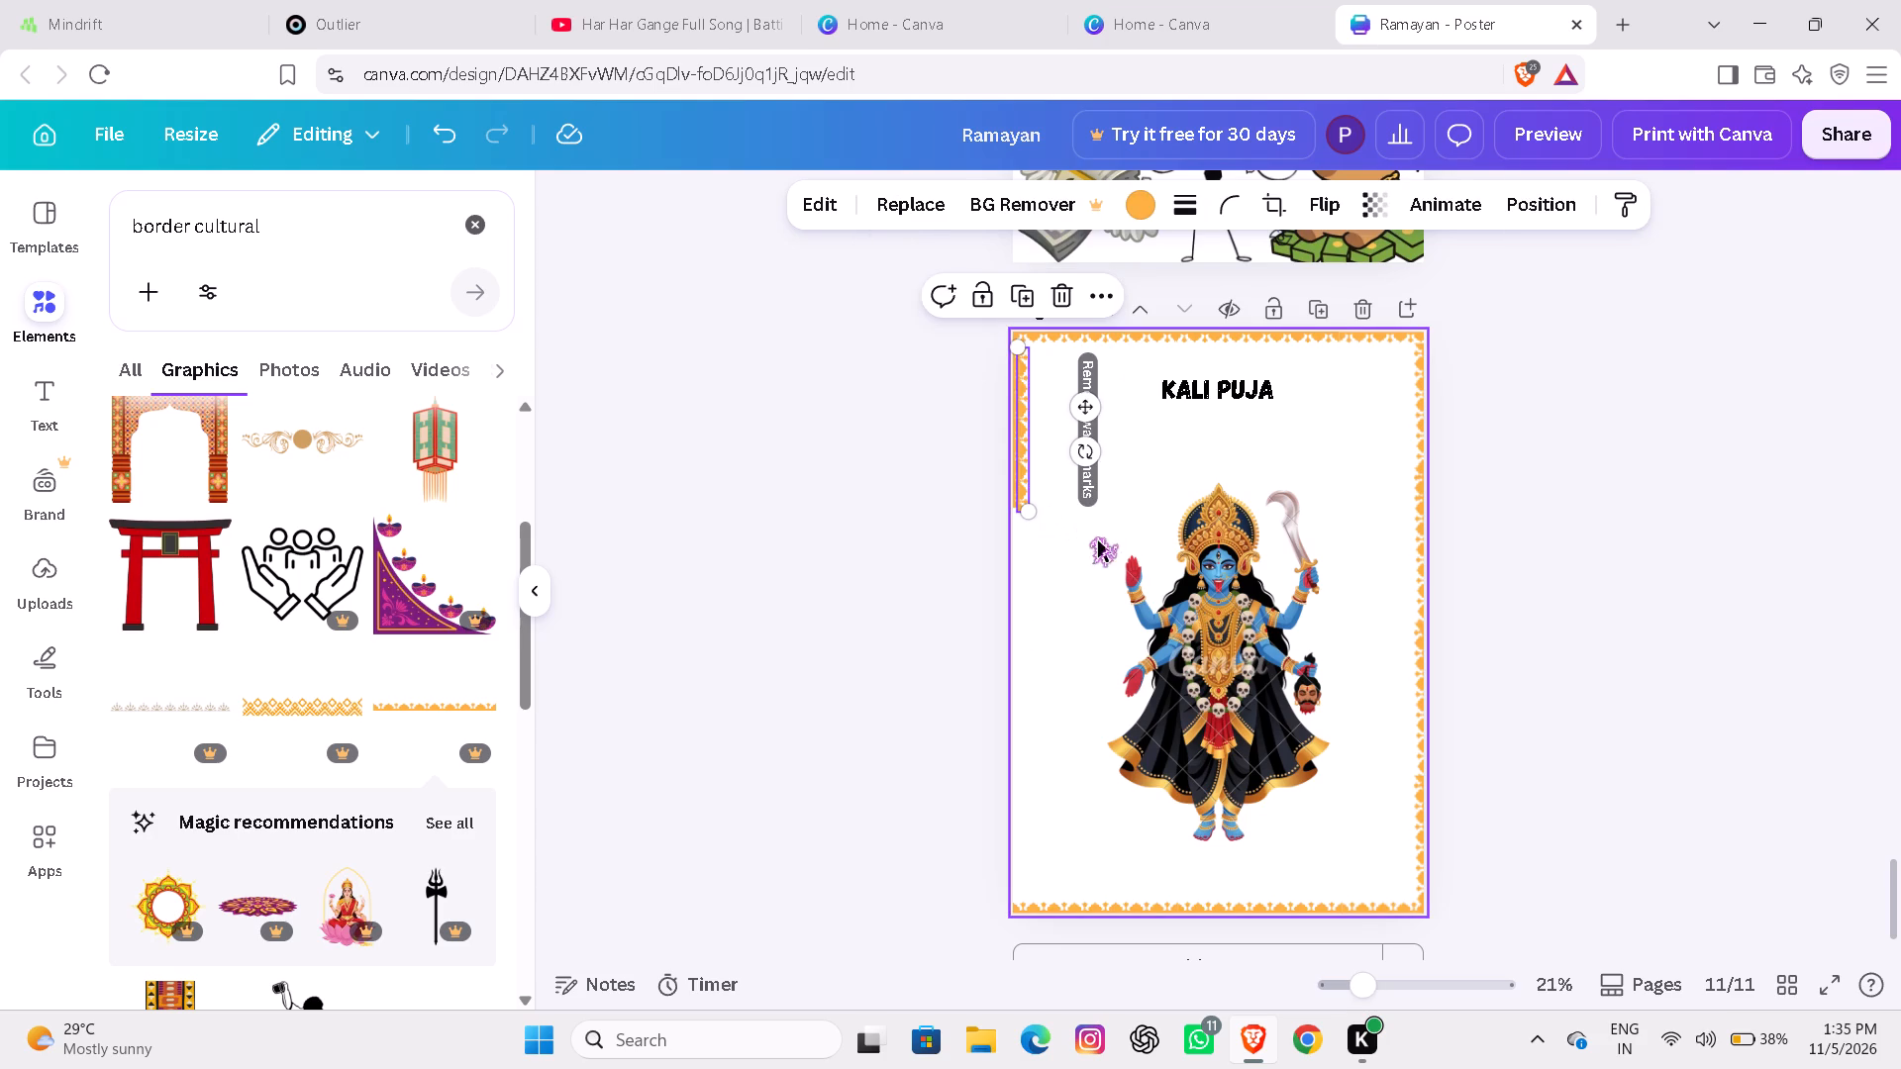
pyautogui.hotkey('ctrl', 'v')
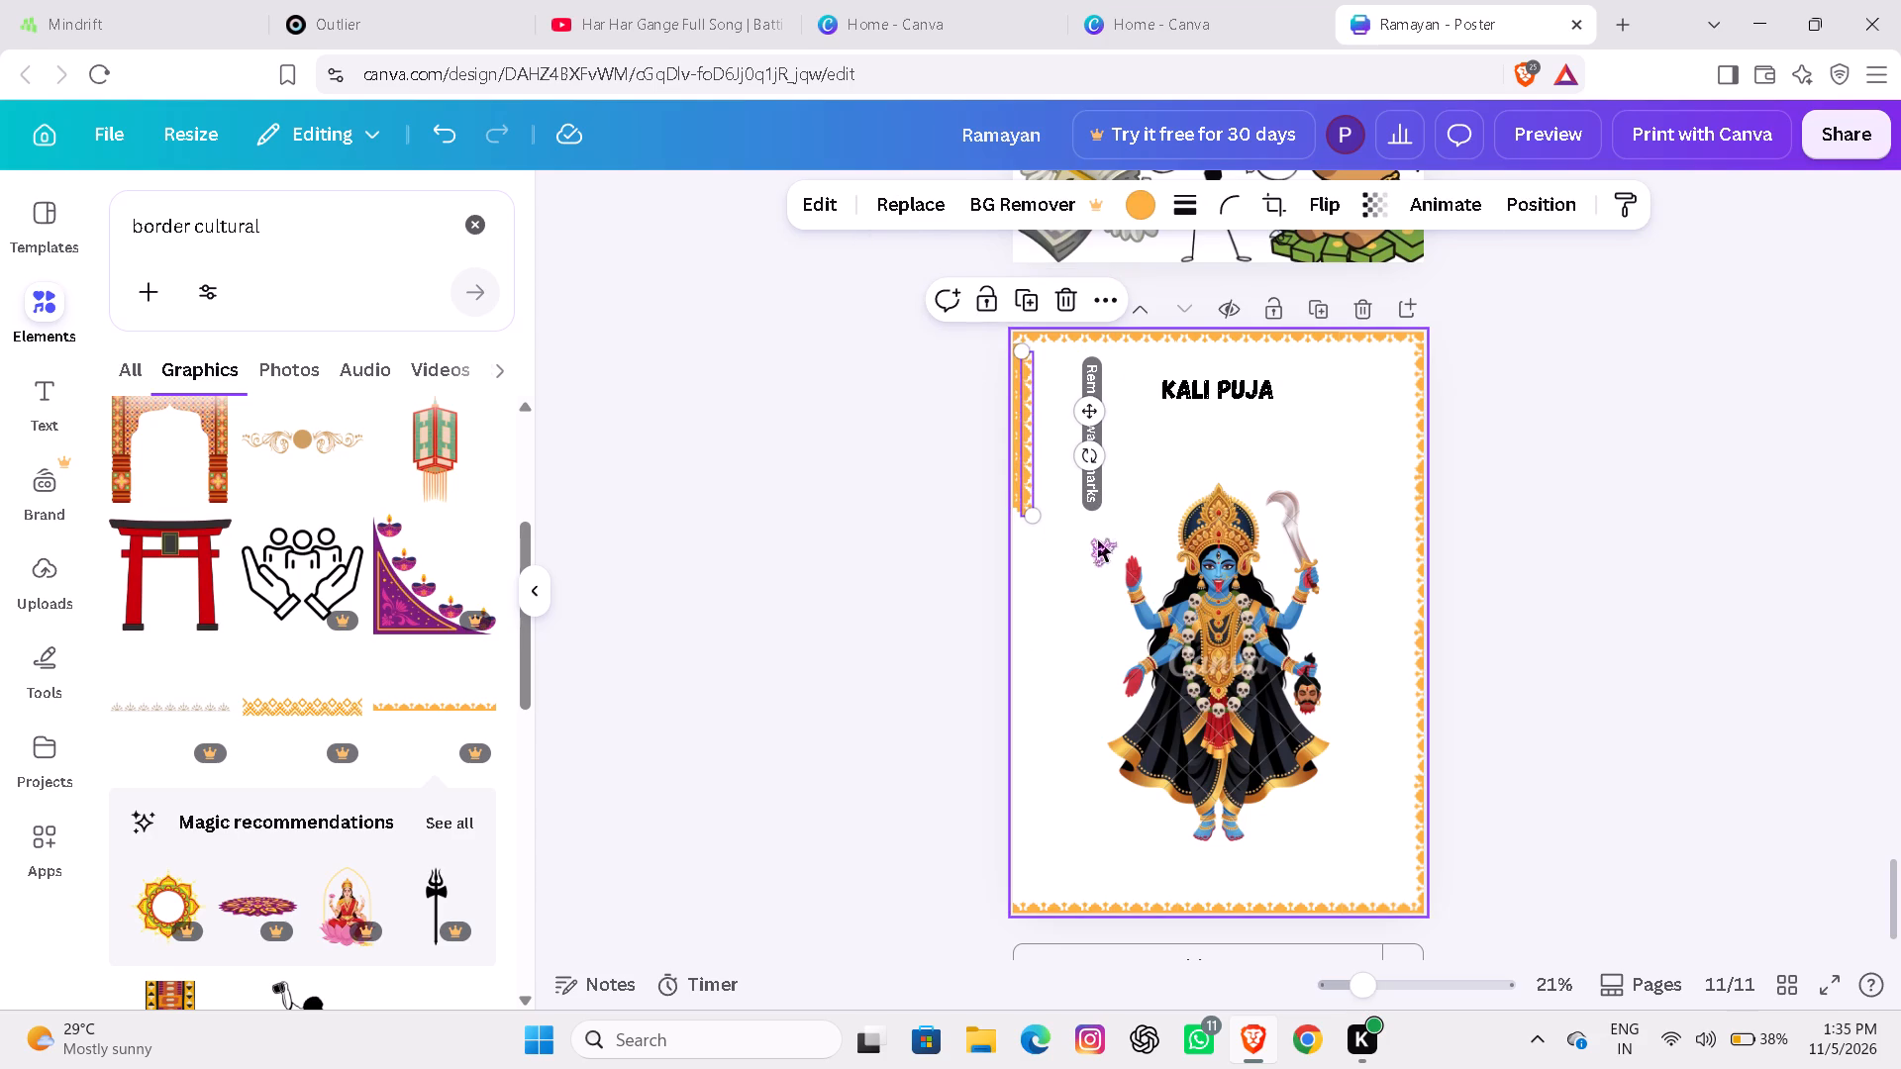
pyautogui.moveTo(1024, 417); pyautogui.dragTo(1085, 409)
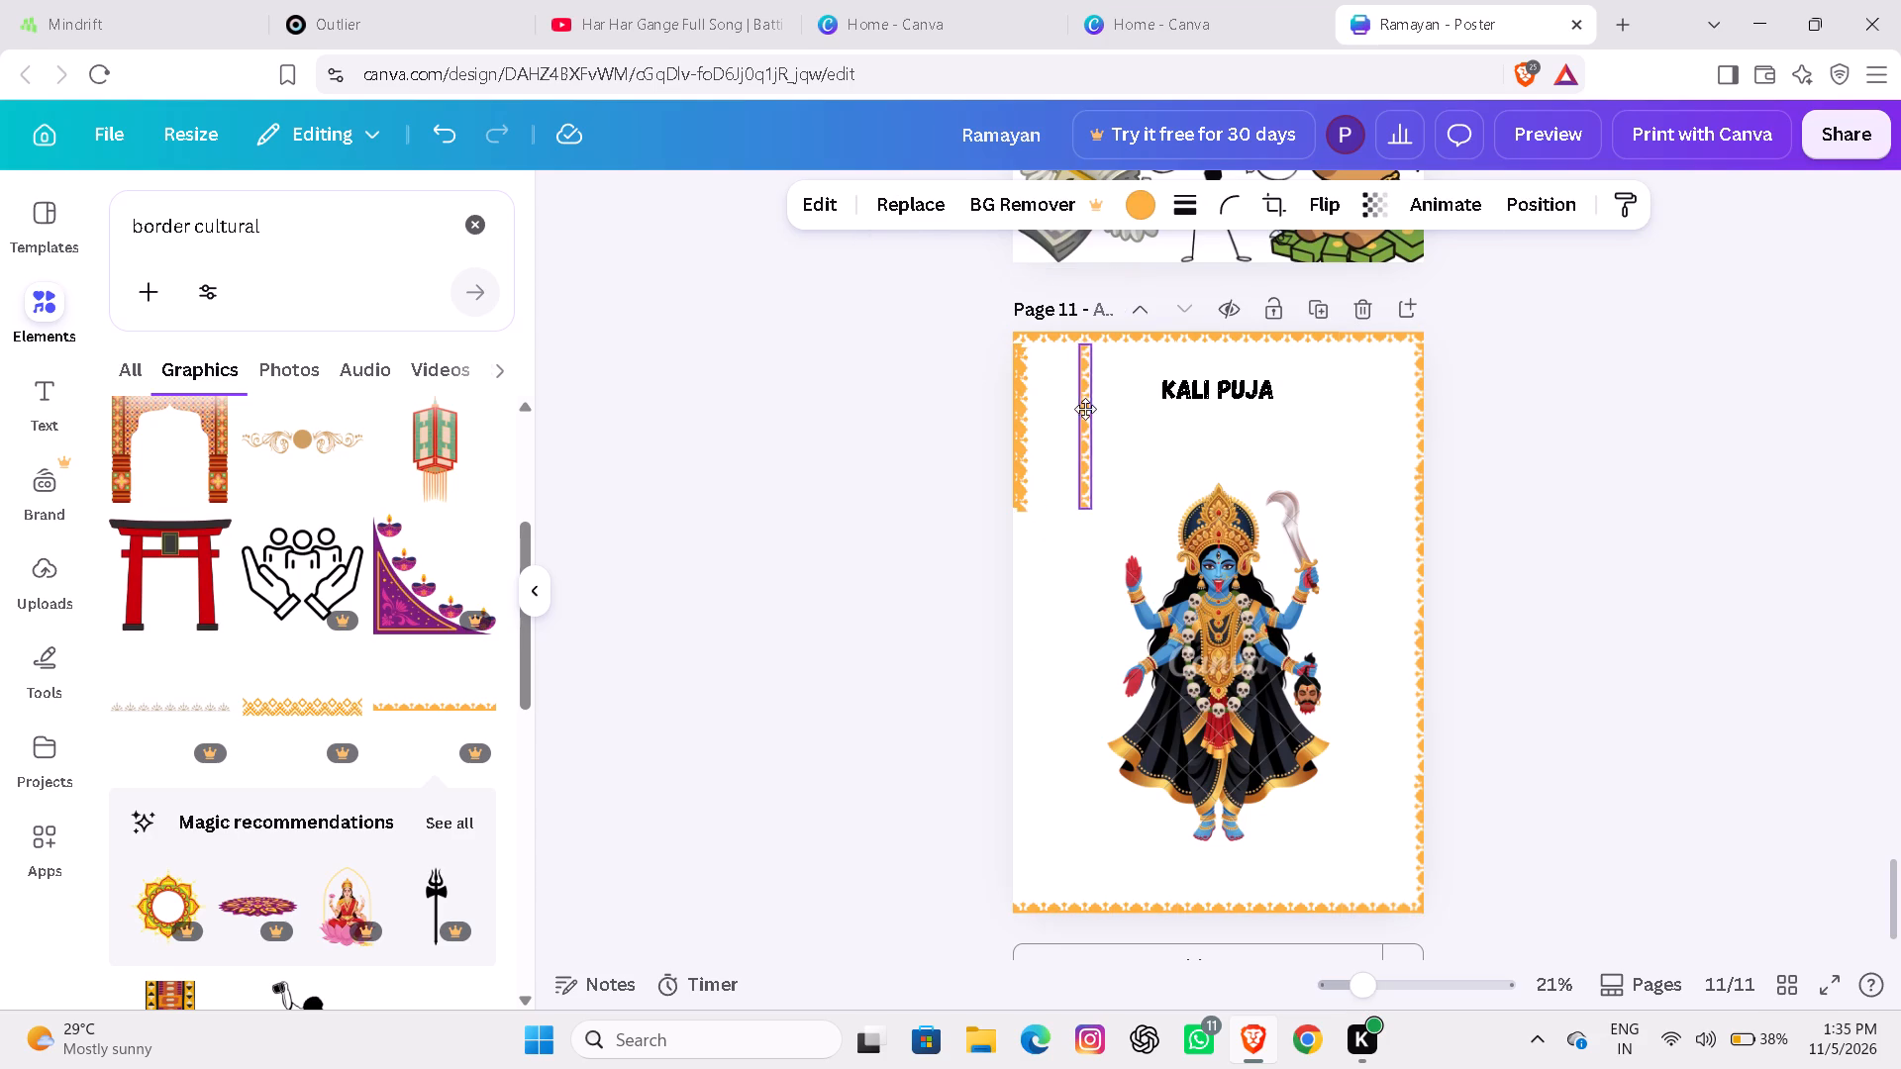
pyautogui.moveTo(1085, 409); pyautogui.dragTo(1100, 412)
pyautogui.moveTo(1024, 420); pyautogui.dragTo(1022, 622)
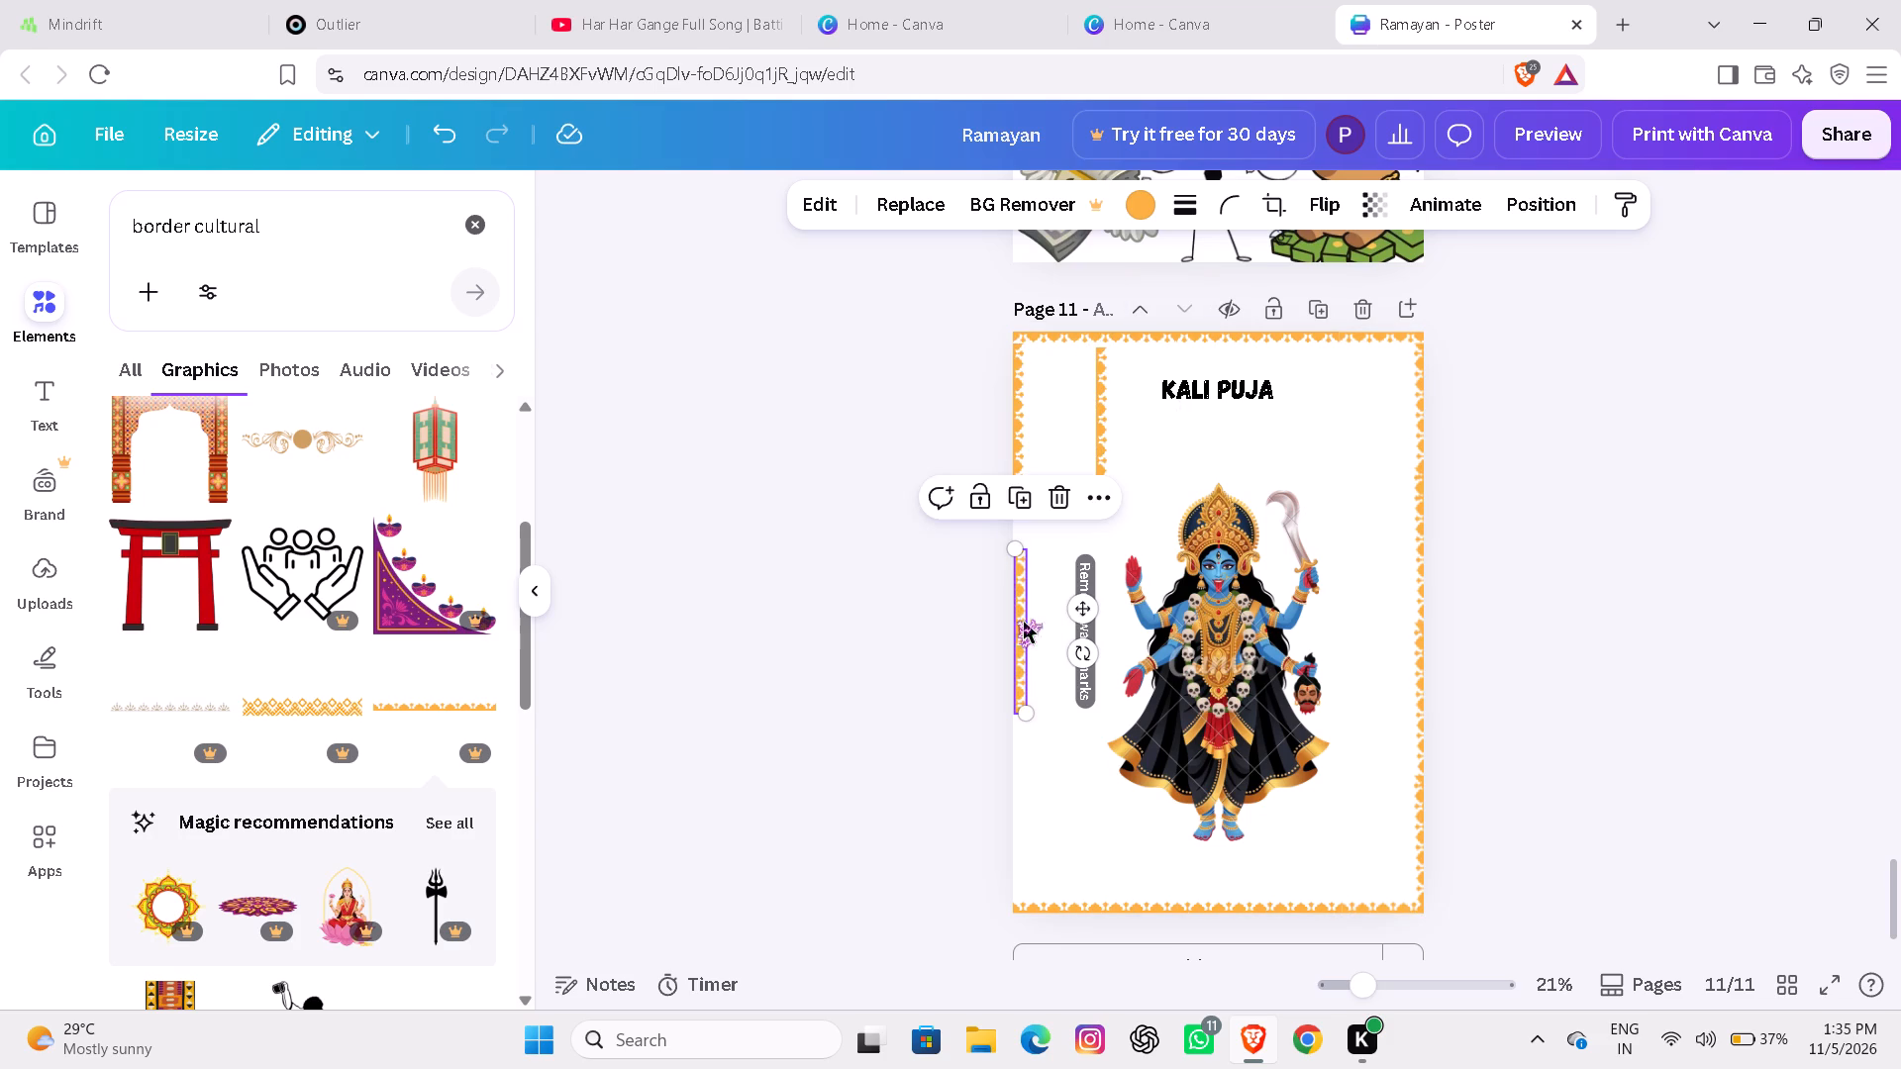
pyautogui.moveTo(1075, 616); pyautogui.dragTo(1073, 589)
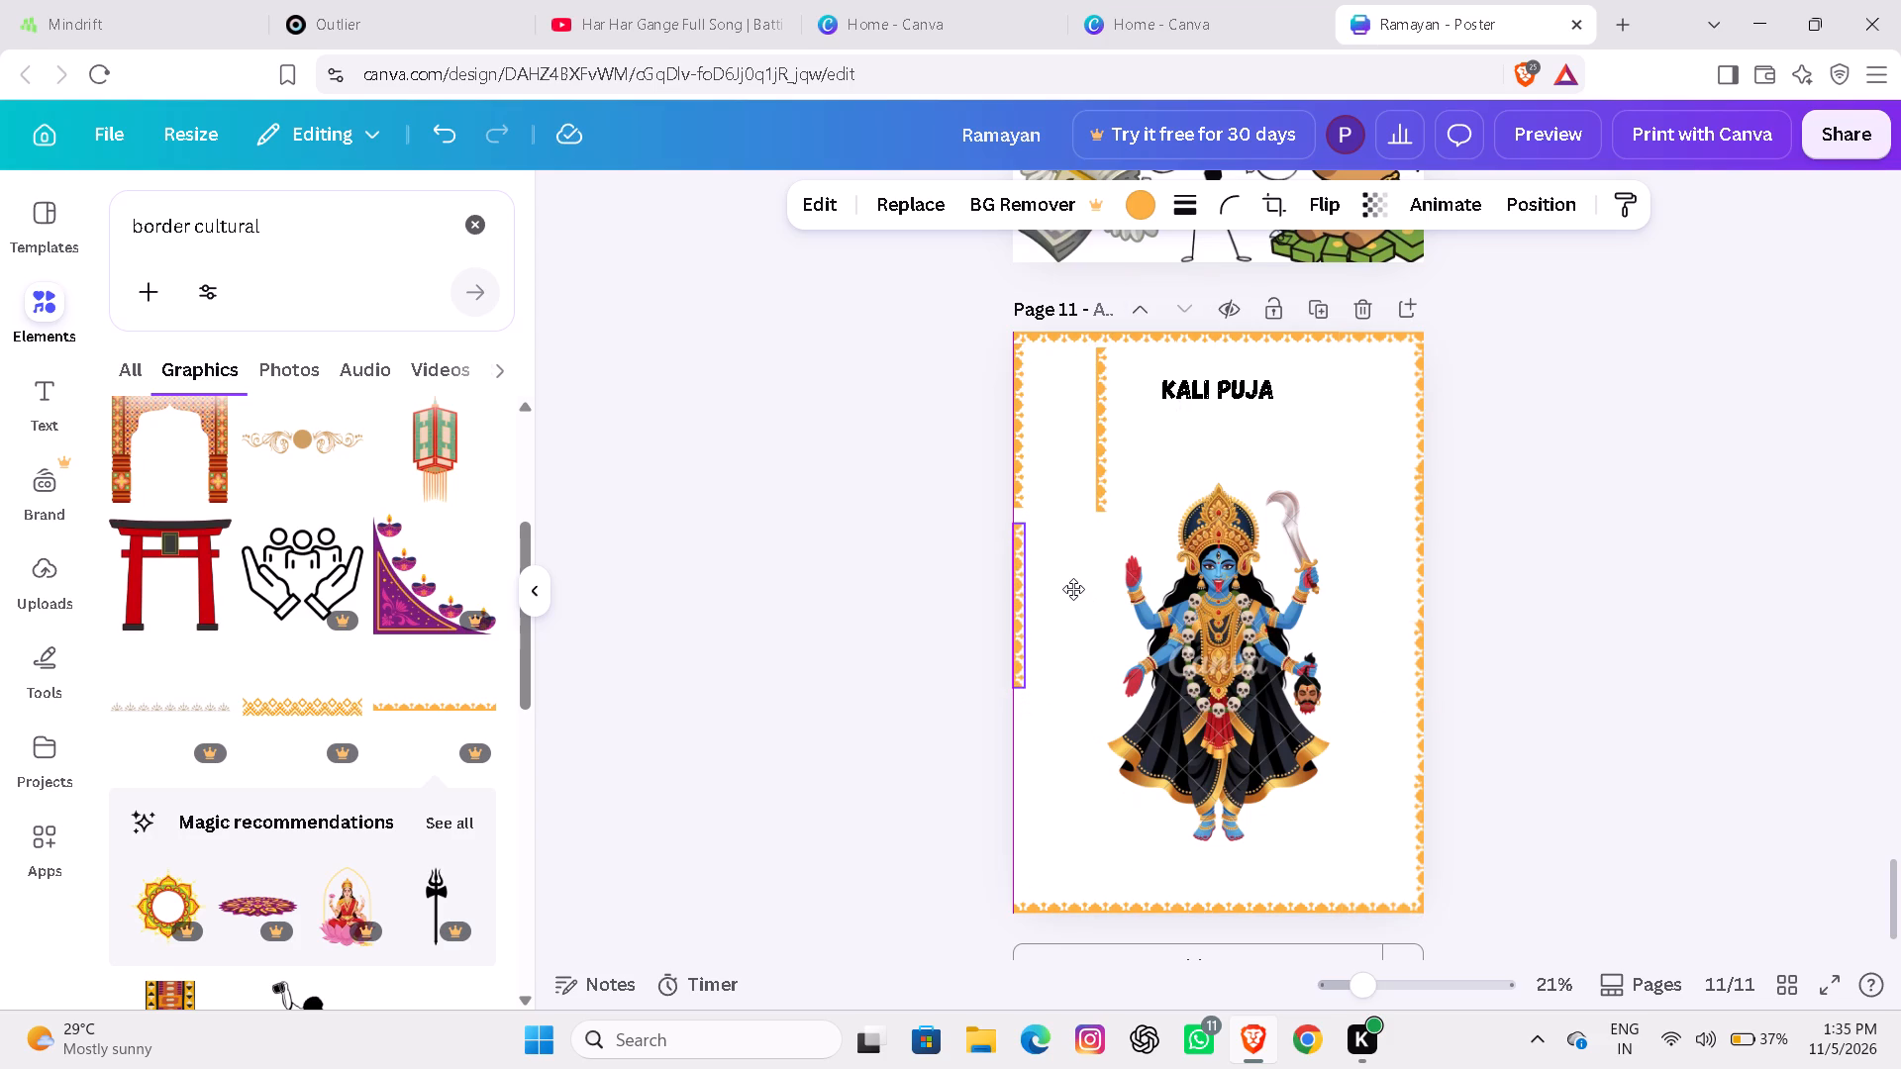
pyautogui.moveTo(1073, 589); pyautogui.dragTo(1073, 570)
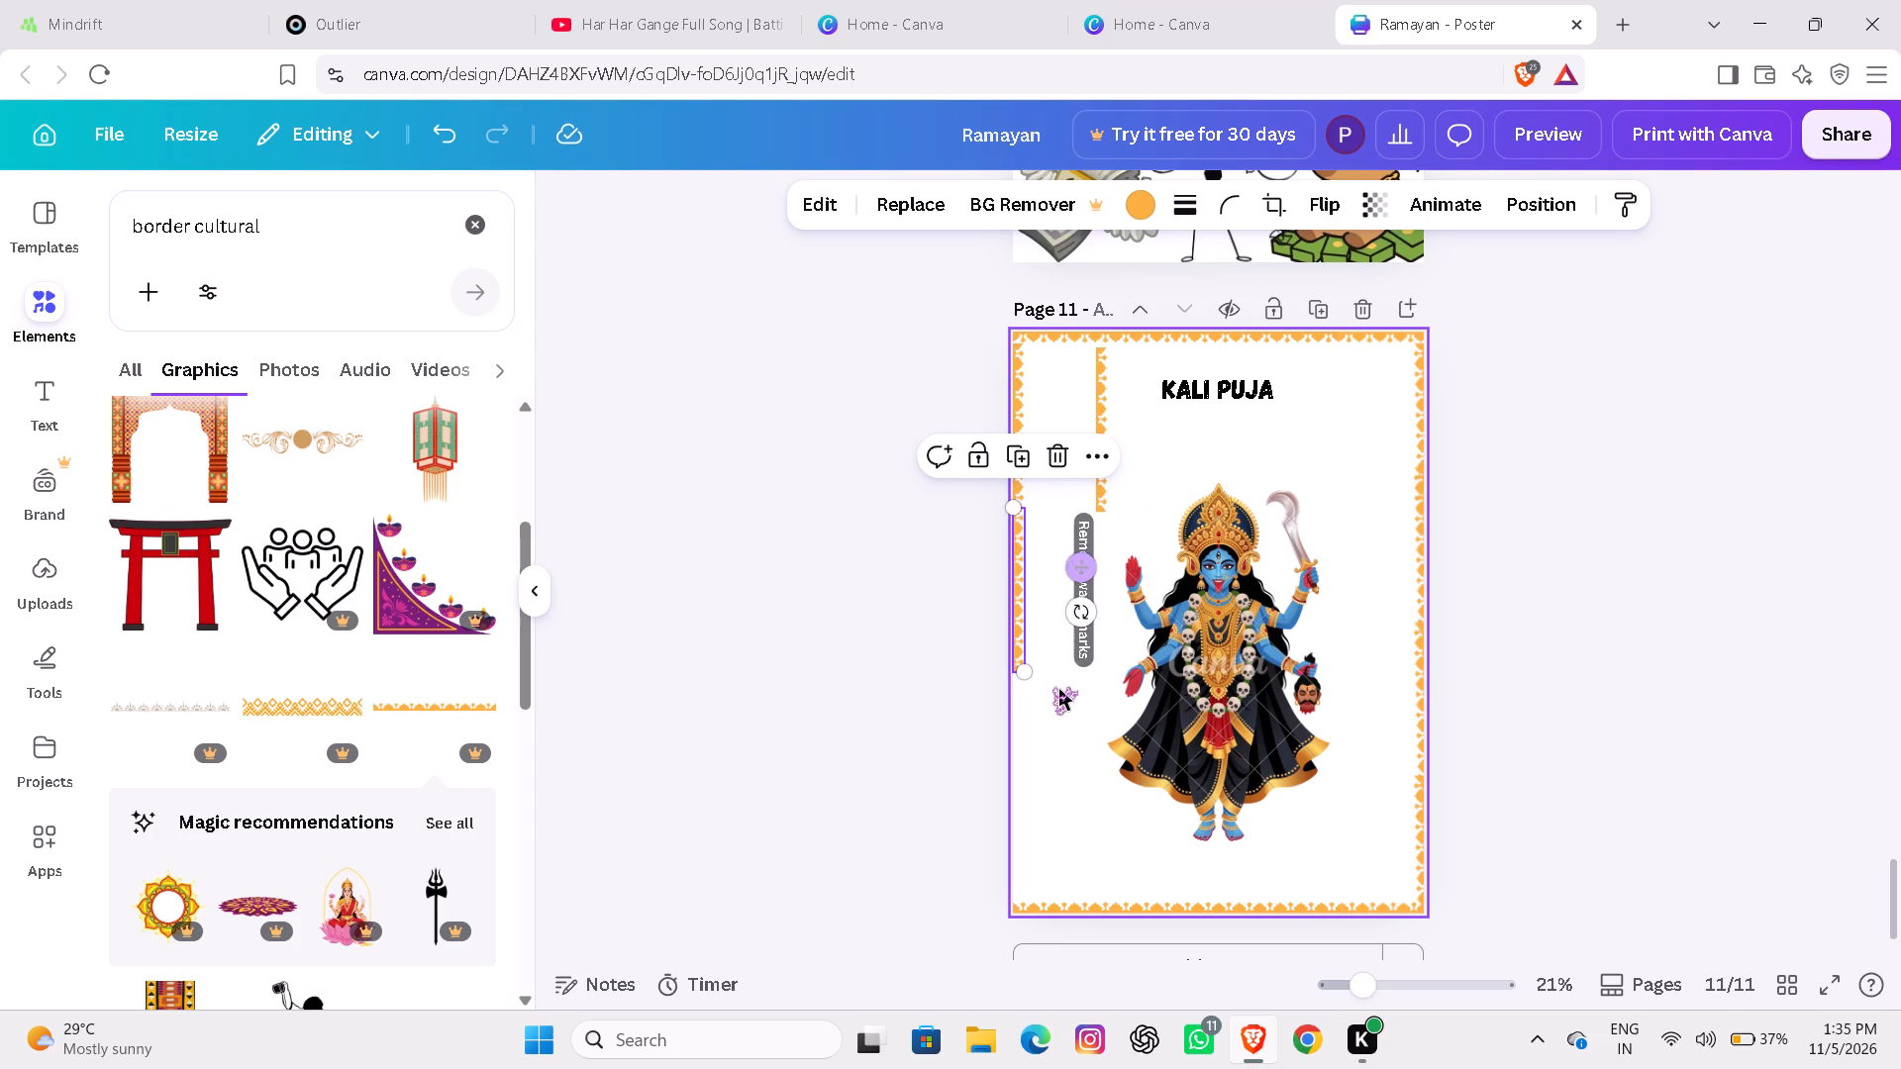
pyautogui.click(1045, 740)
# Move the spare vertical strip beside the title to the left edge, directly below the second strip, continuing the border downward.
pyautogui.click(1099, 463)
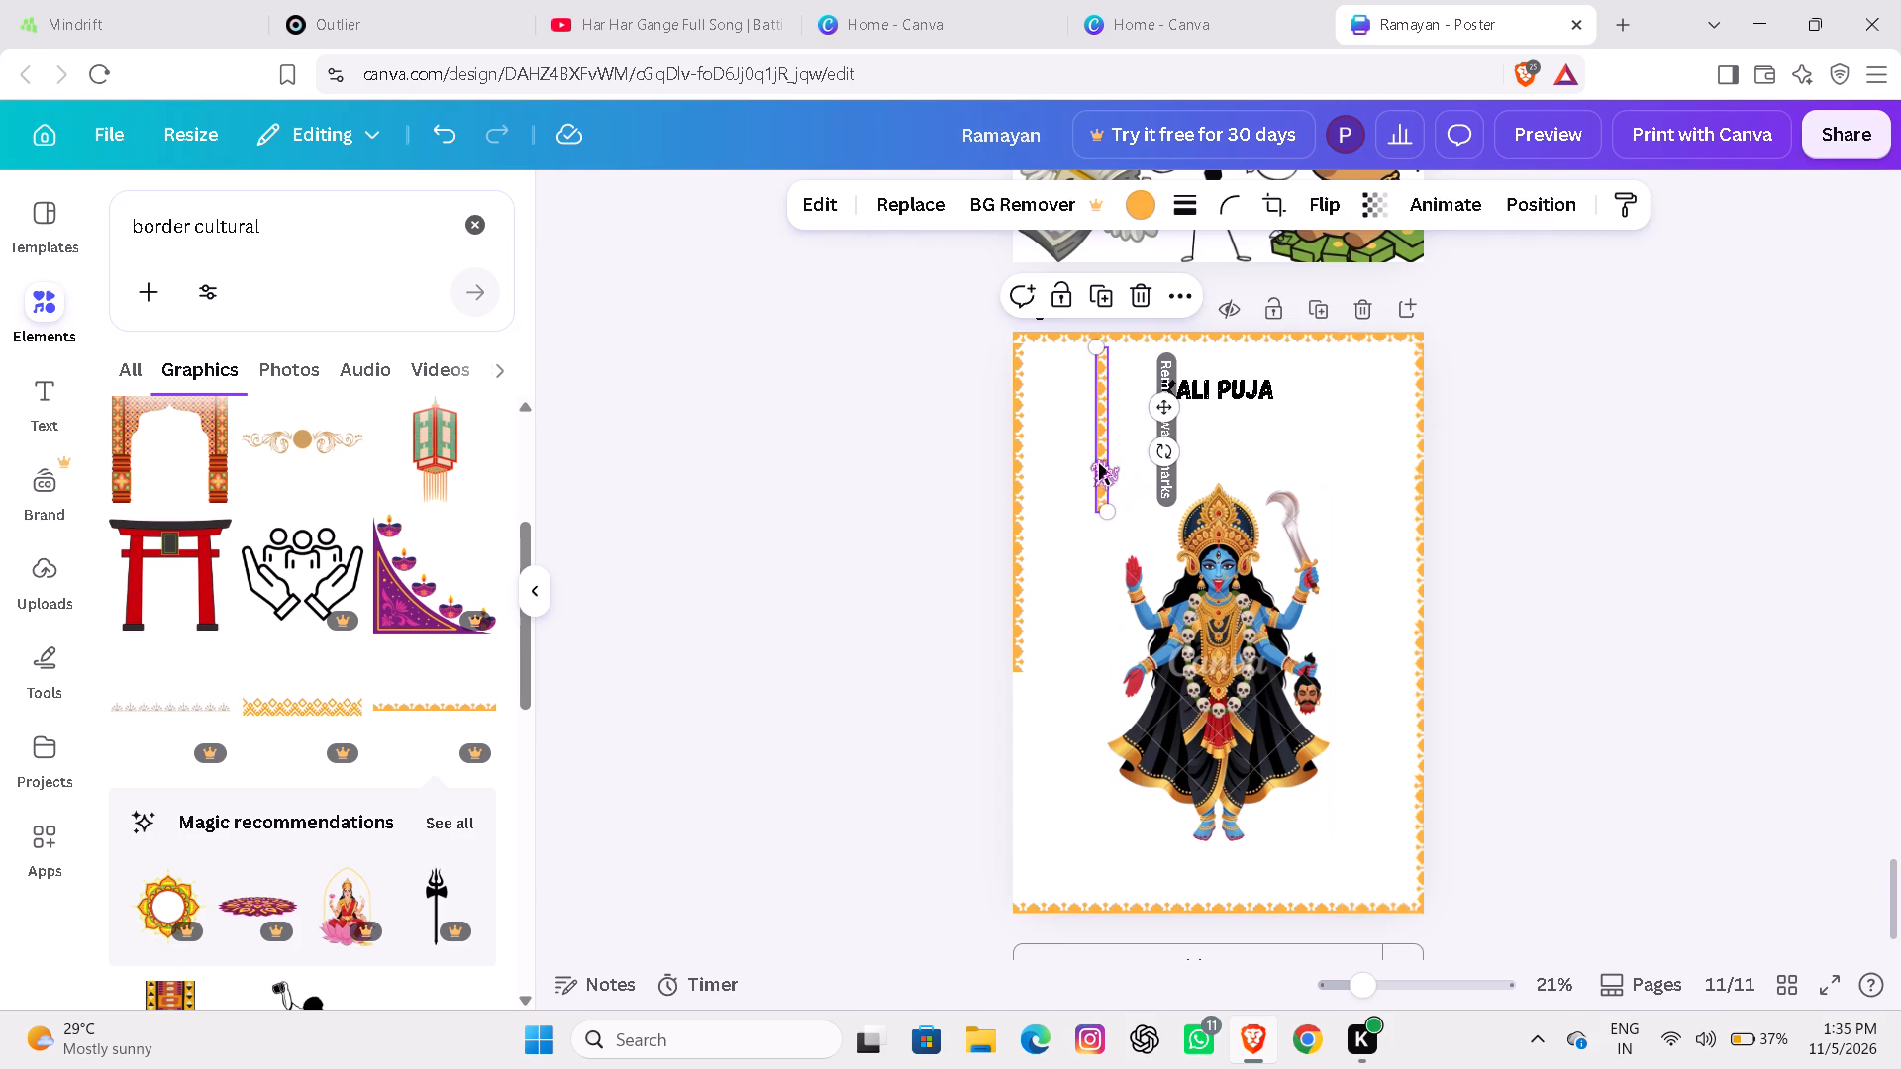
pyautogui.moveTo(1156, 416); pyautogui.dragTo(1097, 672)
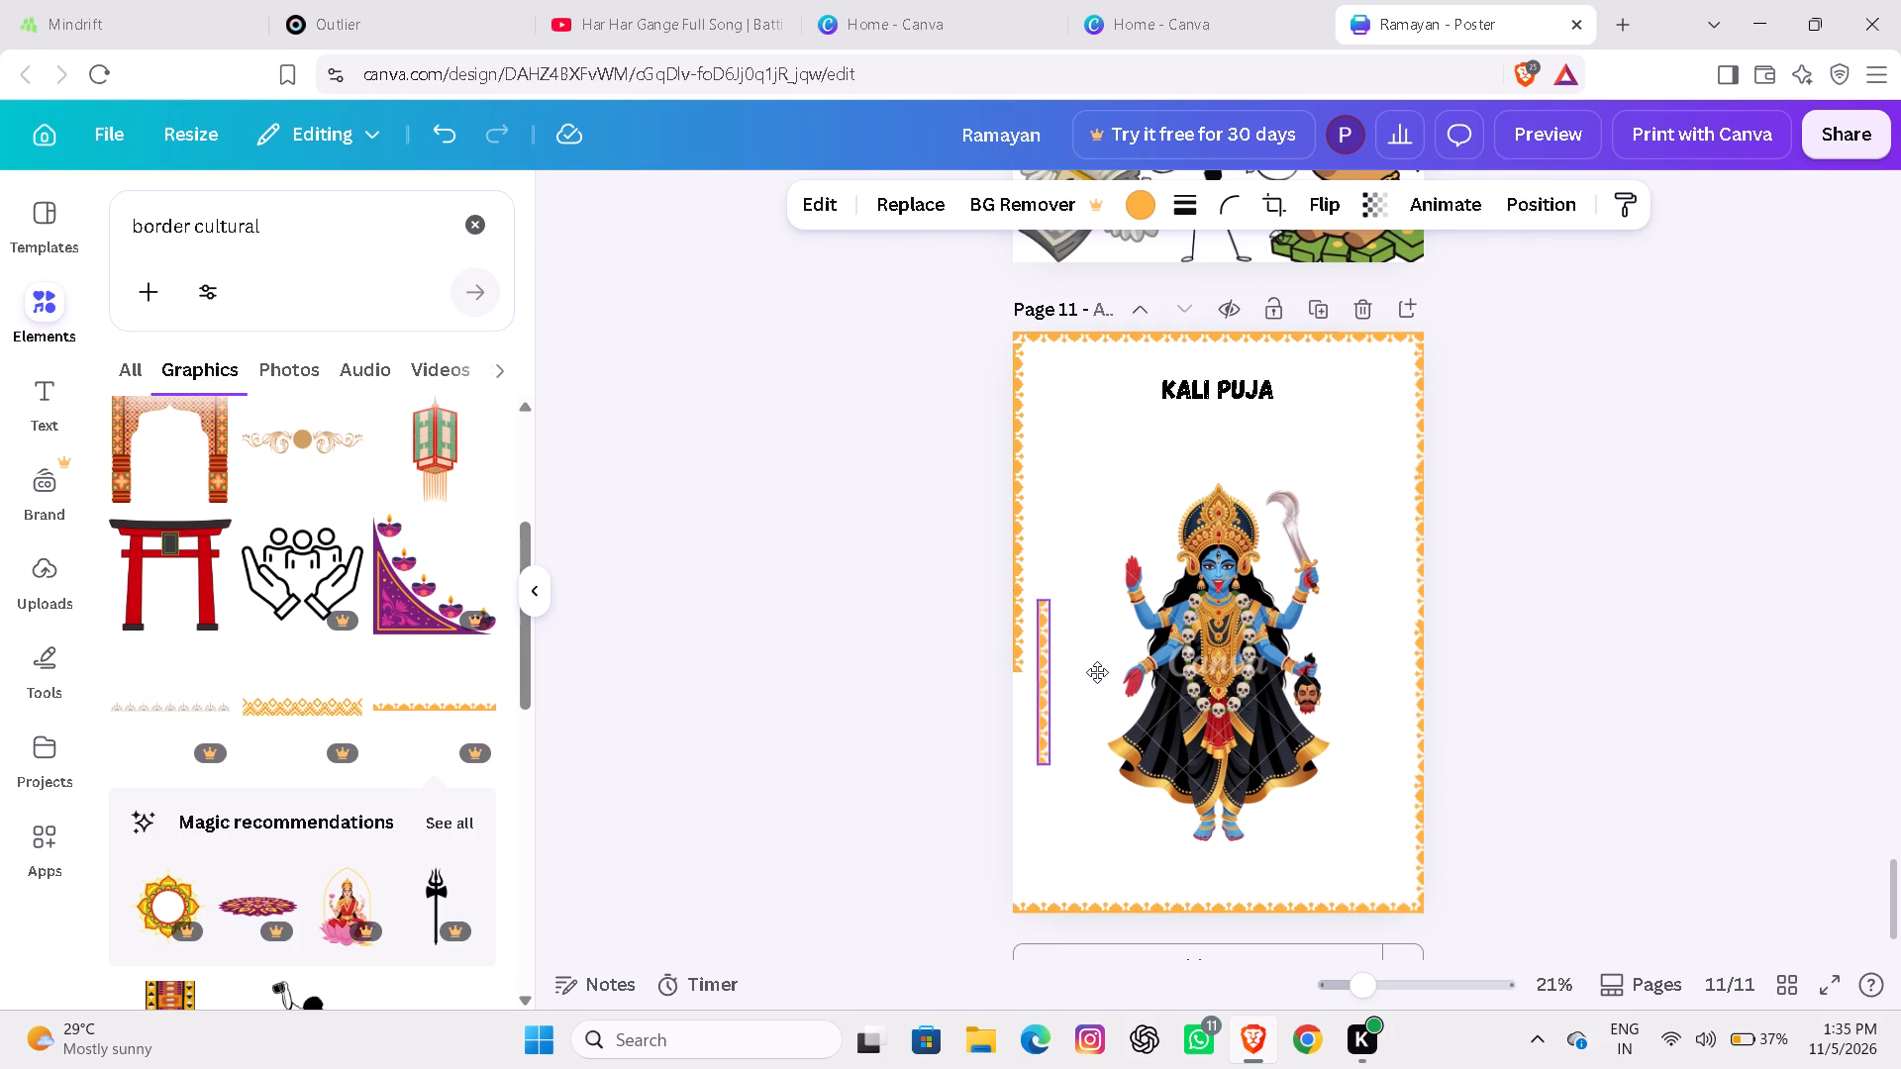
pyautogui.moveTo(1097, 672); pyautogui.dragTo(1078, 729)
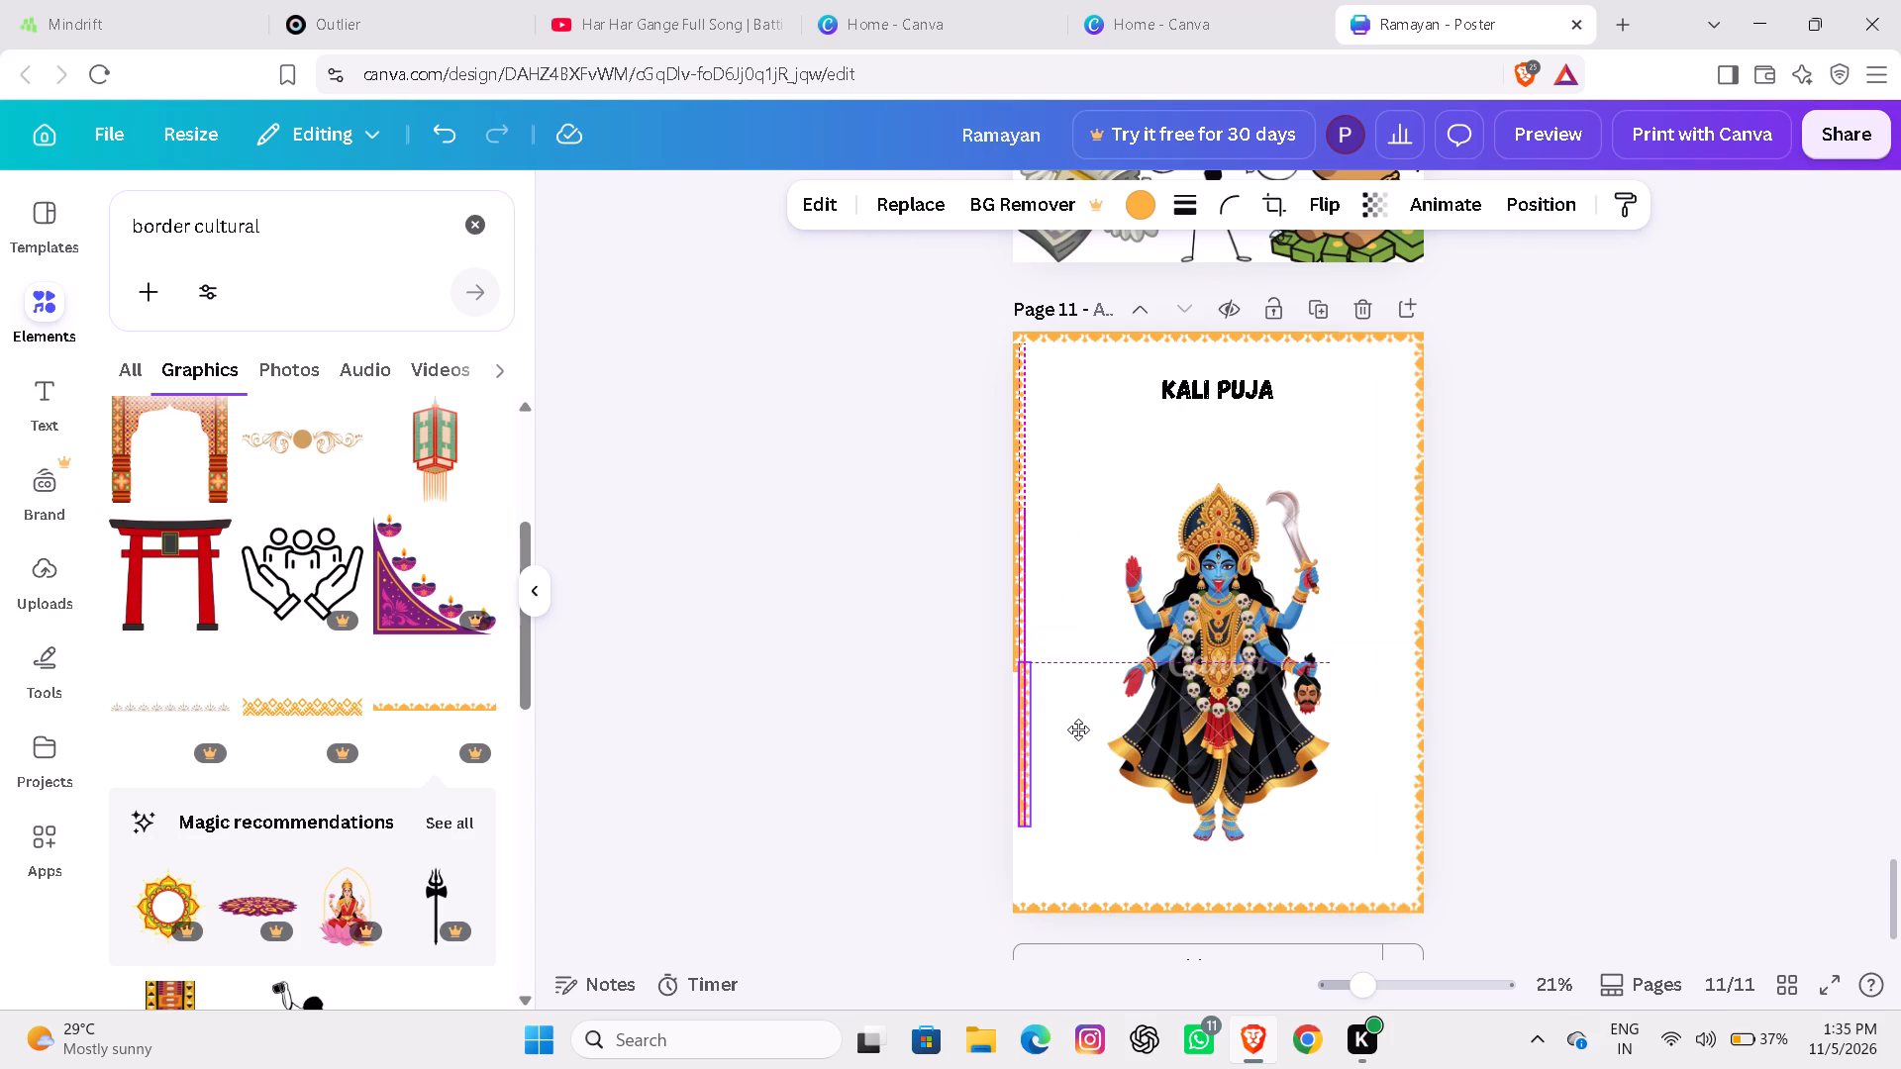
pyautogui.moveTo(1078, 729); pyautogui.dragTo(1067, 767)
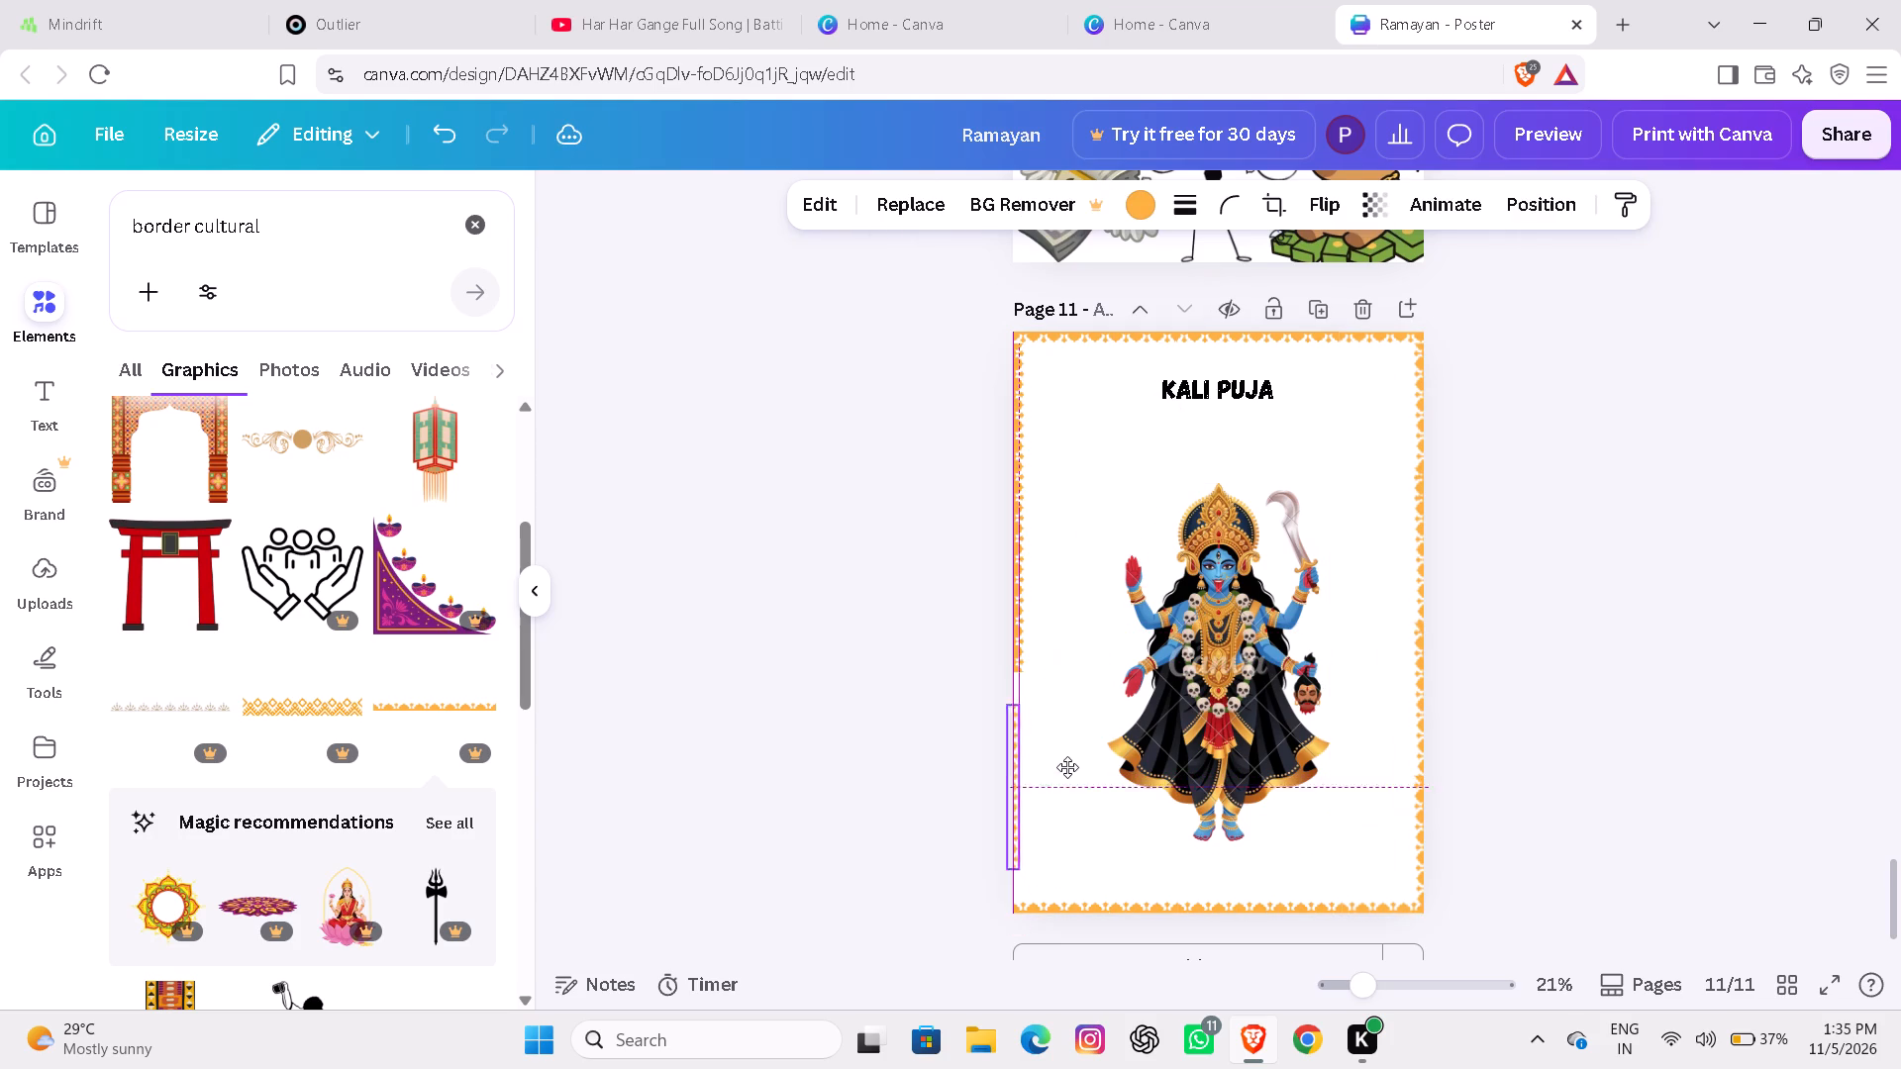
pyautogui.moveTo(1067, 767); pyautogui.dragTo(1078, 744)
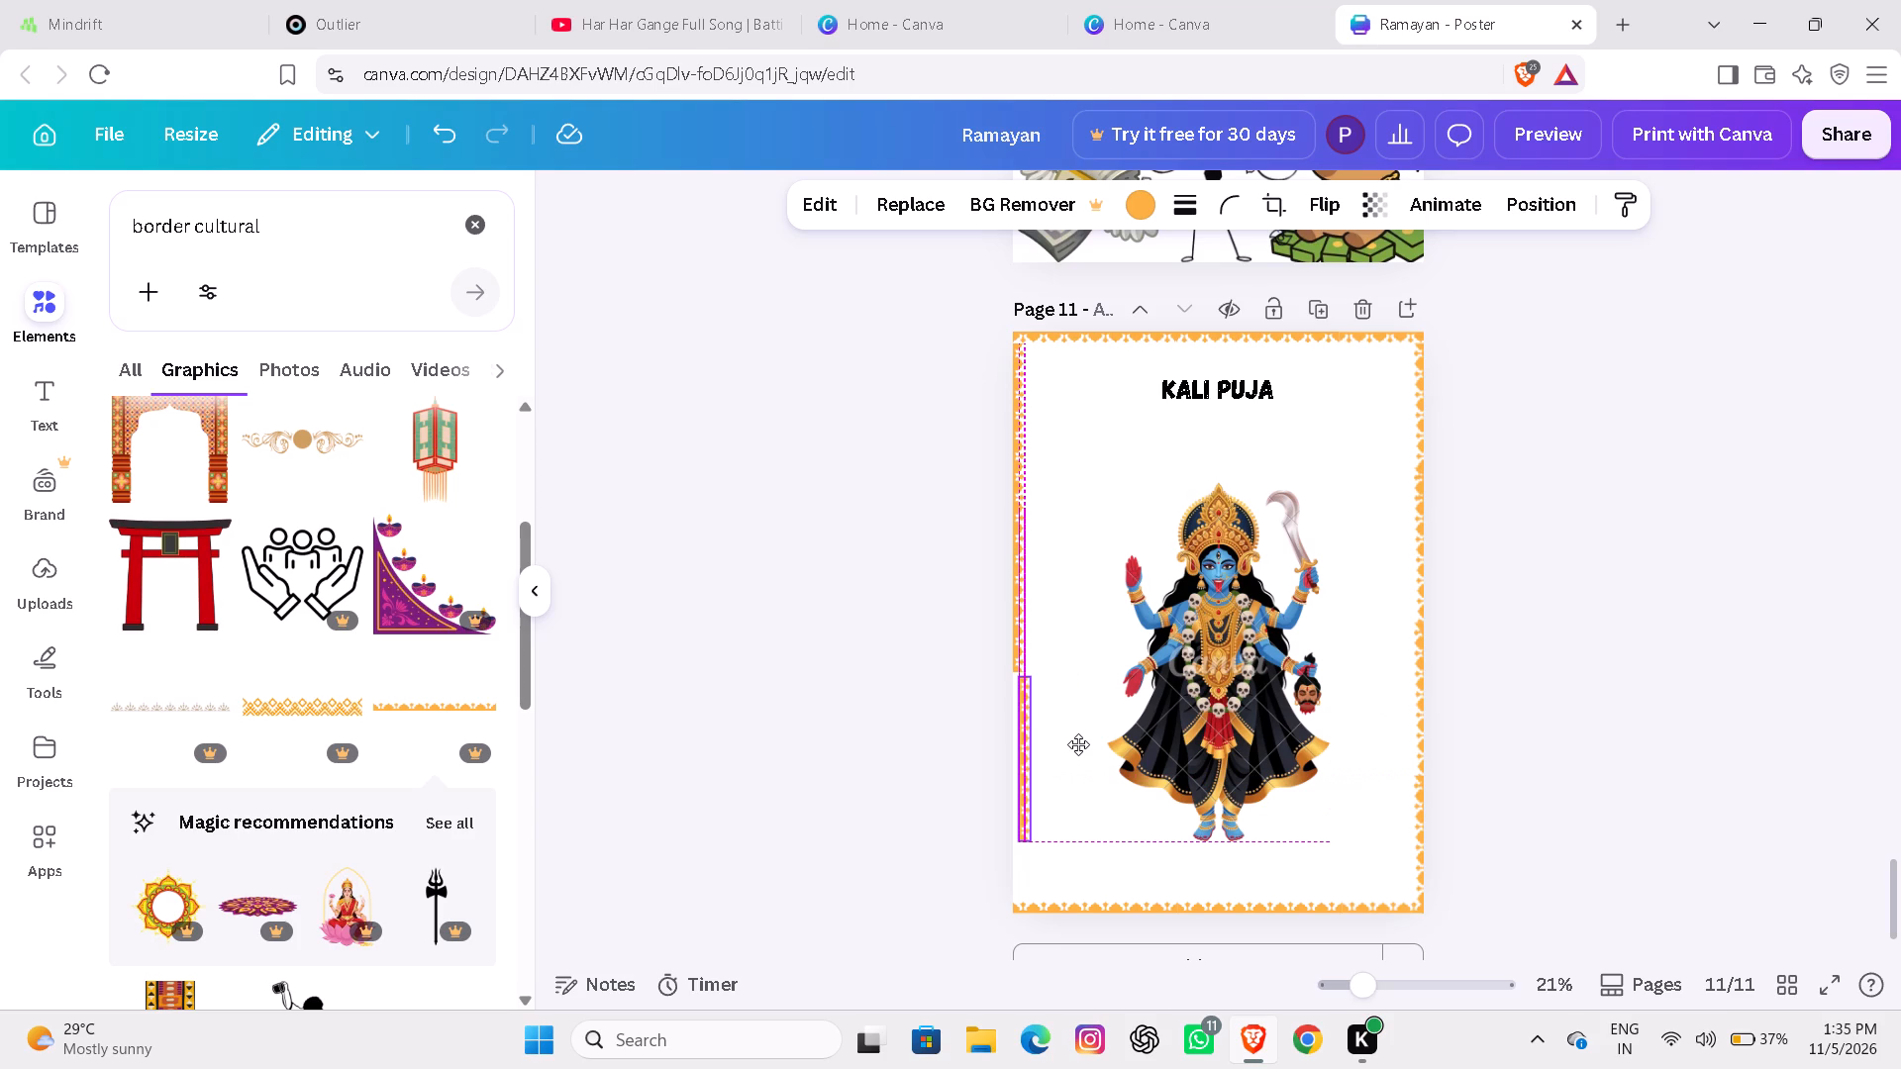
pyautogui.moveTo(1078, 744); pyautogui.dragTo(1076, 742)
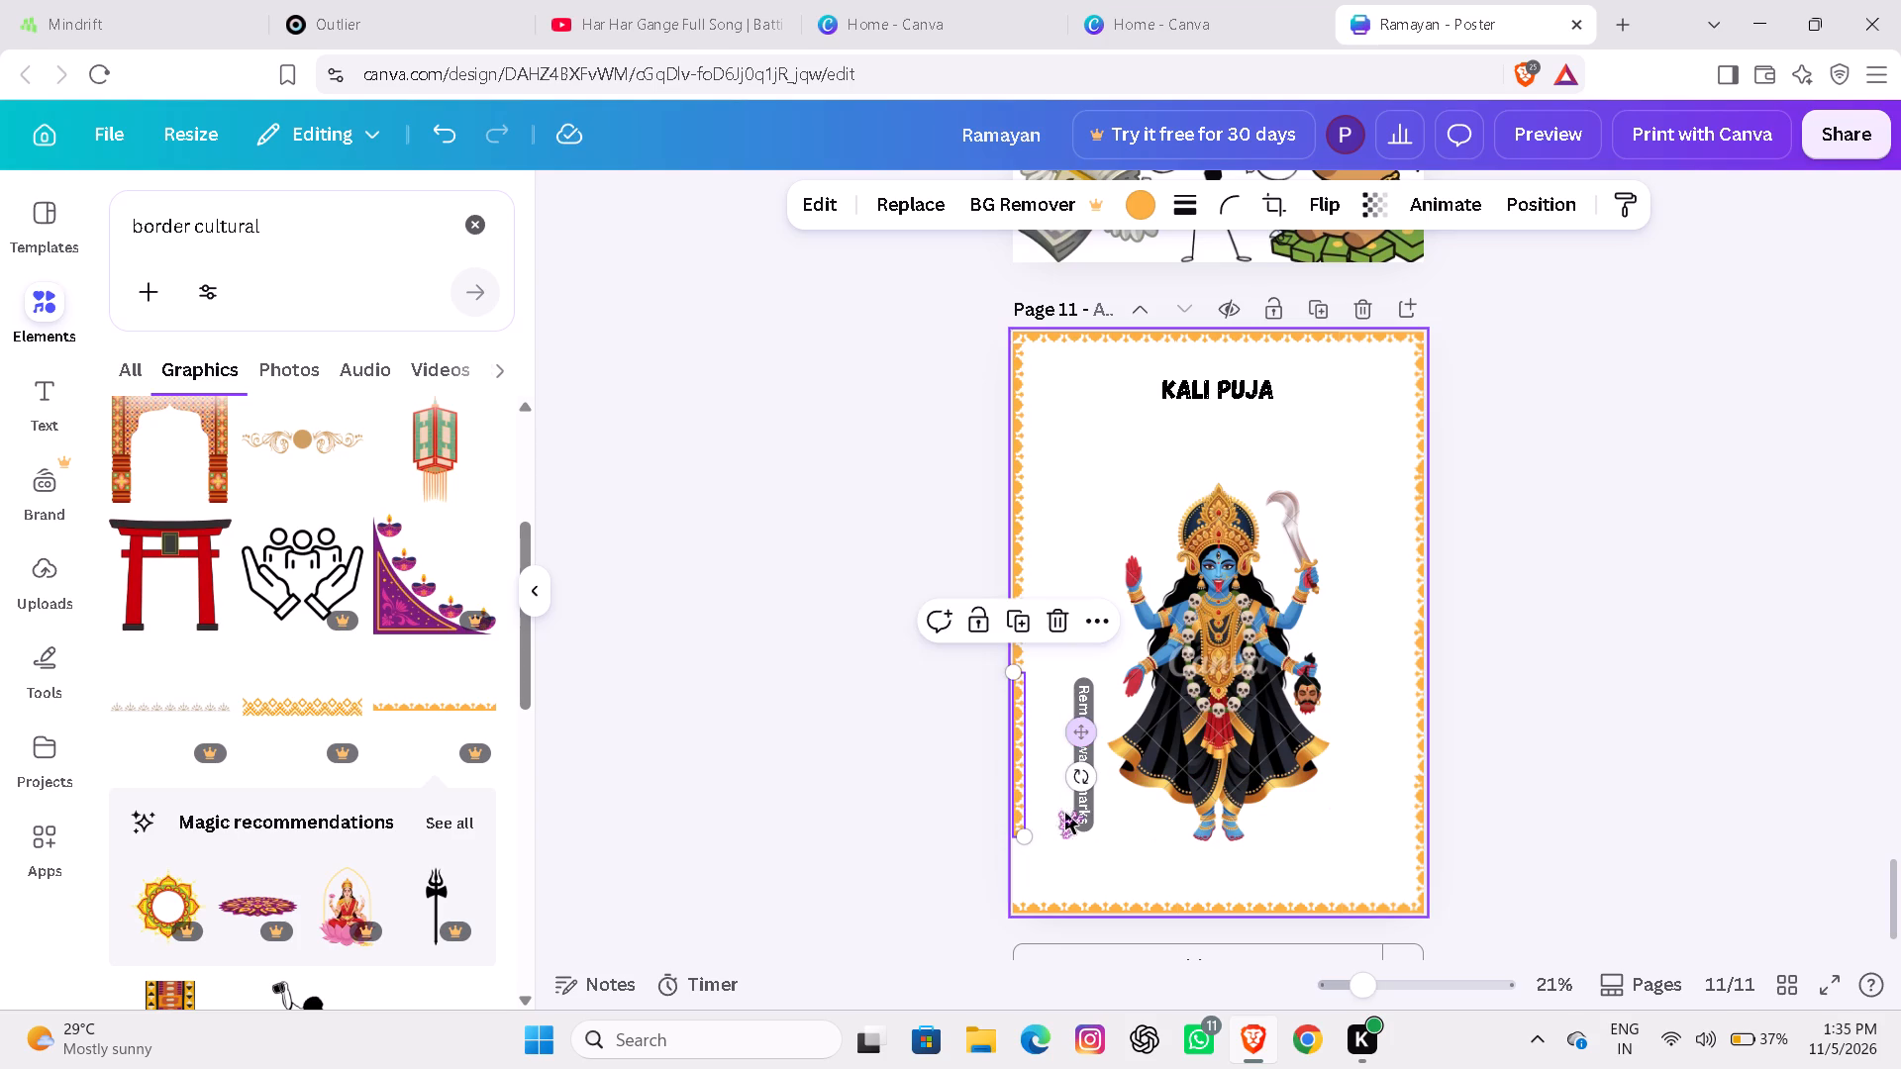
pyautogui.click(1151, 842)
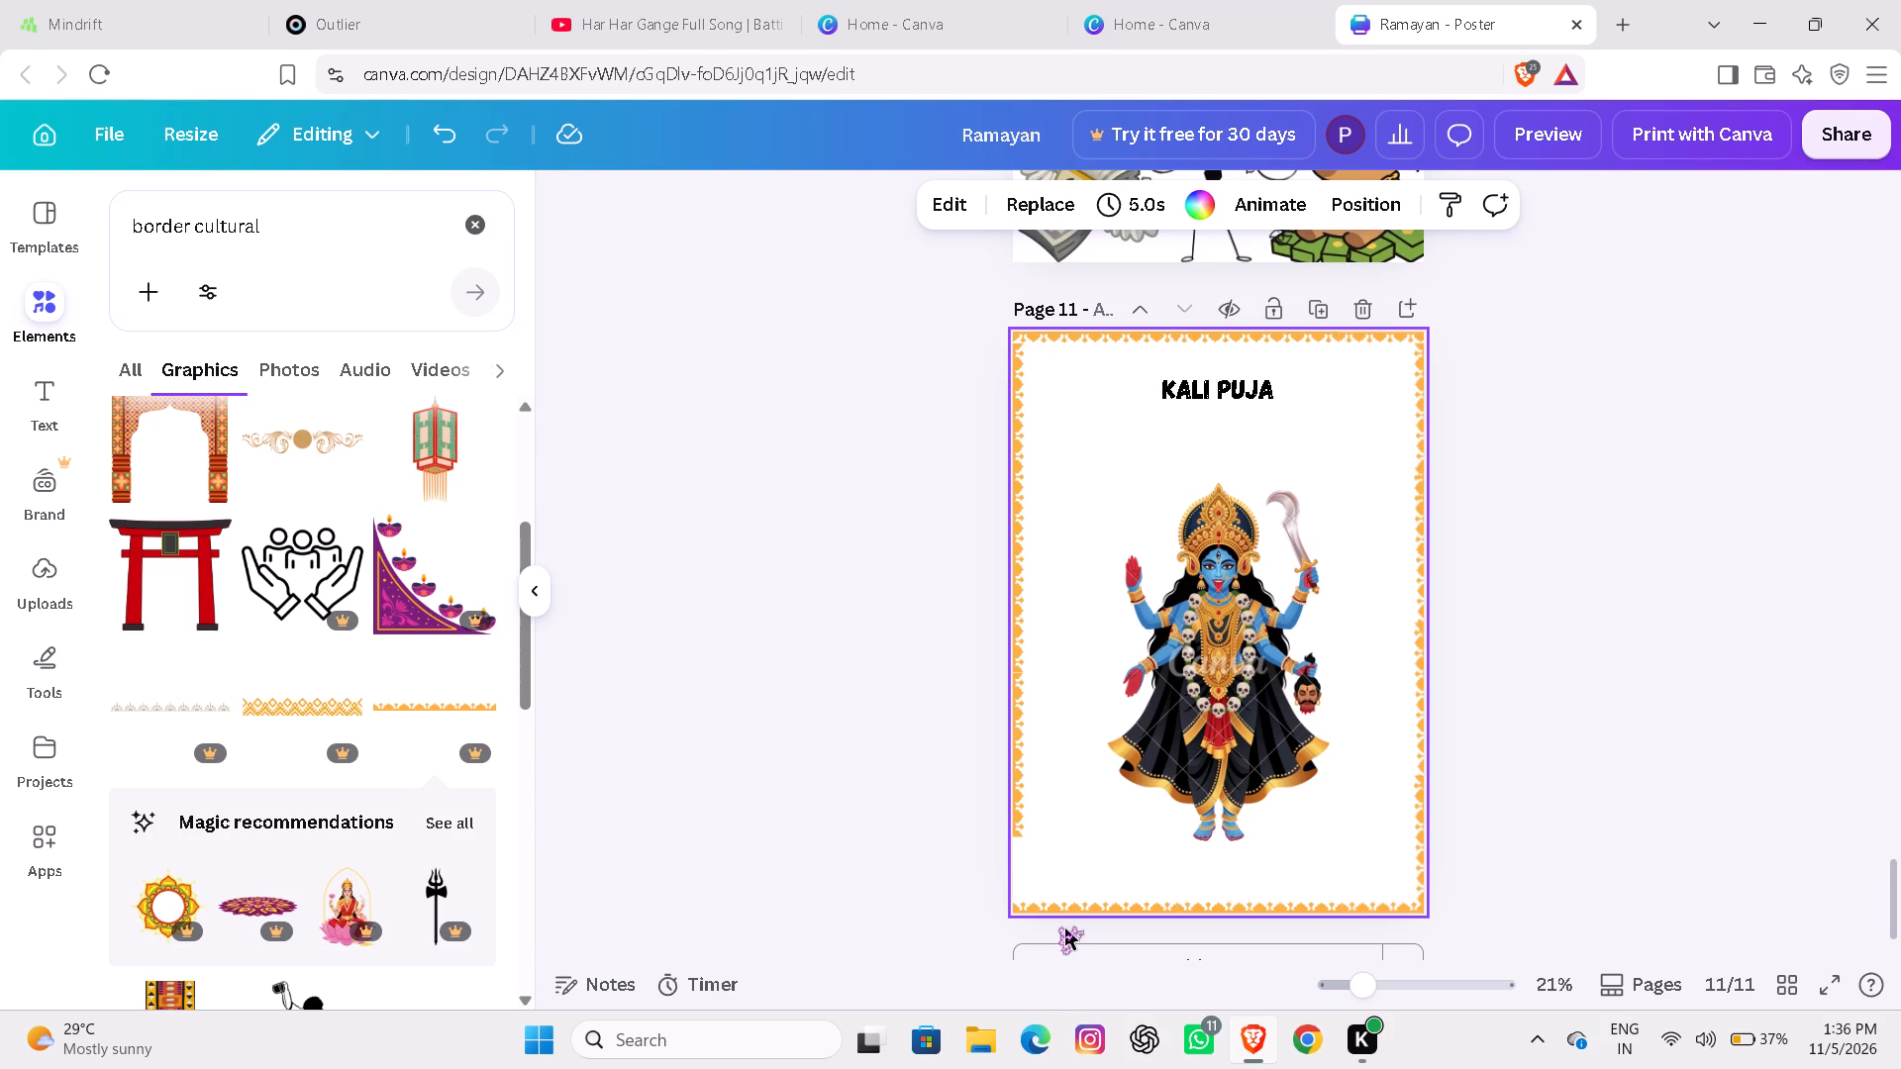
# Paste another copy of the vertical strip and place it at the lower end of the left edge, overlapping the strip above.
pyautogui.hotkey('ctrl', 'v')
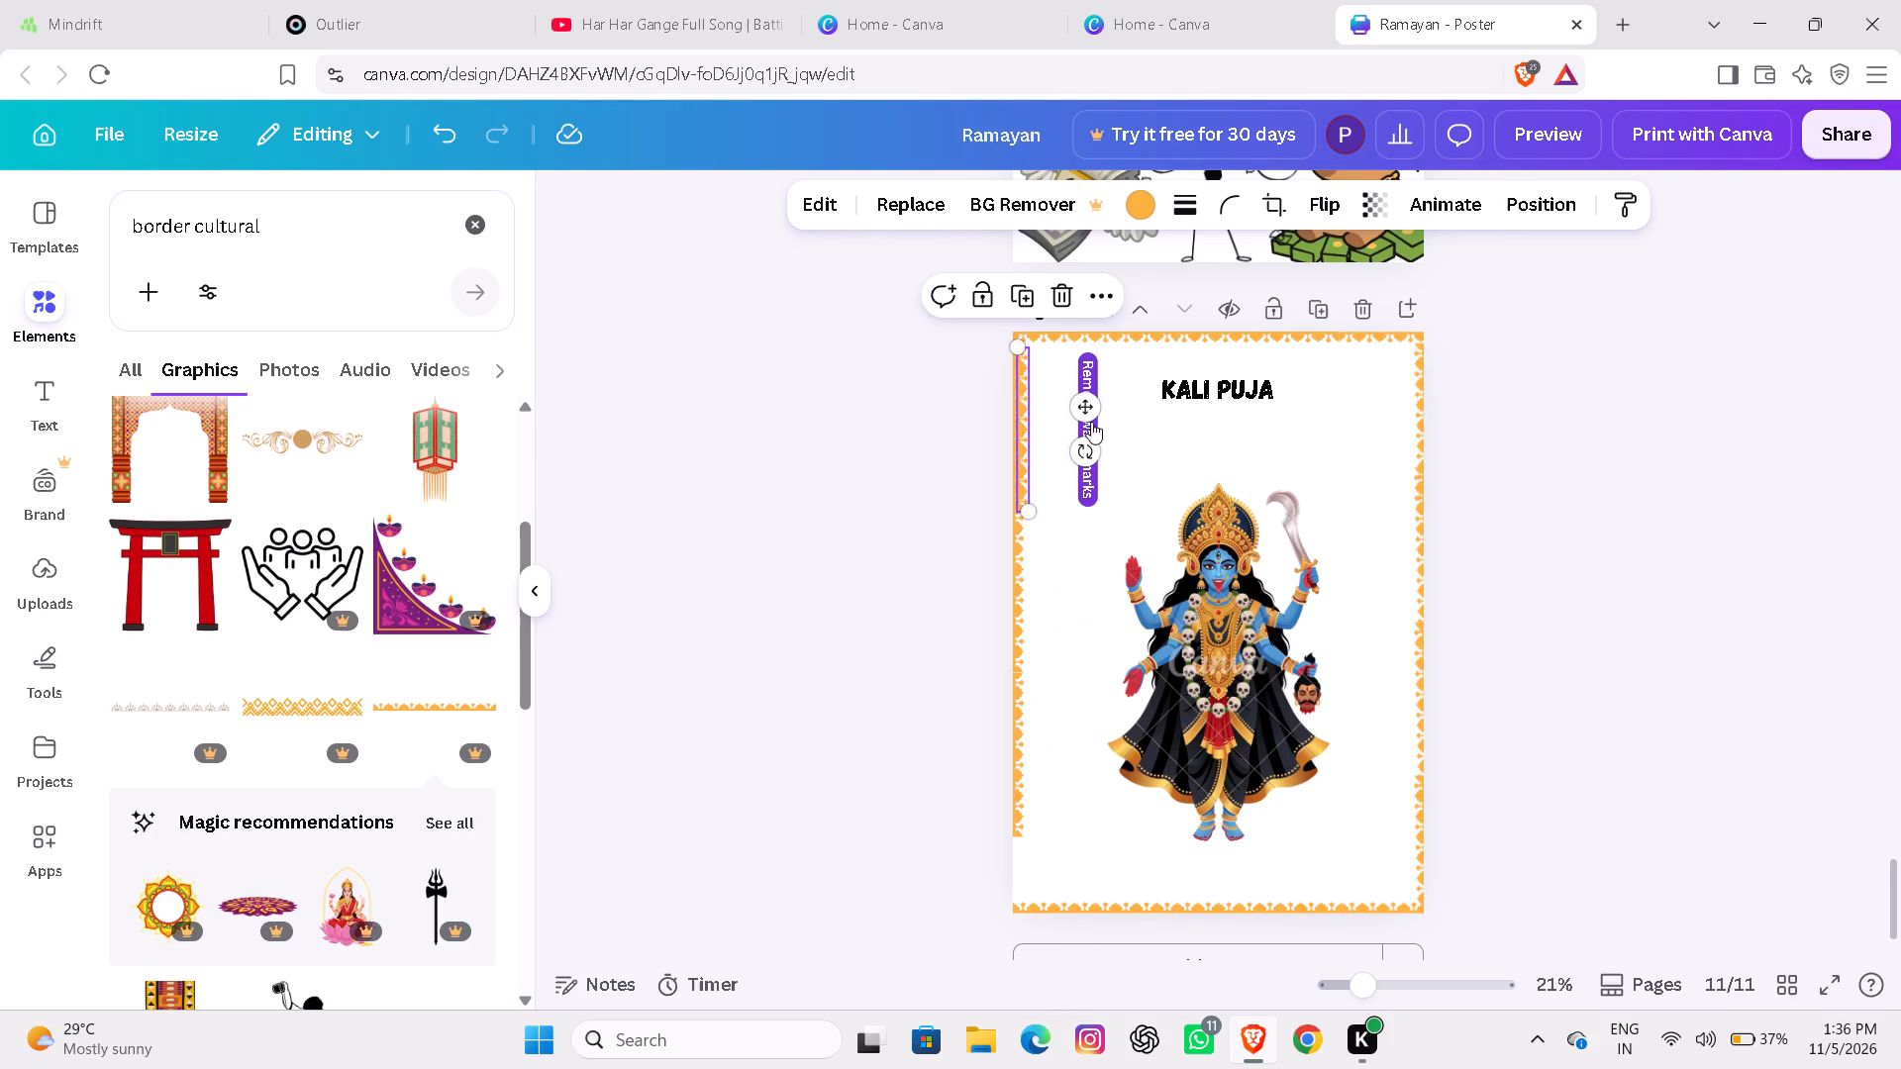
pyautogui.moveTo(1084, 409); pyautogui.dragTo(1105, 838)
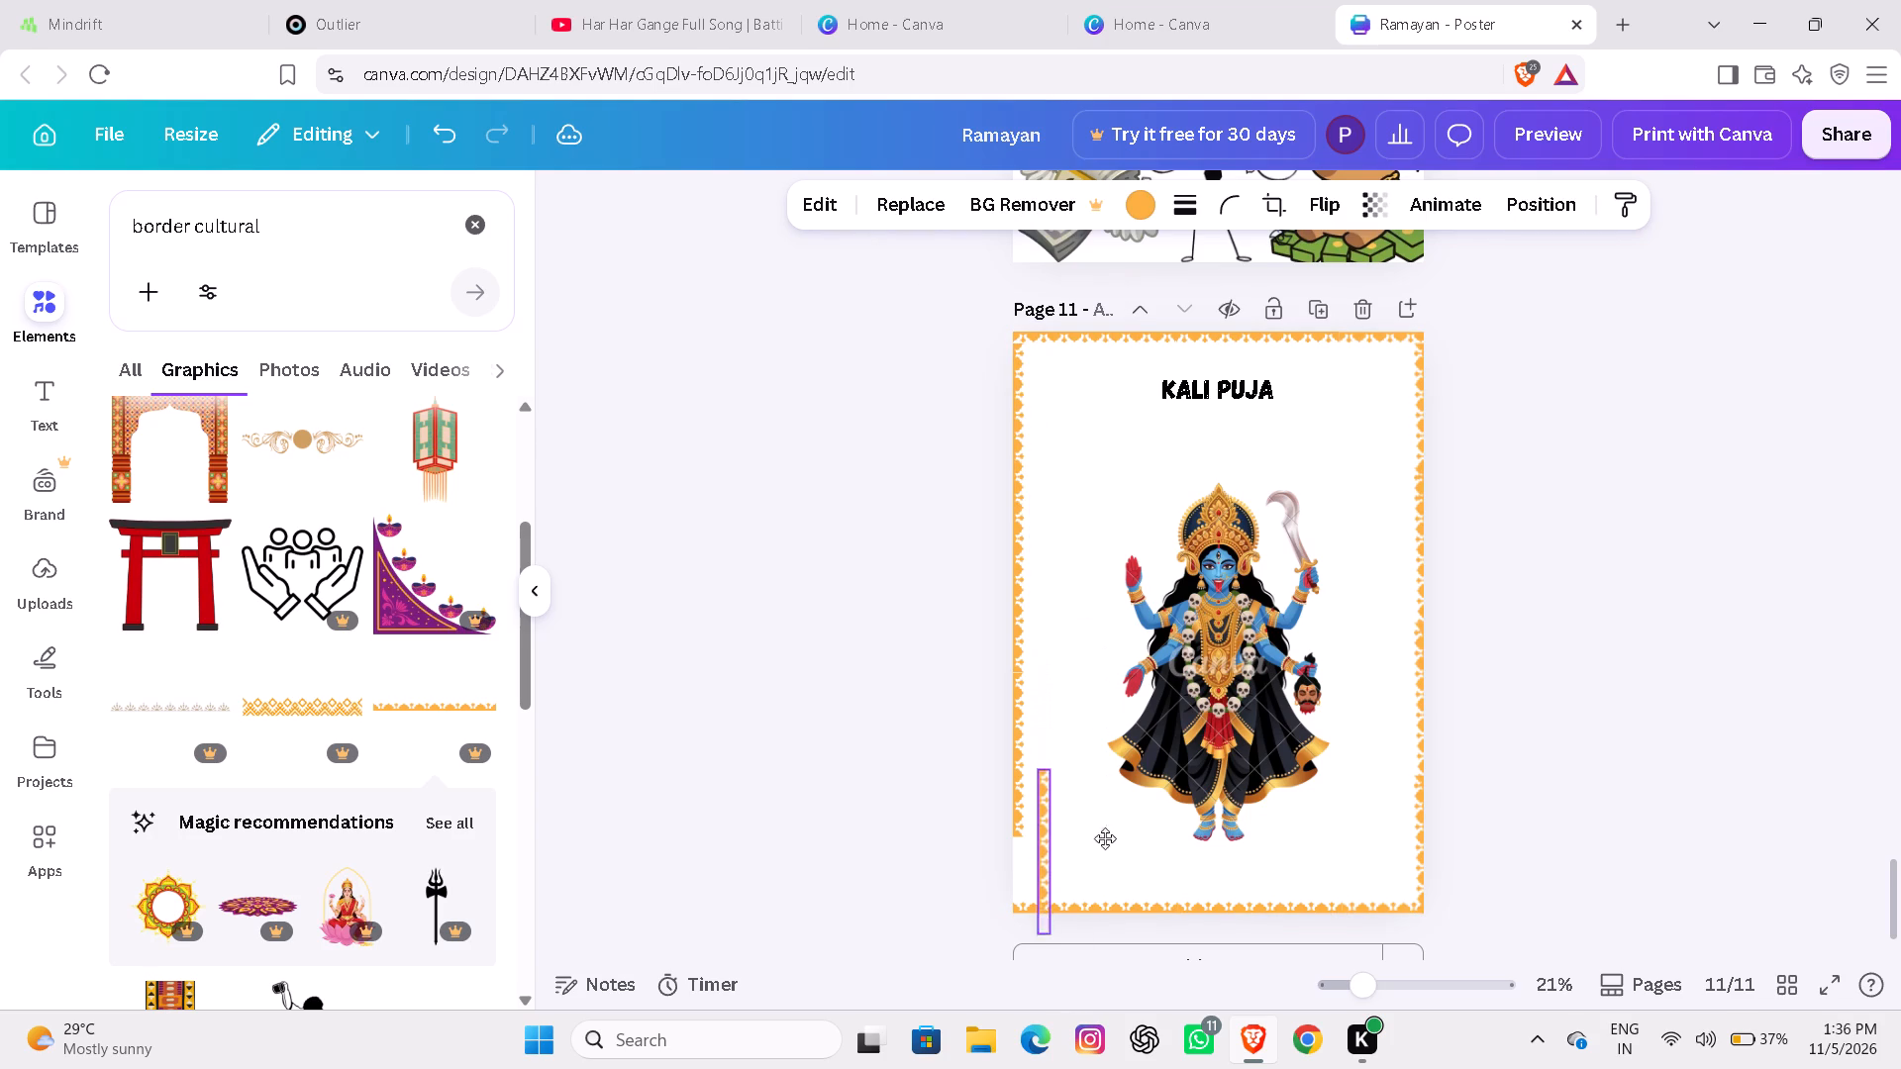
pyautogui.moveTo(1105, 838); pyautogui.dragTo(1073, 904)
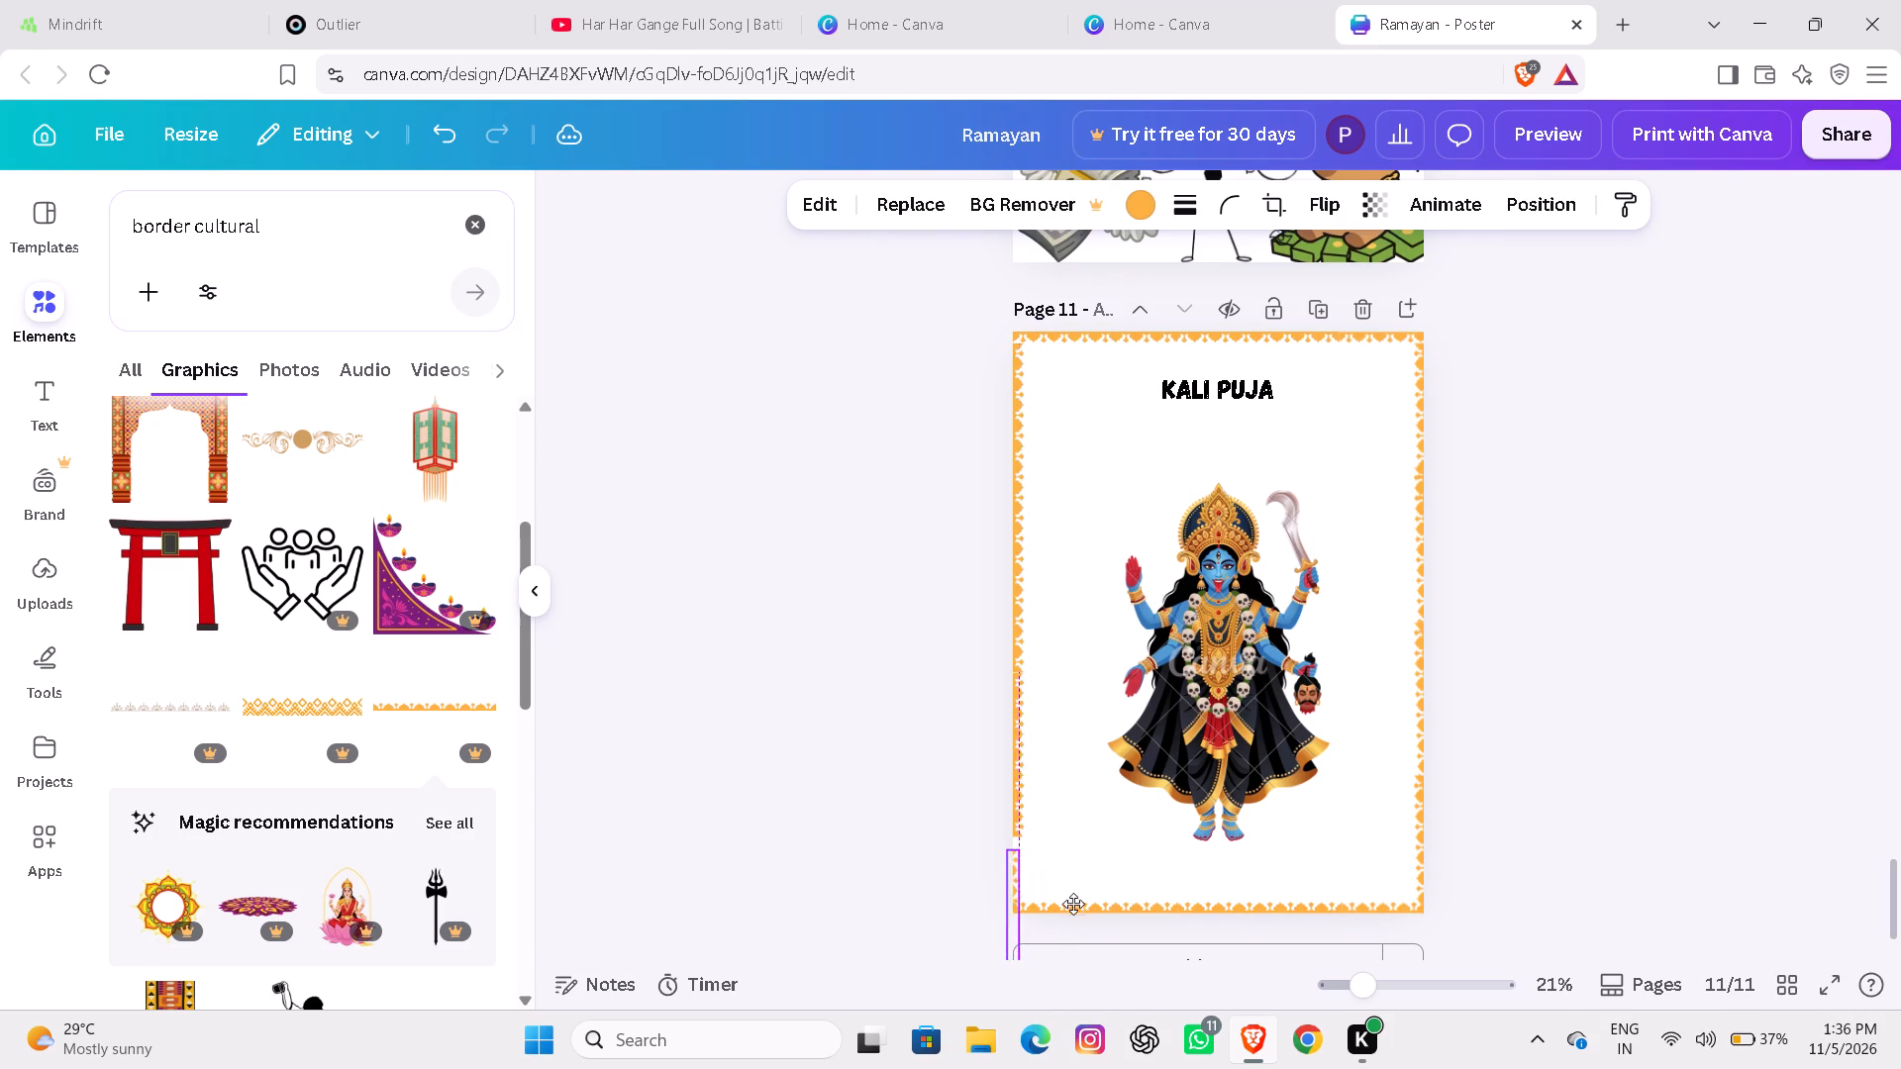
pyautogui.moveTo(1073, 904); pyautogui.dragTo(1086, 817)
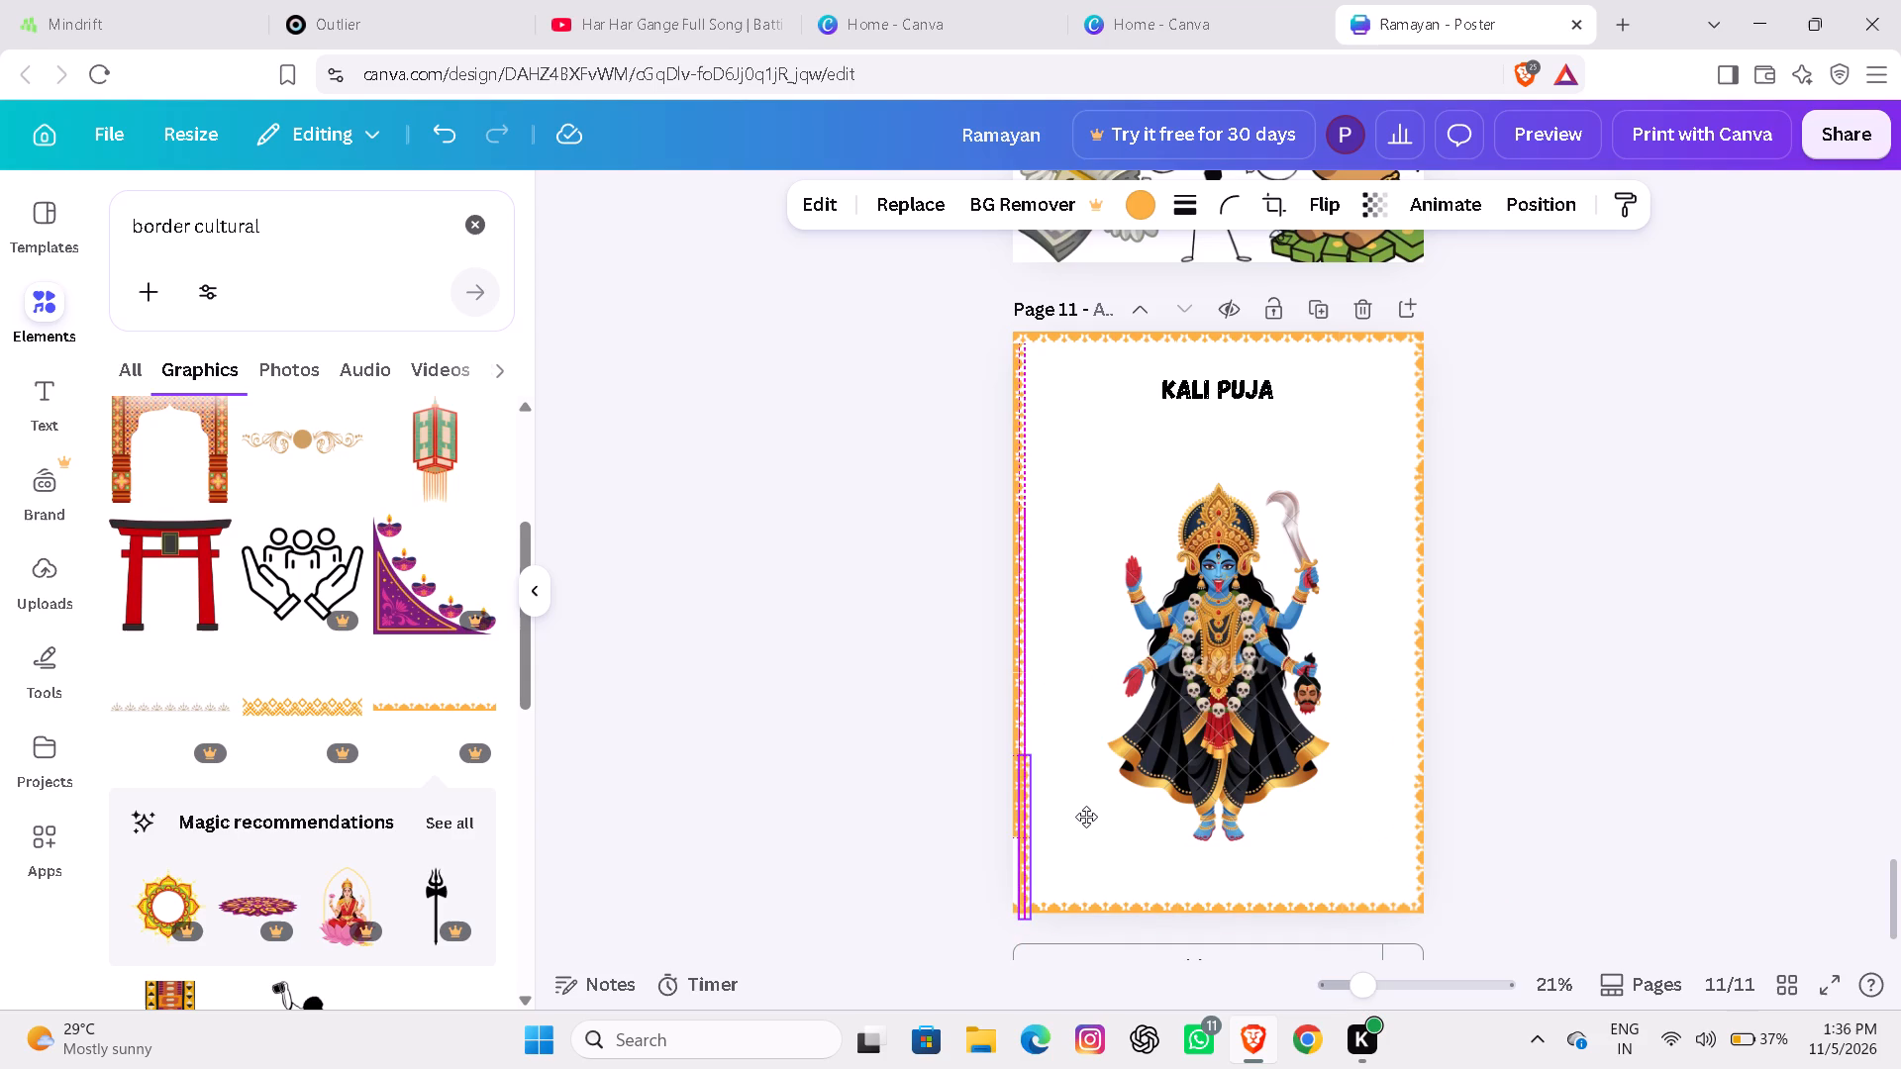
pyautogui.moveTo(1086, 817); pyautogui.dragTo(1083, 795)
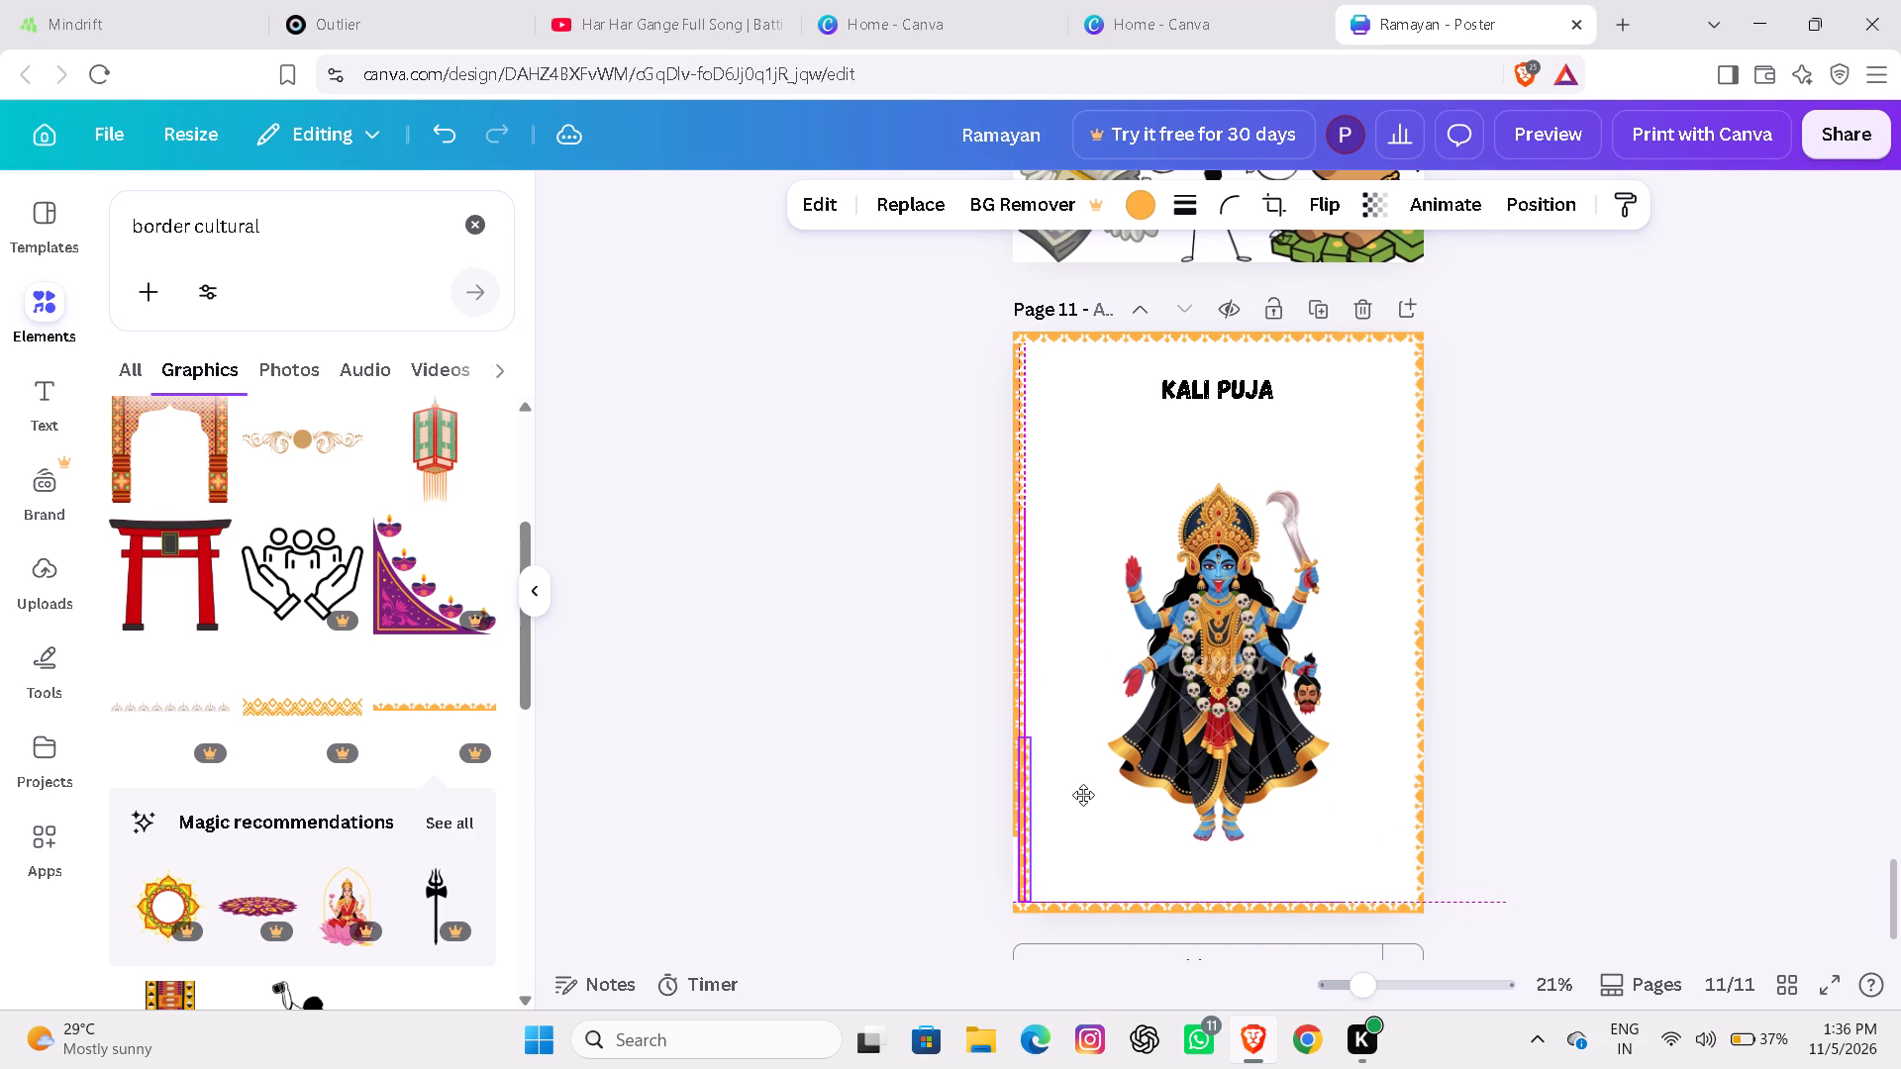
pyautogui.moveTo(1083, 795); pyautogui.dragTo(1080, 811)
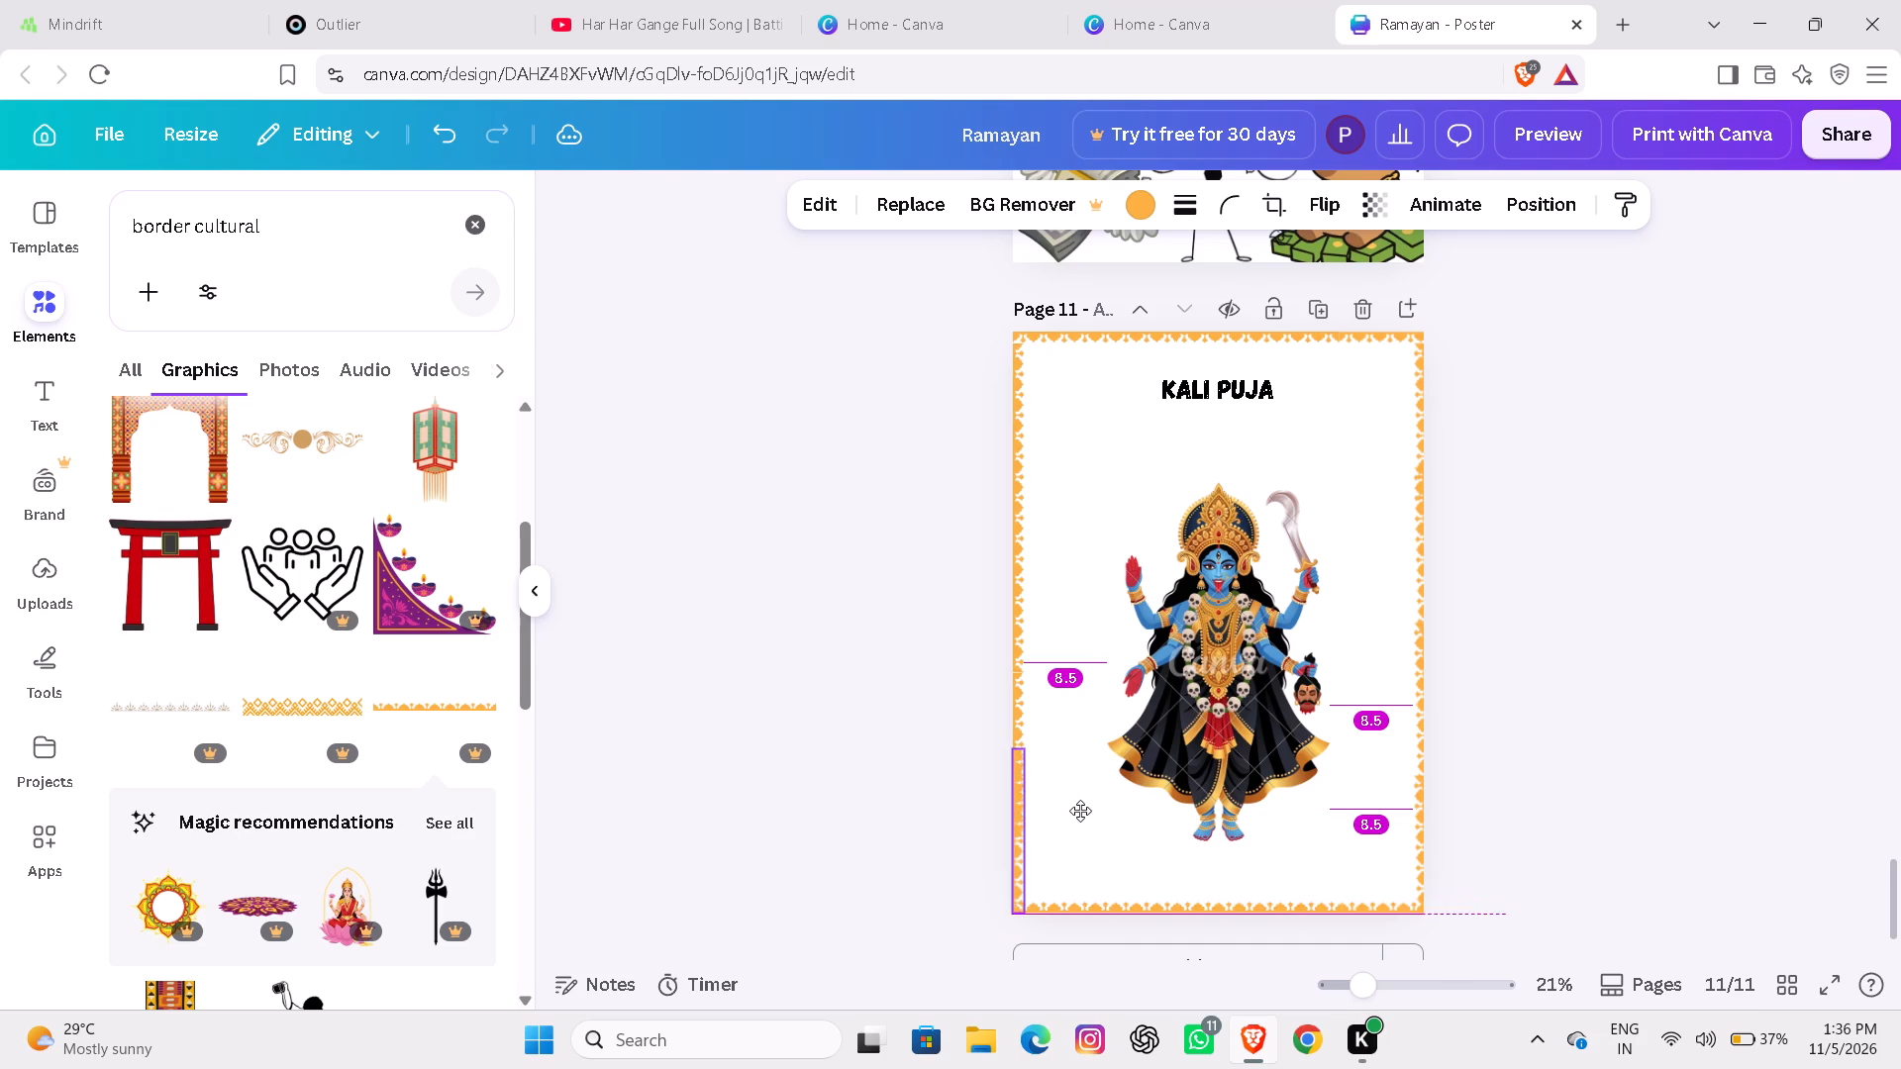
pyautogui.moveTo(1080, 811); pyautogui.dragTo(1078, 815)
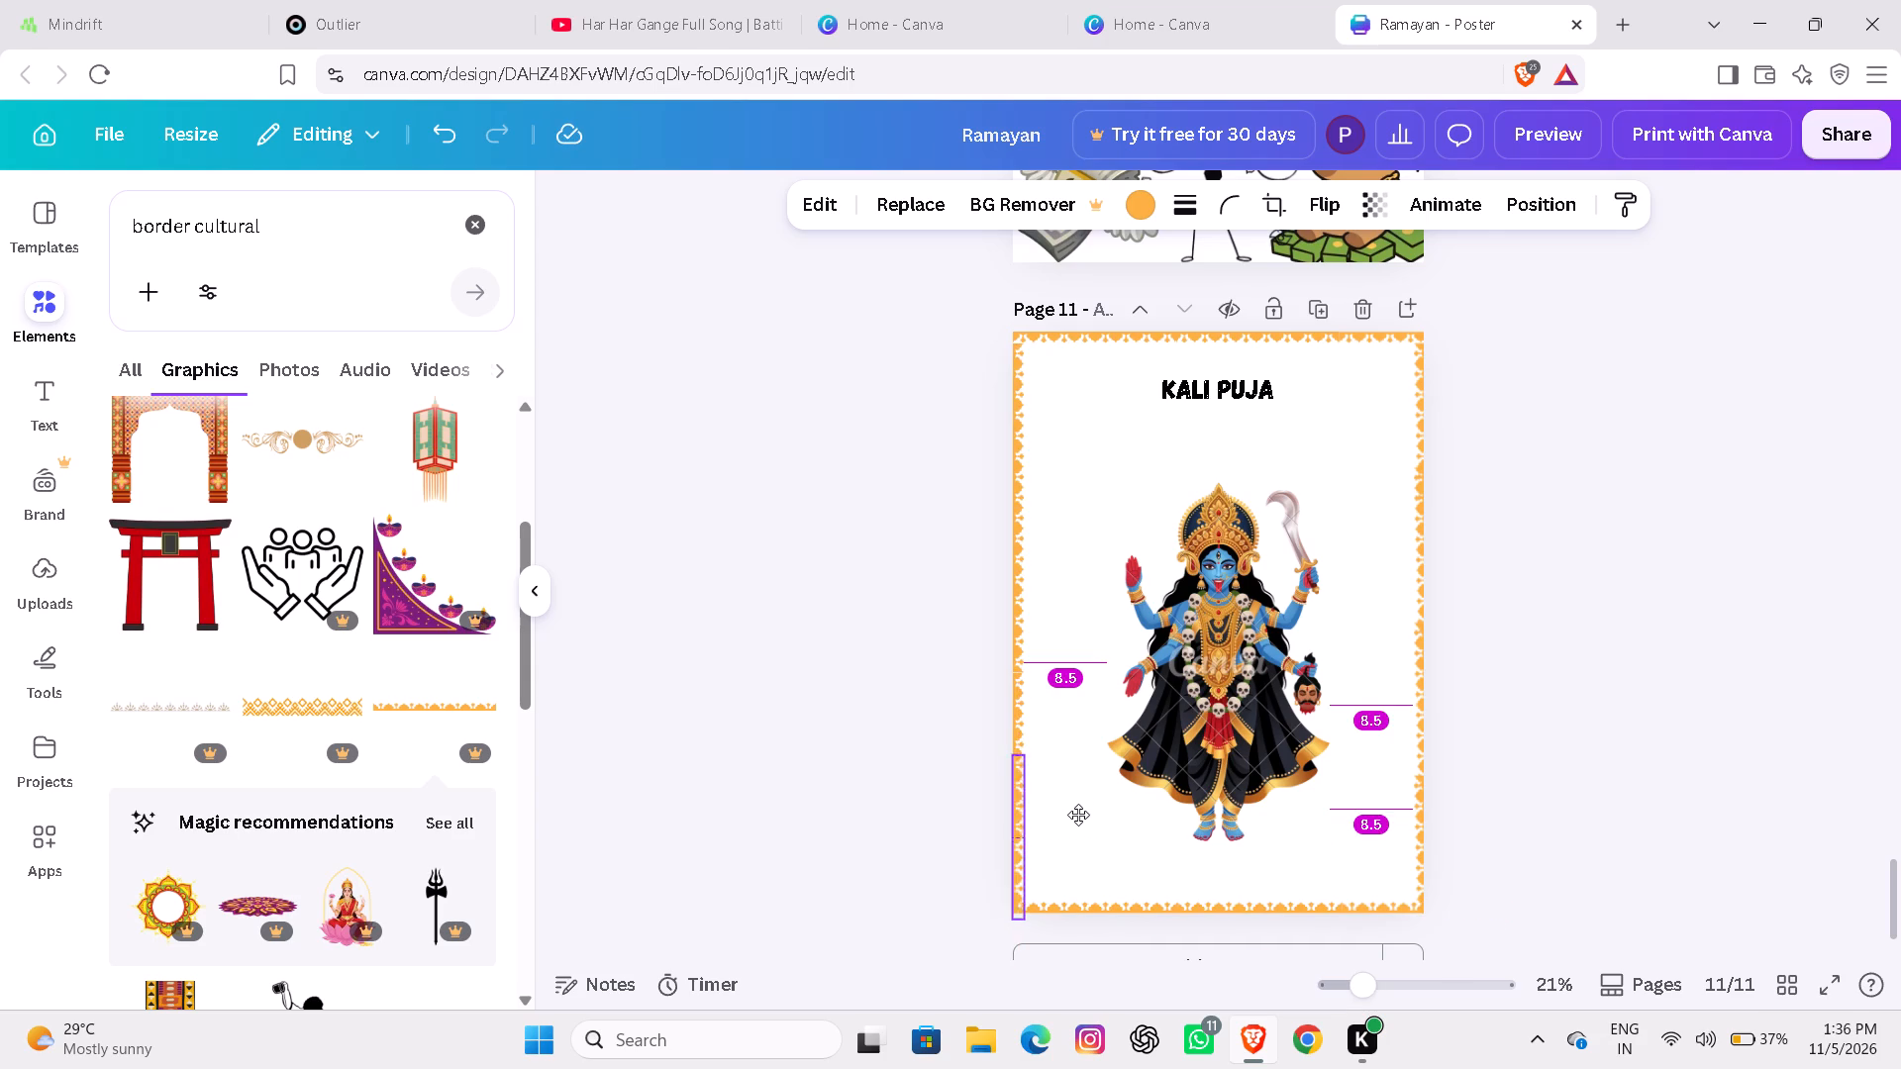
pyautogui.moveTo(1078, 815); pyautogui.dragTo(1079, 801)
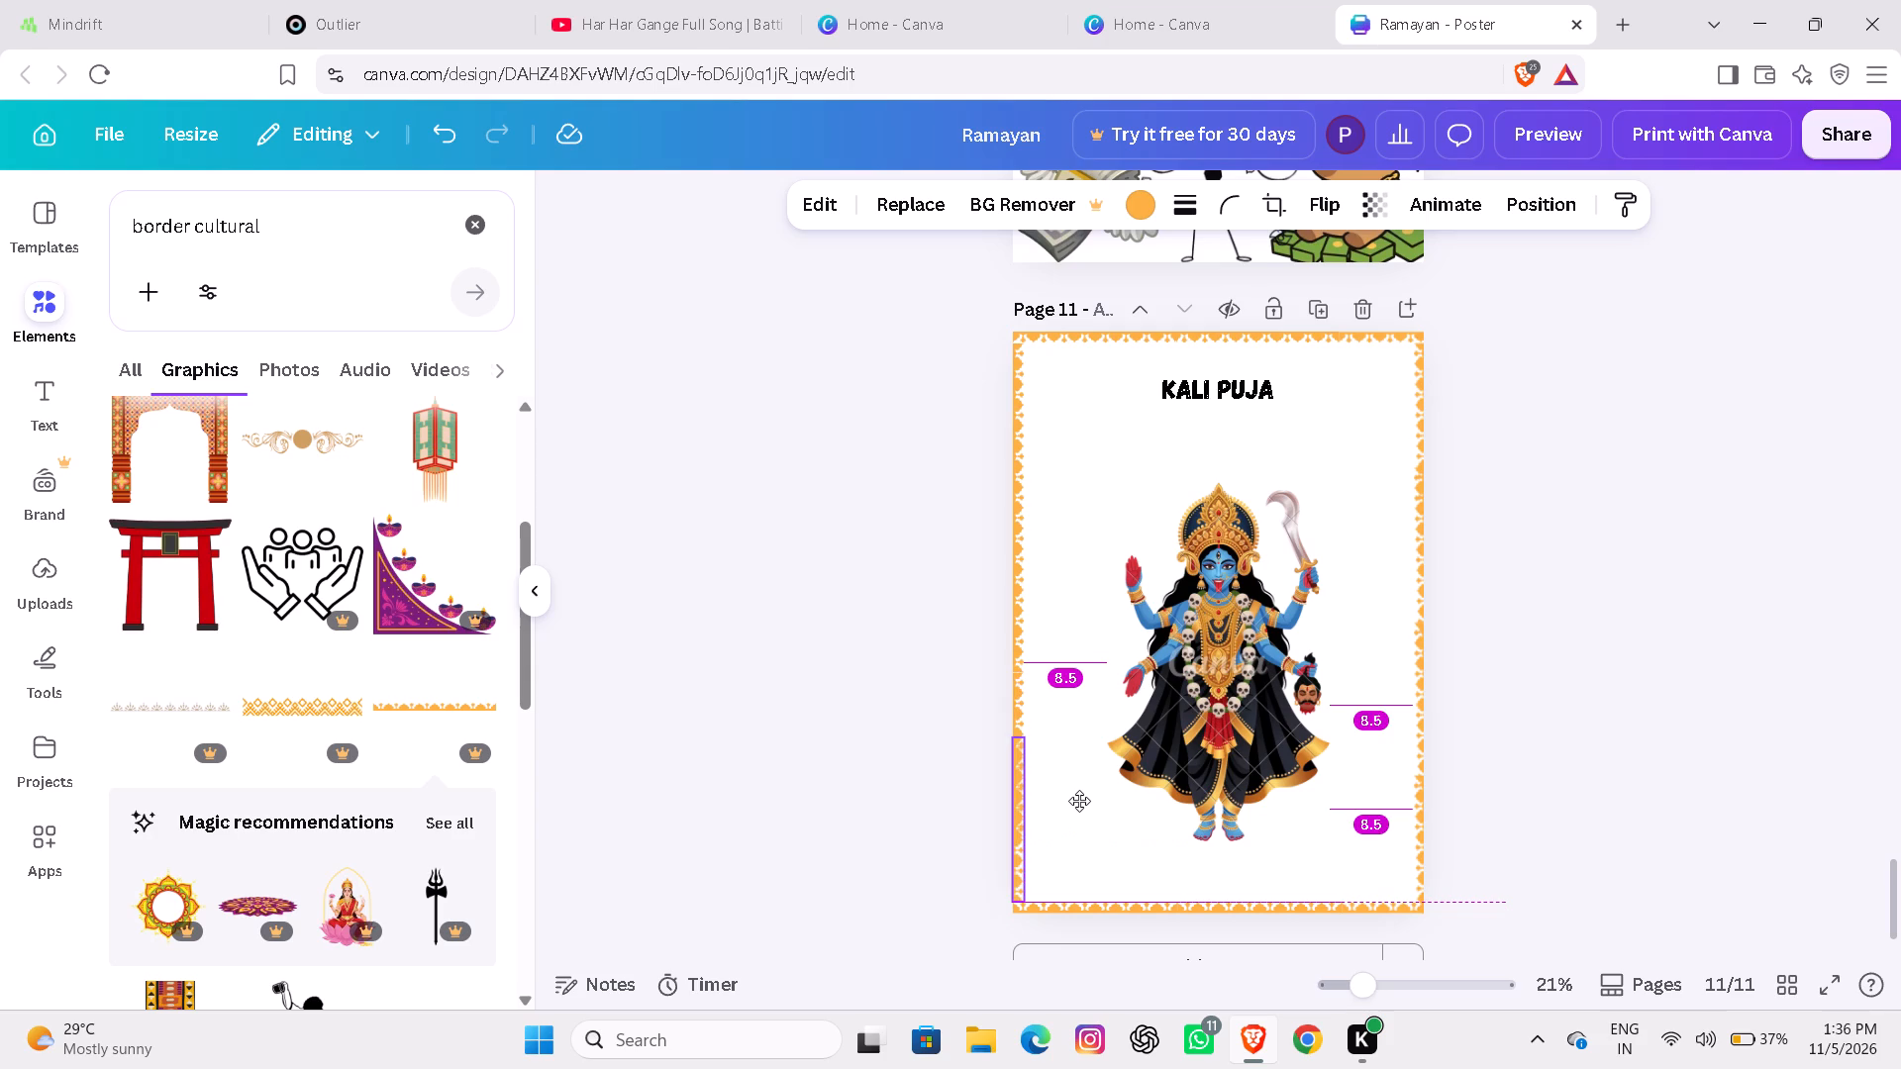
pyautogui.moveTo(1079, 801); pyautogui.dragTo(1081, 809)
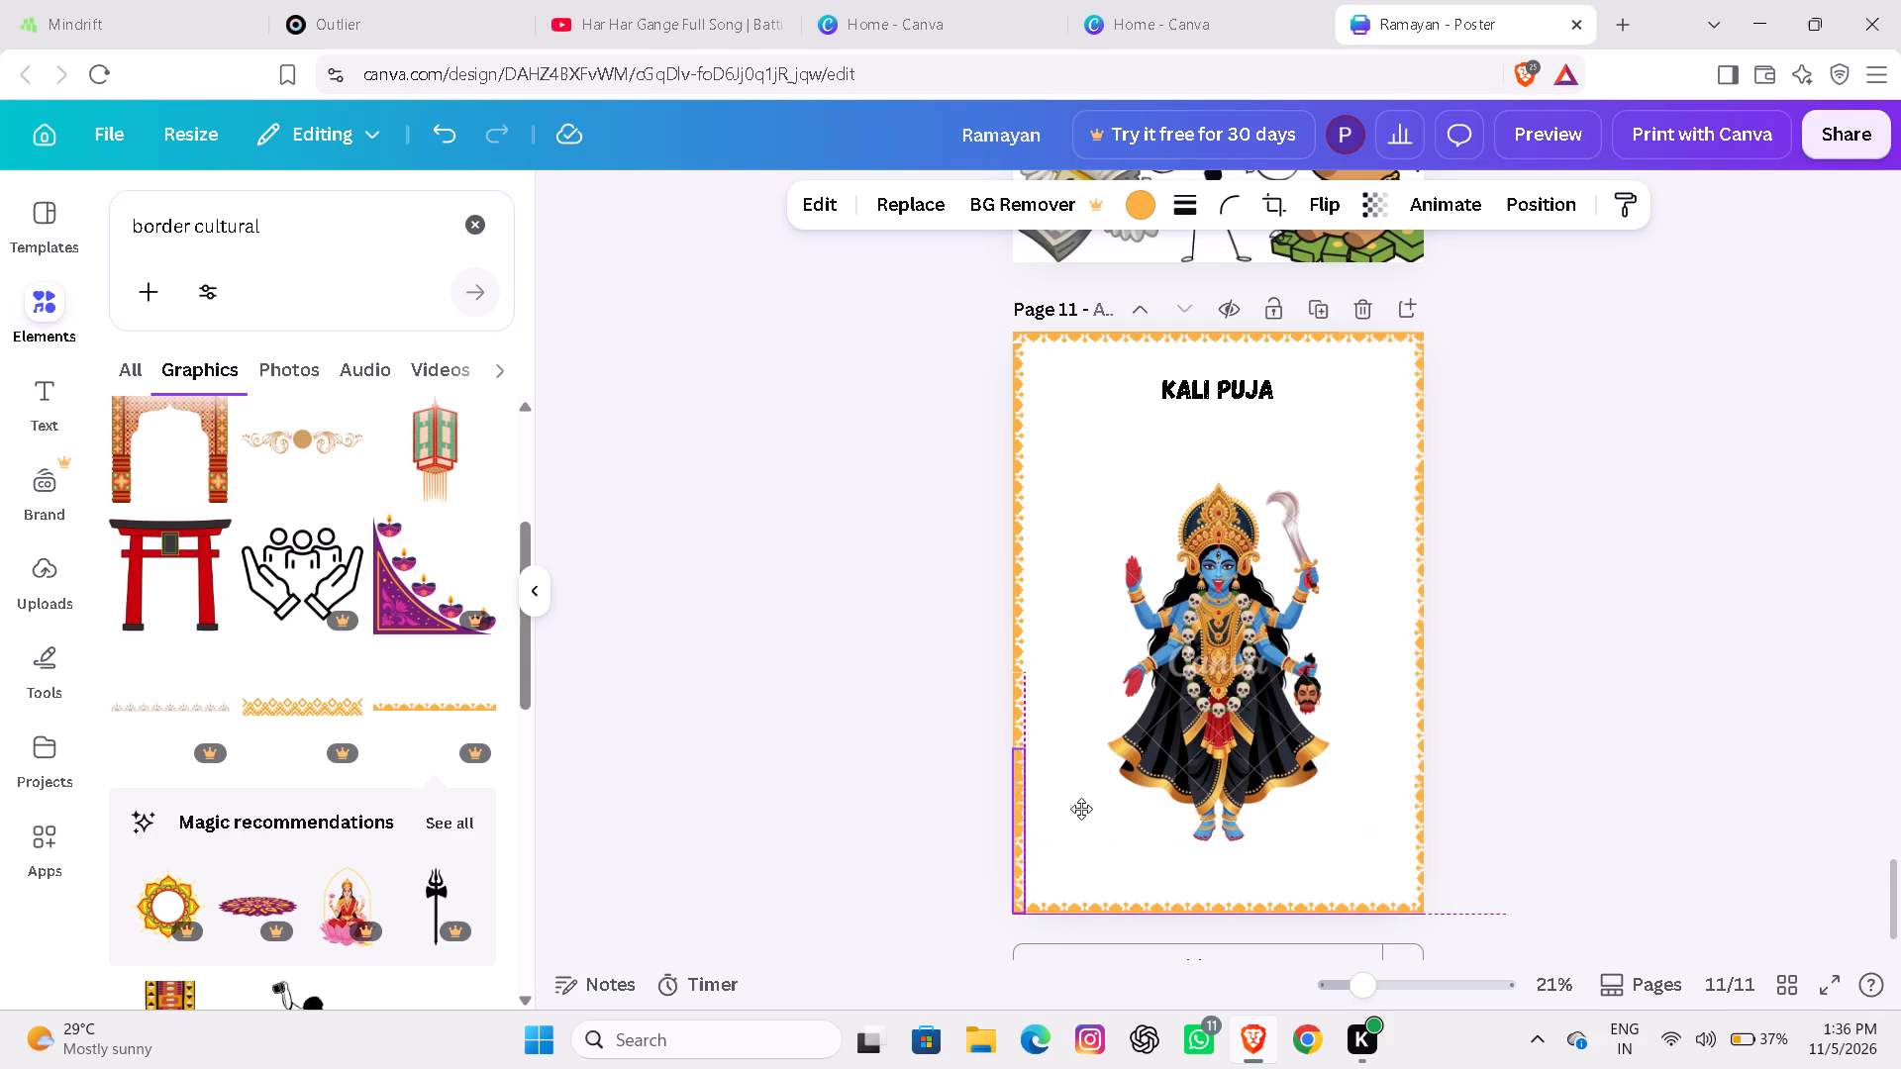
pyautogui.moveTo(1081, 809); pyautogui.dragTo(1080, 819)
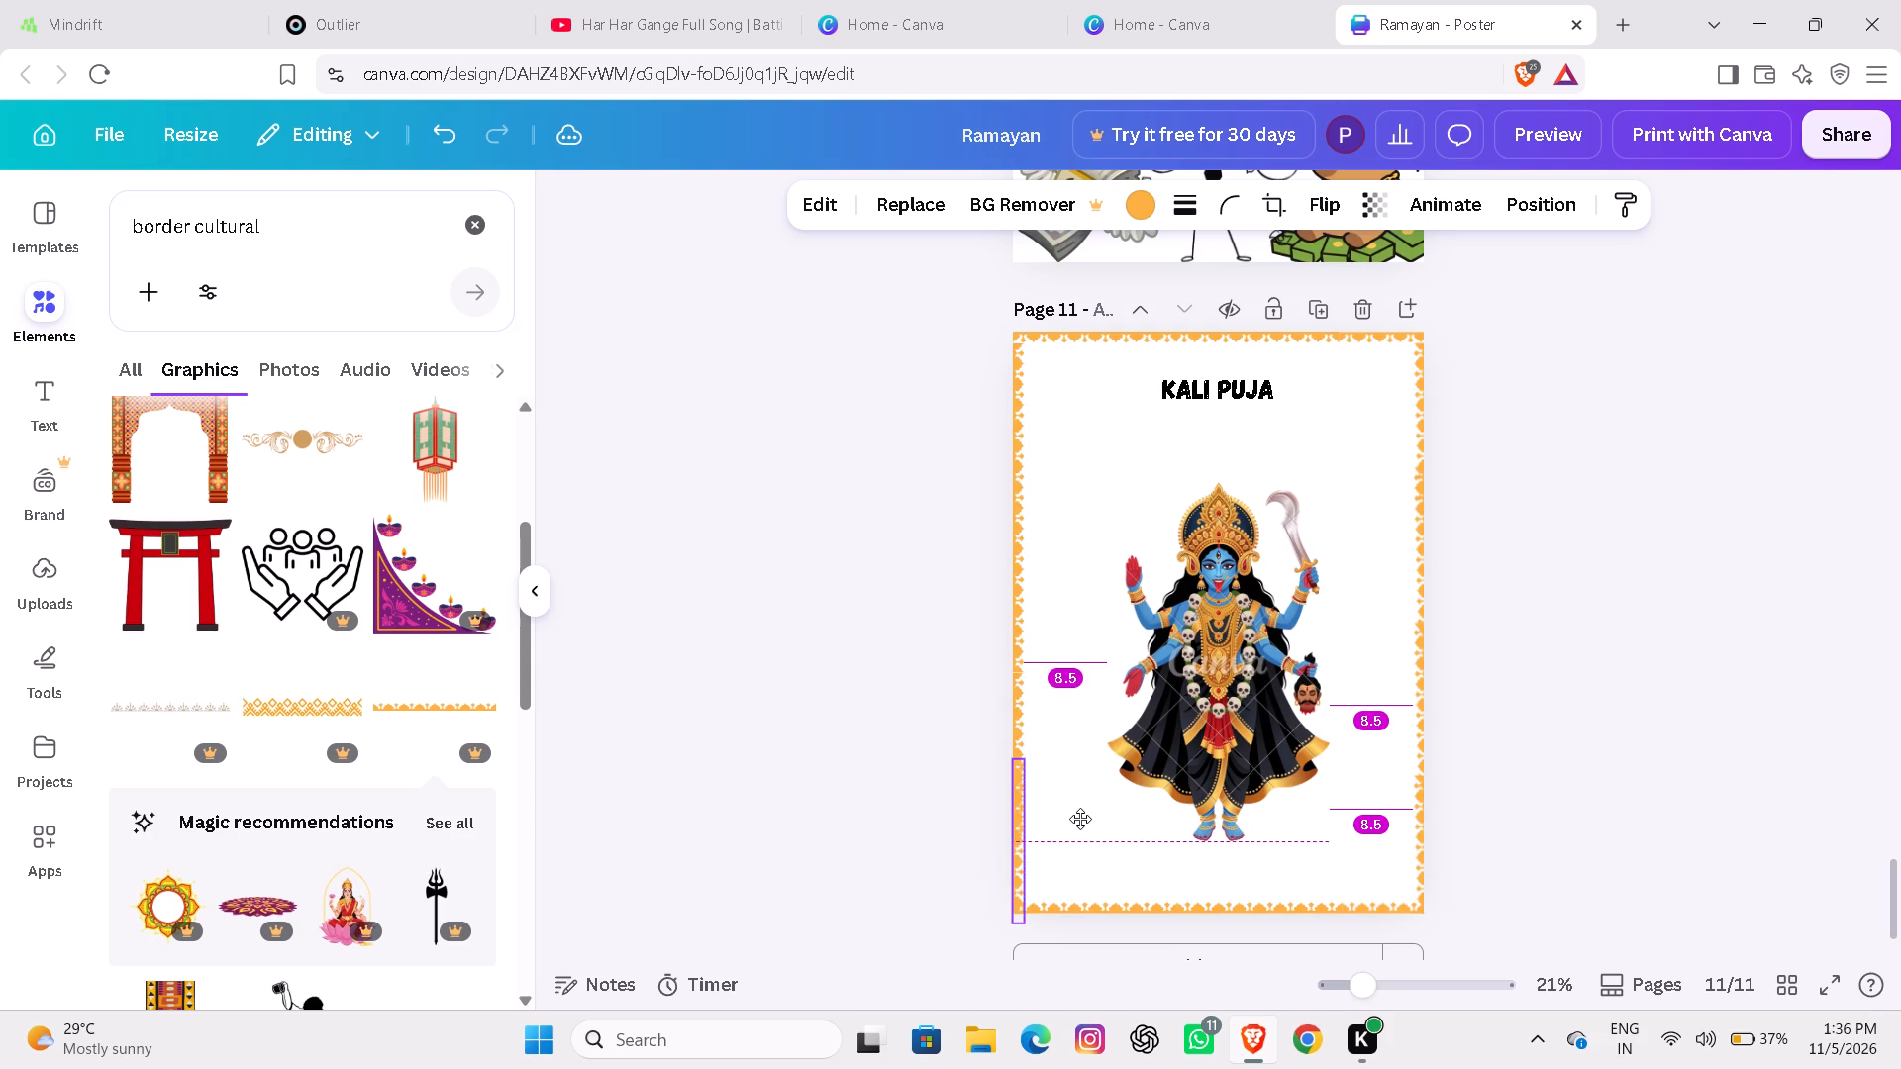
pyautogui.moveTo(1080, 819); pyautogui.dragTo(1073, 802)
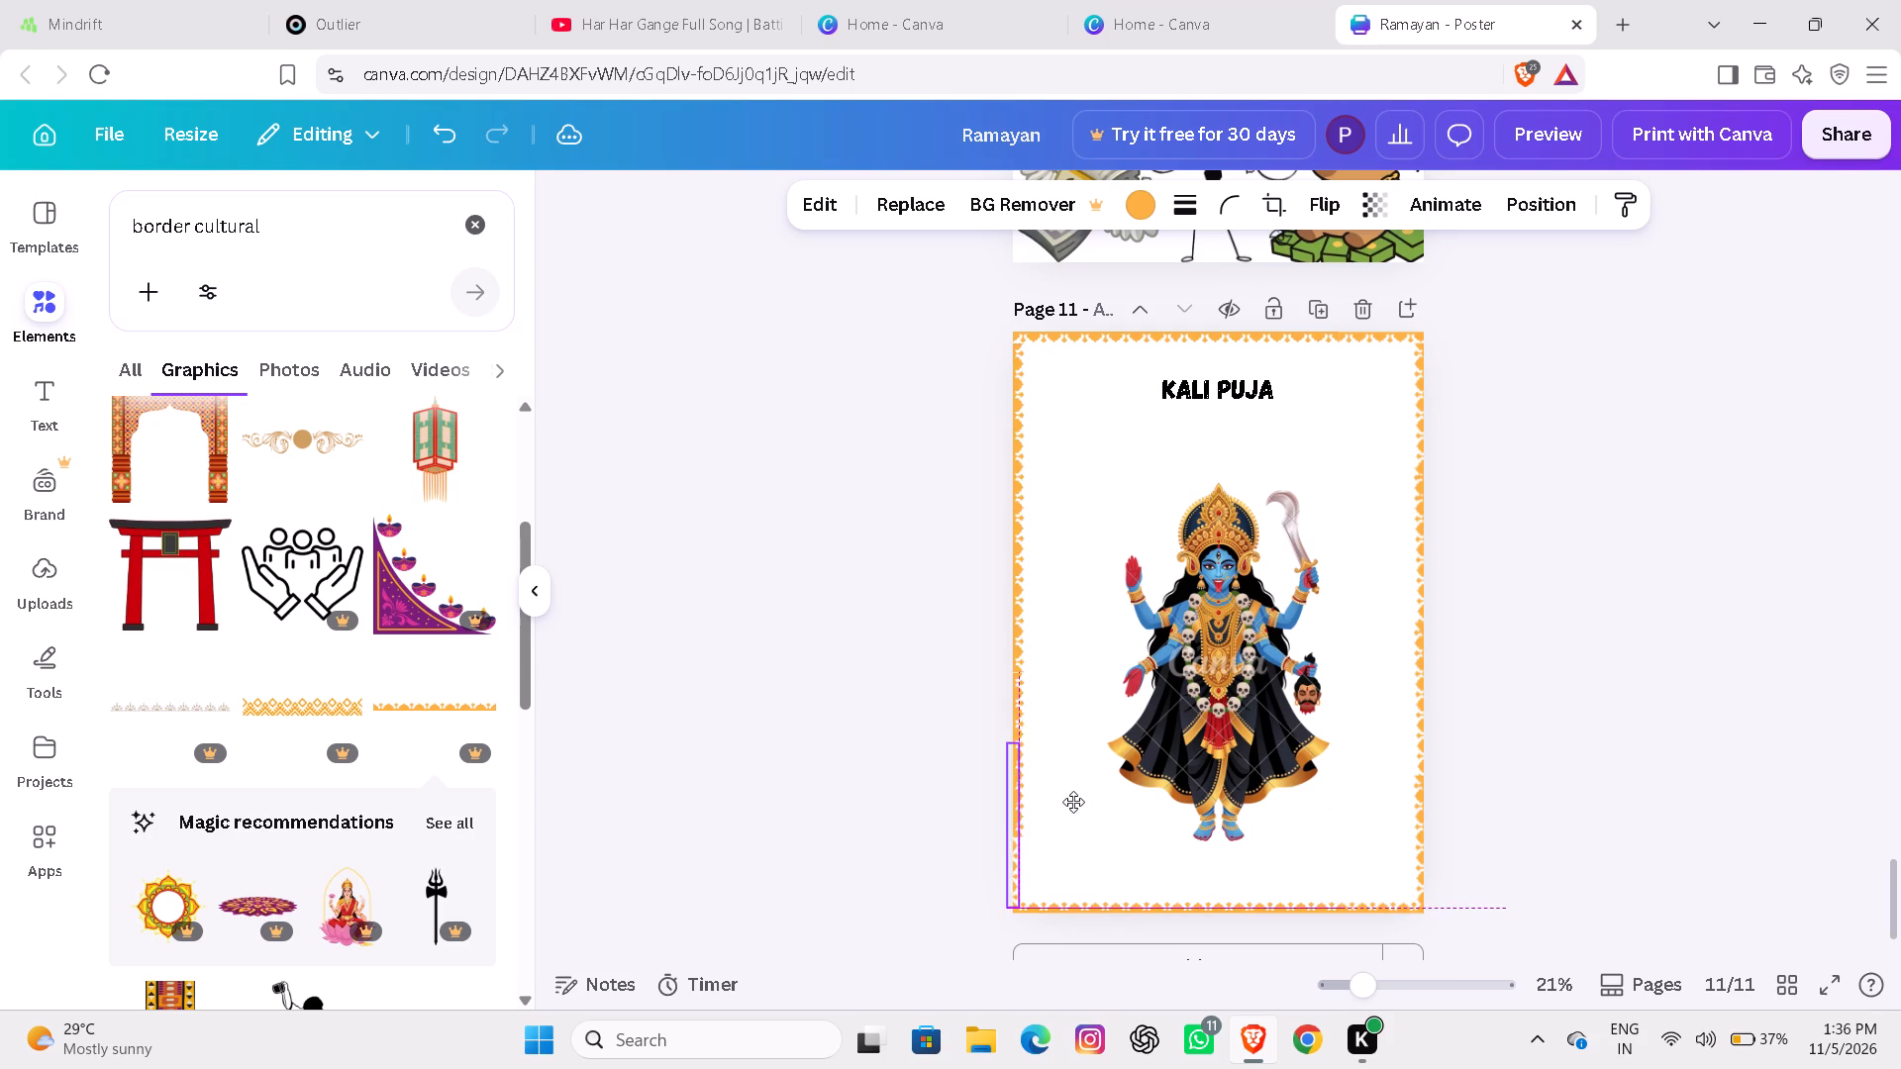
pyautogui.moveTo(1073, 802); pyautogui.dragTo(1082, 797)
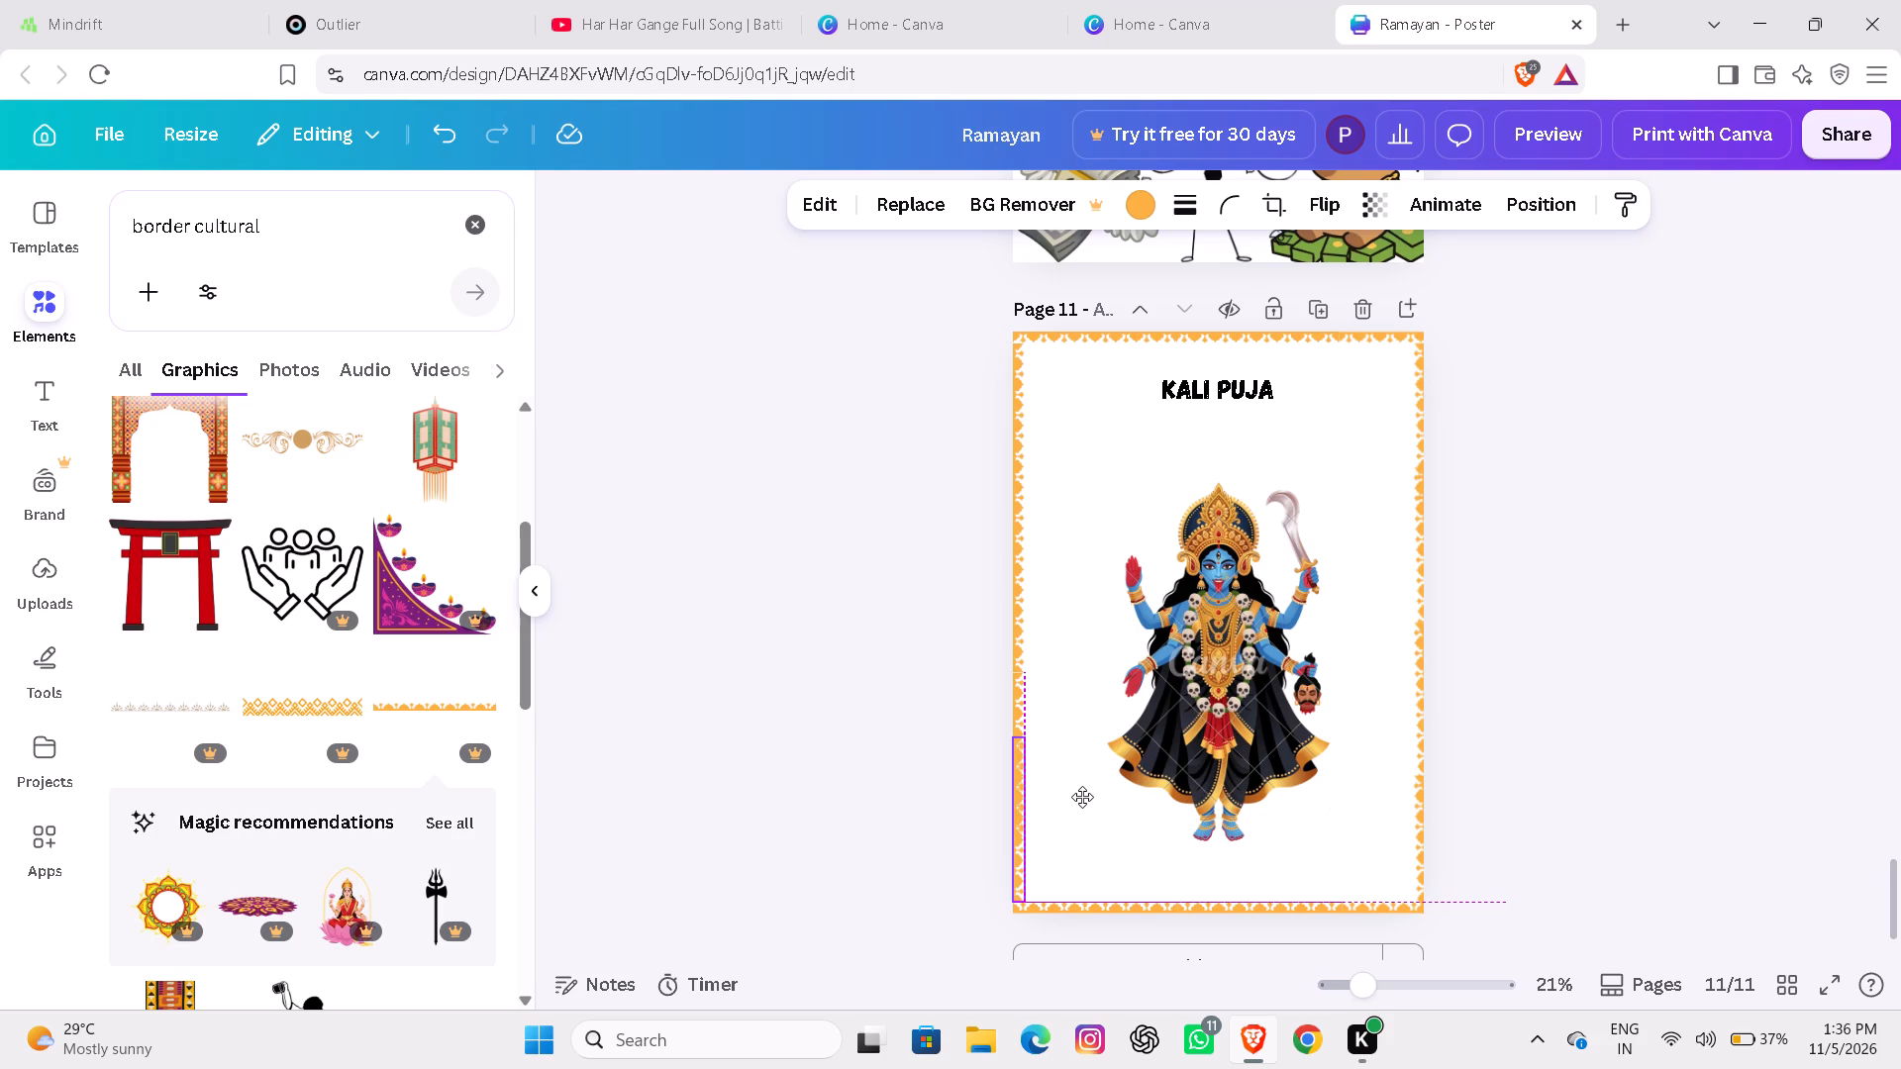
pyautogui.moveTo(1082, 797); pyautogui.dragTo(1080, 797)
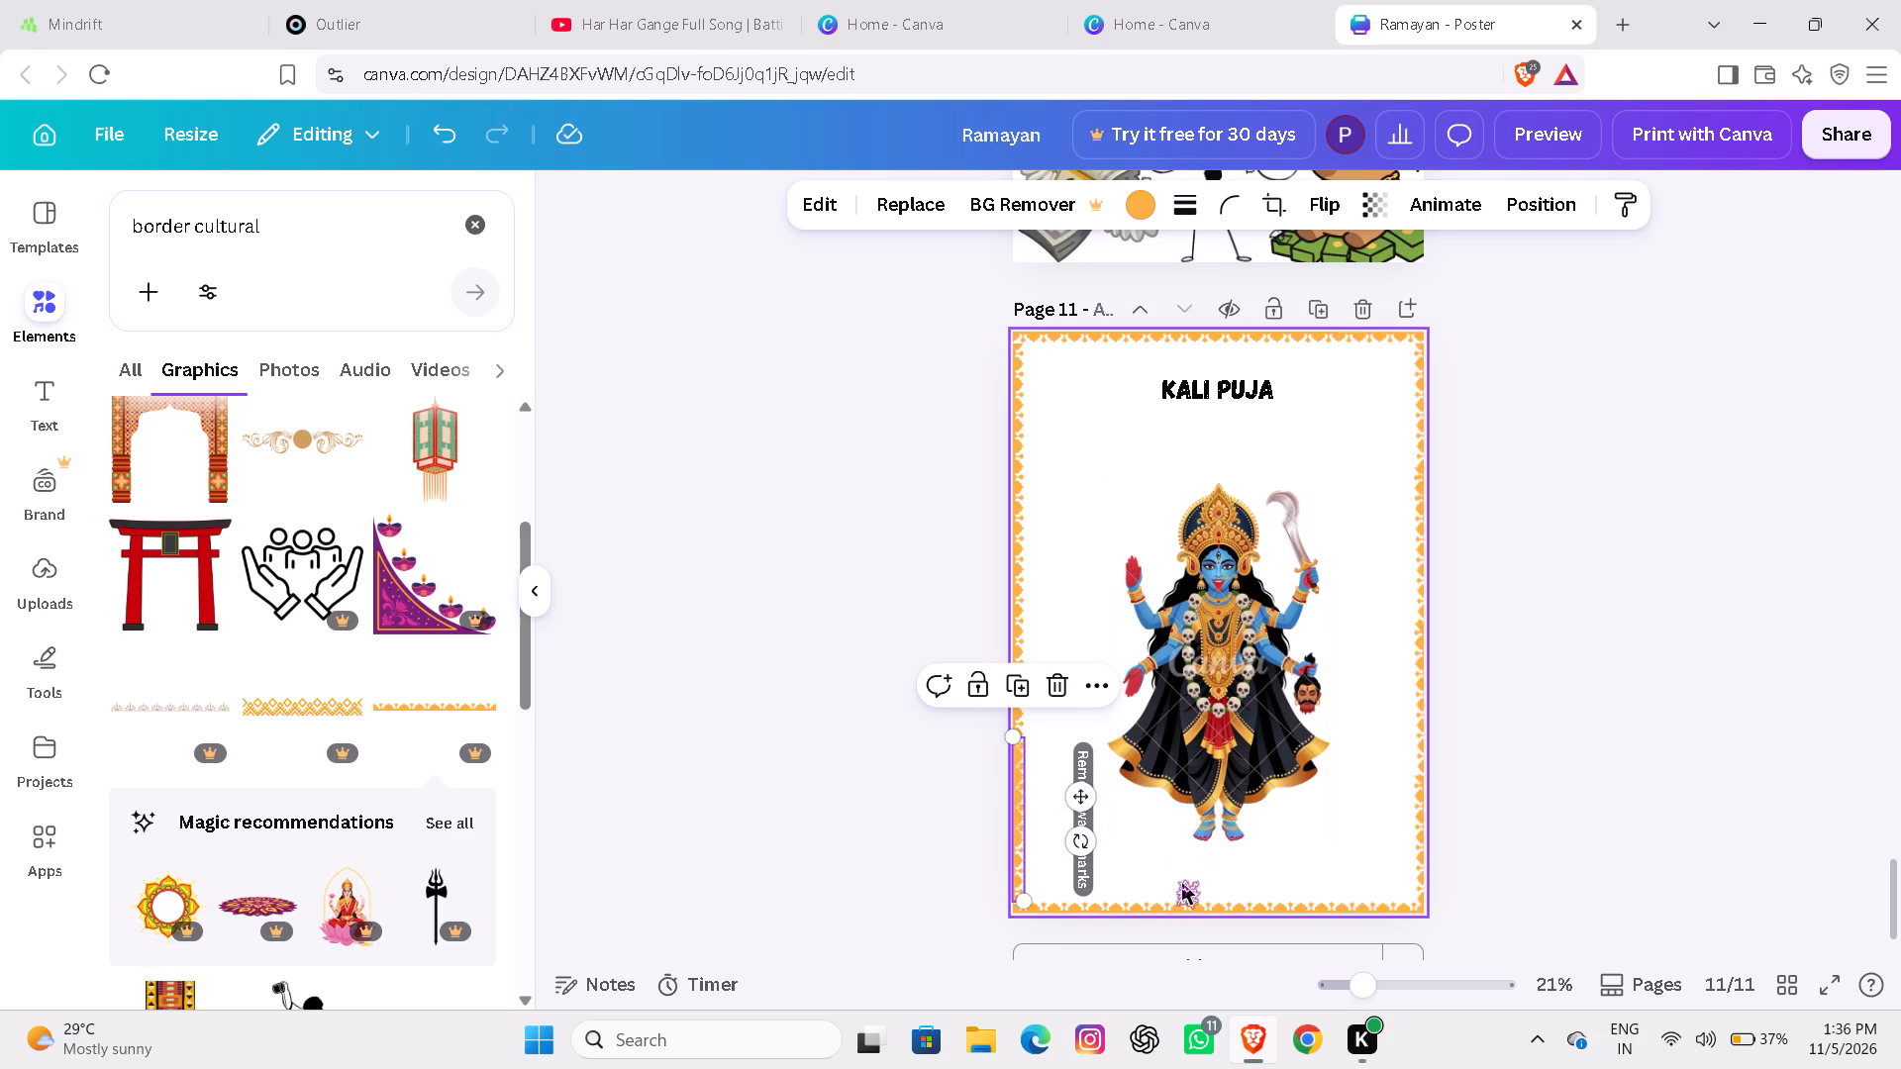
pyautogui.click(1178, 867)
# Nudge the lowest left-edge strip slightly downward so it meets the bottom border at the page corner.
pyautogui.click(1019, 823)
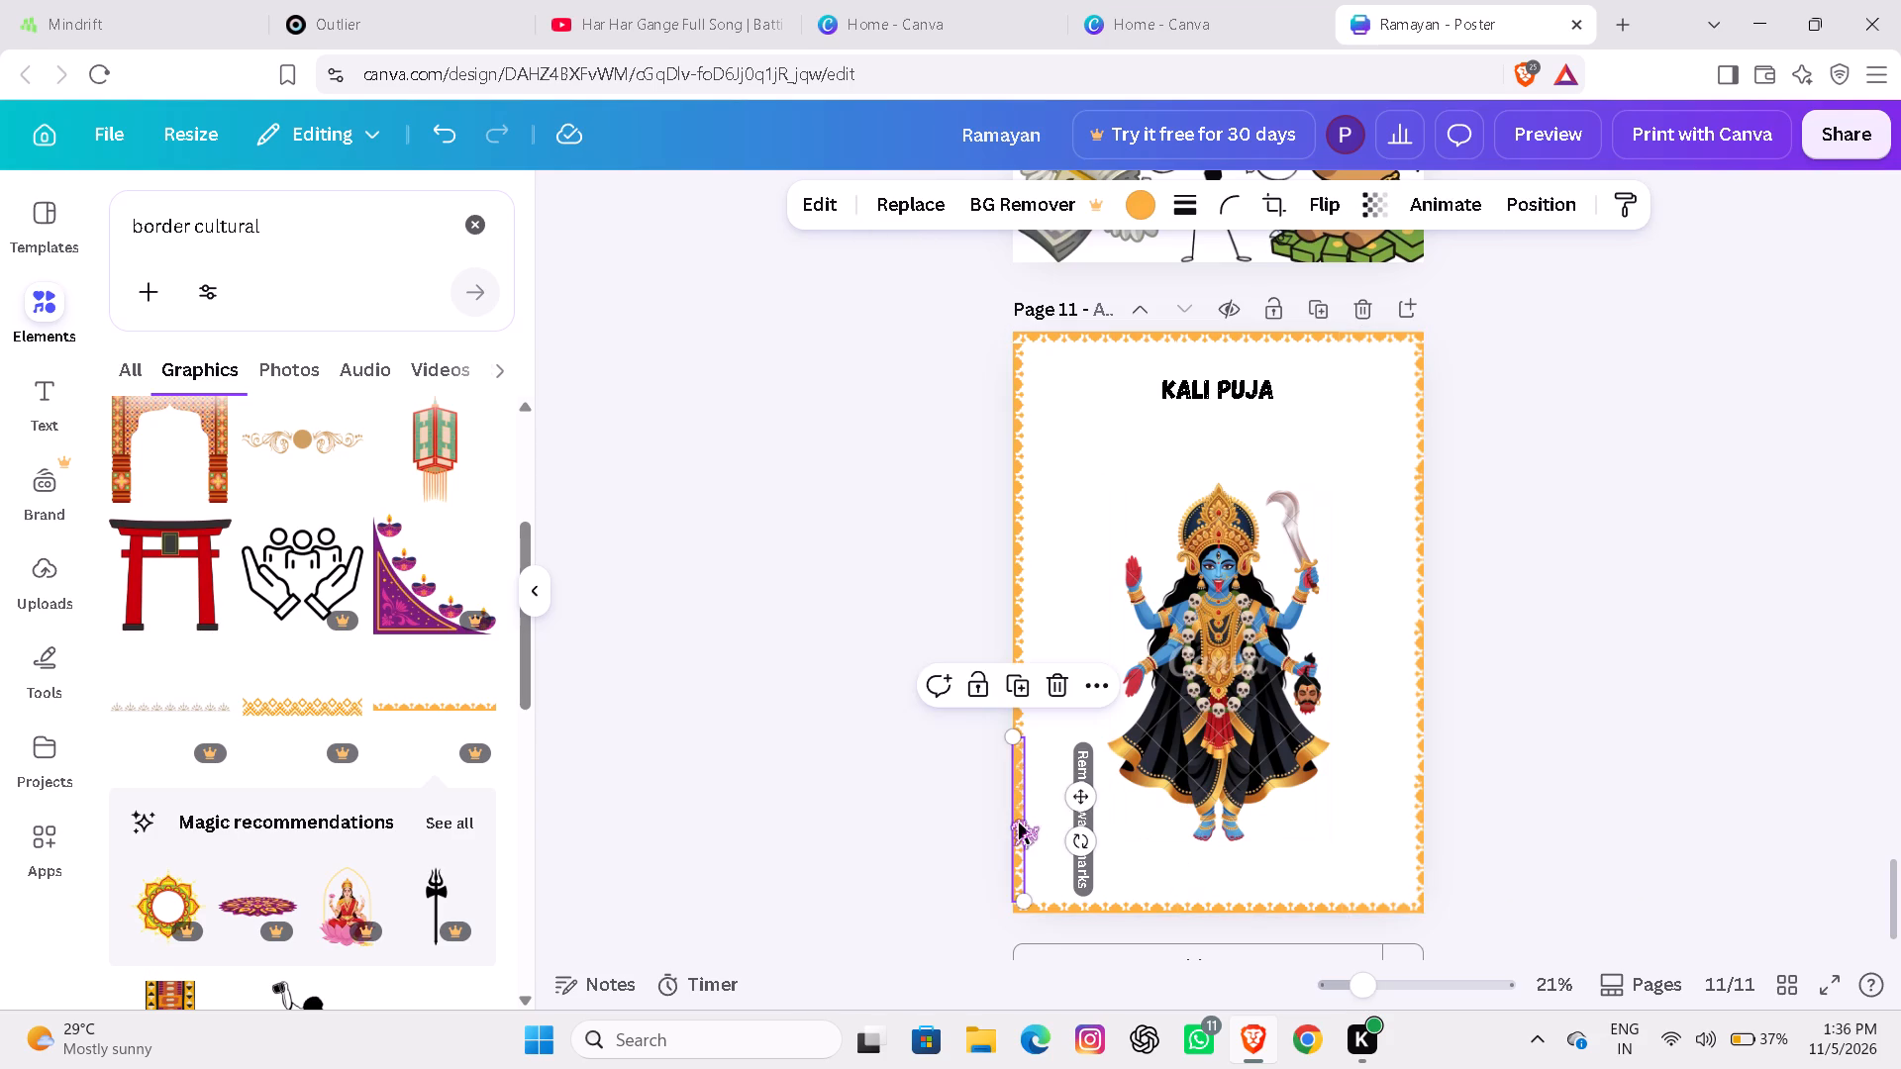
pyautogui.moveTo(1080, 792); pyautogui.dragTo(1080, 789)
pyautogui.moveTo(1080, 789); pyautogui.dragTo(1082, 810)
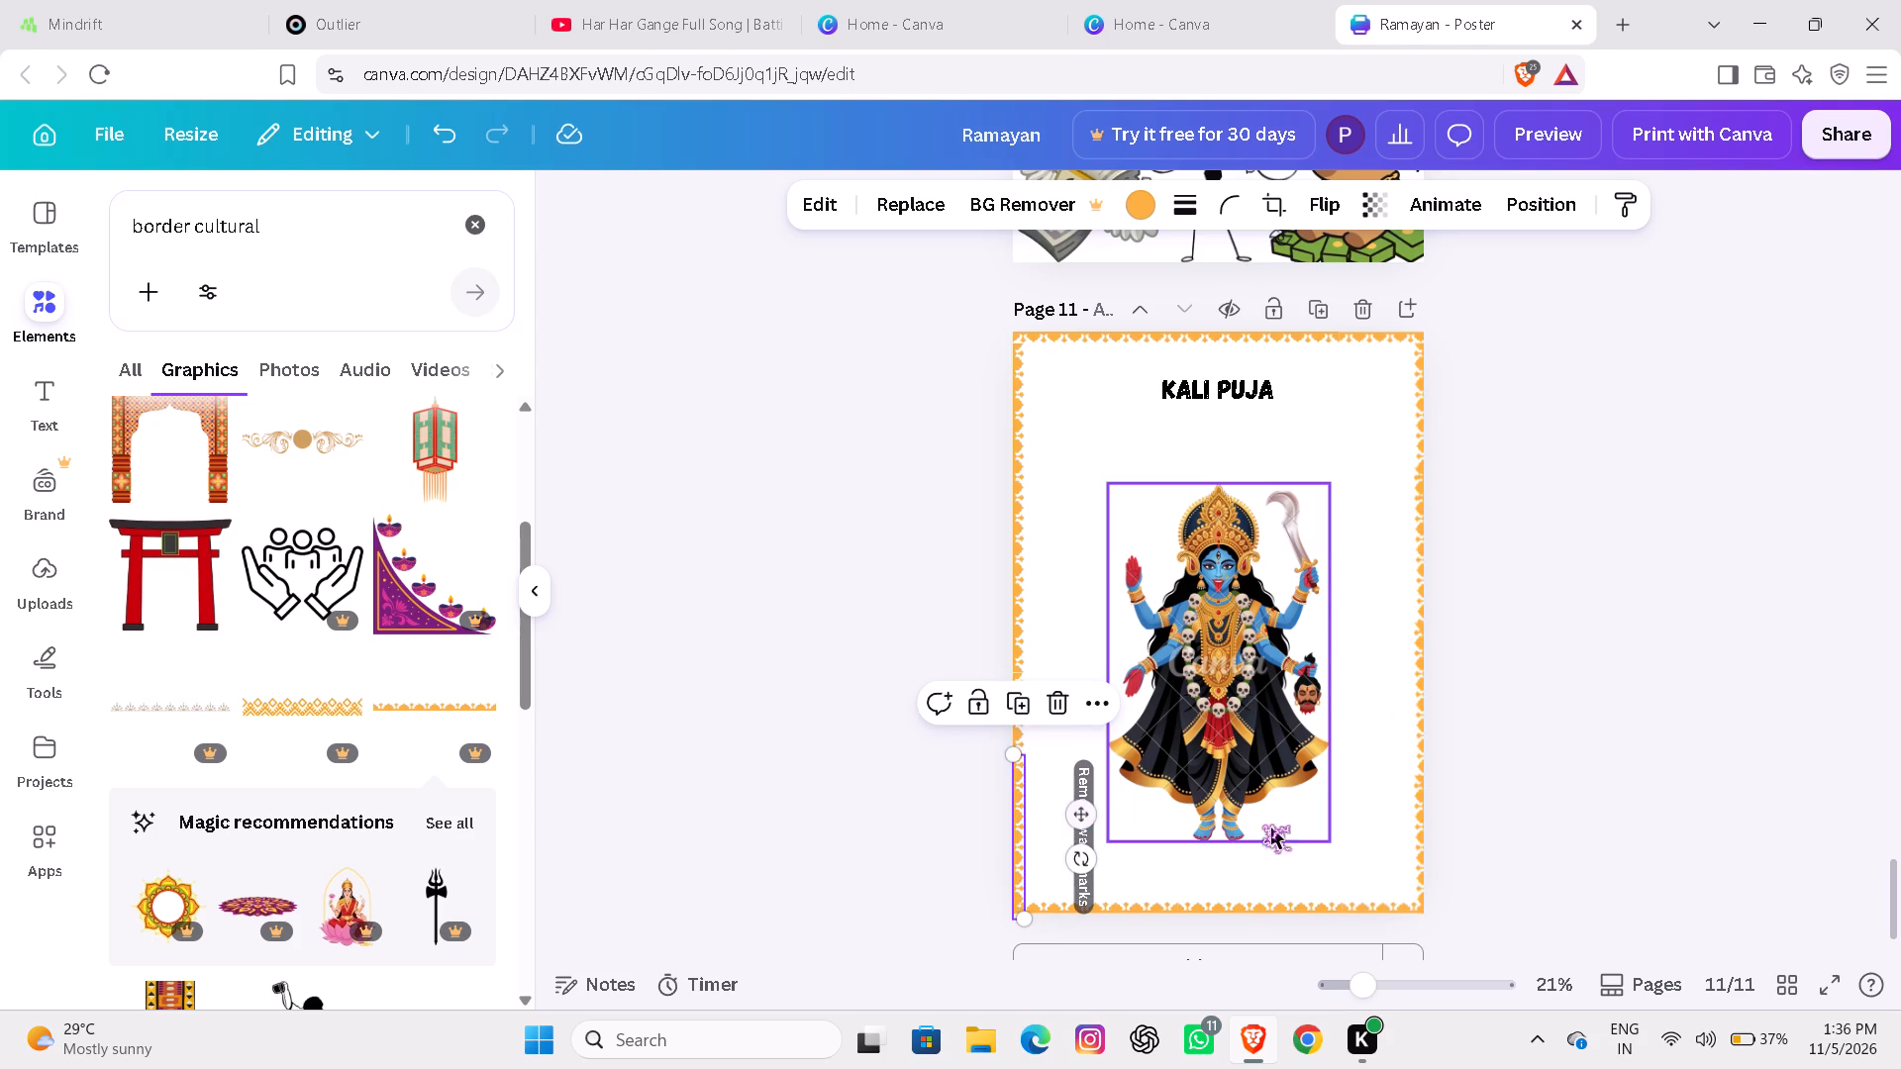
pyautogui.click(1328, 848)
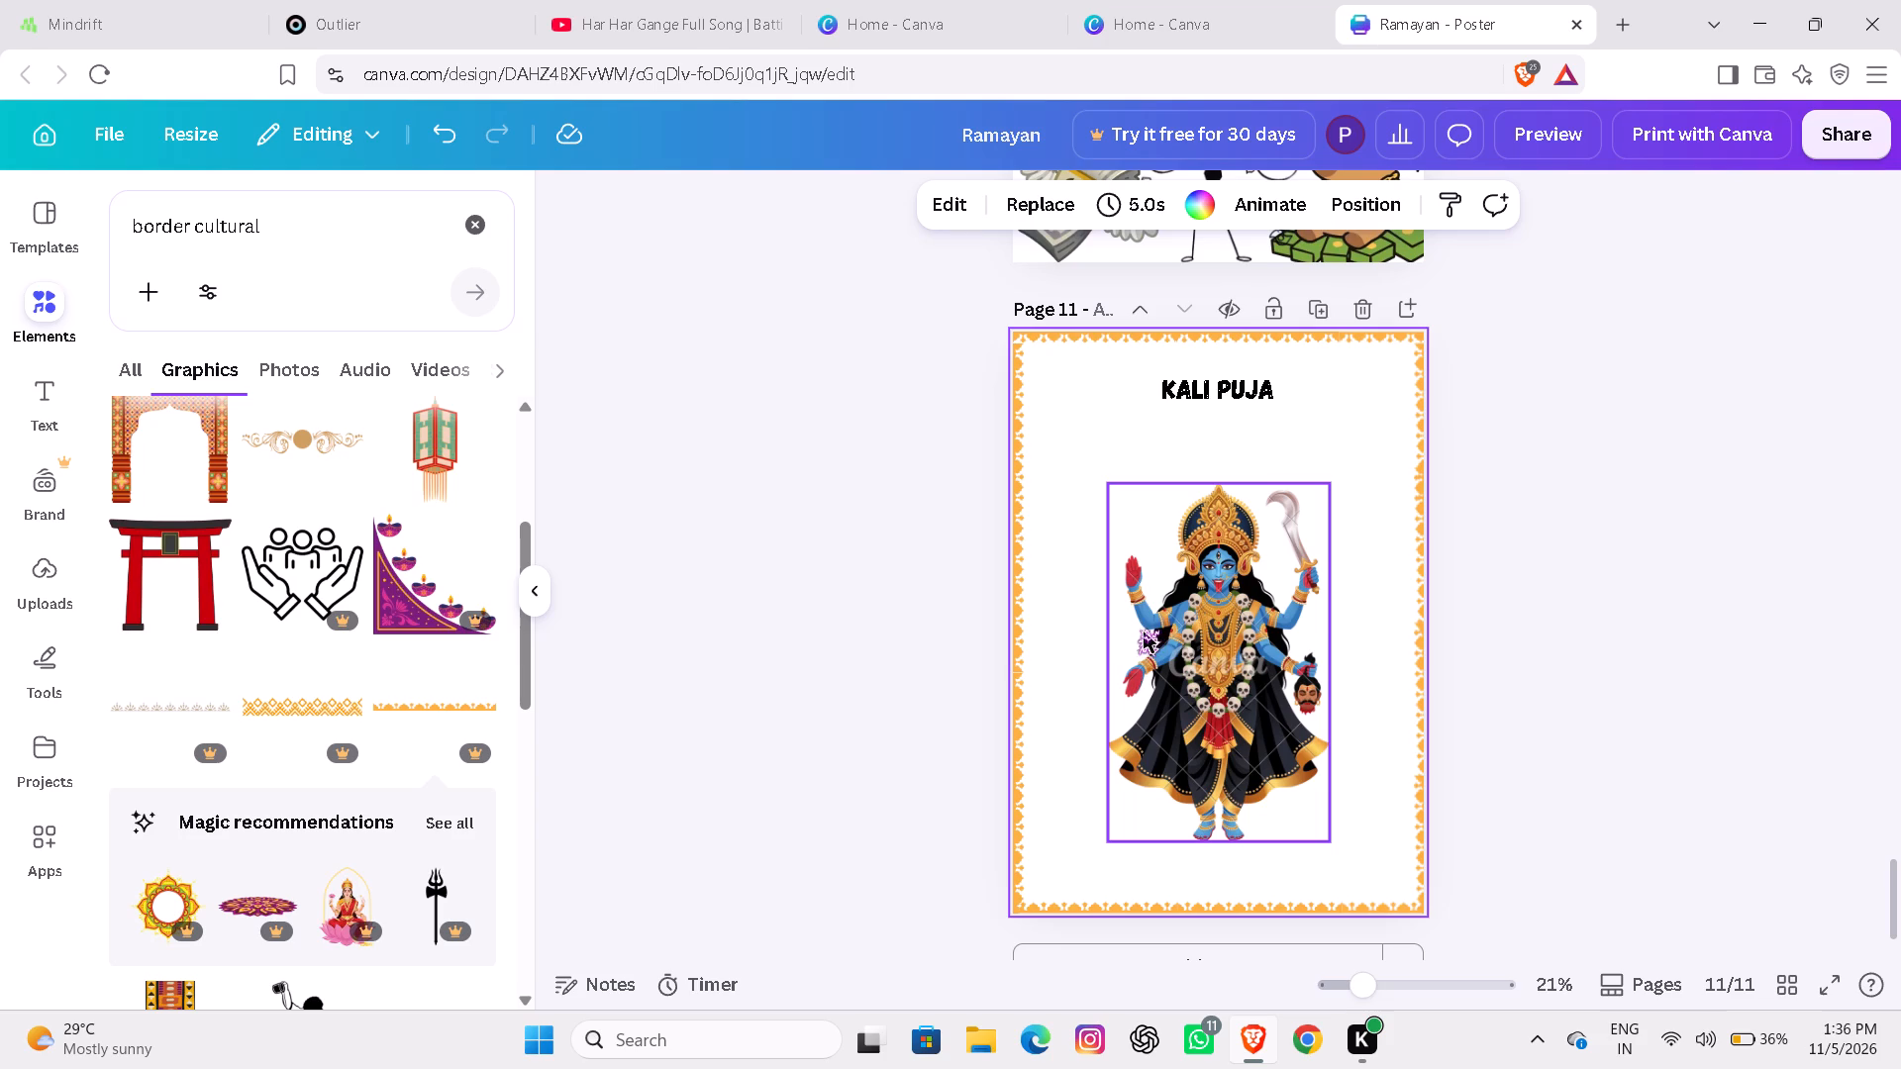
# Replace the graphics search term and search the elements for "stage".
pyautogui.click(314, 233)
pyautogui.press('BackSpace')
pyautogui.press('BackSpace')
pyautogui.press('BackSpace')
pyautogui.press('BackSpace')
pyautogui.press('BackSpace')
pyautogui.press('BackSpace')
pyautogui.press('BackSpace')
pyautogui.press('BackSpace')
pyautogui.press('BackSpace')
pyautogui.press('BackSpace')
pyautogui.press('BackSpace')
pyautogui.press('BackSpace')
pyautogui.press('BackSpace')
pyautogui.press('BackSpace')
pyautogui.press('BackSpace')
pyautogui.press('BackSpace')
pyautogui.press('BackSpace')
pyautogui.press('BackSpace')
pyautogui.press('BackSpace')
pyautogui.press('BackSpace')
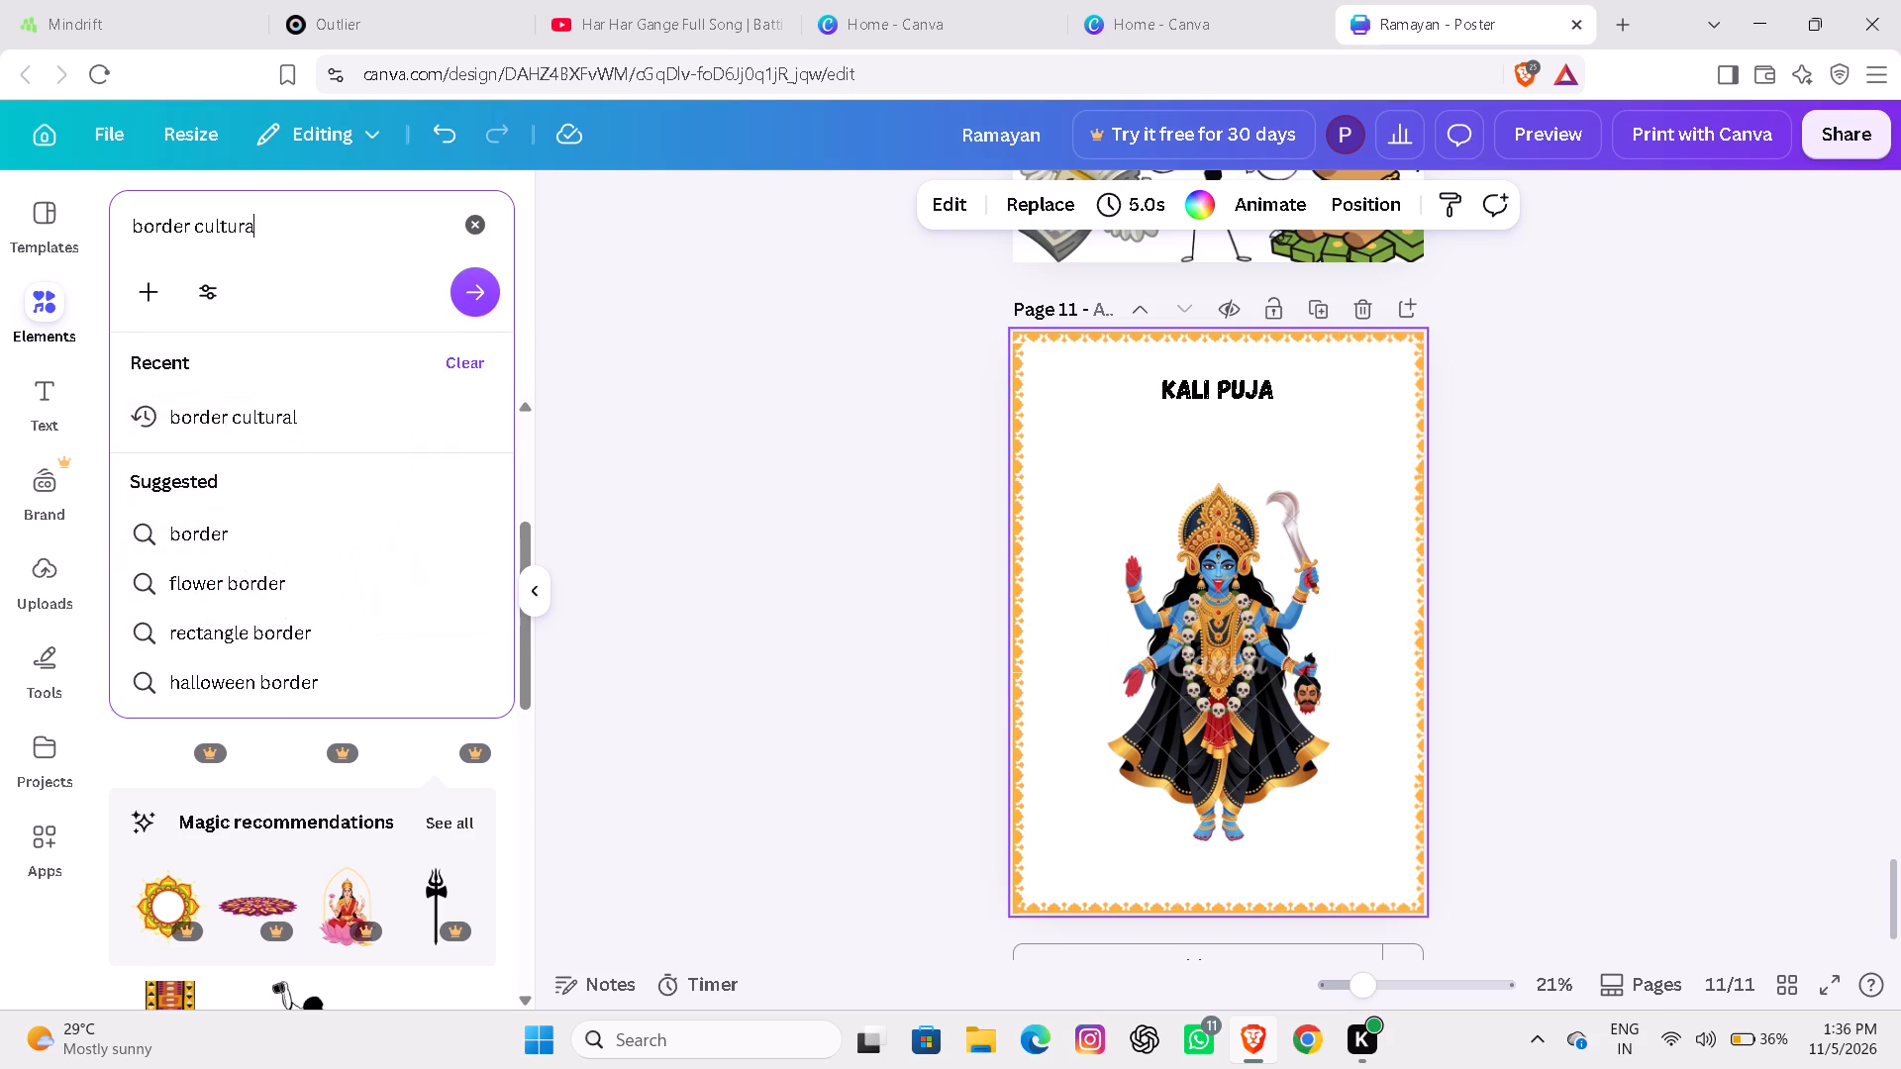
pyautogui.write('stage')
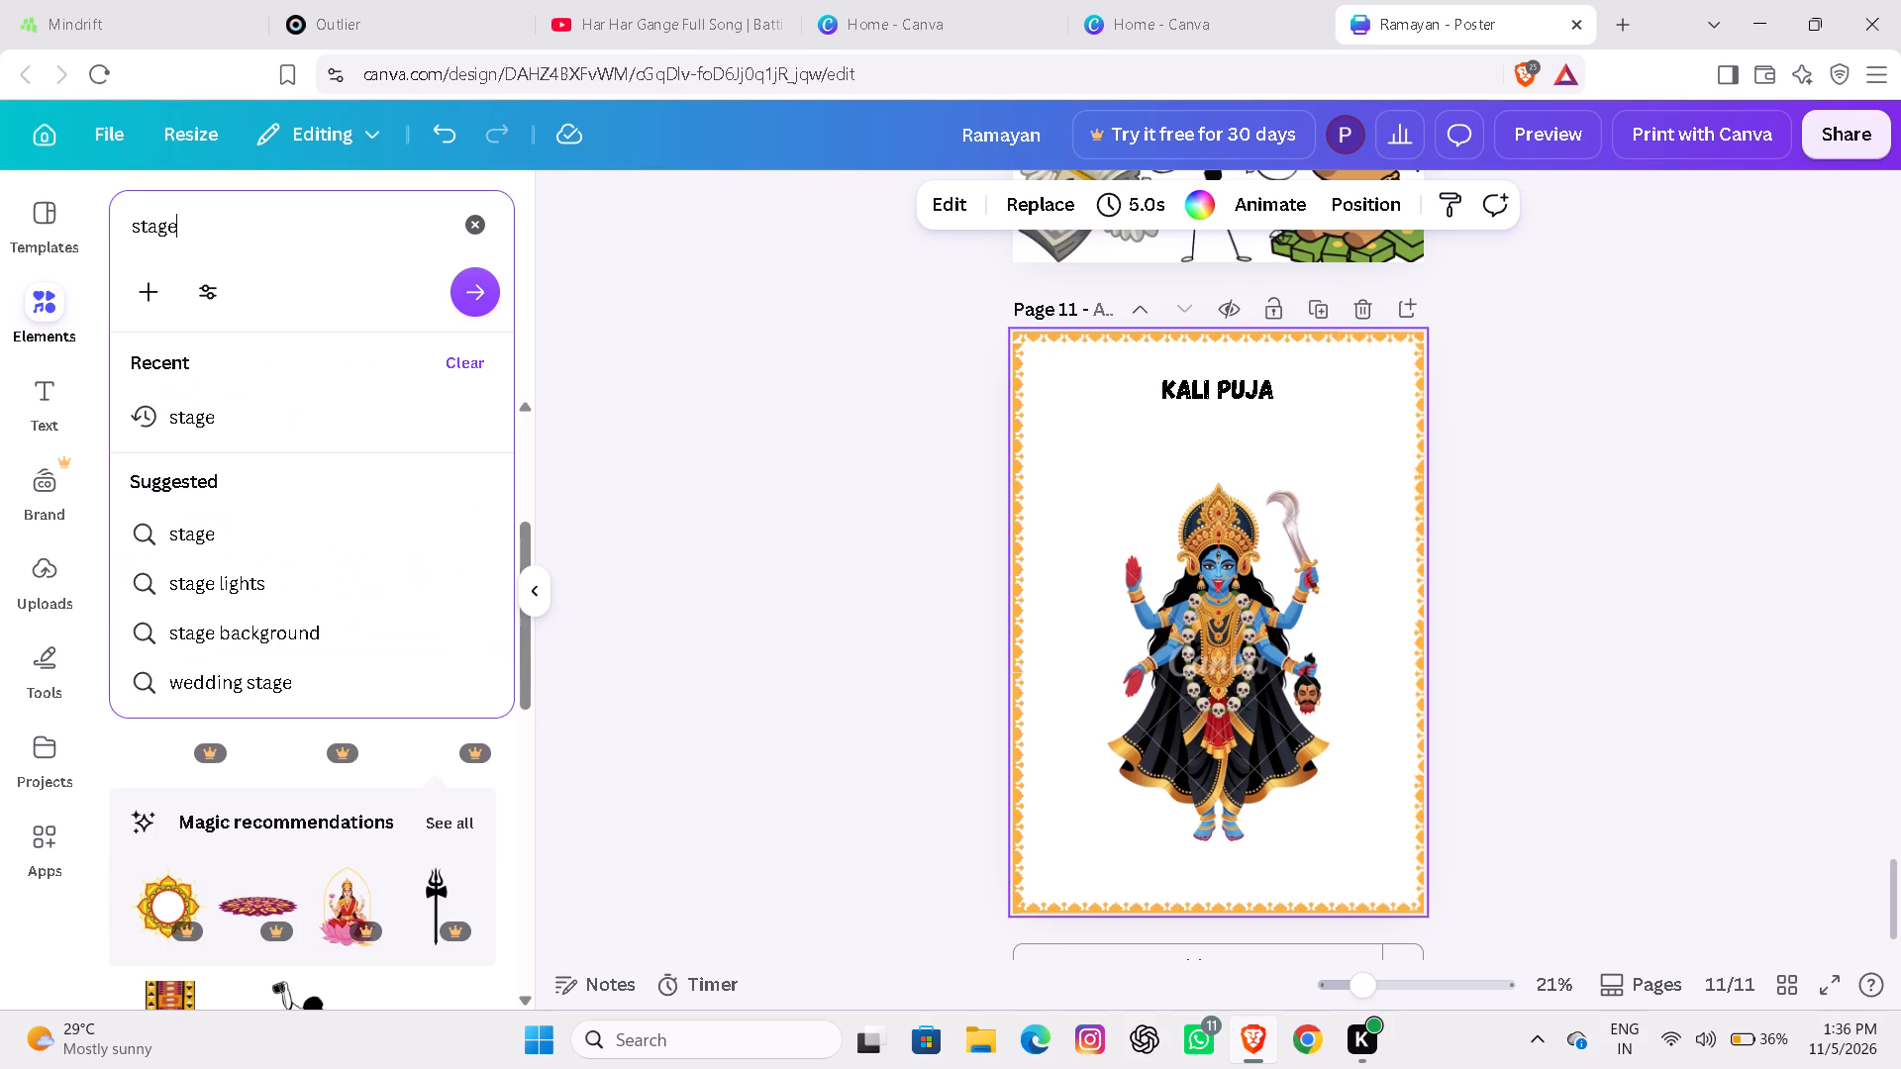
pyautogui.press('Return')
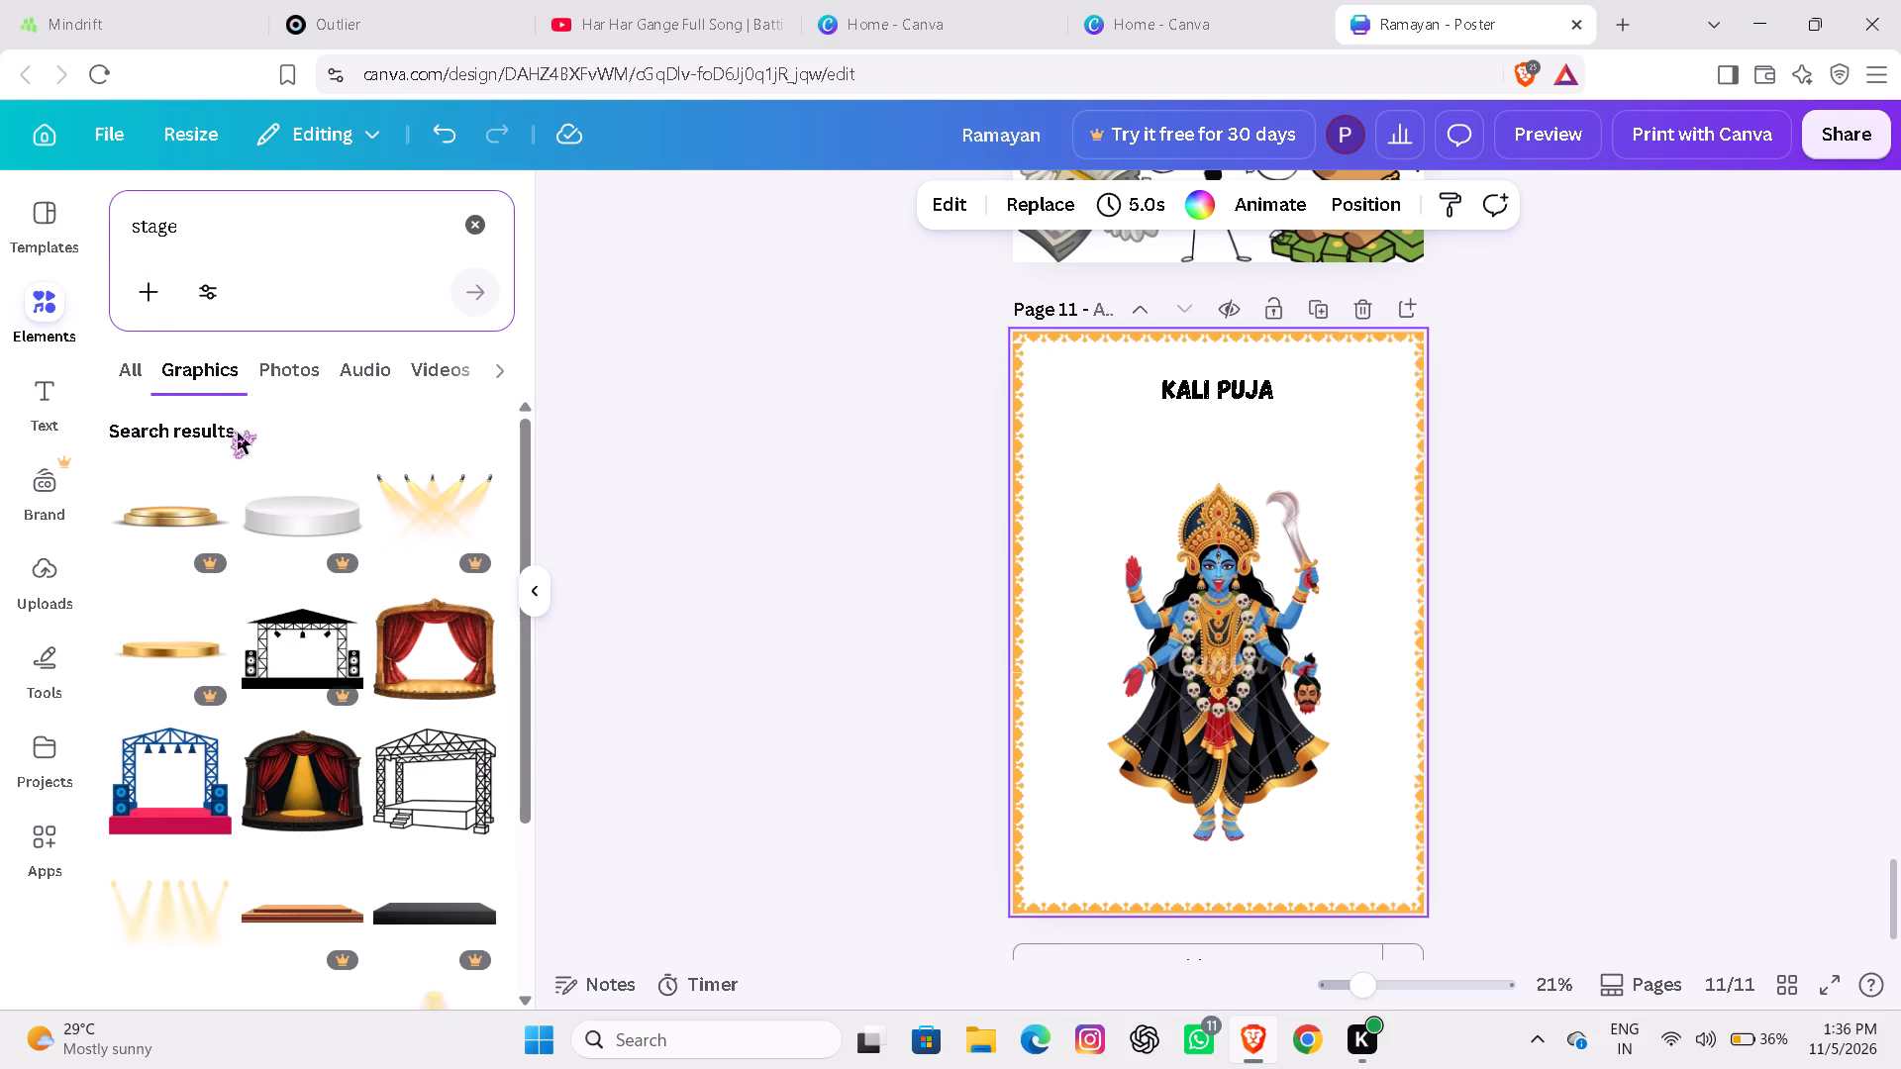
# Add the gold two-tier round podium graphic and place it near the lower part of page 11, below Kali's feet.
pyautogui.click(160, 503)
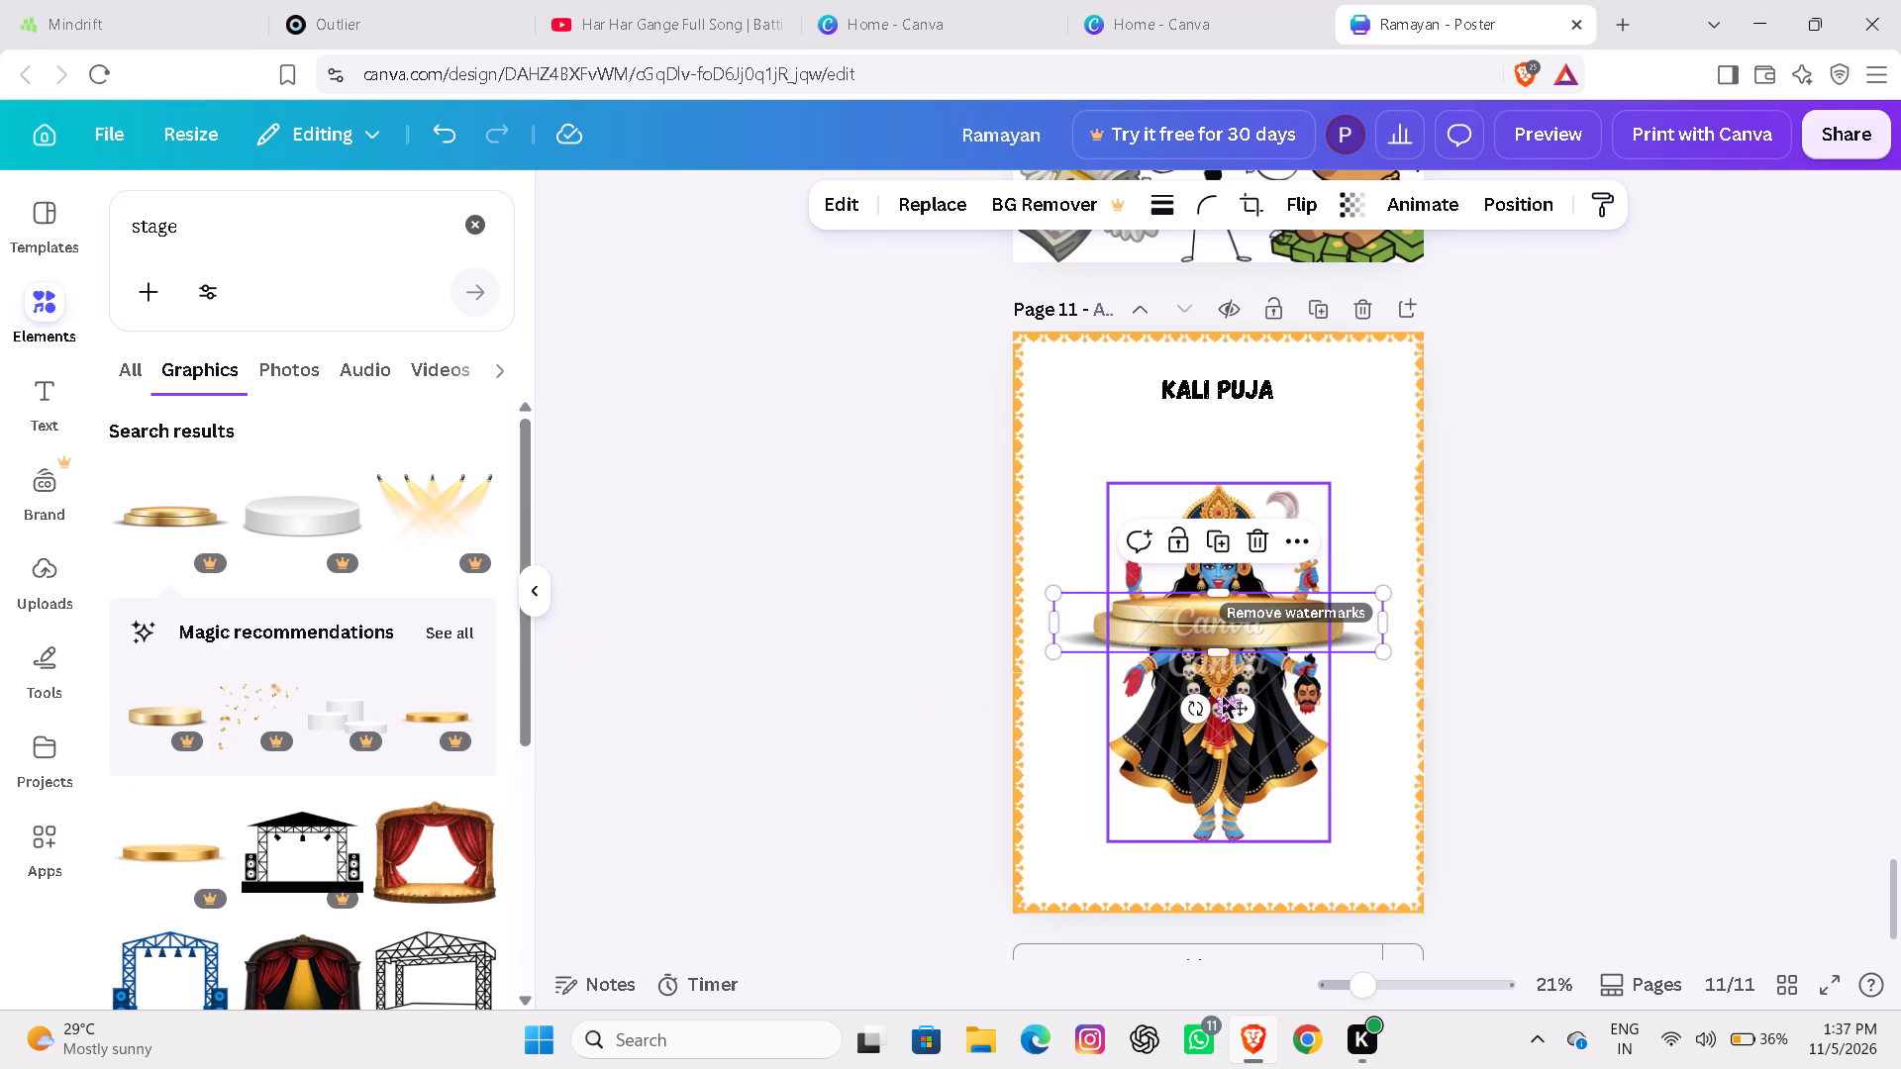
pyautogui.moveTo(1237, 715); pyautogui.dragTo(1237, 882)
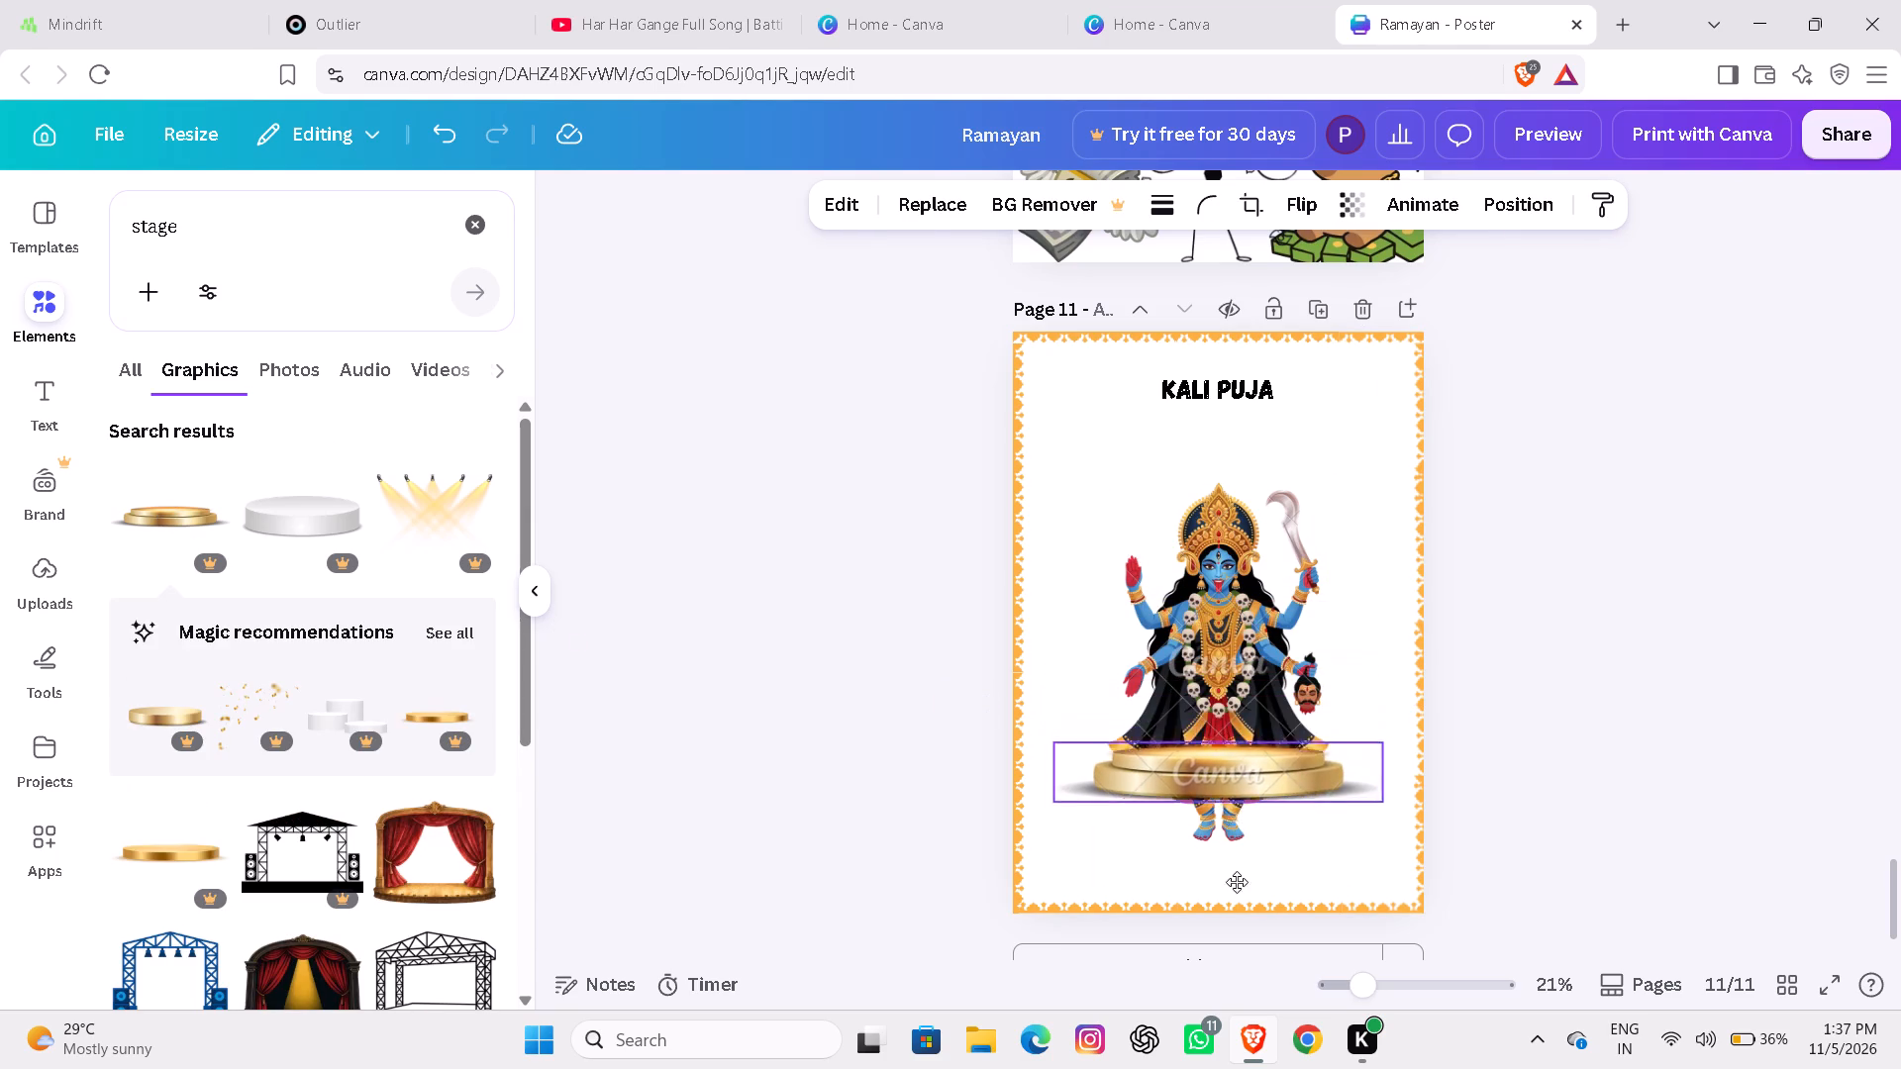
pyautogui.moveTo(1237, 882); pyautogui.dragTo(1238, 914)
# Move the Kali graphic up the page, clear of the gold podium and close beneath the KALI PUJA title.
pyautogui.moveTo(1231, 625); pyautogui.dragTo(1234, 543)
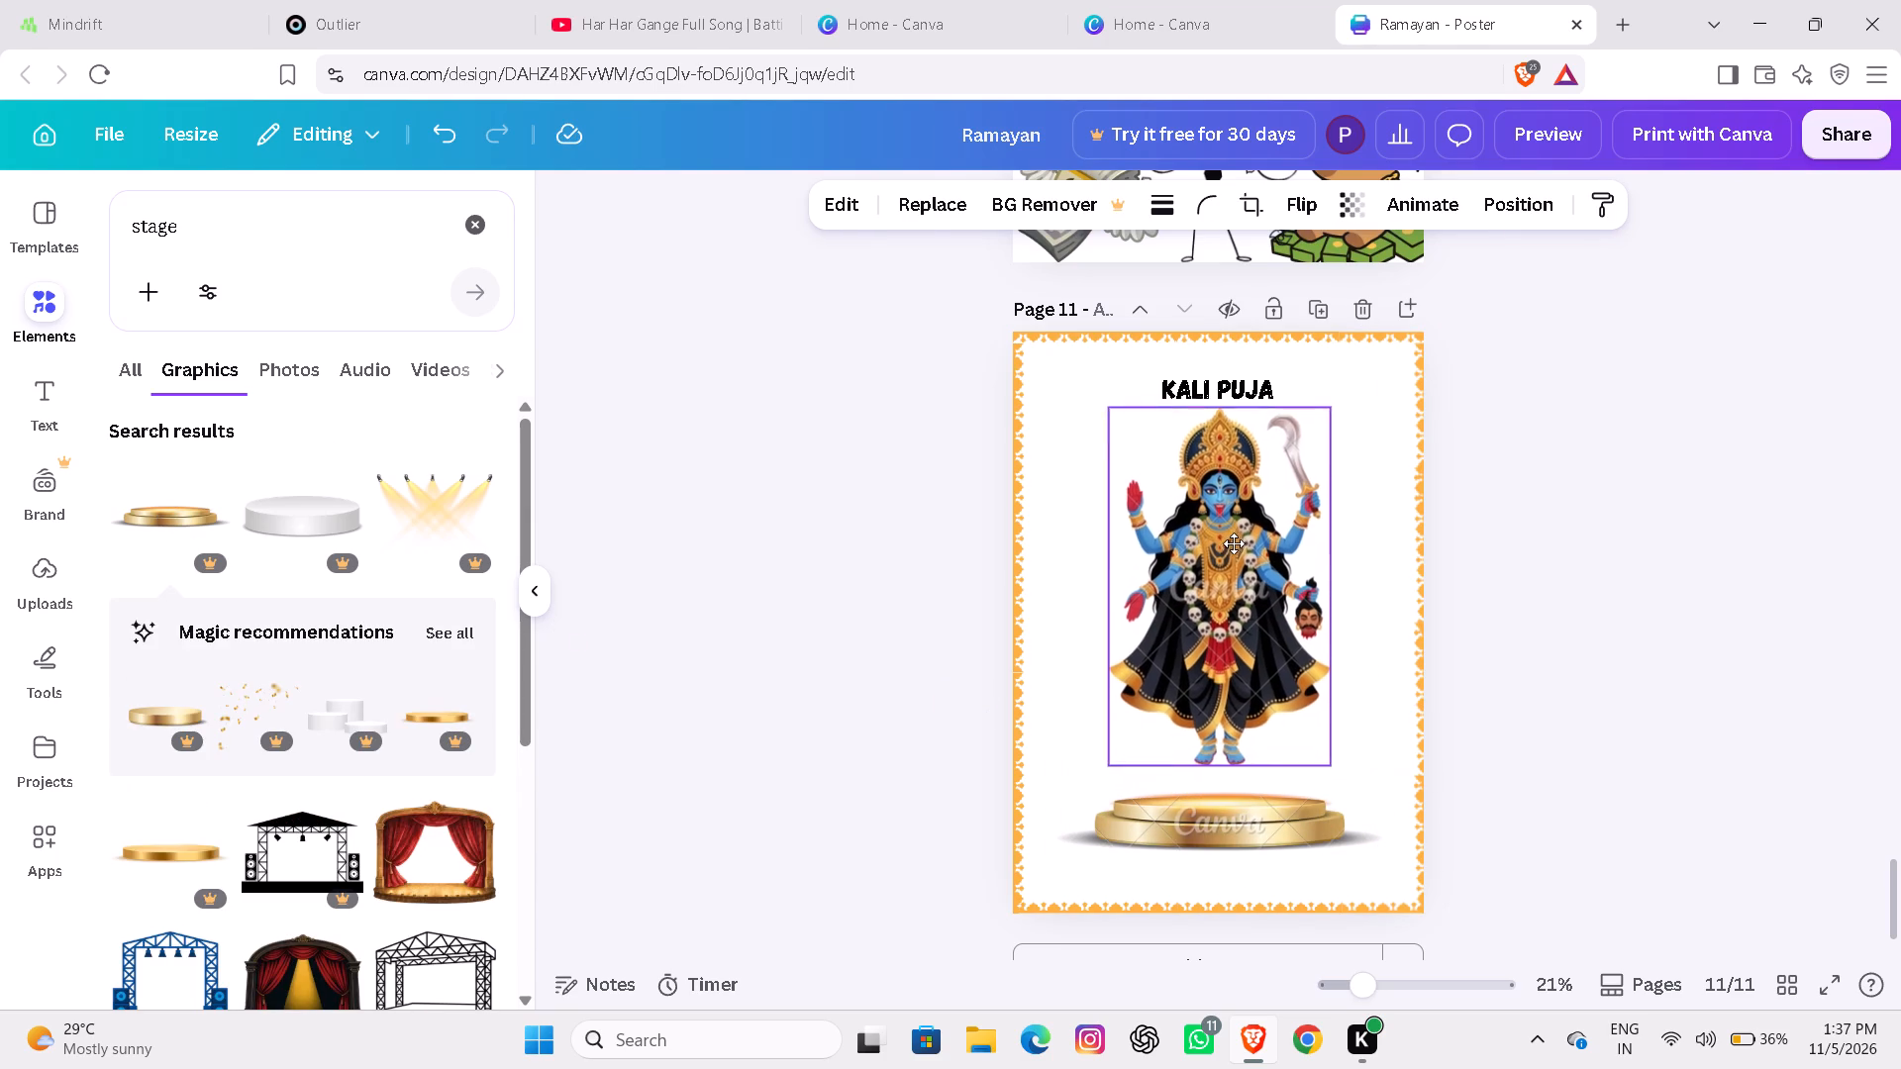
pyautogui.moveTo(1234, 543); pyautogui.dragTo(1234, 535)
# Raise the gold podium towards Kali's feet, shrink it slightly and centre it horizontally on the page.
pyautogui.moveTo(1189, 823); pyautogui.dragTo(1185, 793)
pyautogui.moveTo(1378, 817); pyautogui.dragTo(1332, 798)
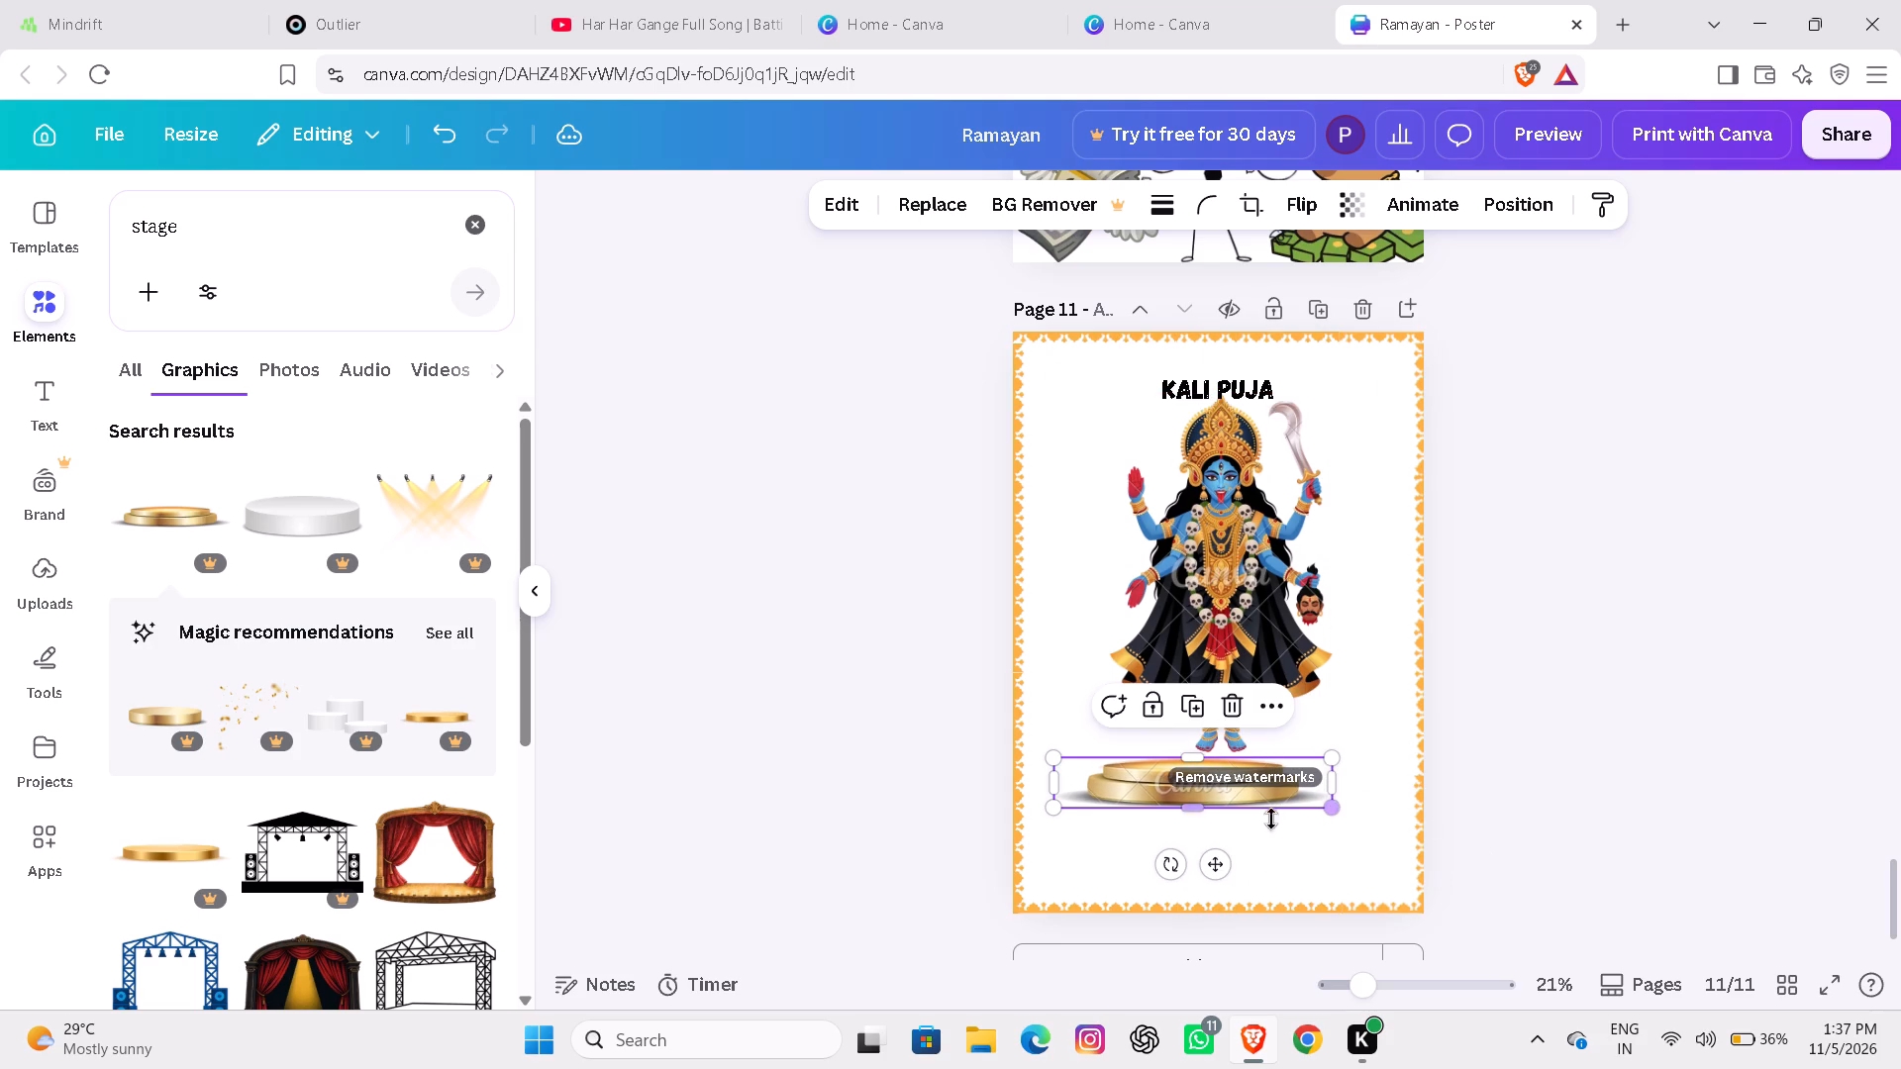
pyautogui.moveTo(1224, 859); pyautogui.dragTo(1245, 859)
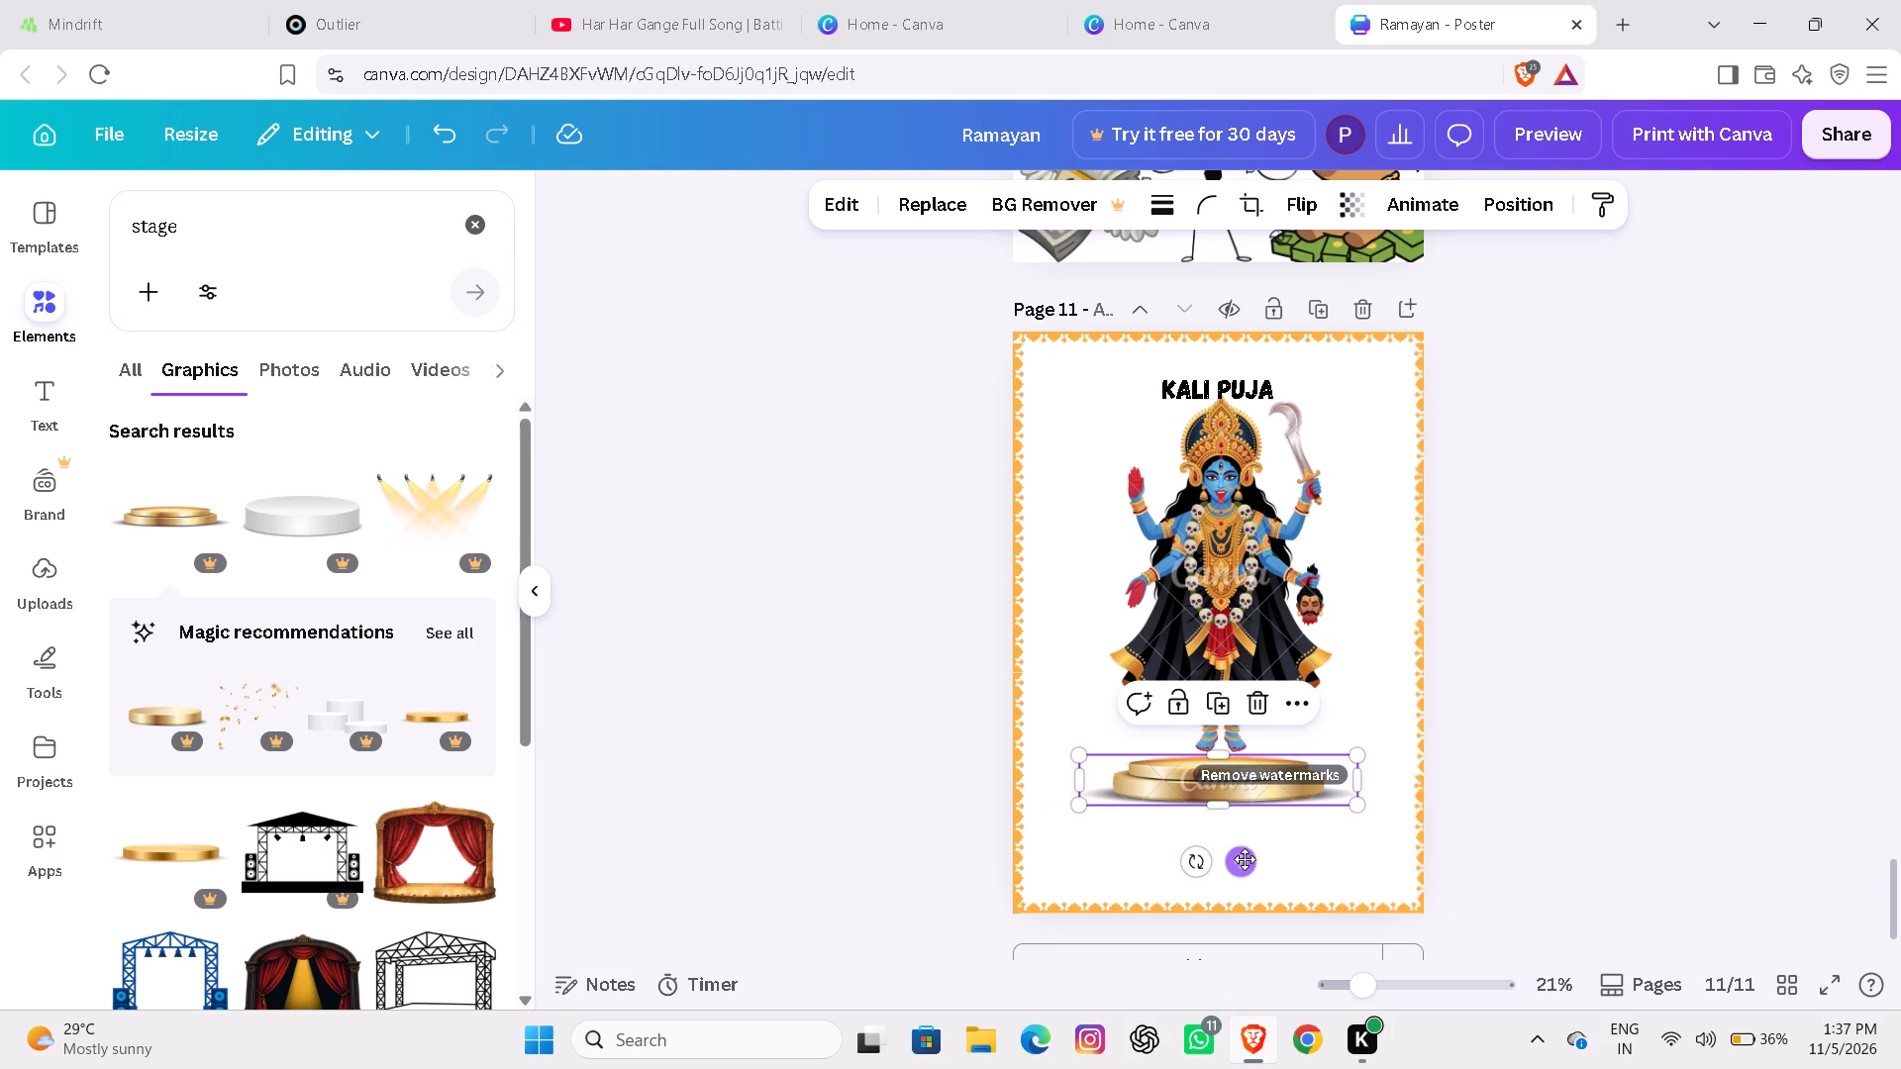
pyautogui.click(1245, 859)
pyautogui.click(1548, 808)
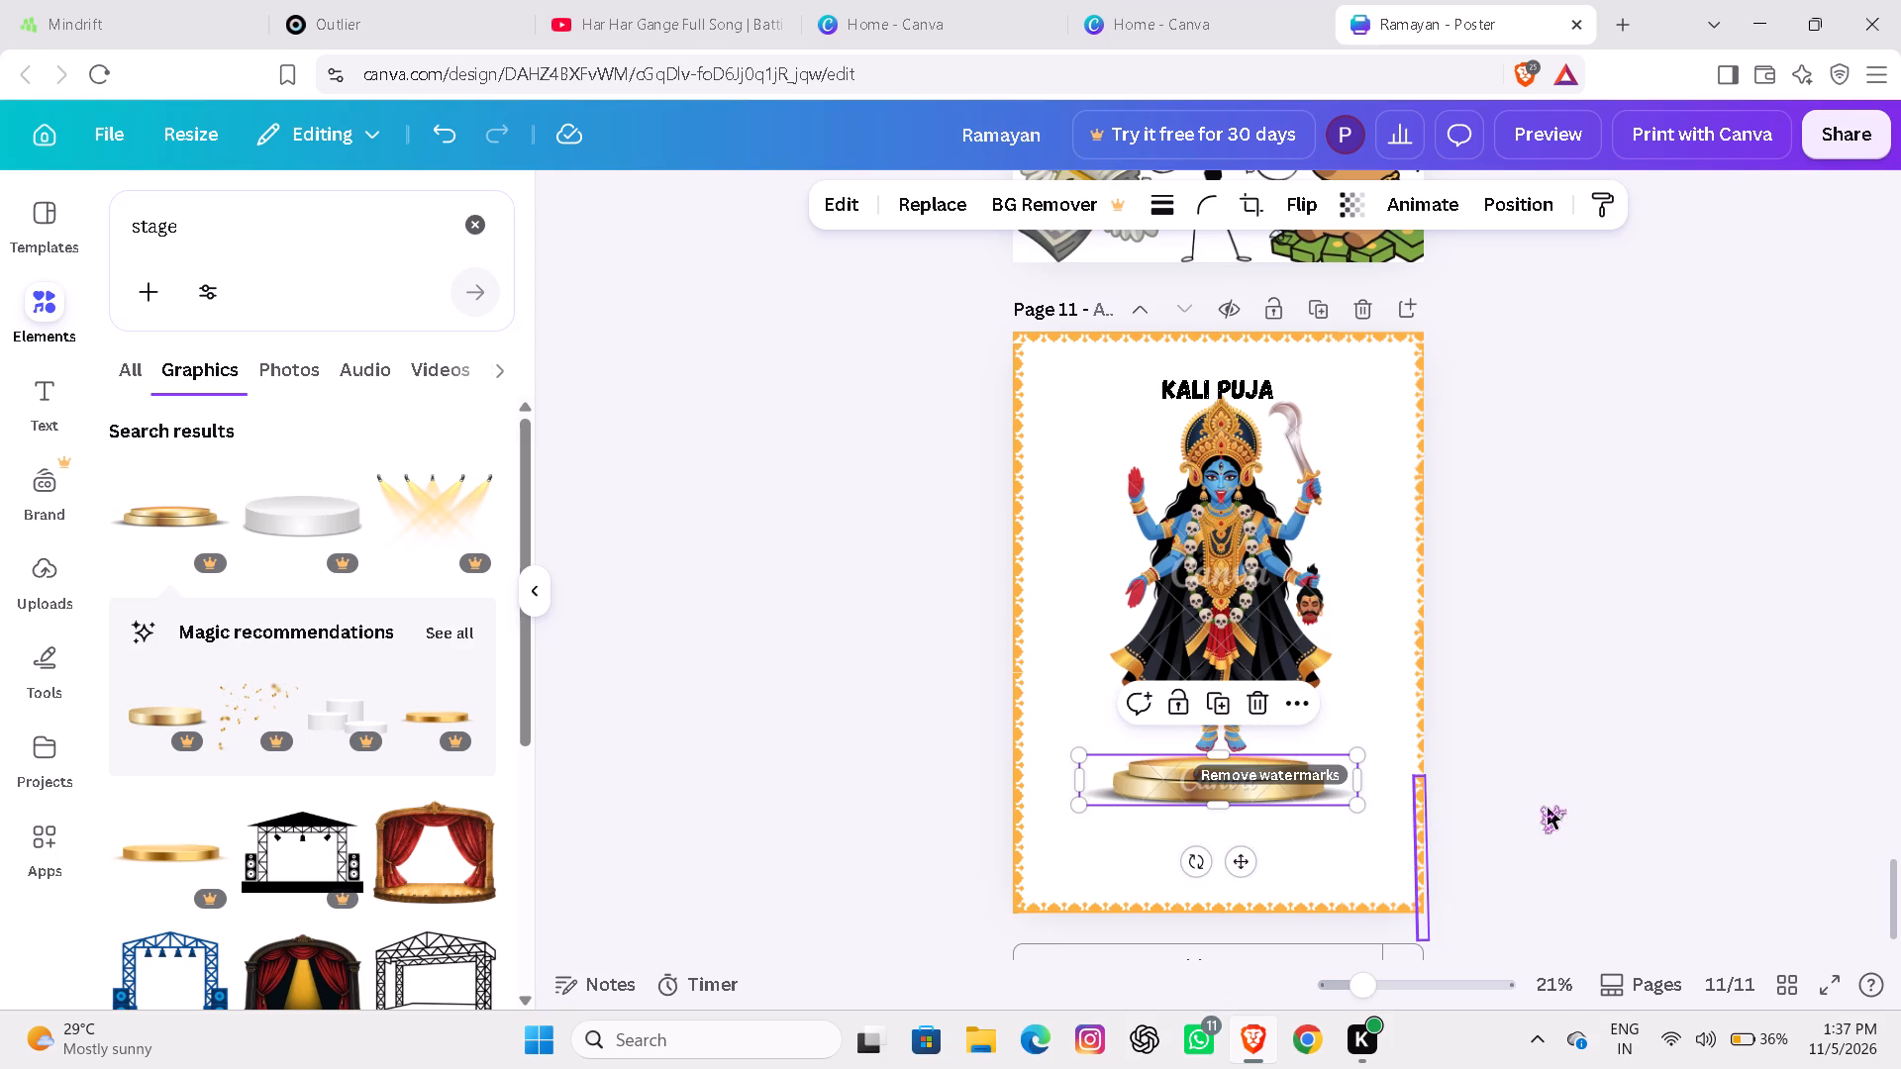
# Bring the Kali graphic to the front and lower it so its feet stand on top of the gold podium.
pyautogui.click(1251, 672)
pyautogui.moveTo(1274, 551); pyautogui.dragTo(1269, 574)
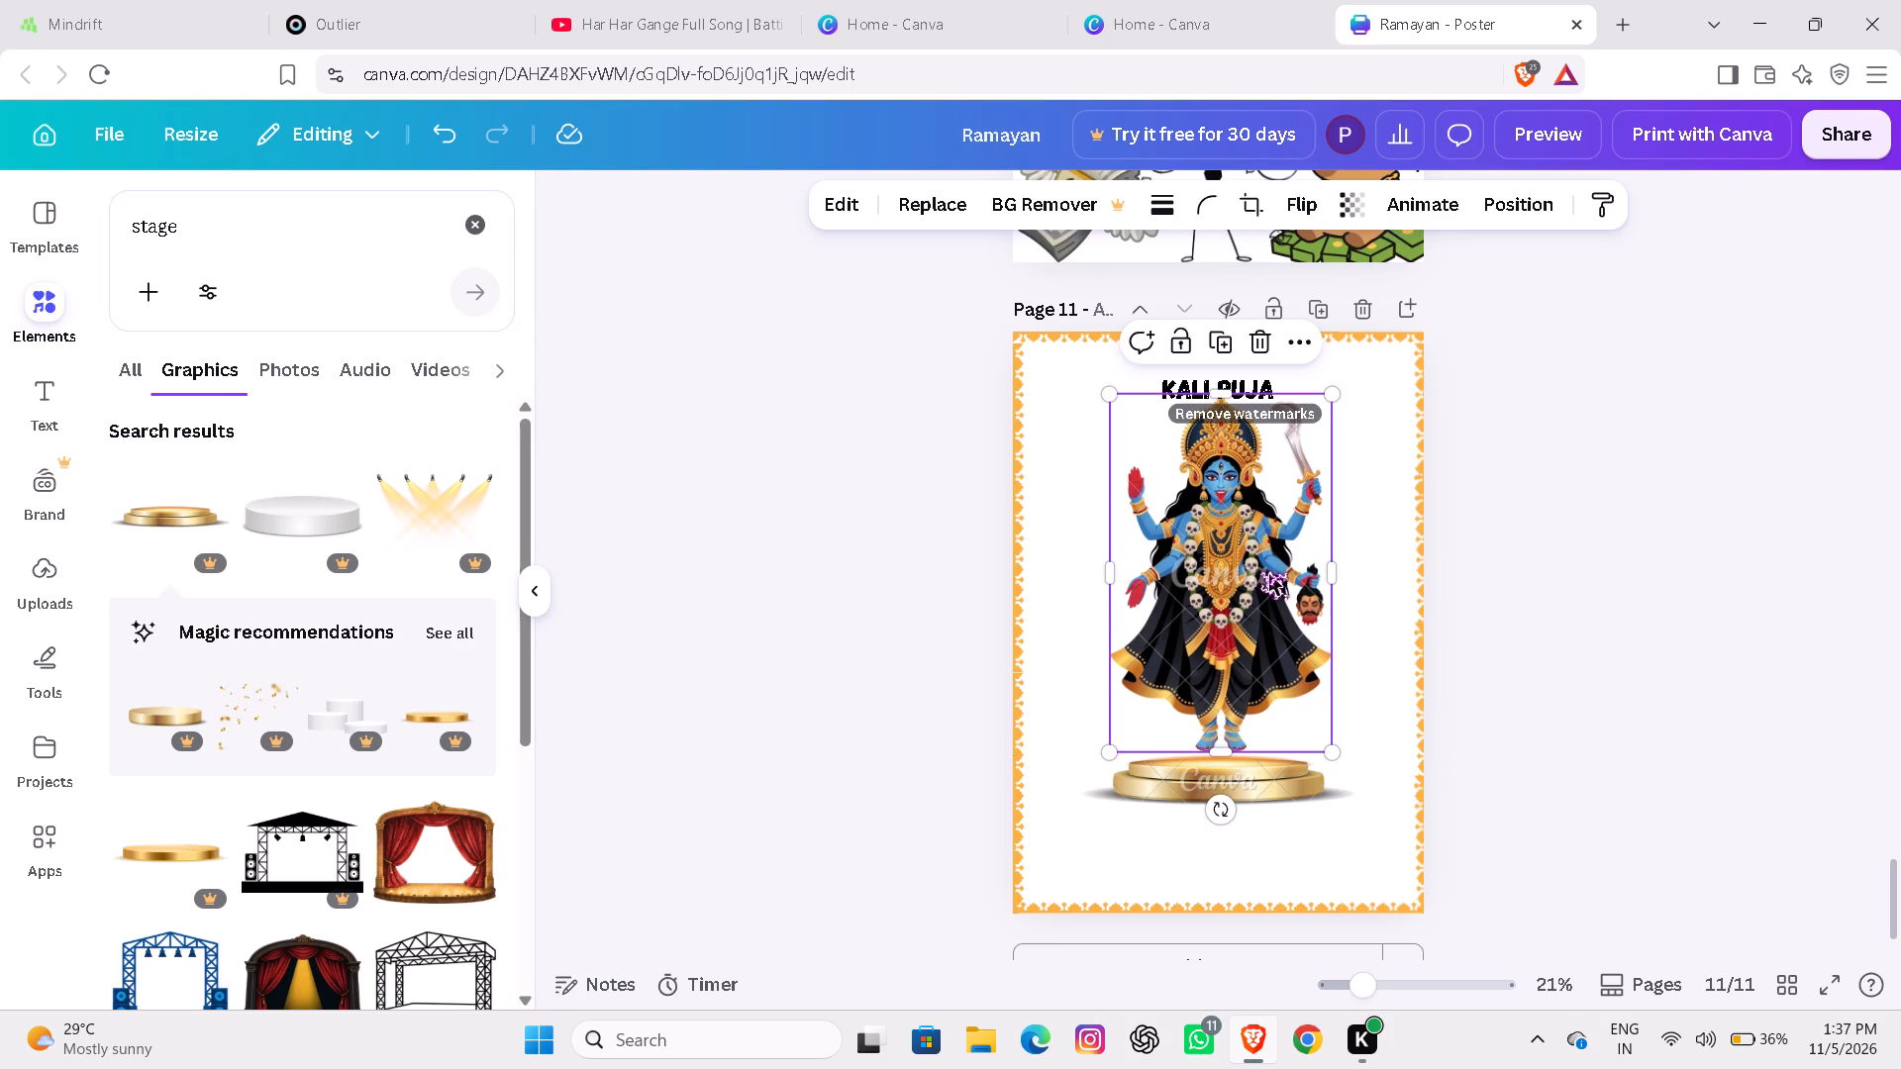
pyautogui.moveTo(1269, 574); pyautogui.dragTo(1264, 562)
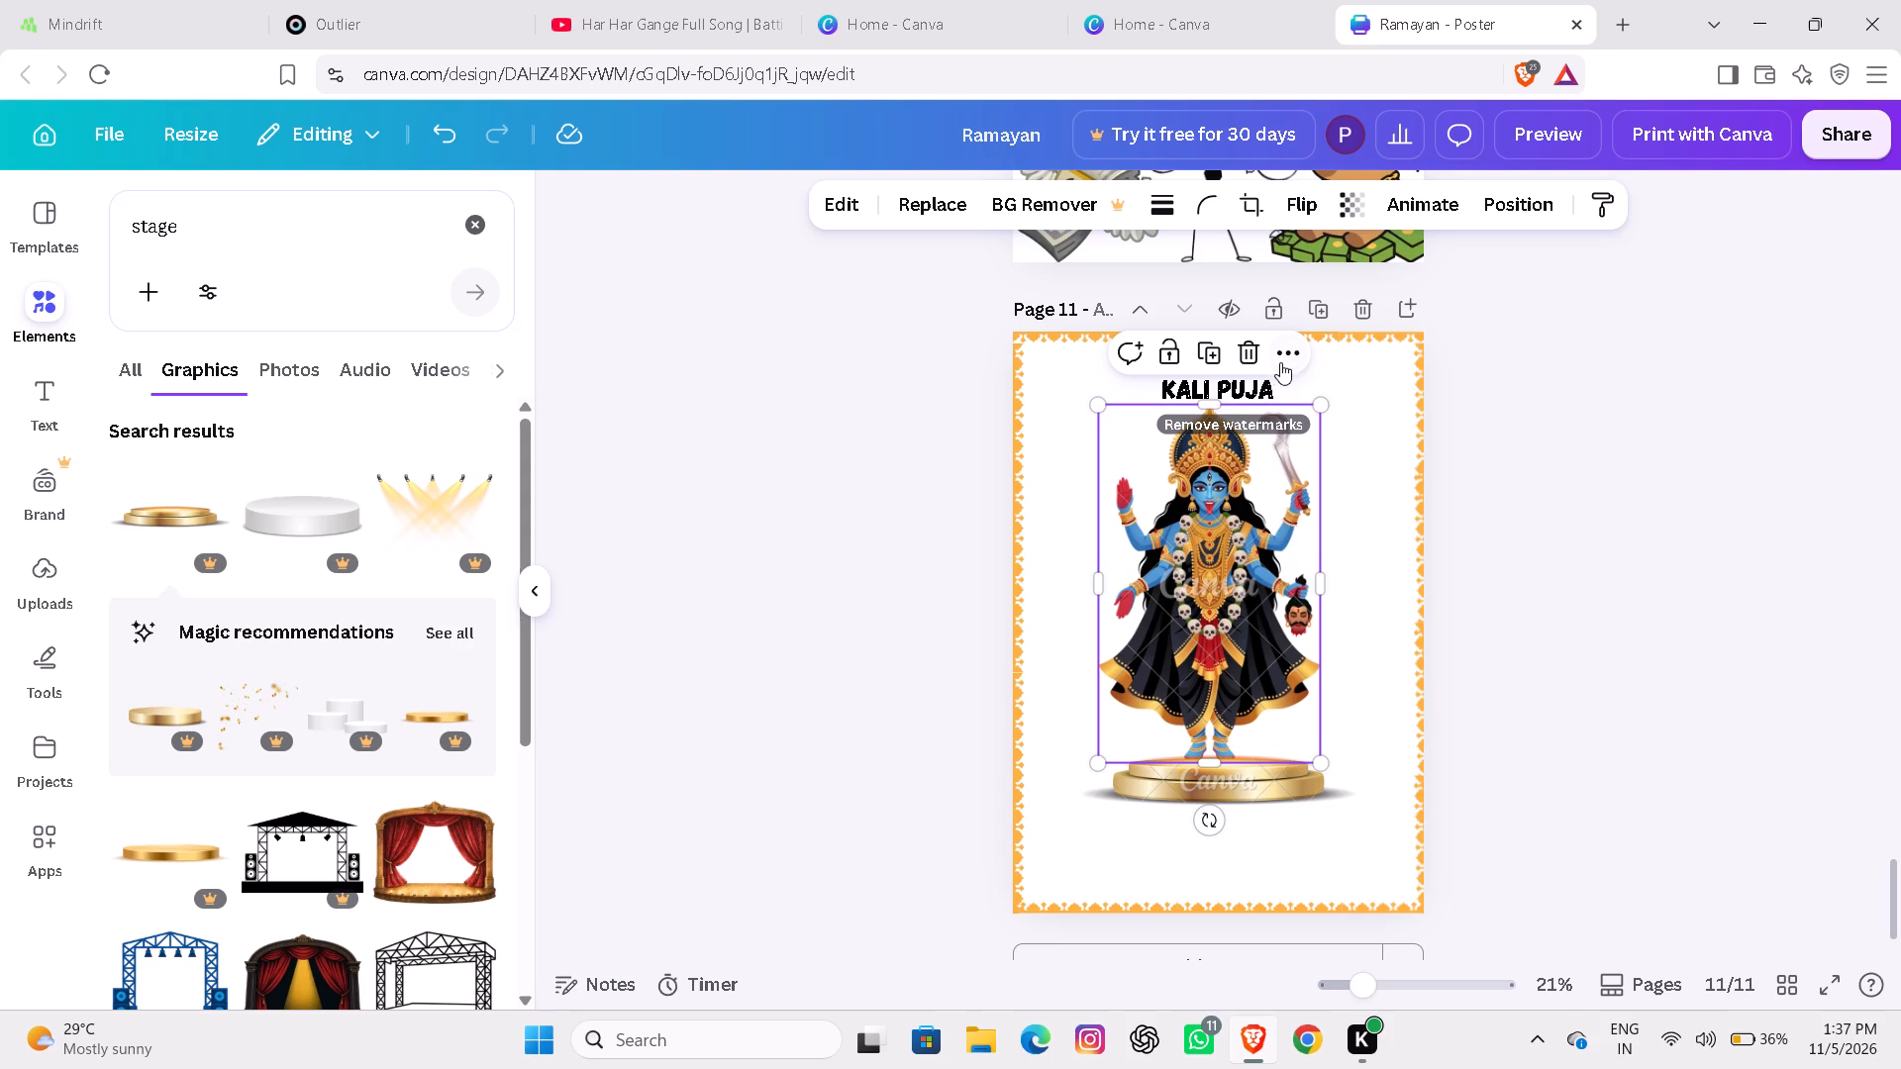
pyautogui.click(1279, 358)
pyautogui.click(1363, 624)
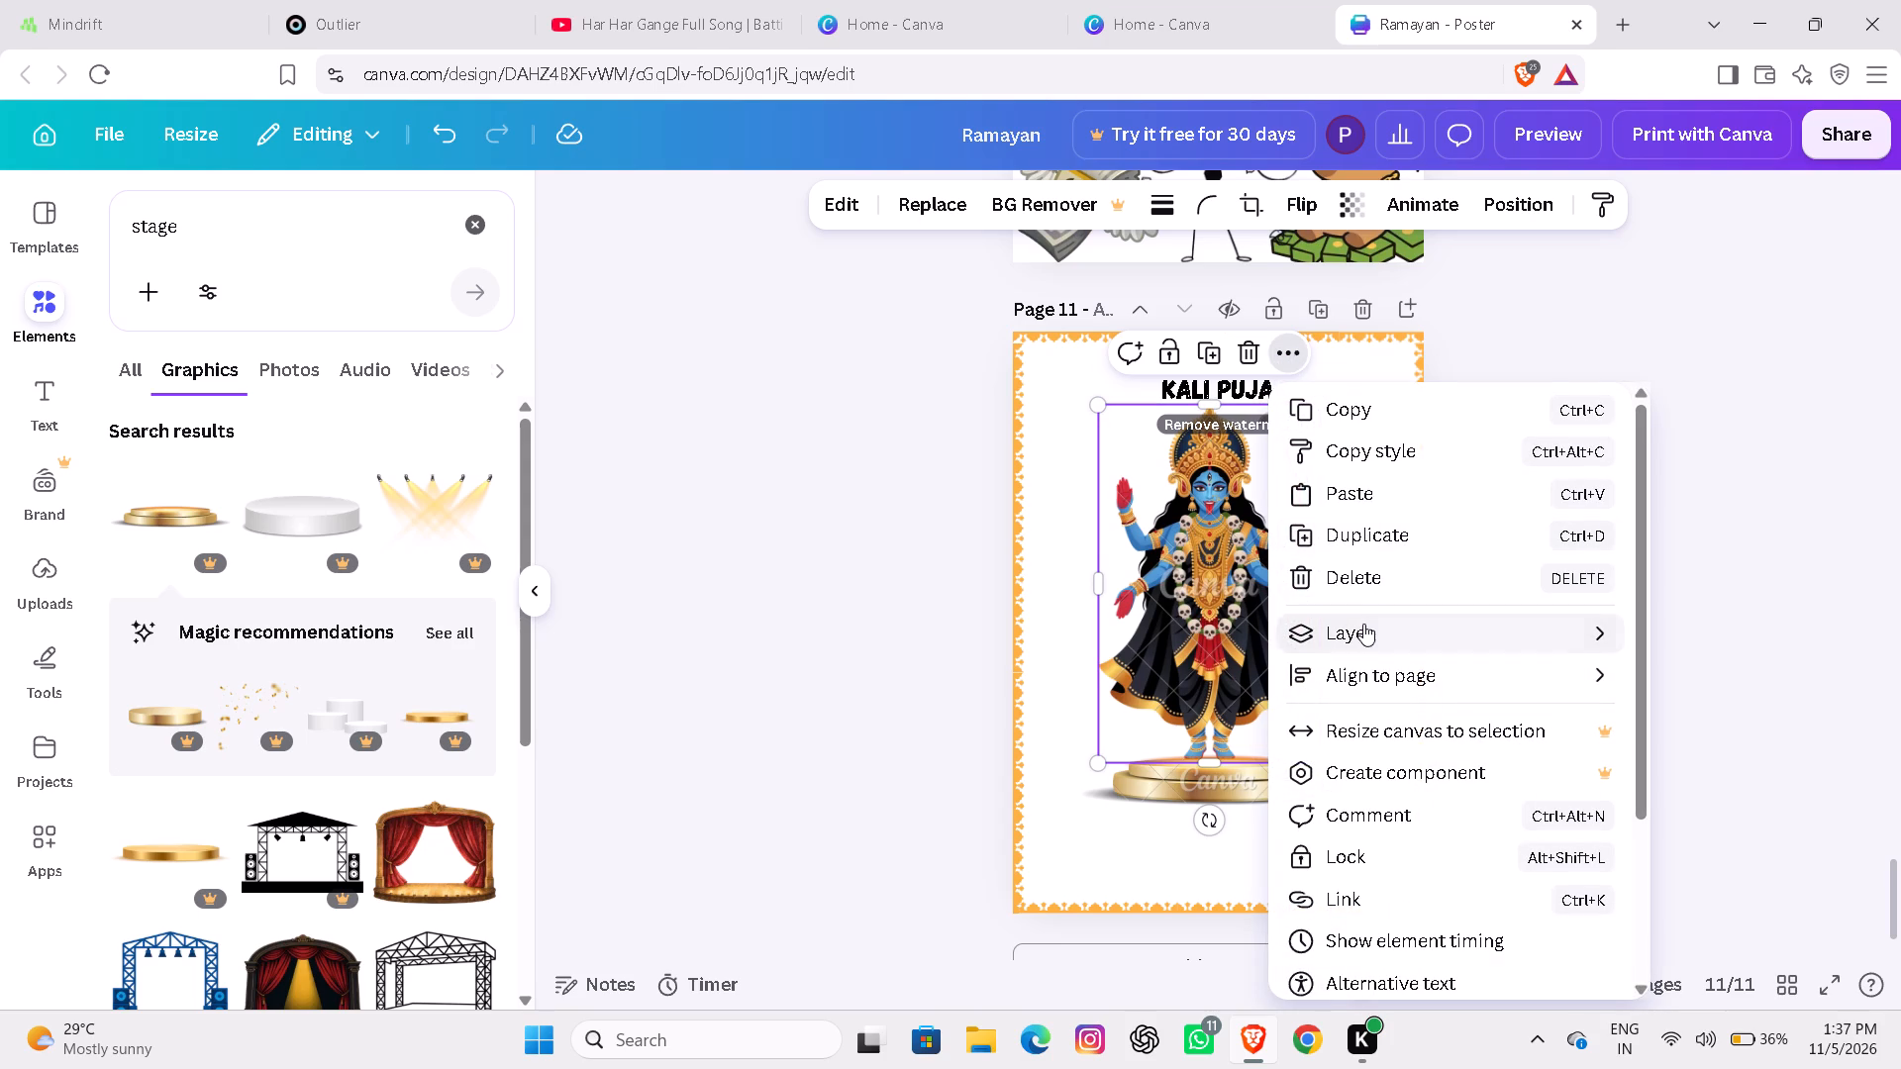
pyautogui.click(1240, 635)
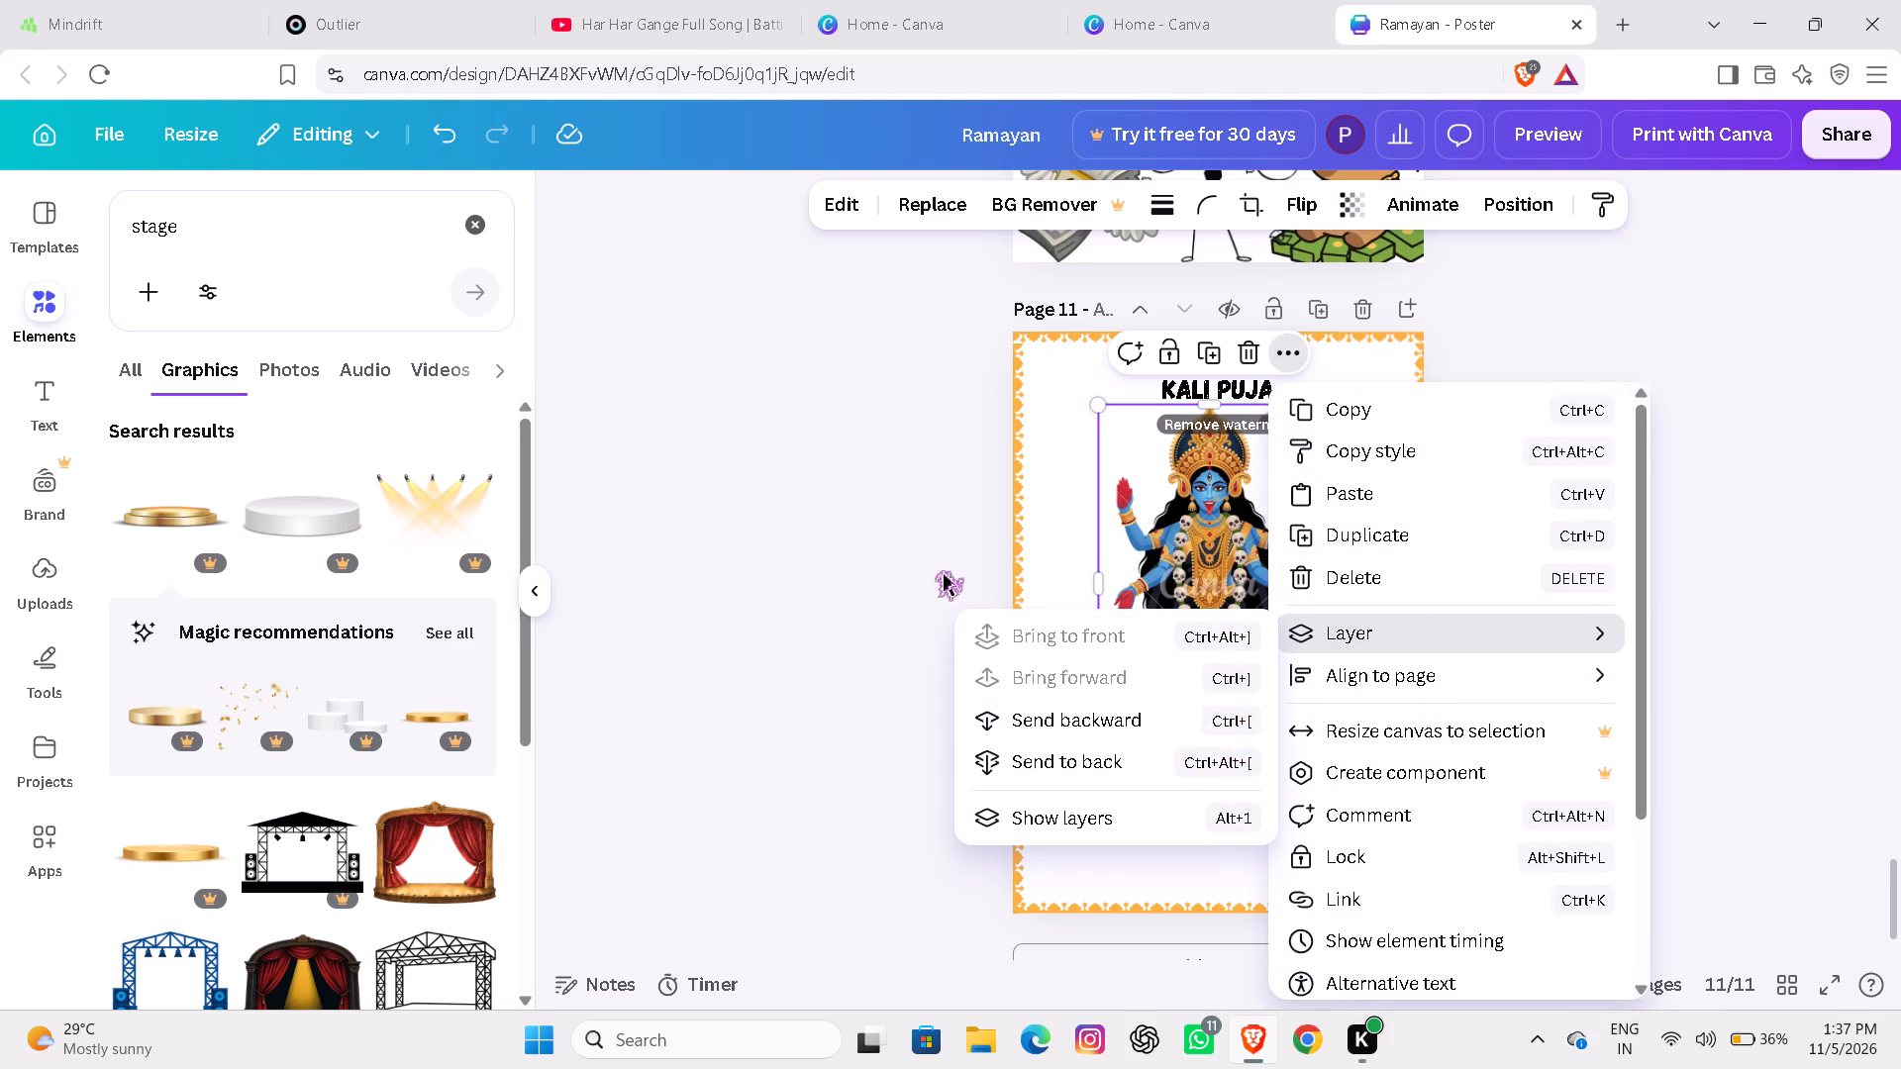
pyautogui.click(910, 572)
pyautogui.click(1243, 560)
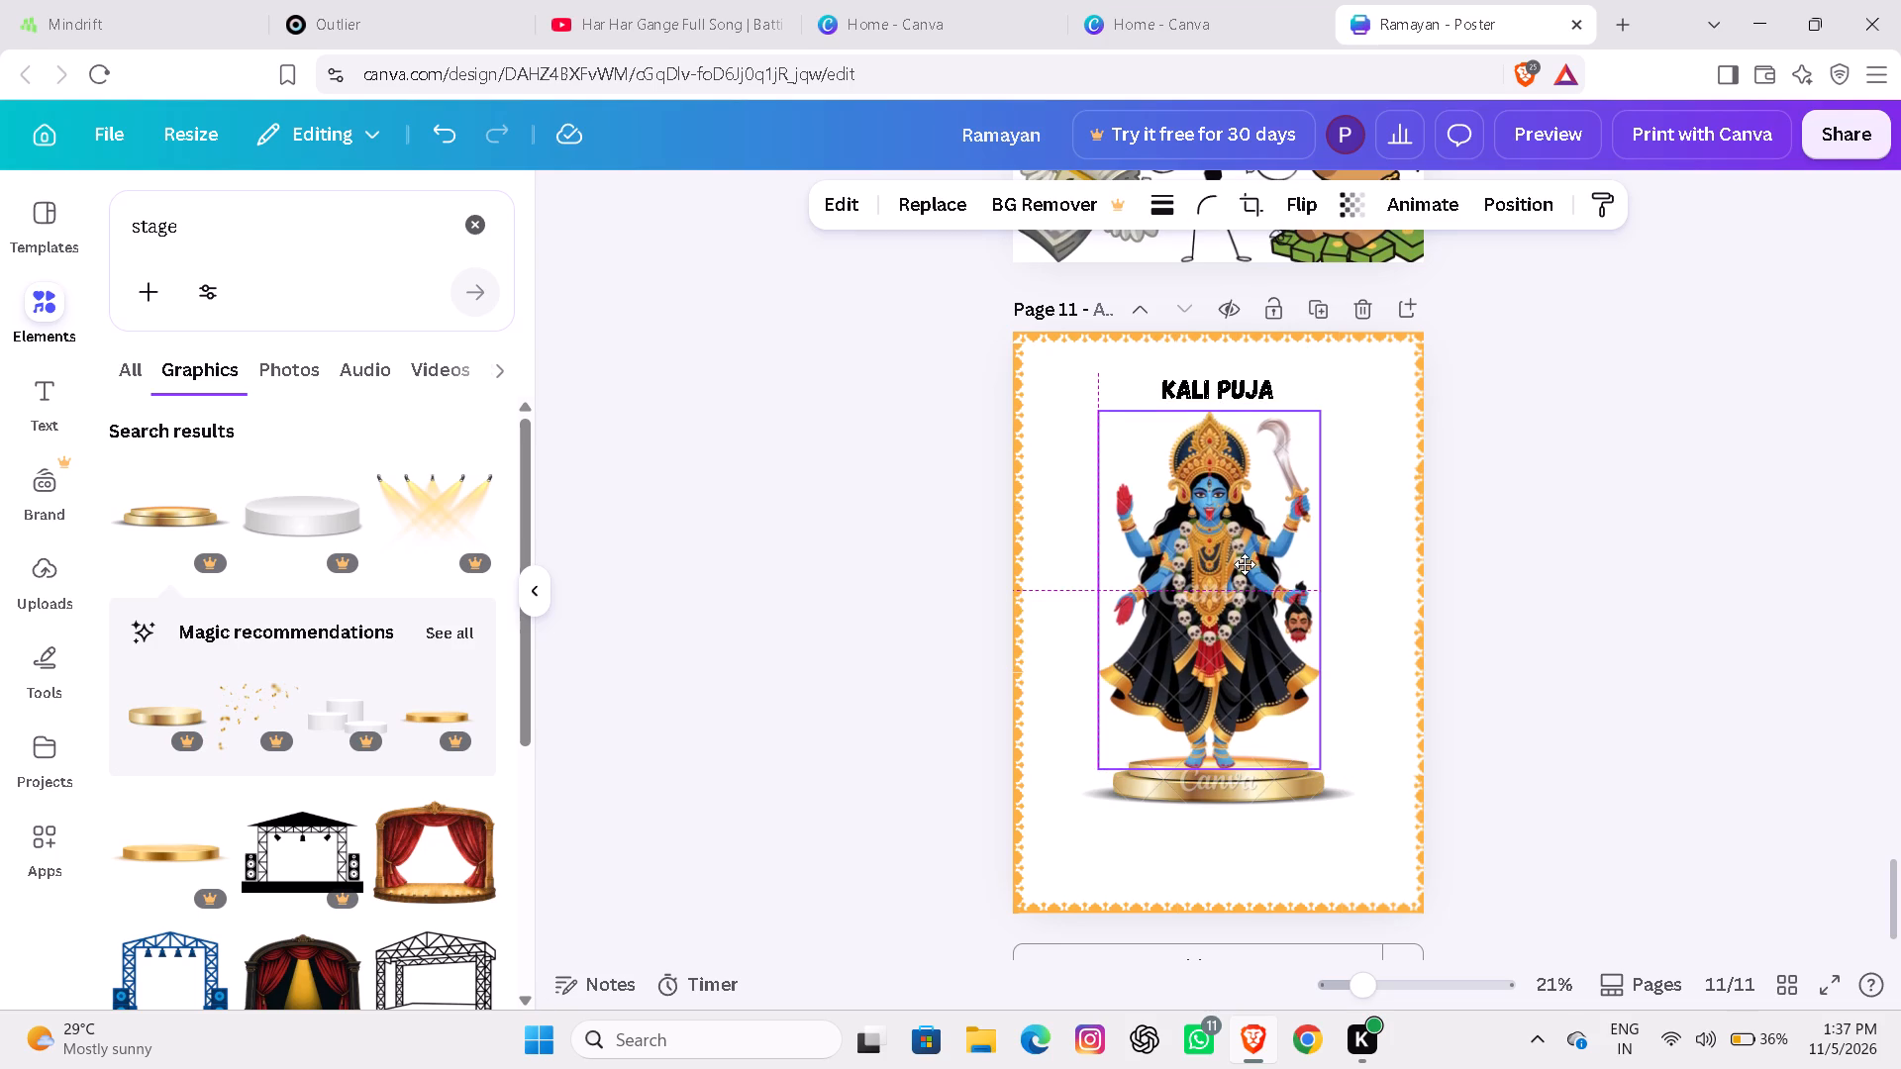
pyautogui.click(1520, 597)
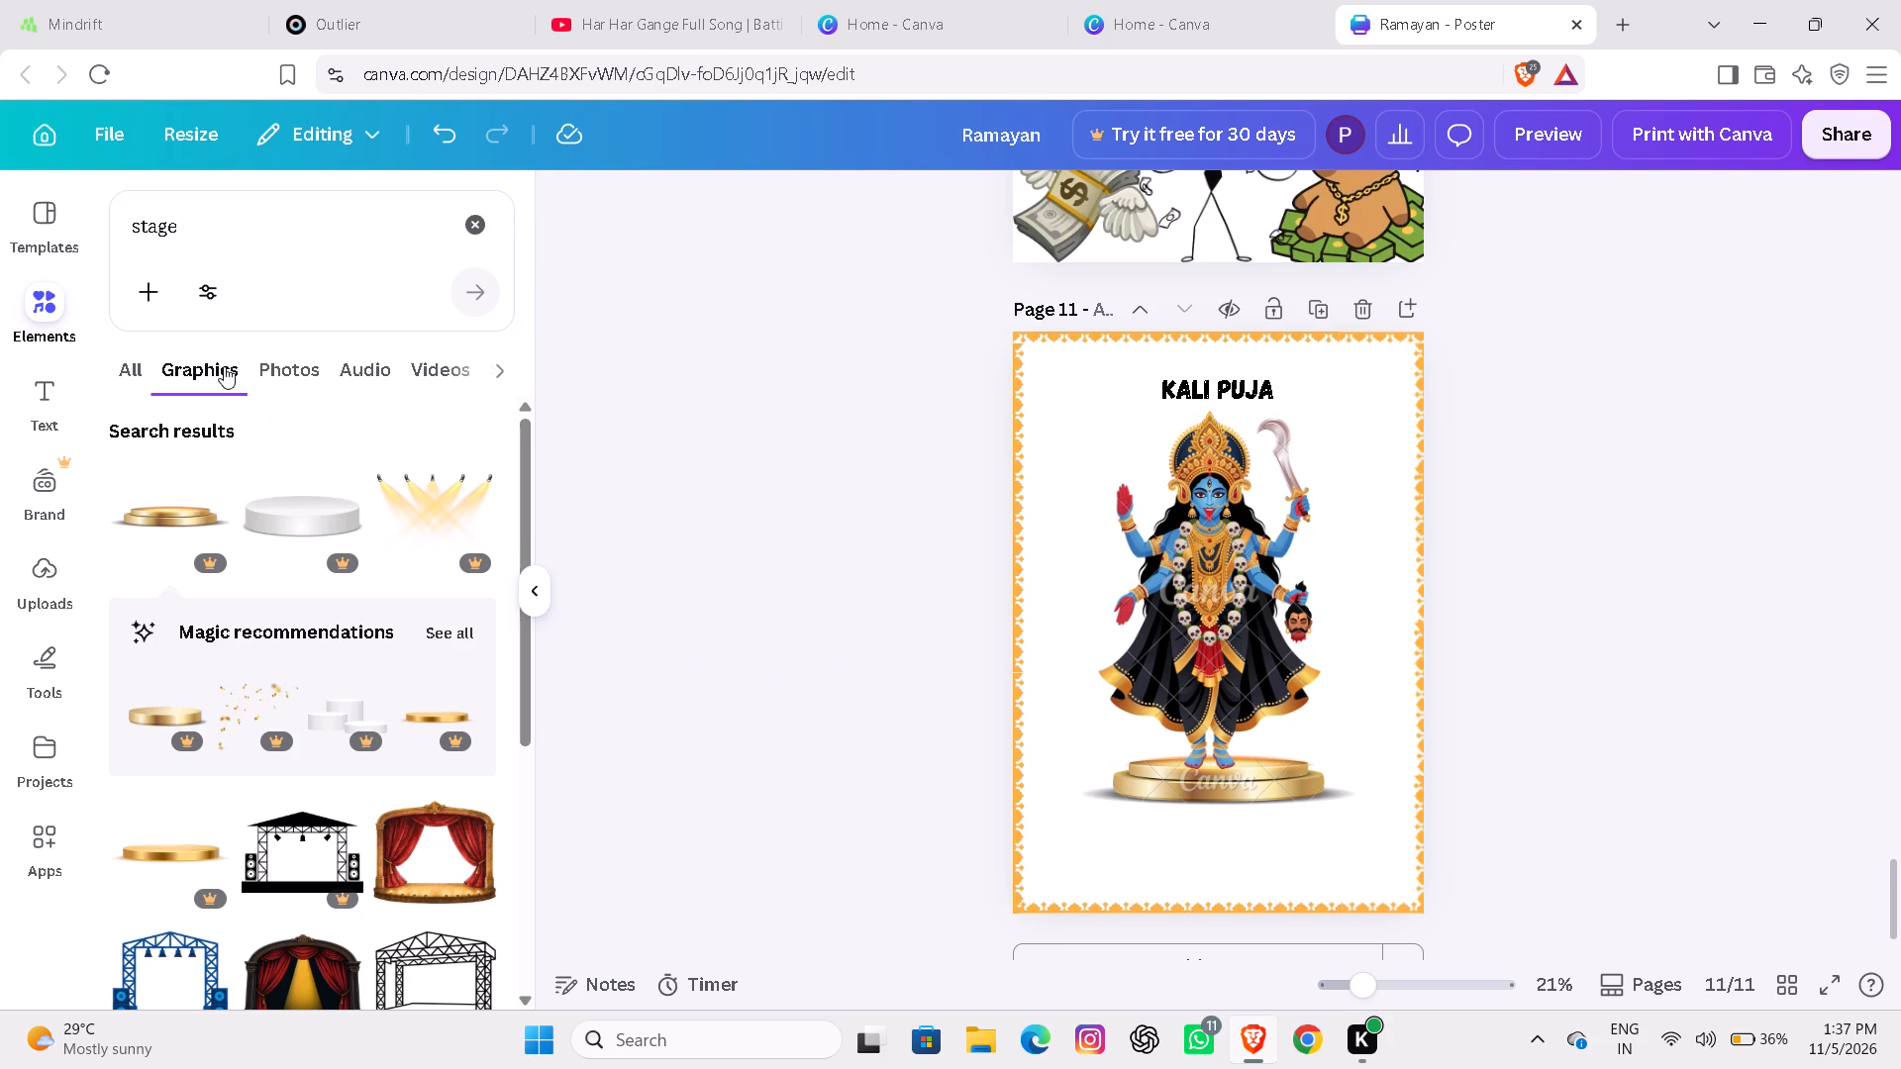
# Replace the graphics search term and search the elements for "kali puja".
pyautogui.click(201, 233)
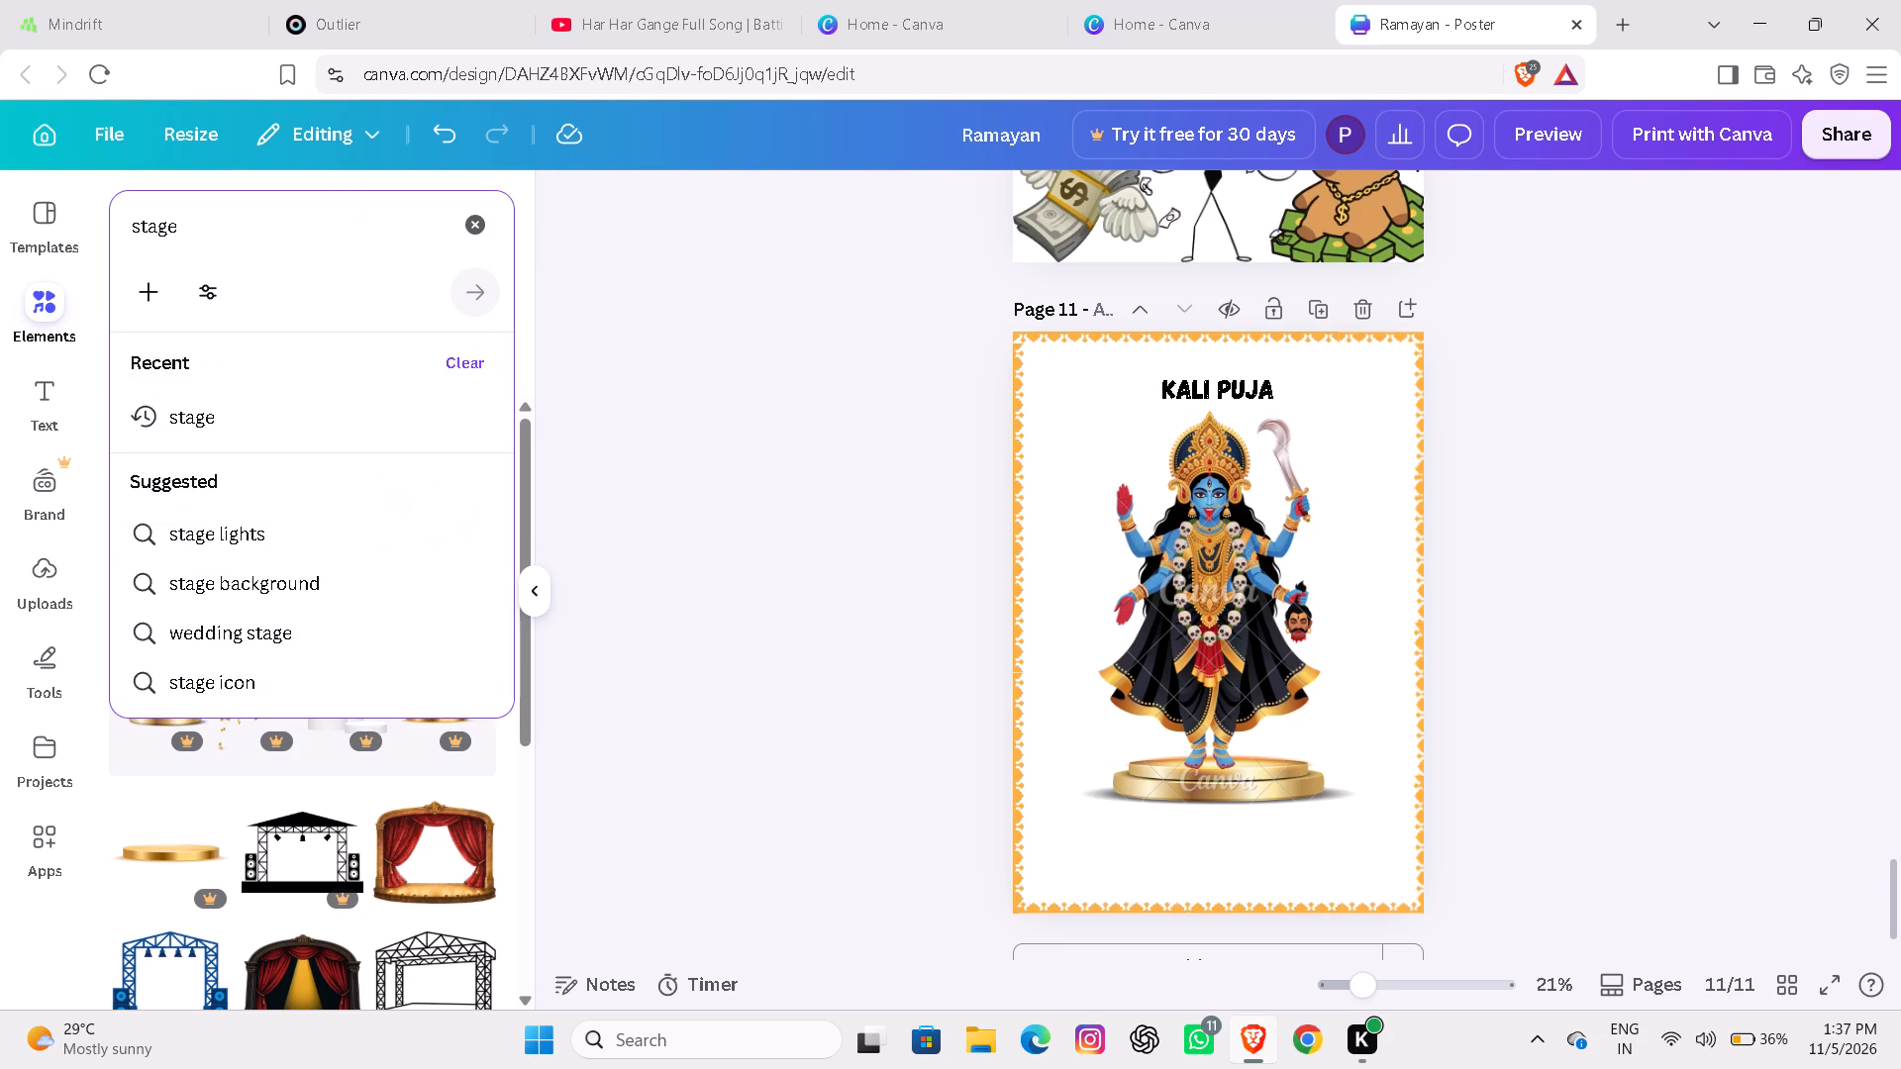
pyautogui.press('BackSpace')
pyautogui.press('BackSpace')
pyautogui.press('BackSpace')
pyautogui.press('BackSpace')
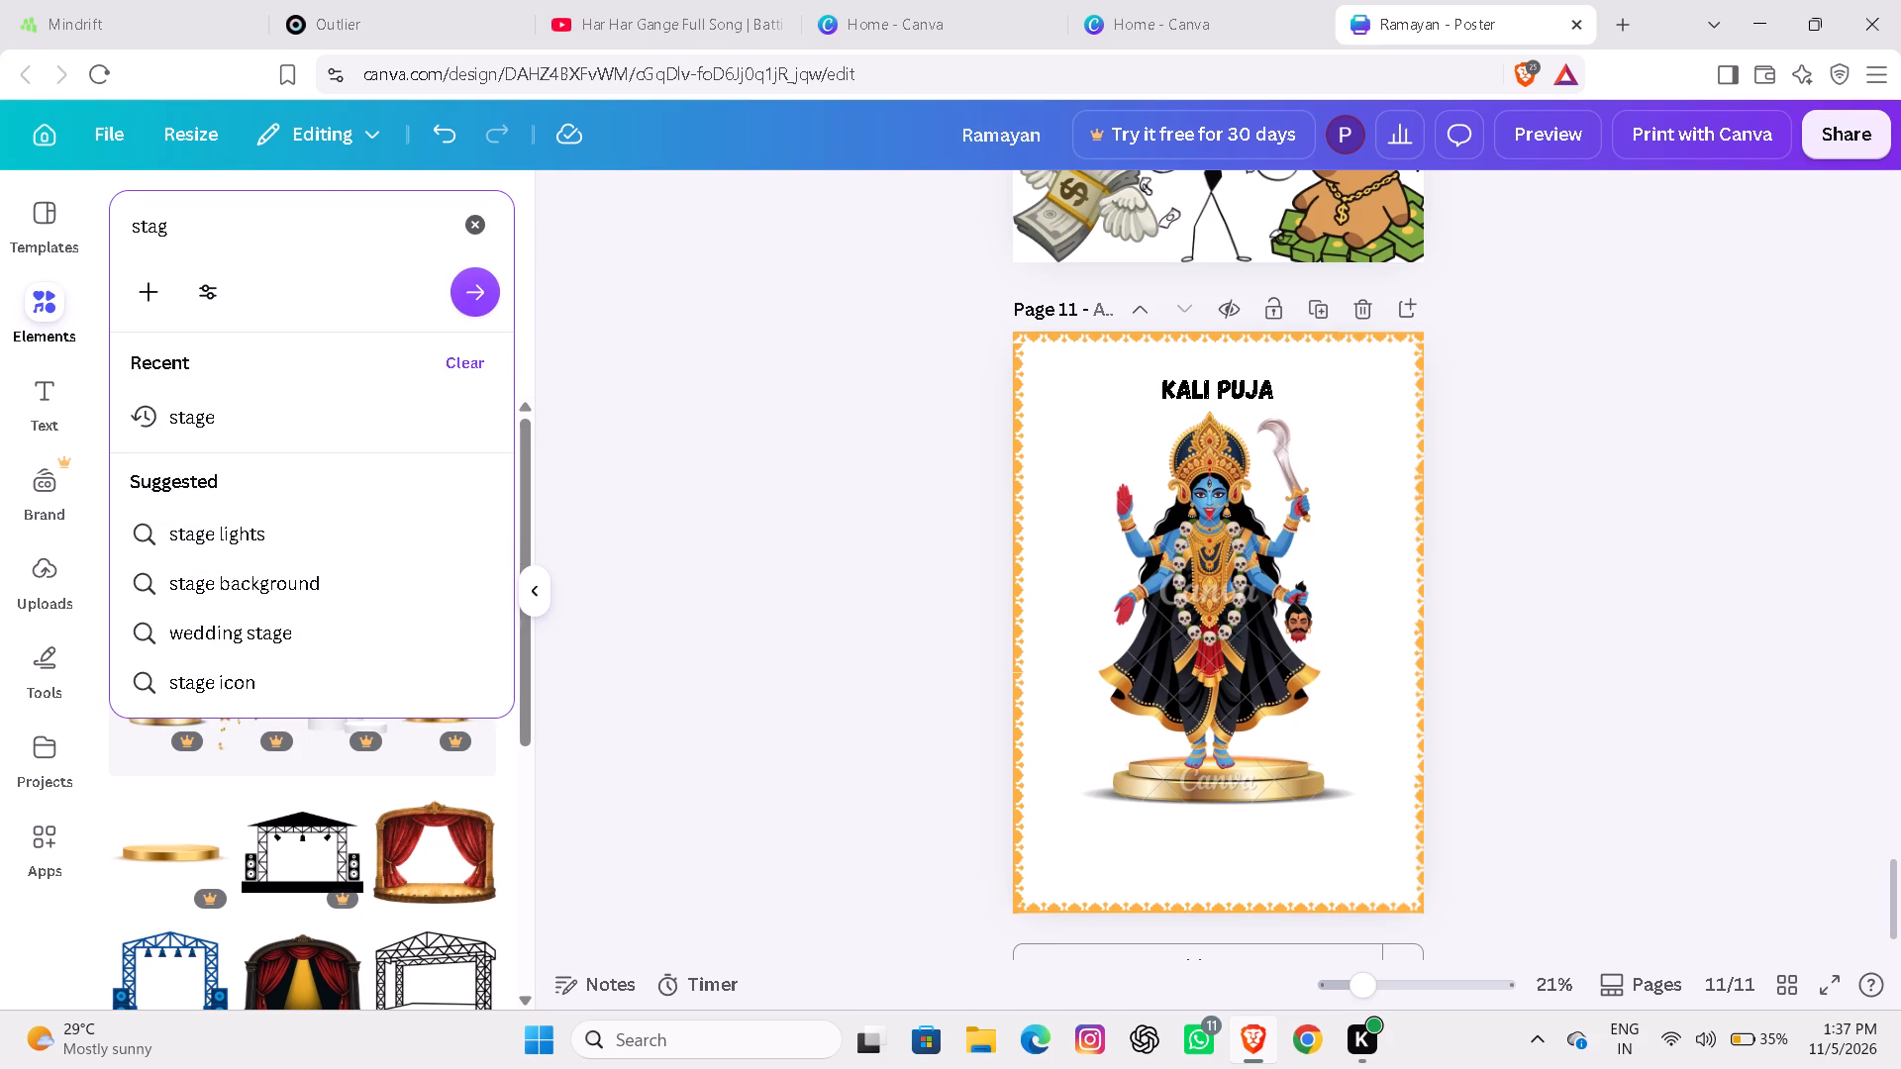
pyautogui.press('BackSpace')
pyautogui.press('BackSpace')
pyautogui.write('kali')
pyautogui.press('space')
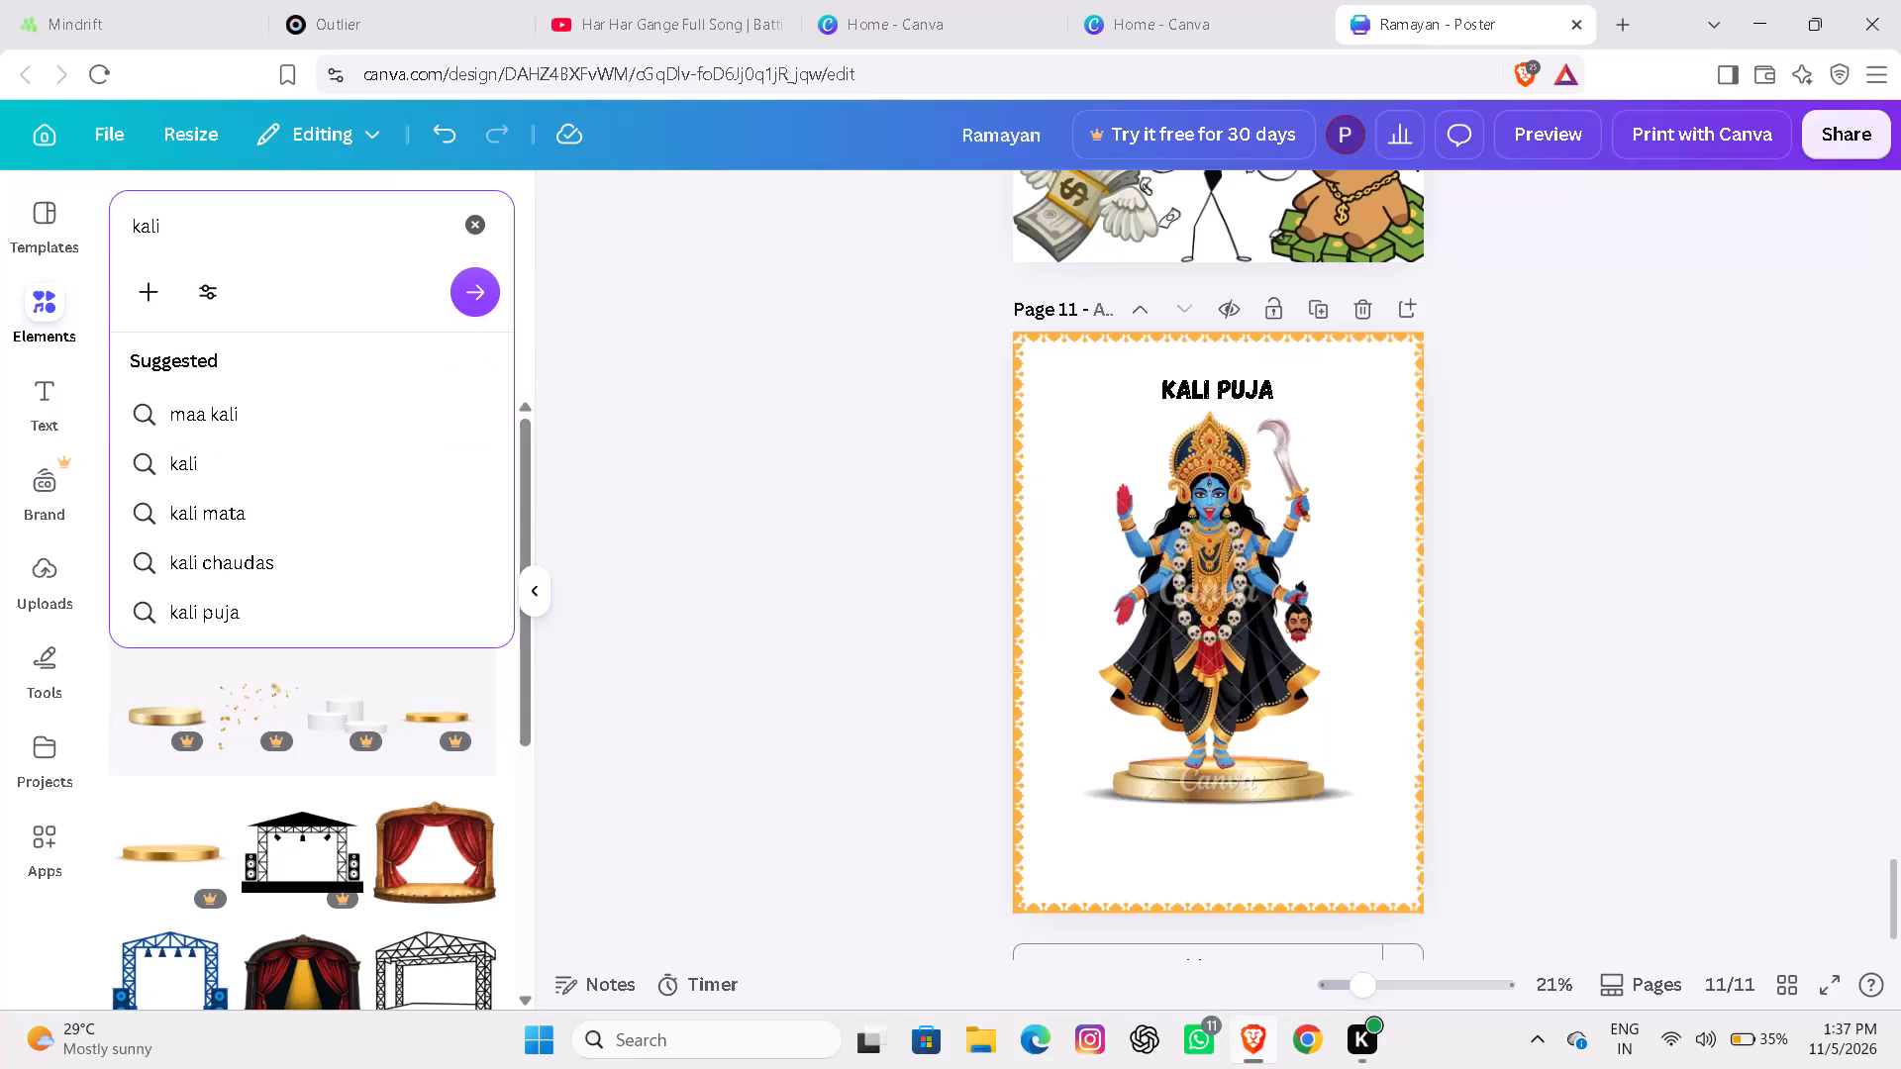
pyautogui.write('puj')
pyautogui.press('a')
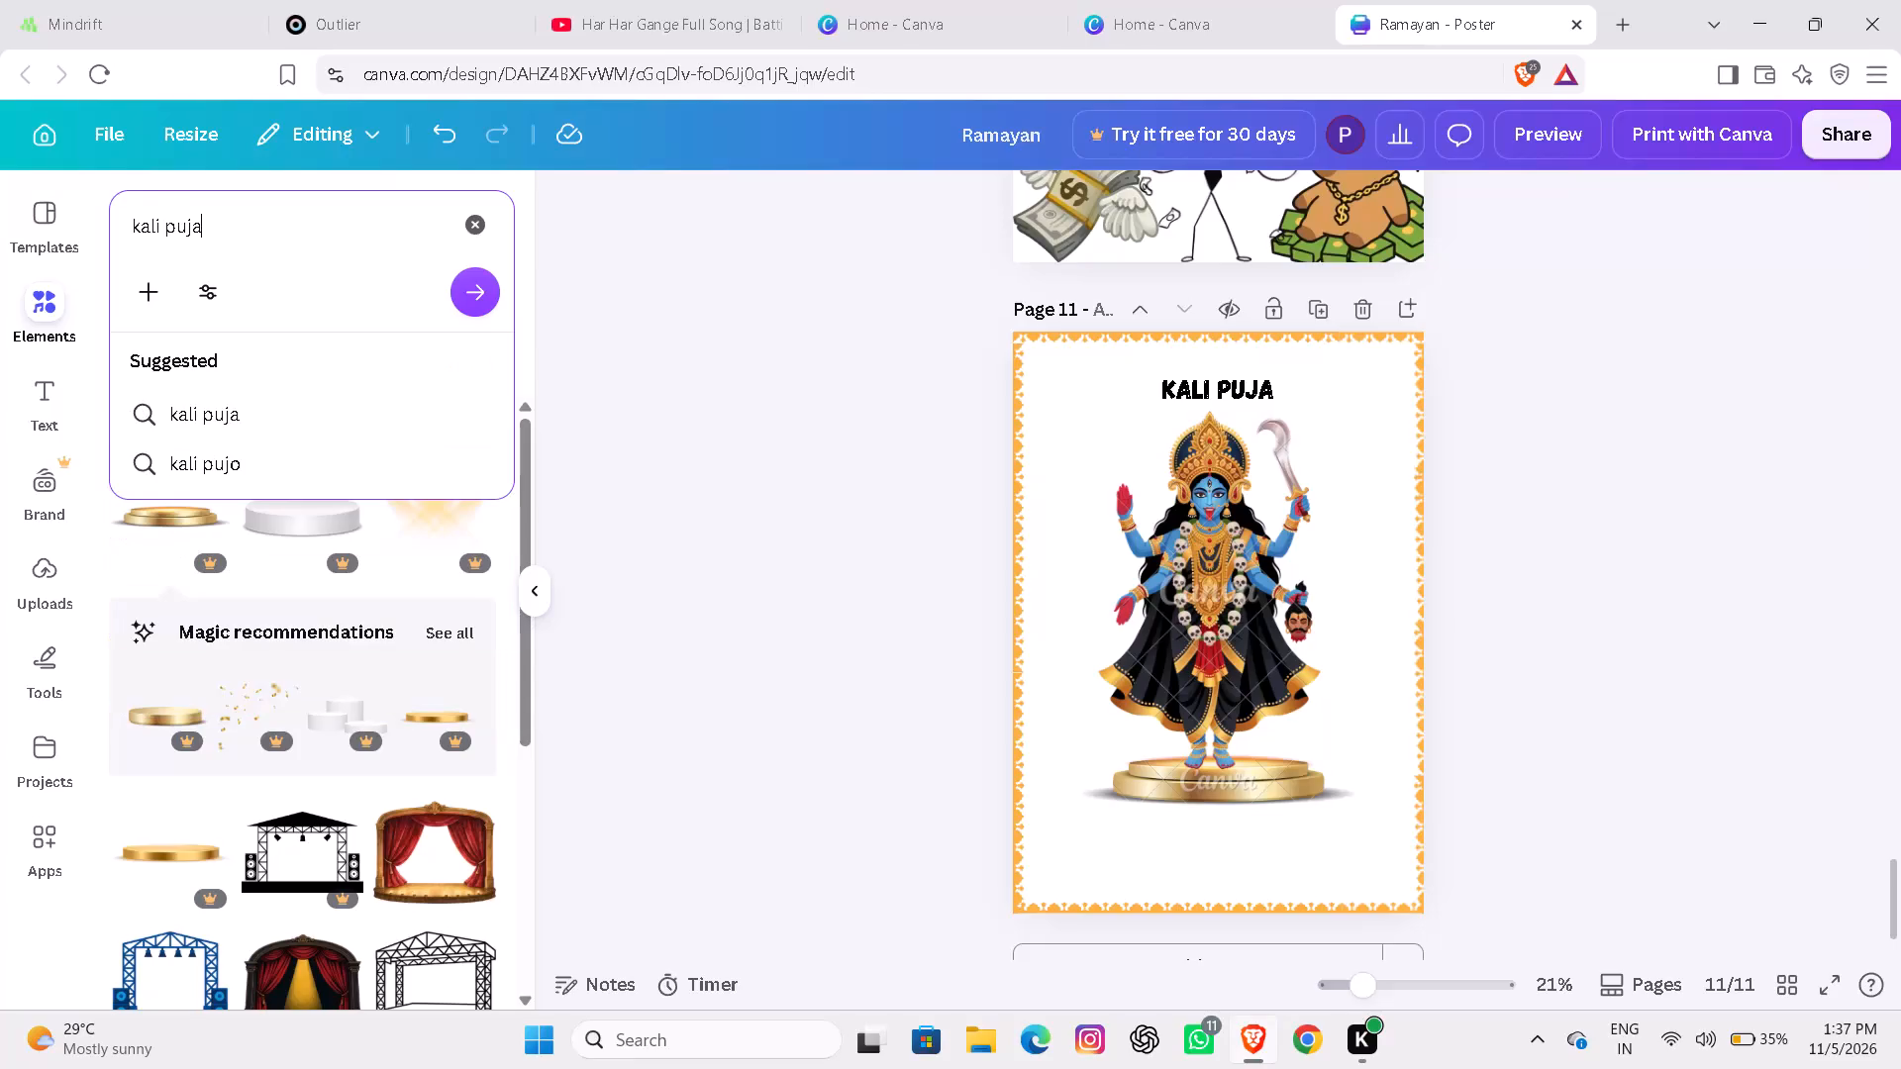
pyautogui.press('Return')
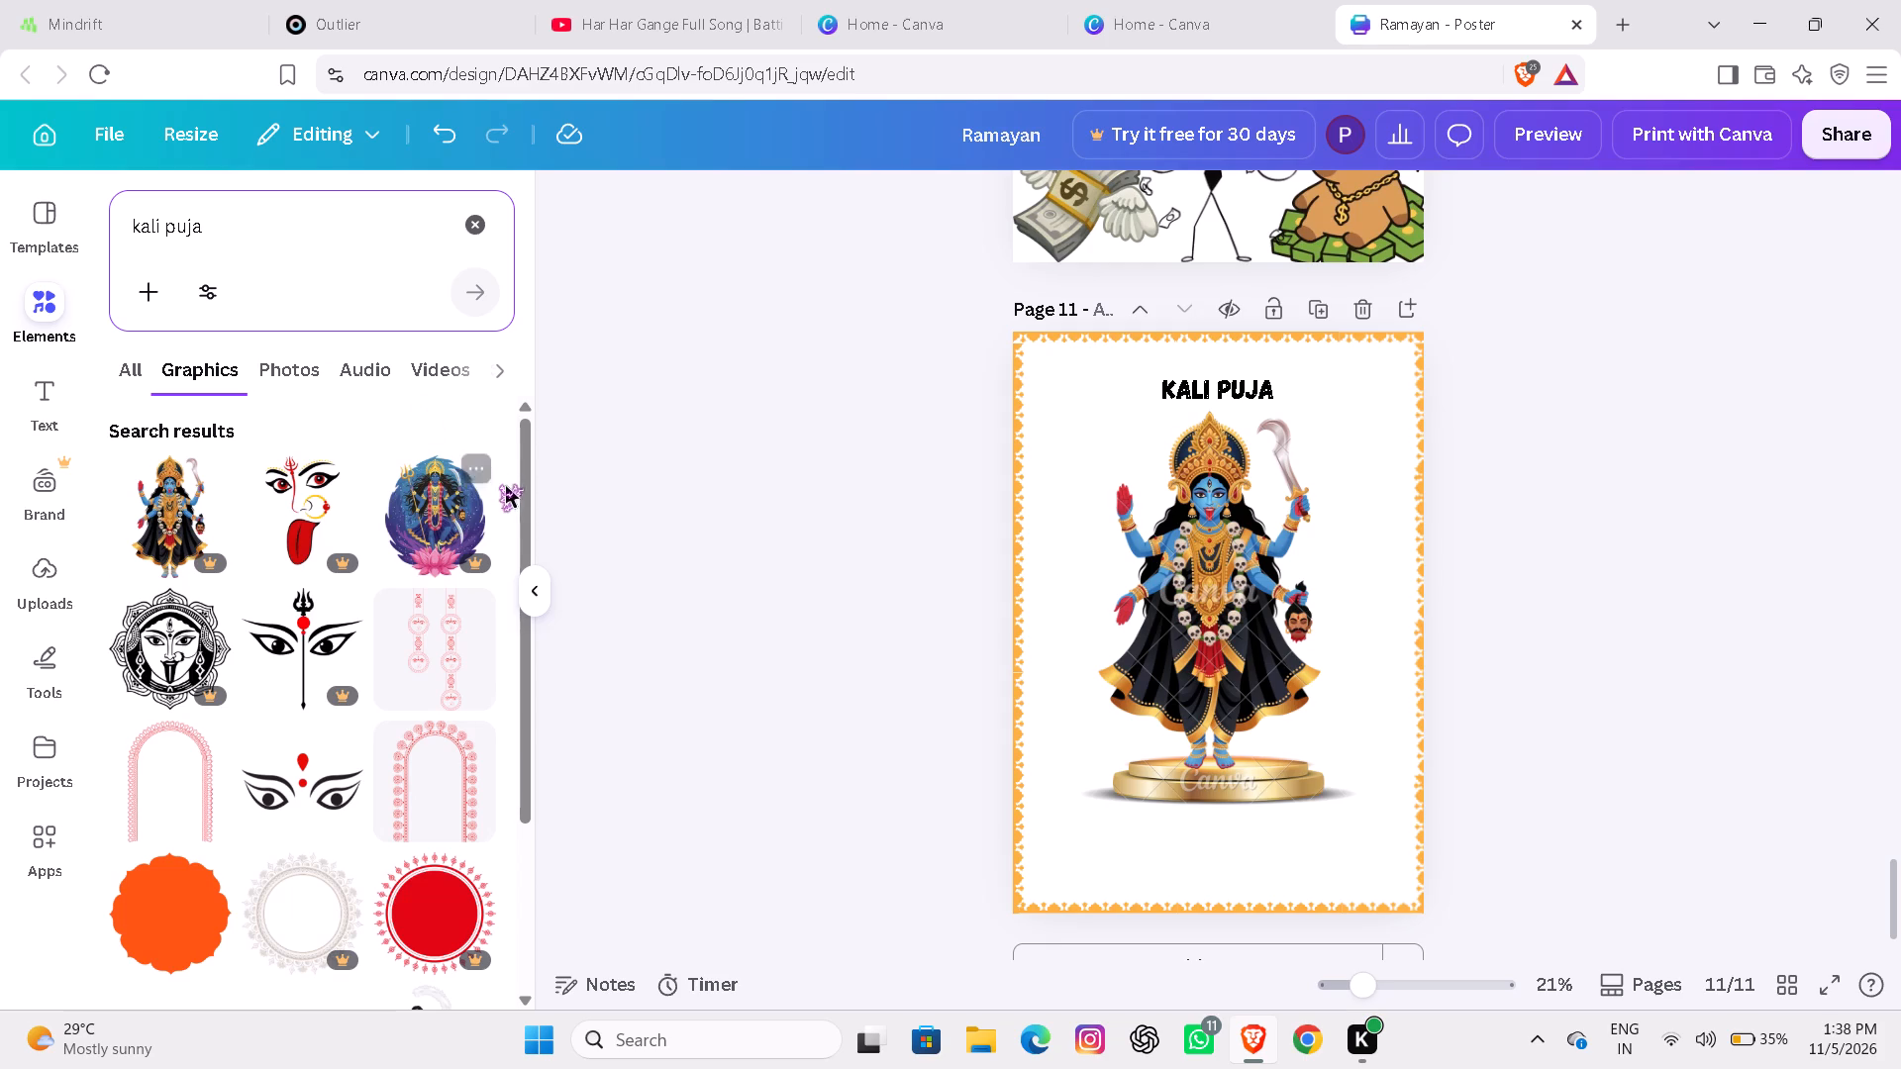
# Add the graphic of the drummer in white and red with the striped drum from the search results.
pyautogui.moveTo(520, 501); pyautogui.dragTo(520, 522)
pyautogui.moveTo(518, 542); pyautogui.dragTo(516, 611)
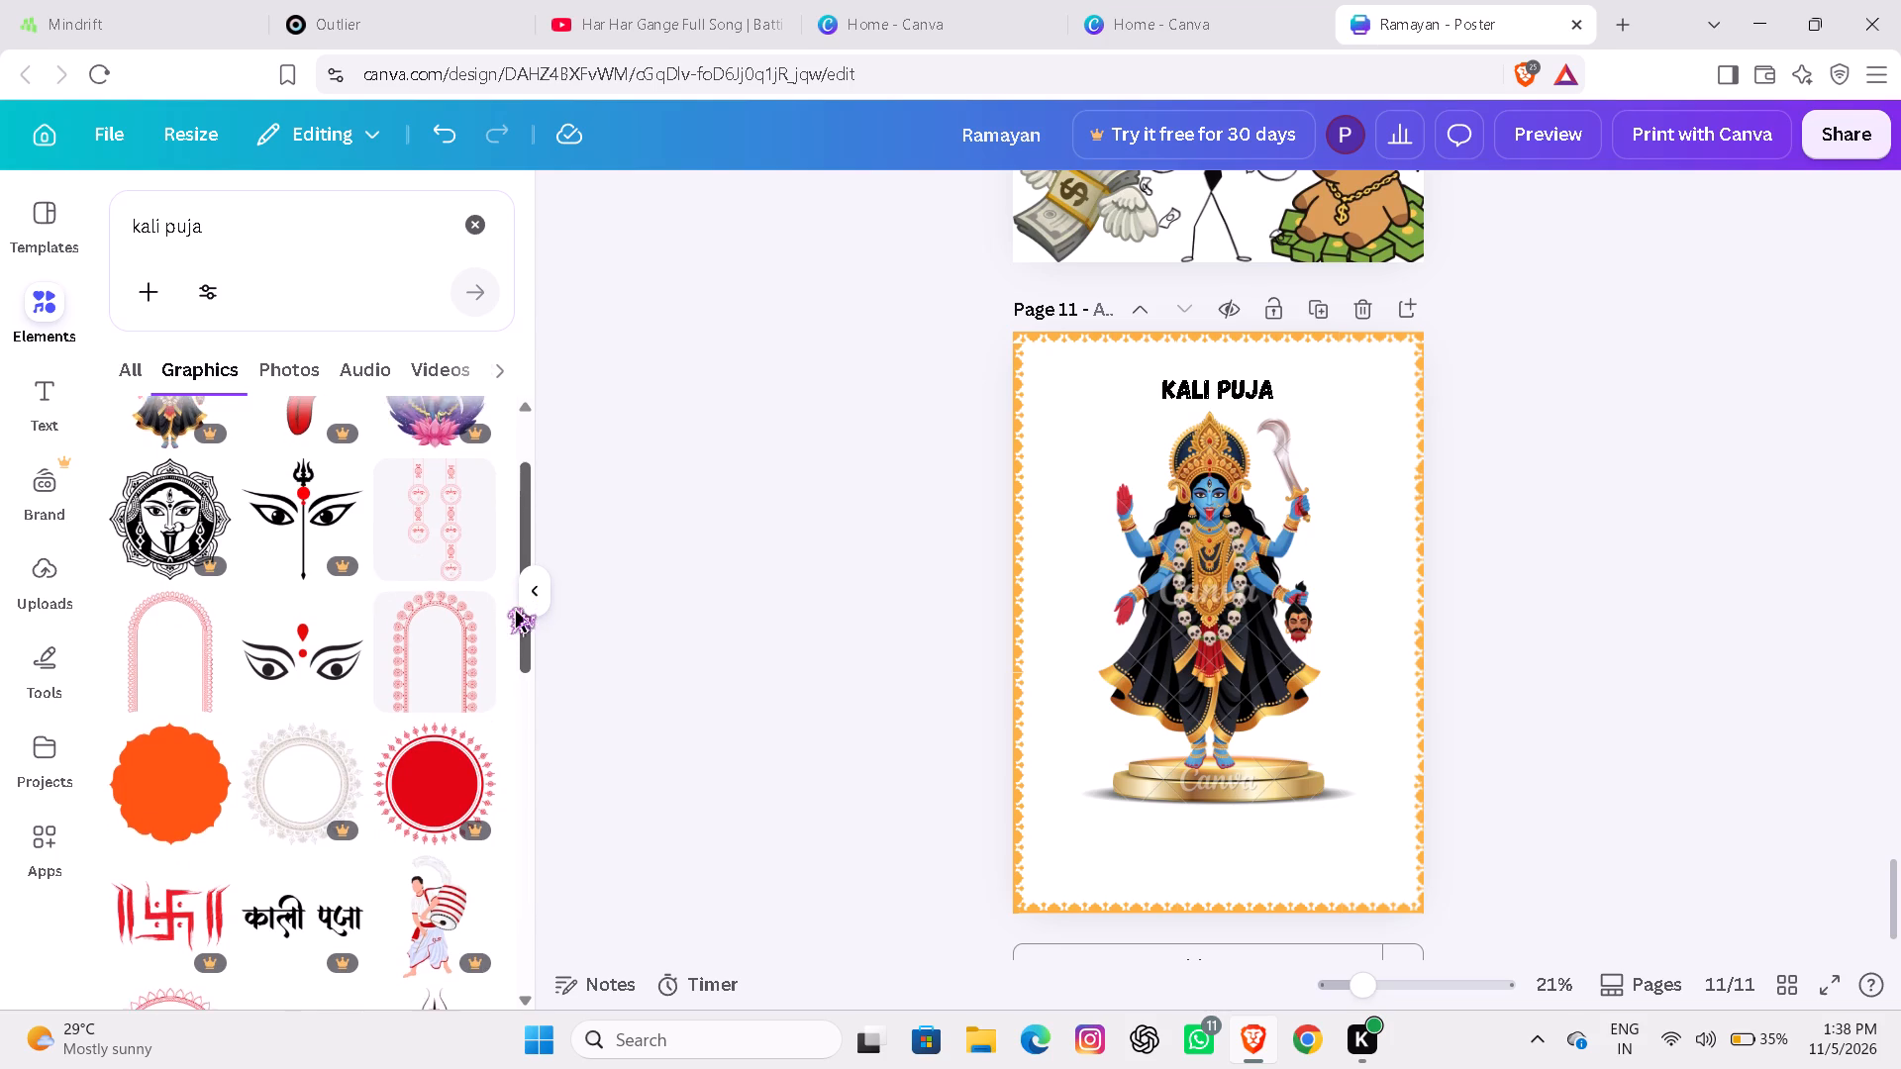
pyautogui.moveTo(516, 611); pyautogui.dragTo(514, 618)
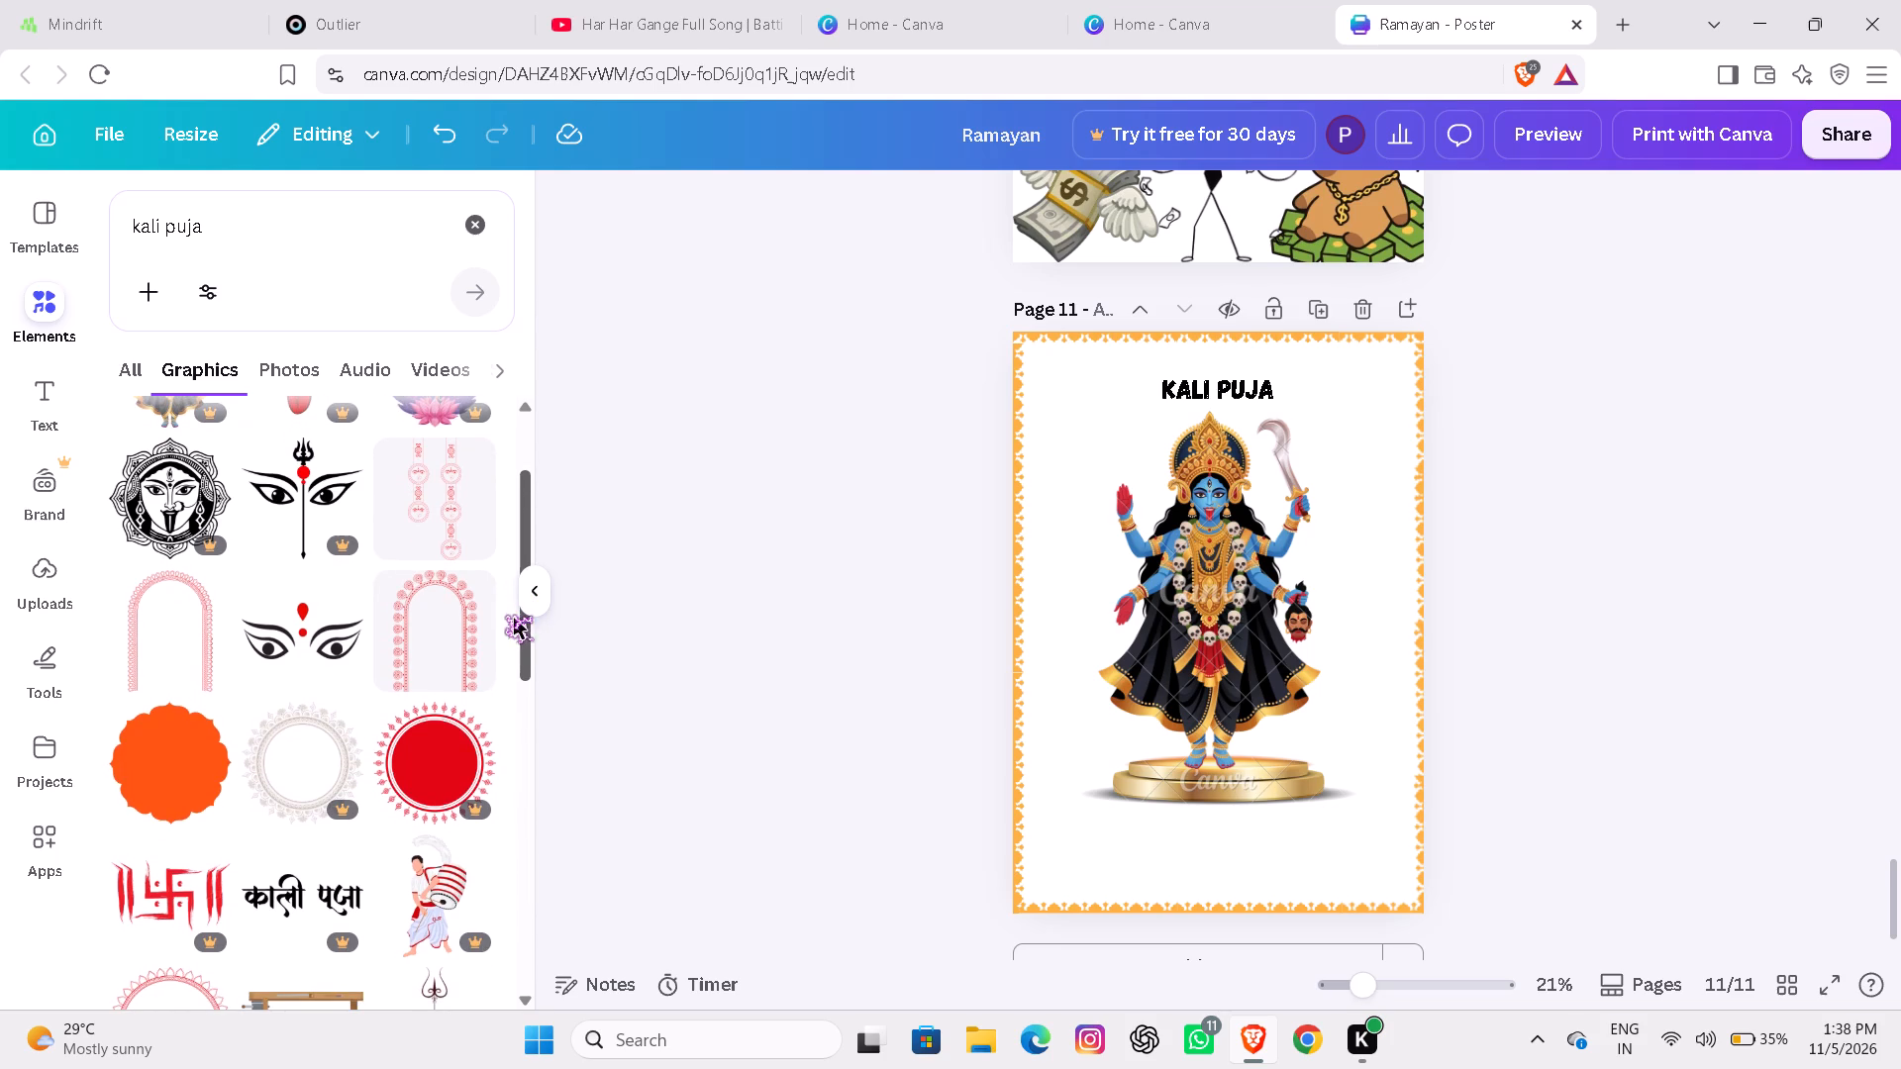
pyautogui.moveTo(514, 618); pyautogui.dragTo(504, 623)
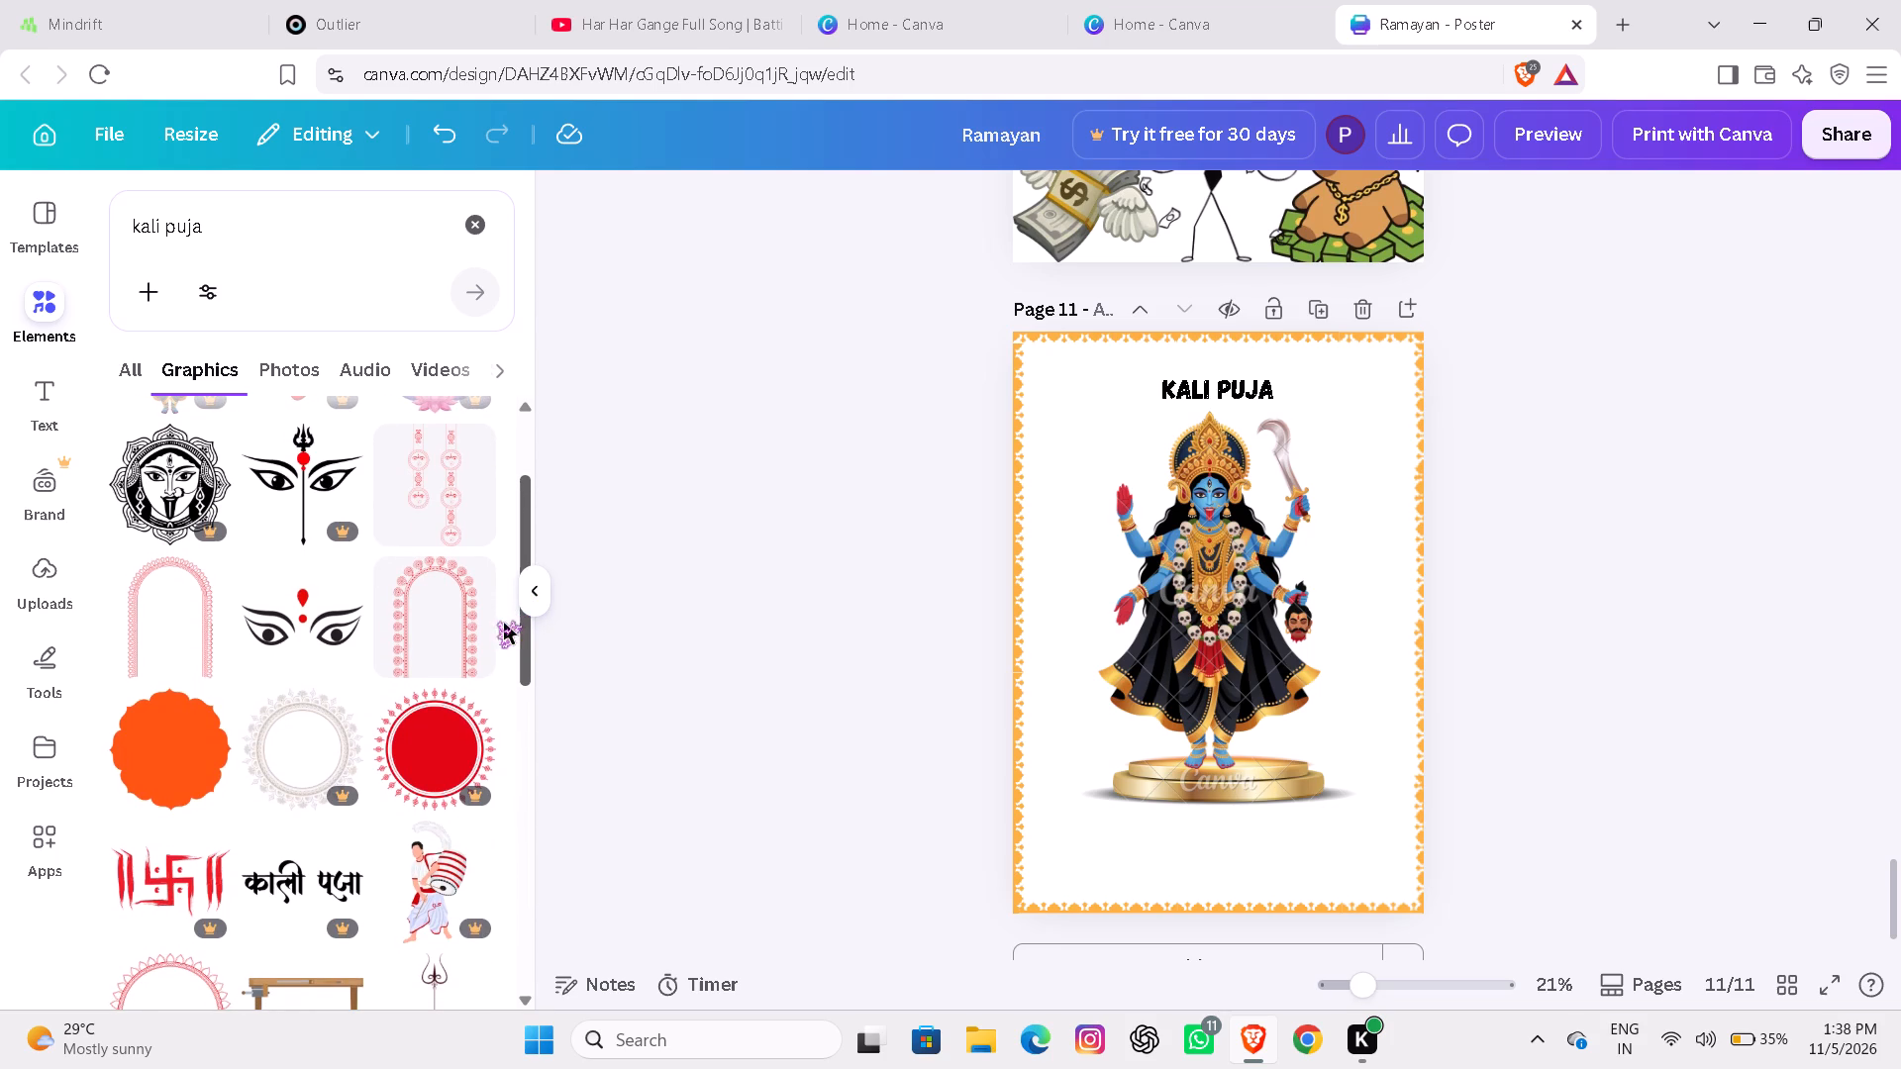
pyautogui.moveTo(504, 623); pyautogui.dragTo(504, 626)
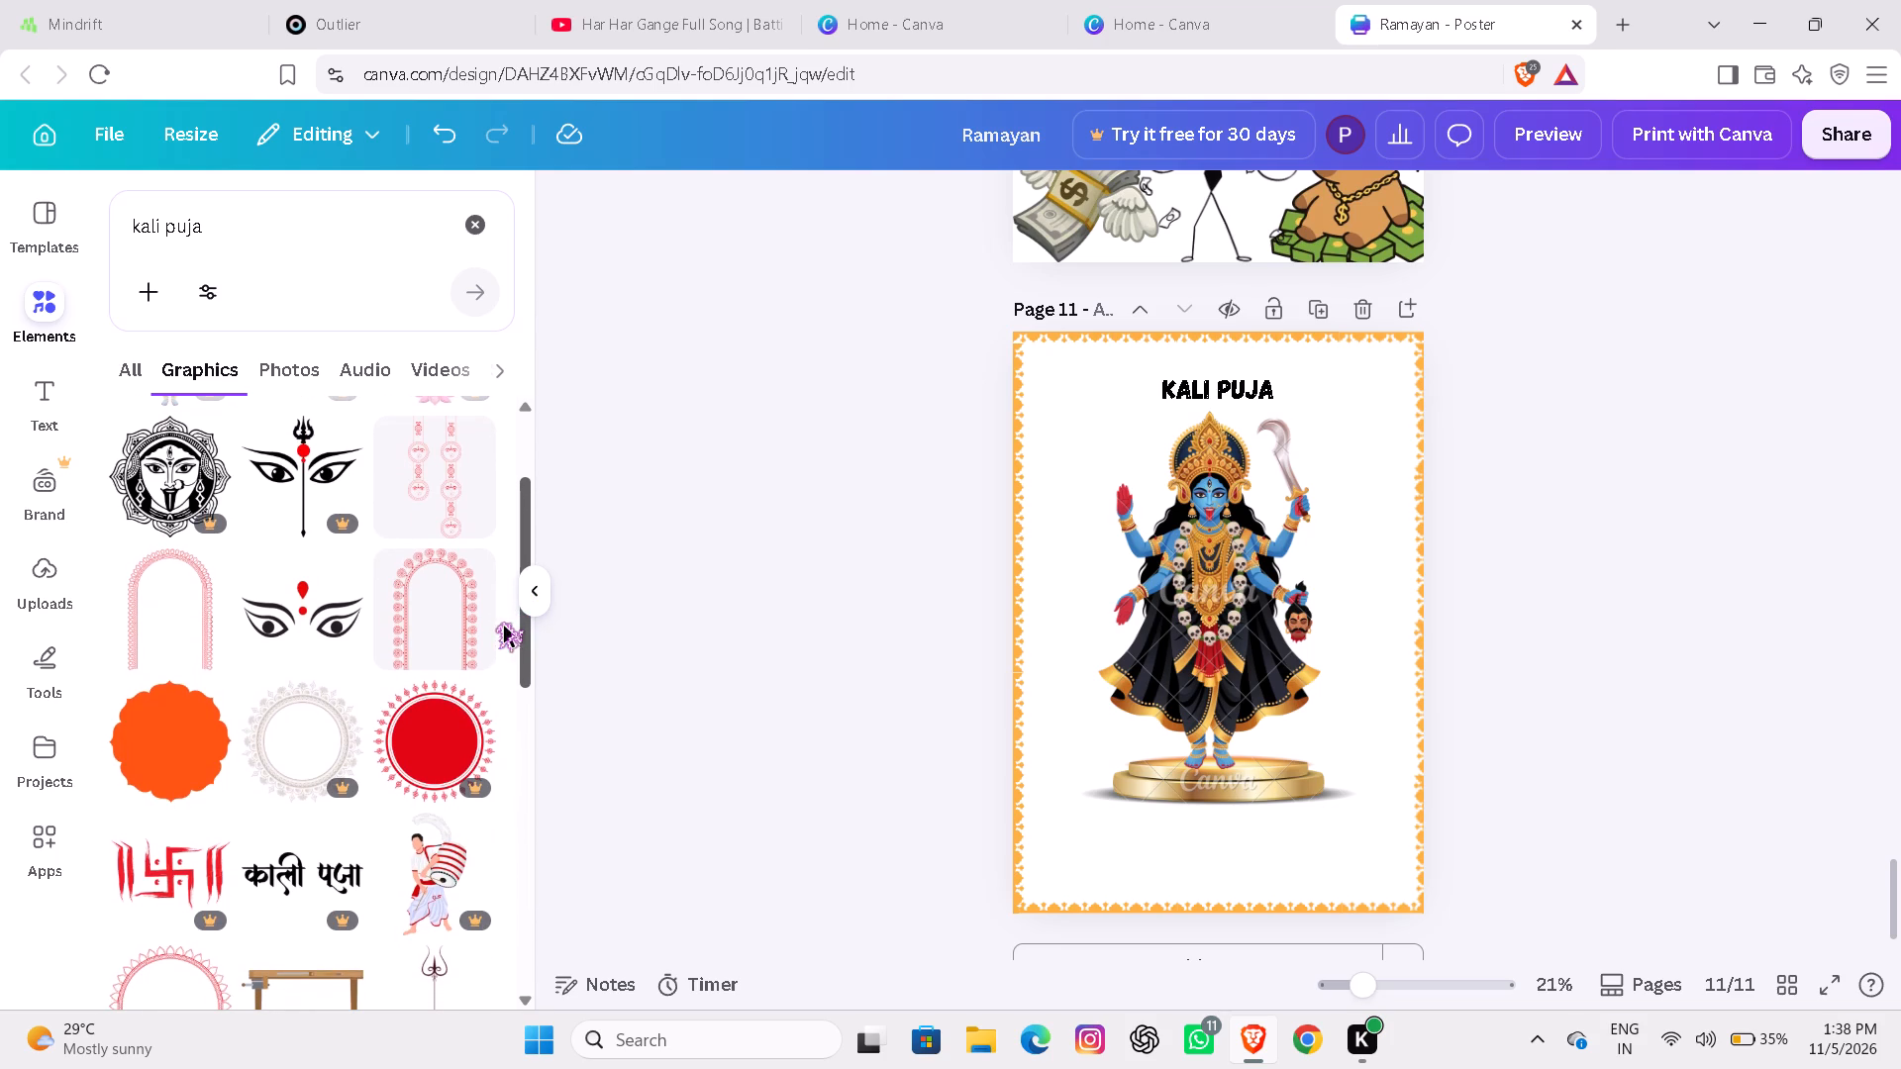
pyautogui.moveTo(504, 626); pyautogui.dragTo(521, 579)
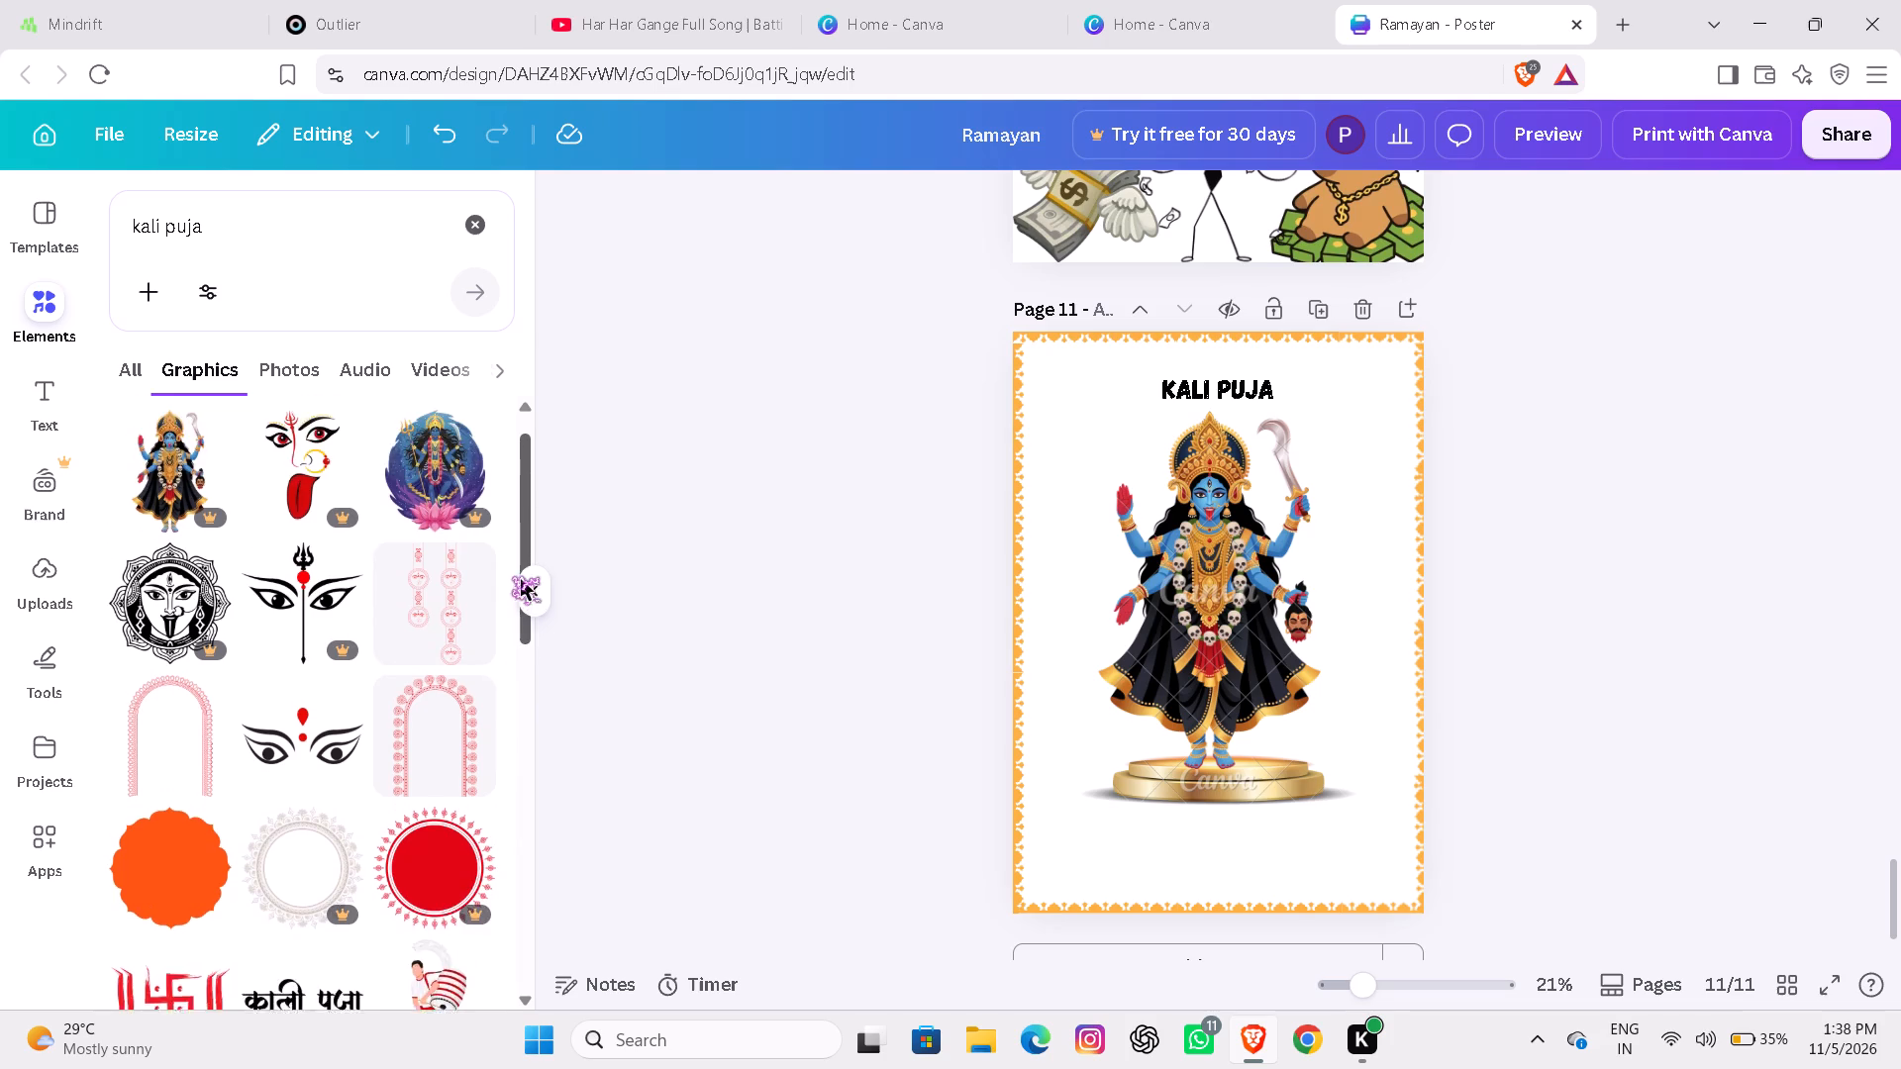
pyautogui.moveTo(521, 579); pyautogui.dragTo(517, 641)
pyautogui.click(423, 822)
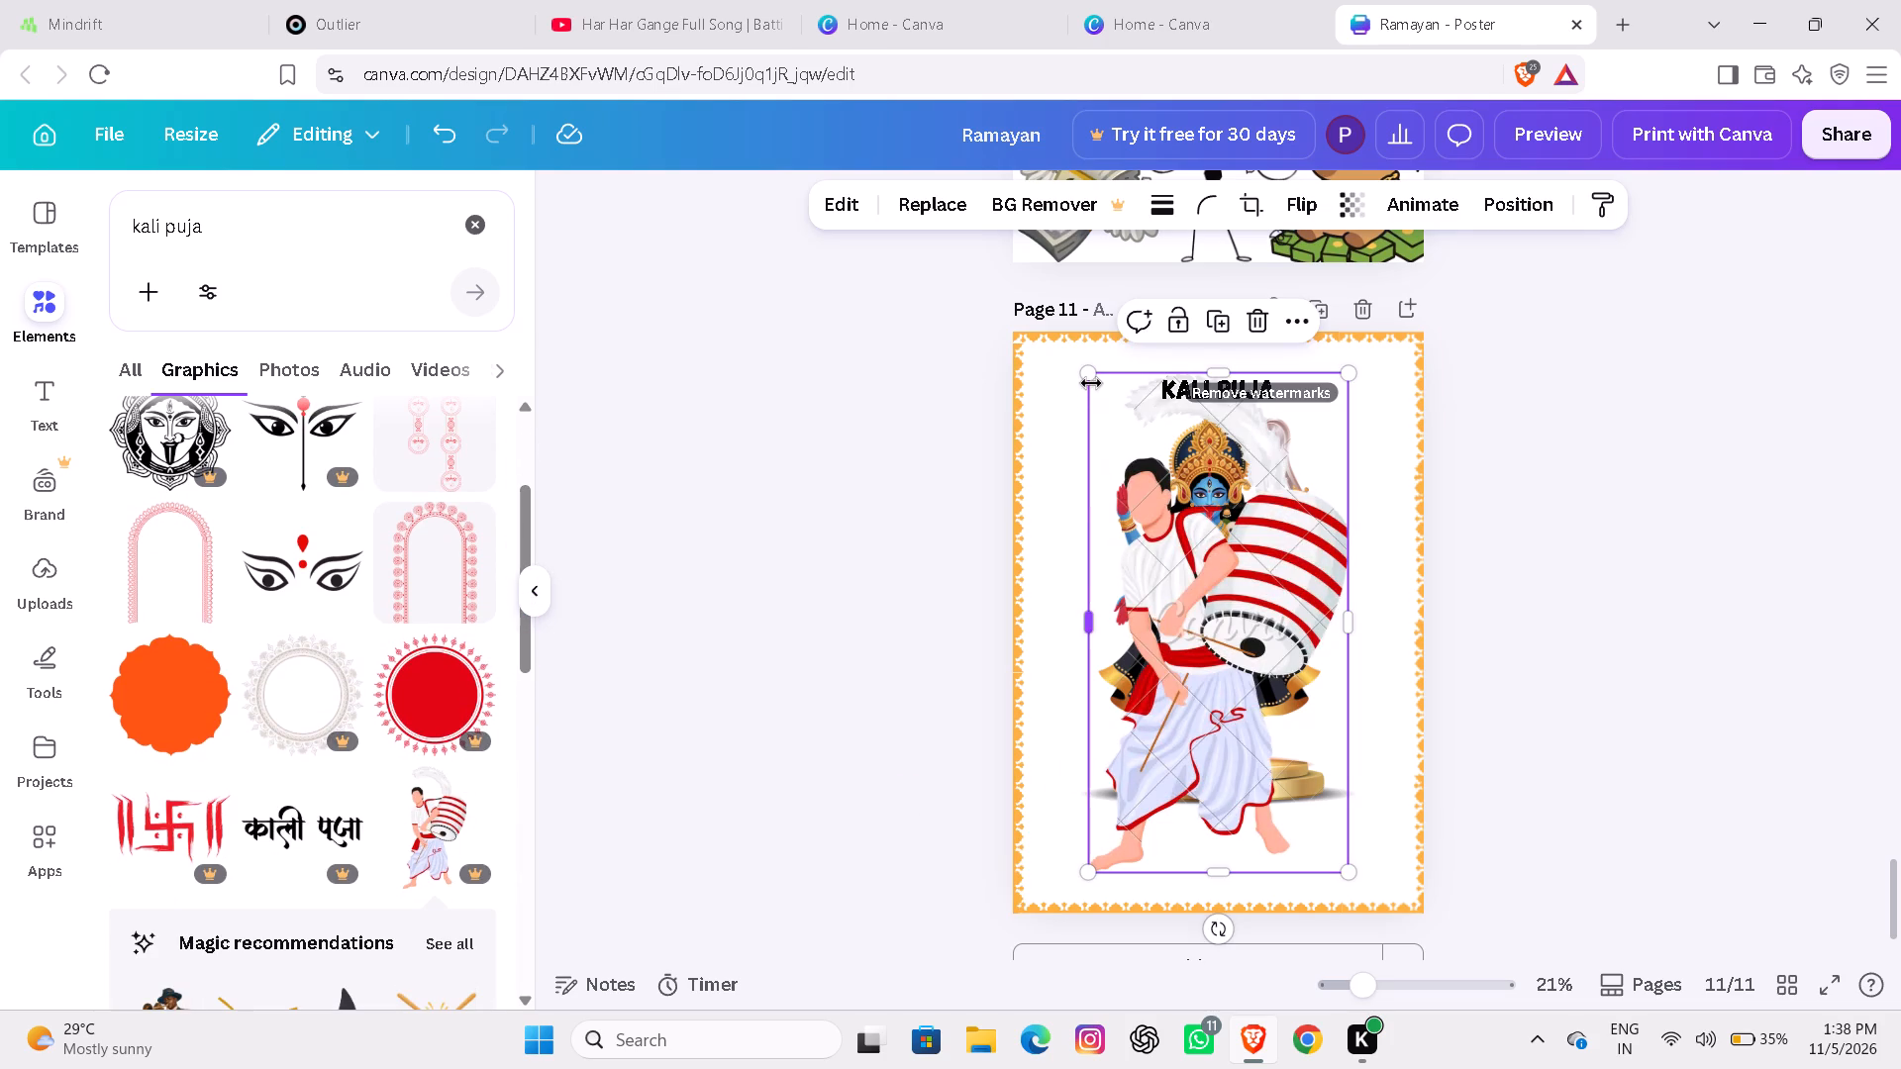
# Shrink the drummer to about half size and place it in the page's lower-right corner, beside the podium and inside the border.
pyautogui.moveTo(1085, 376); pyautogui.dragTo(1179, 660)
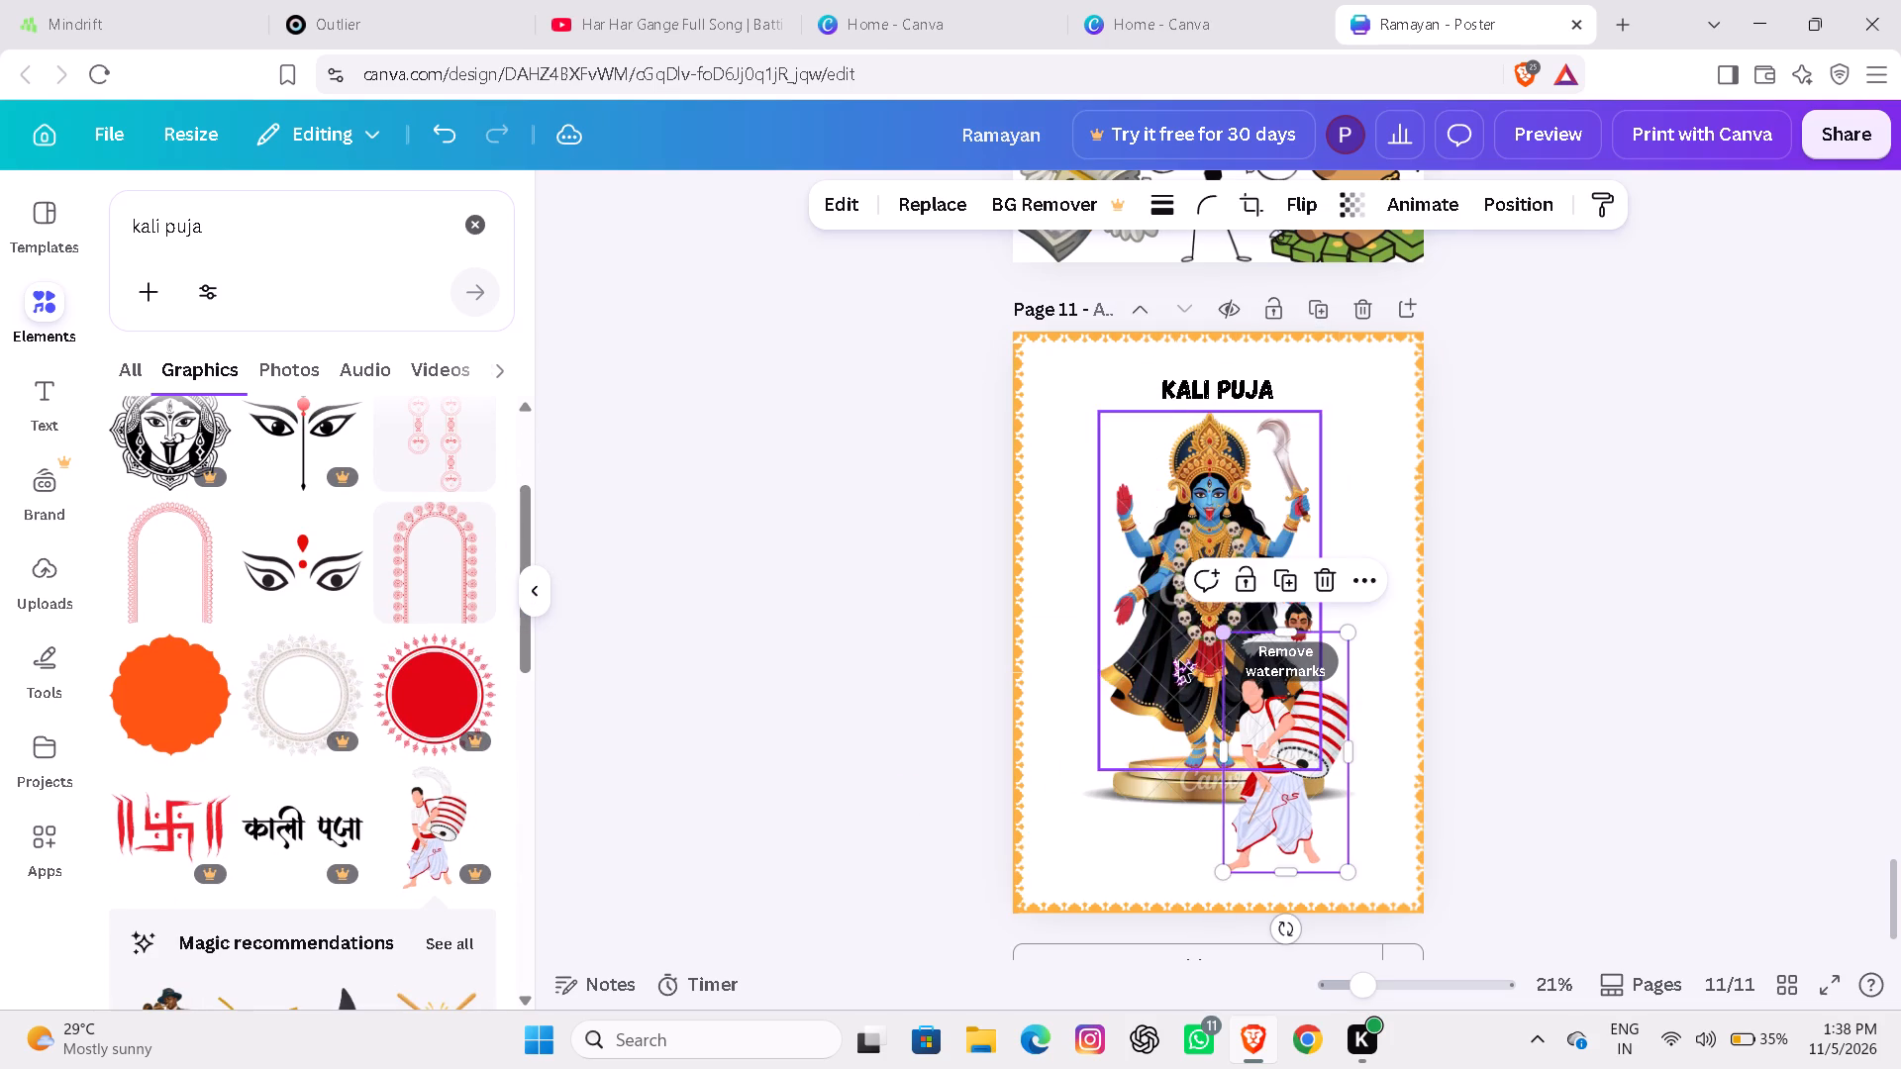
pyautogui.moveTo(1263, 780); pyautogui.dragTo(1325, 839)
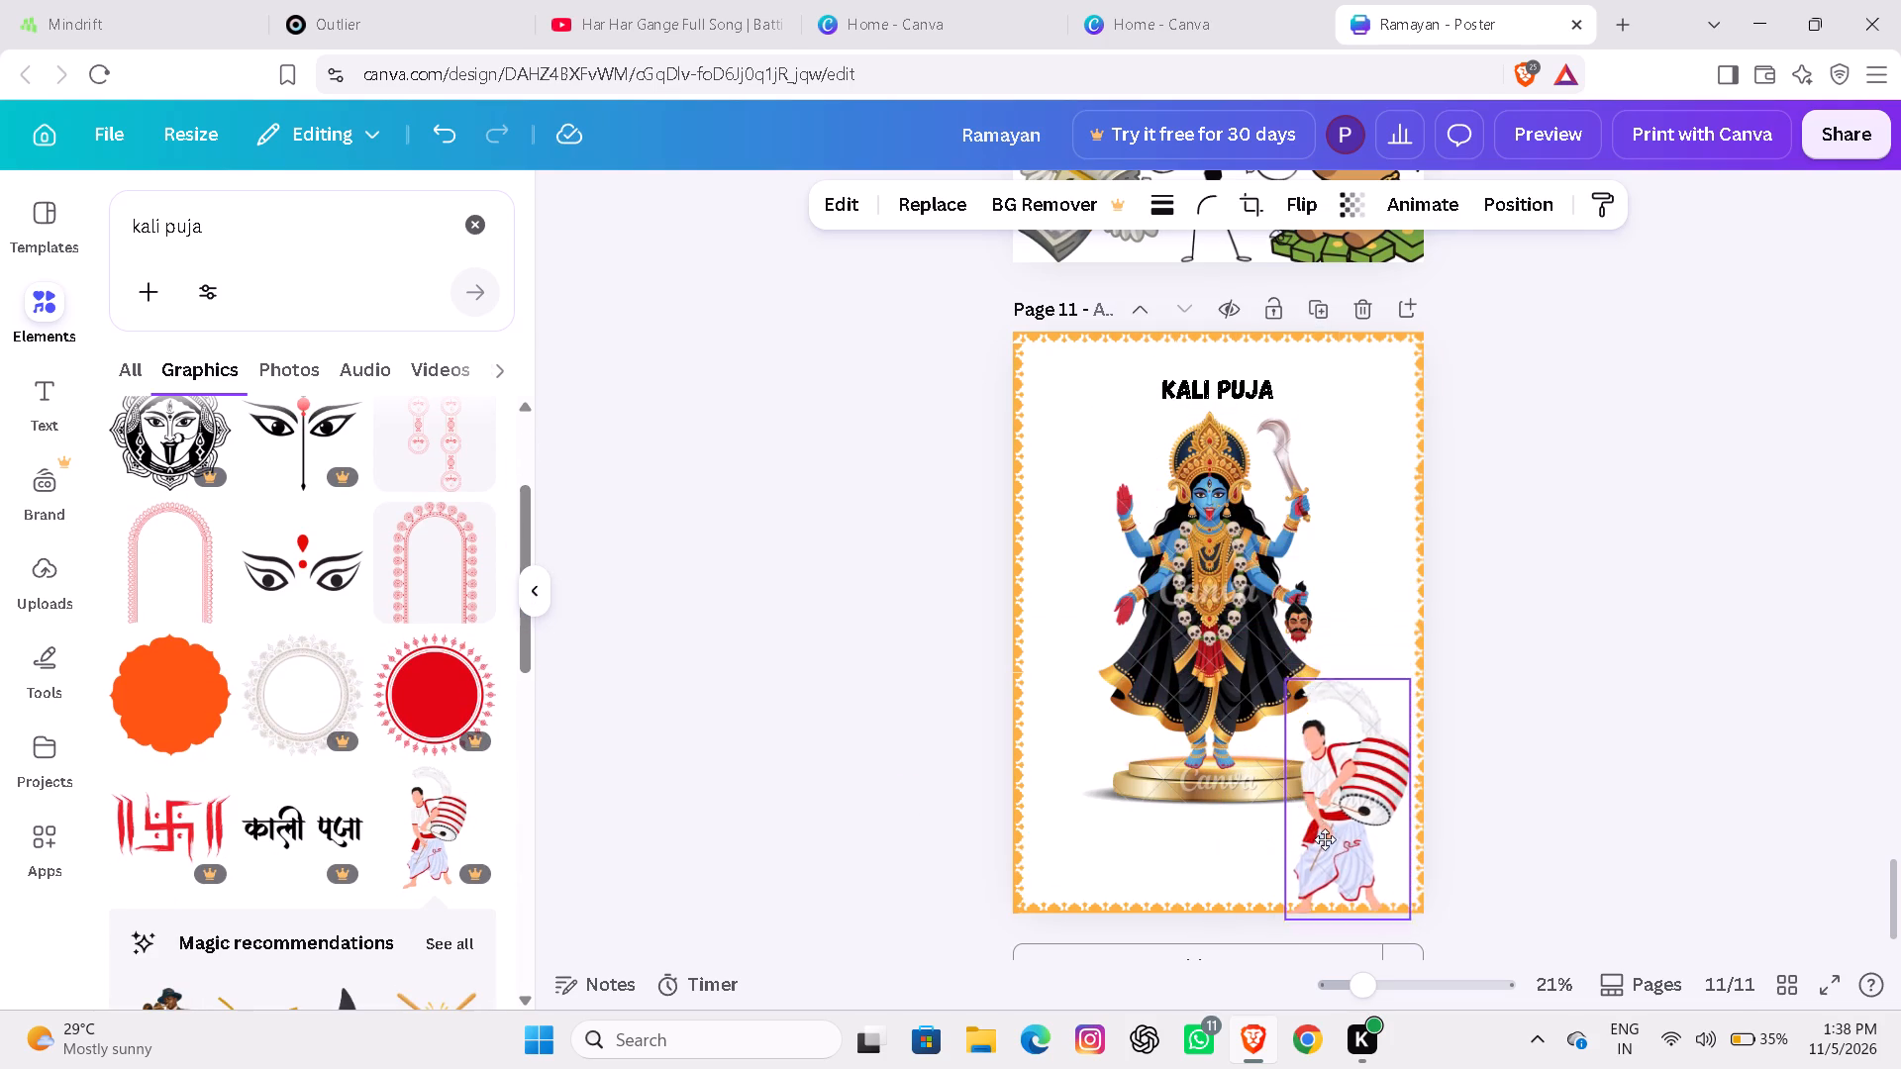
pyautogui.moveTo(1325, 839); pyautogui.dragTo(1349, 796)
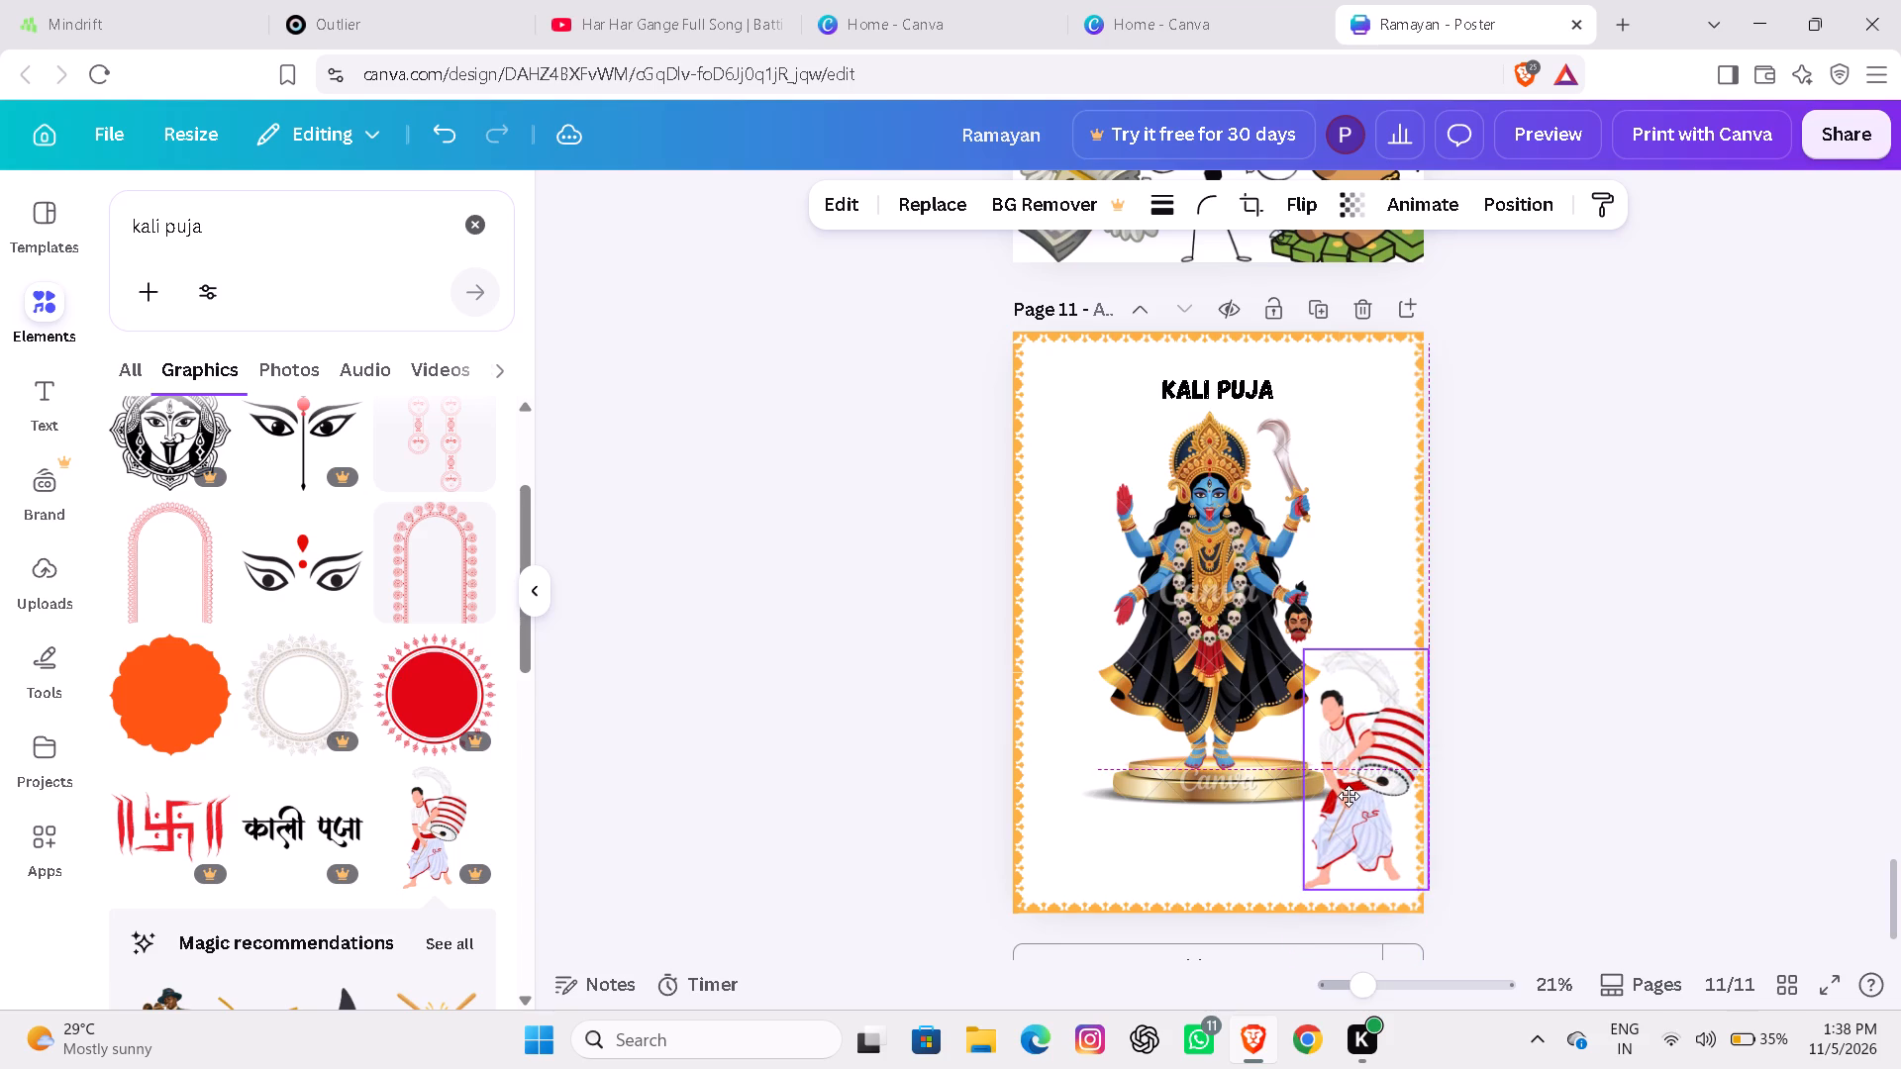
pyautogui.moveTo(1349, 796); pyautogui.dragTo(1336, 794)
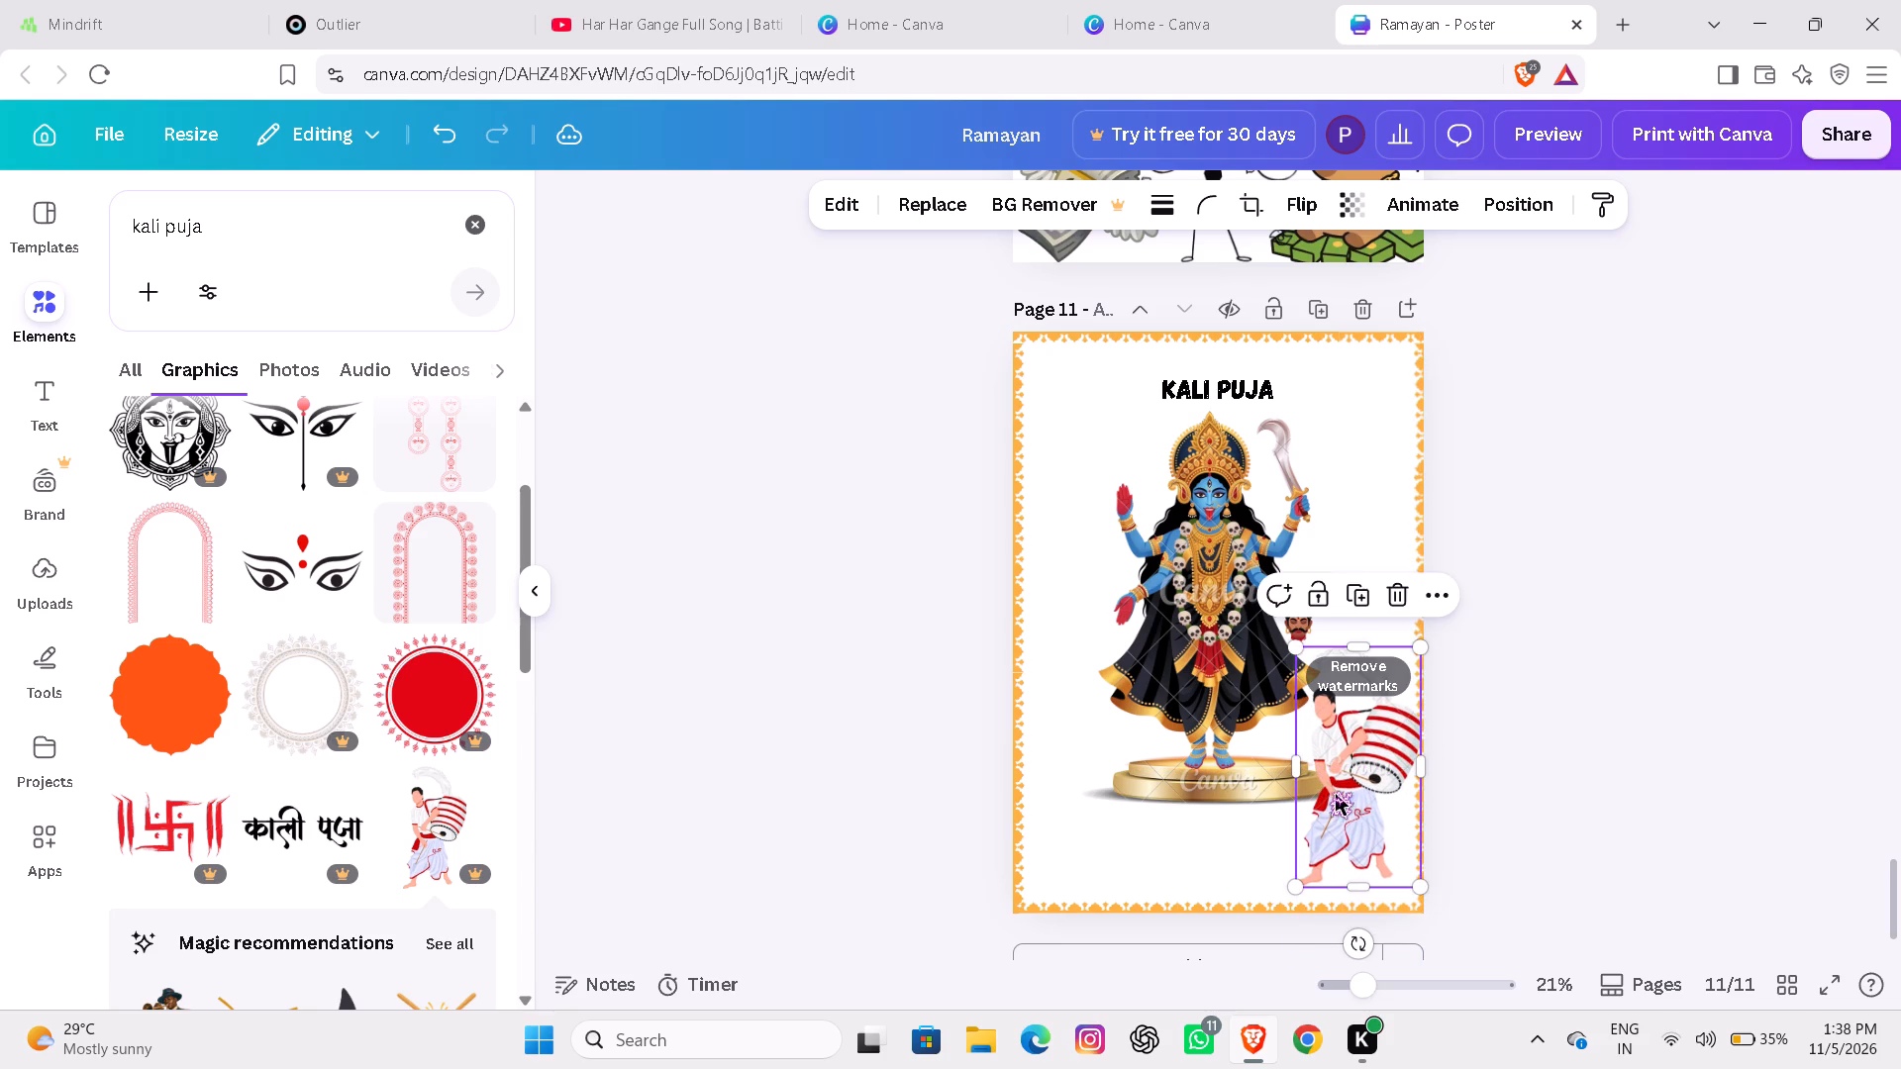
pyautogui.click(1638, 791)
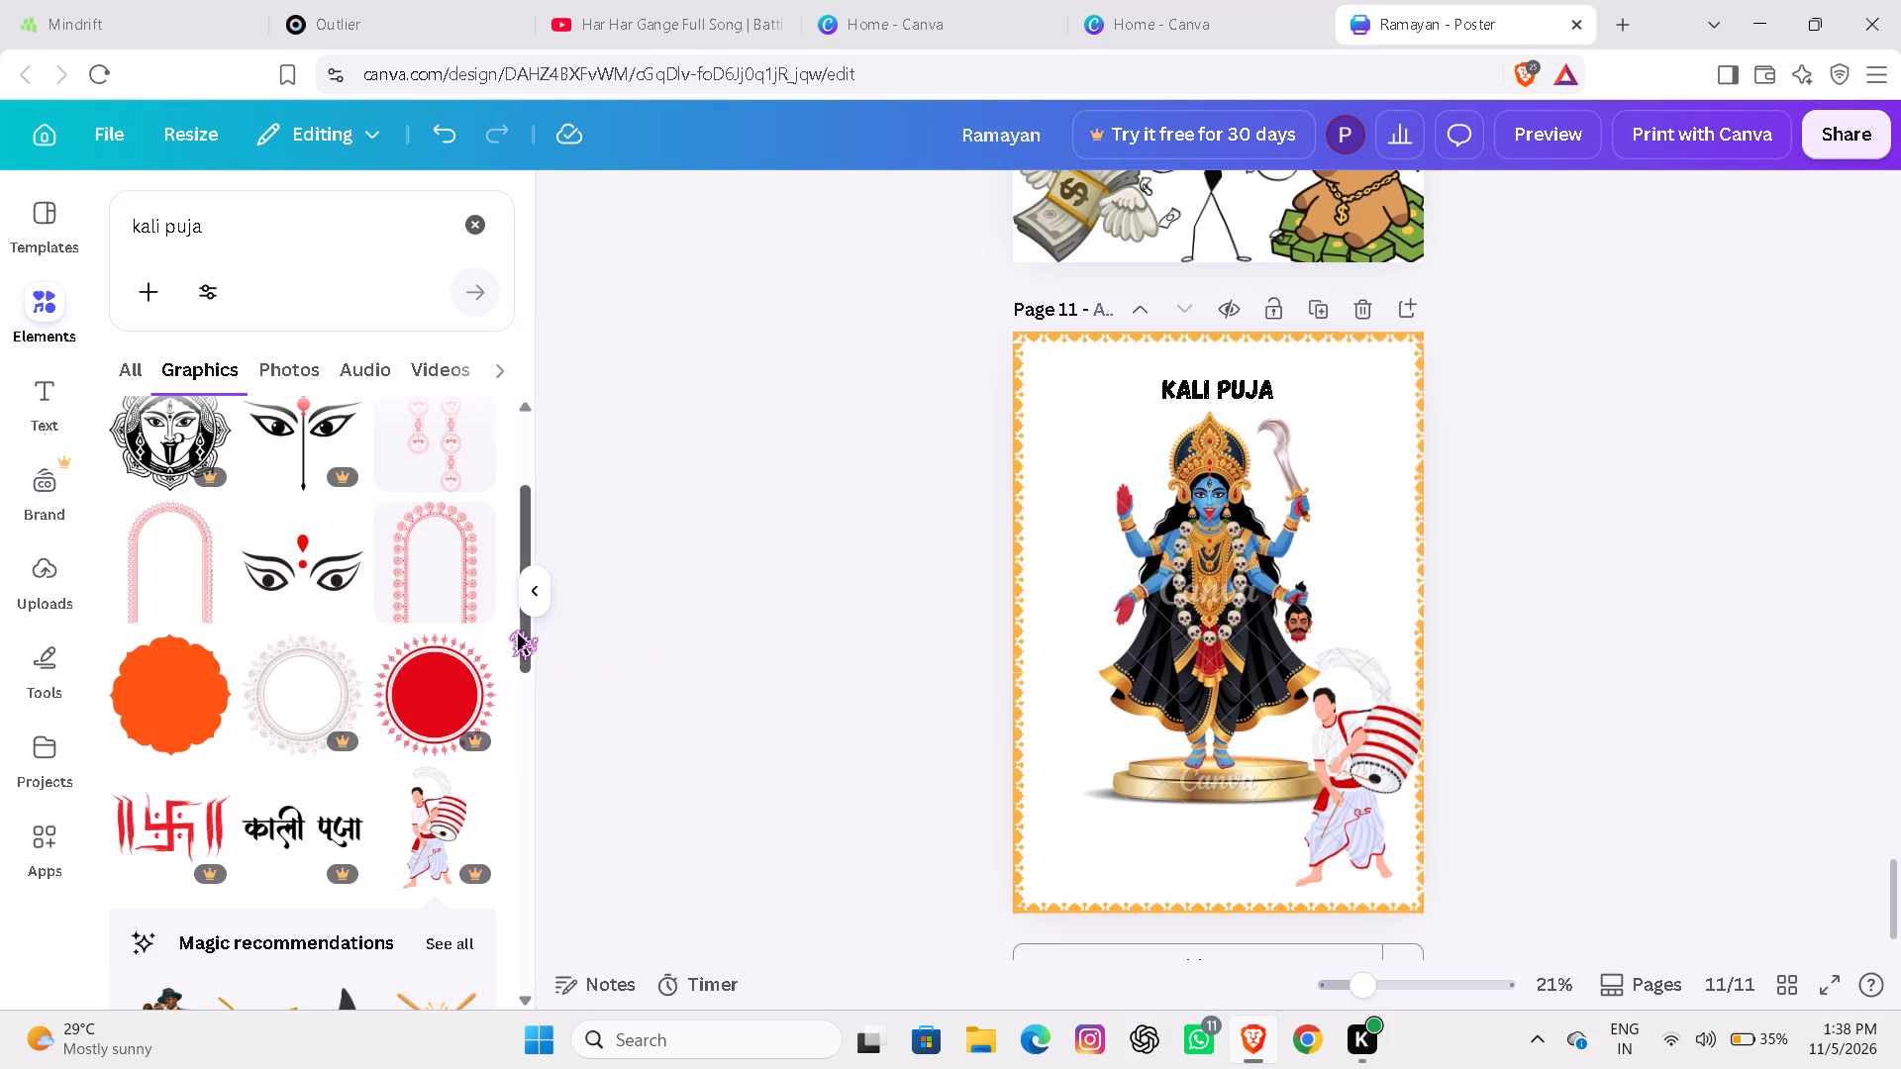
# Add the narrow pink arch graphic from the search results, enlarge it, and position it around Kali just below the title.
pyautogui.moveTo(515, 633); pyautogui.dragTo(517, 655)
pyautogui.moveTo(517, 642); pyautogui.dragTo(514, 632)
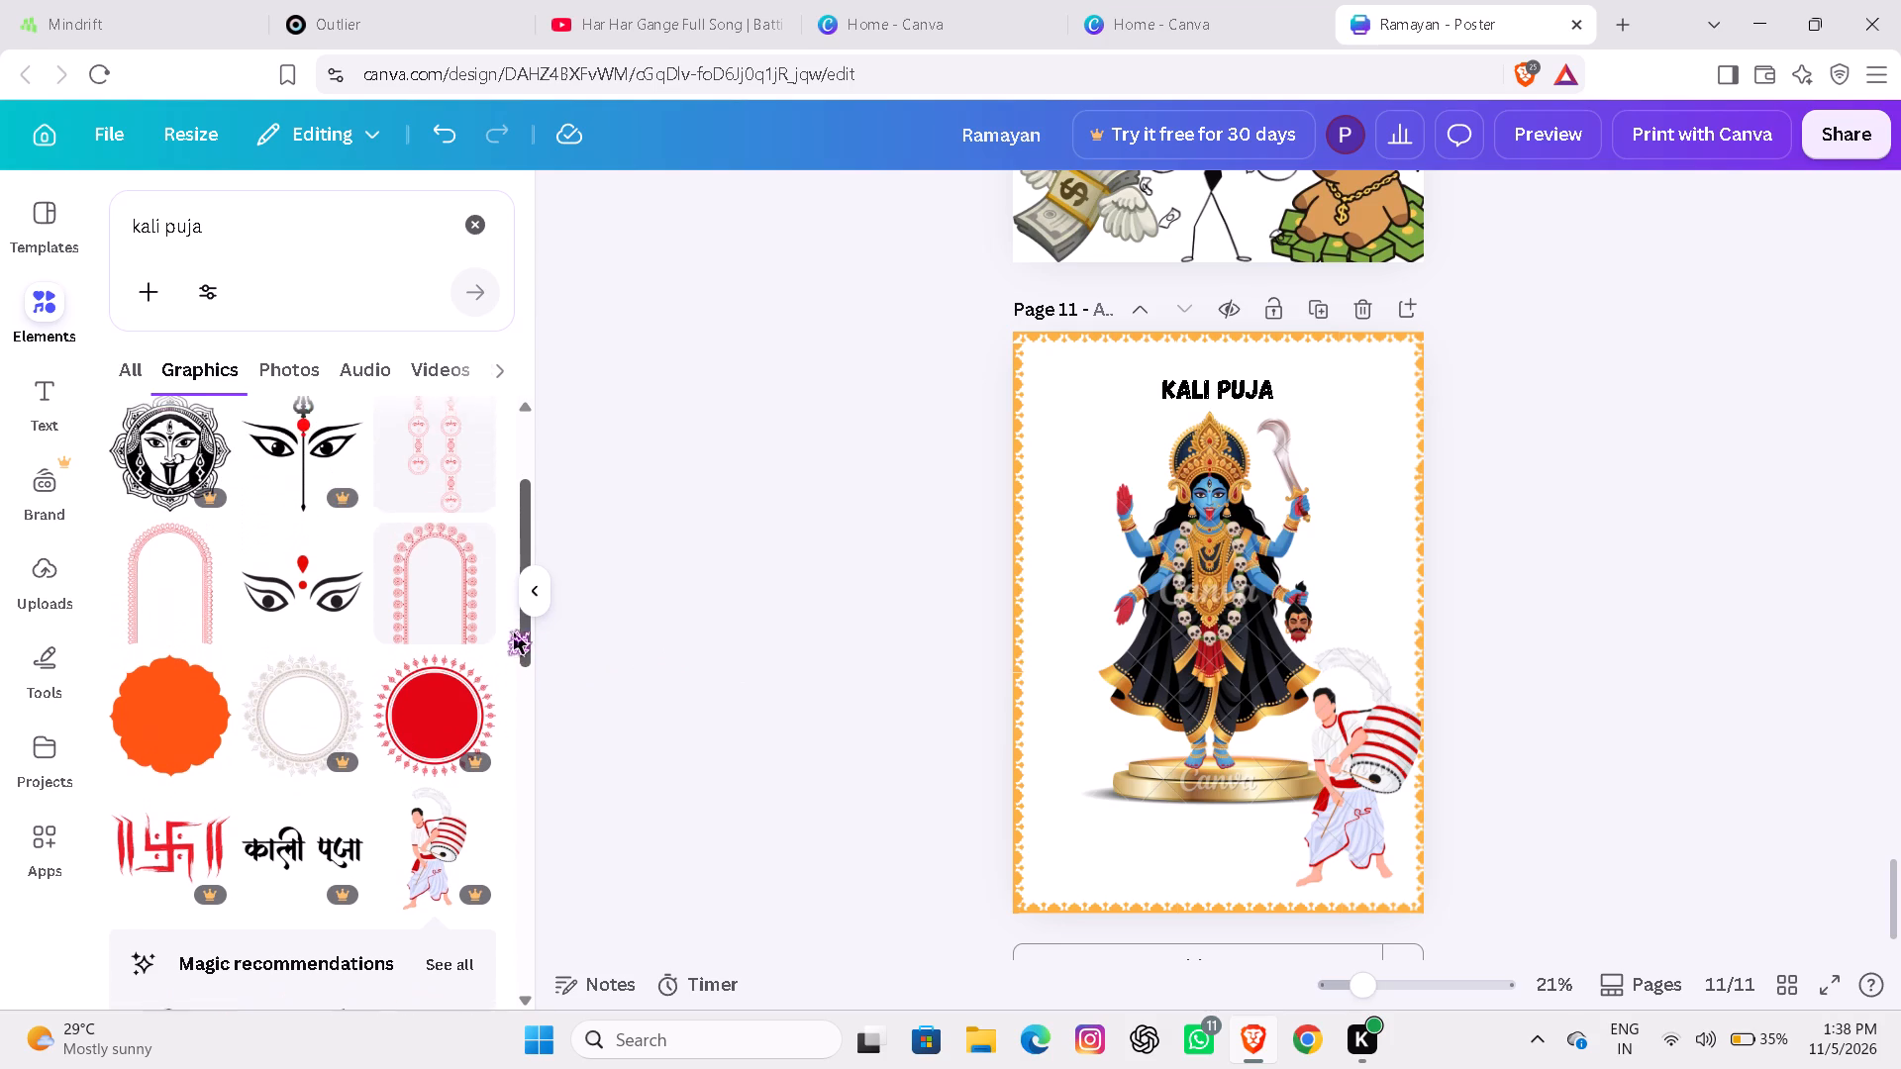
pyautogui.moveTo(514, 632); pyautogui.dragTo(498, 566)
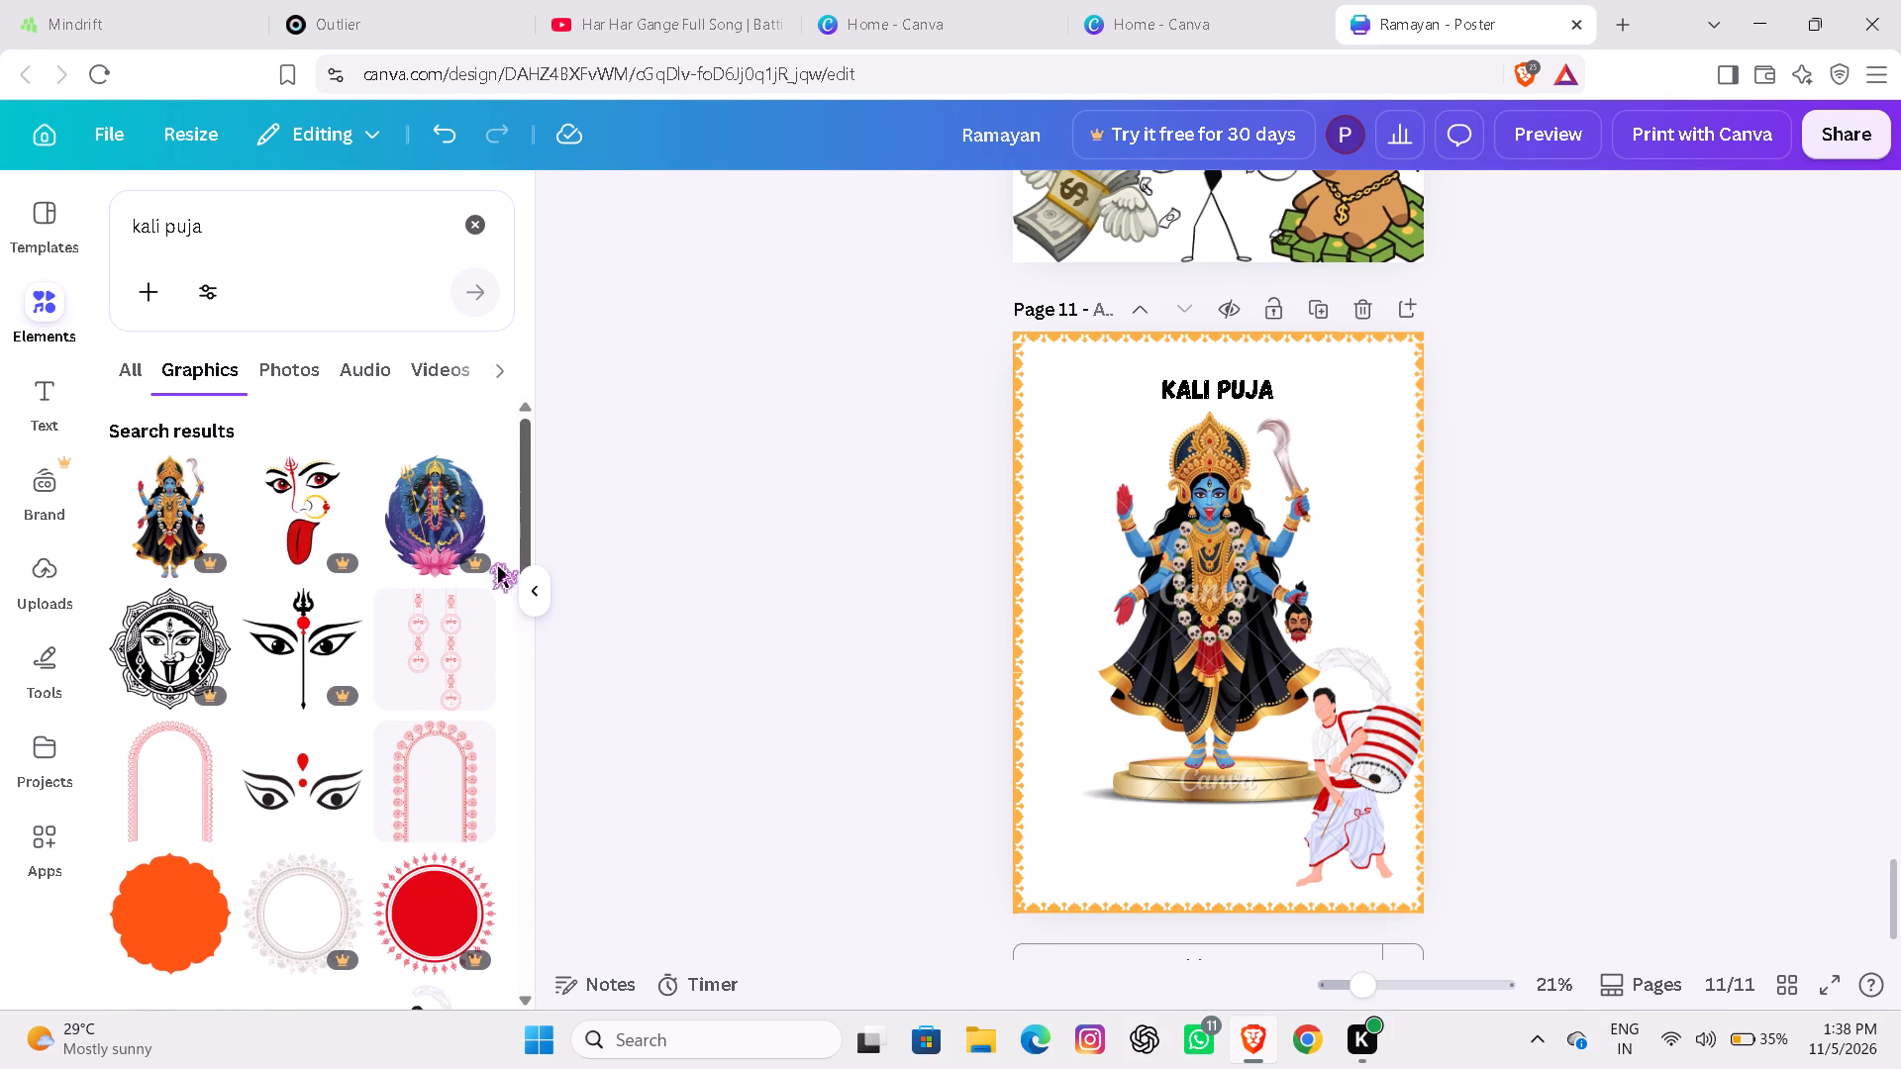
pyautogui.moveTo(498, 566); pyautogui.dragTo(498, 580)
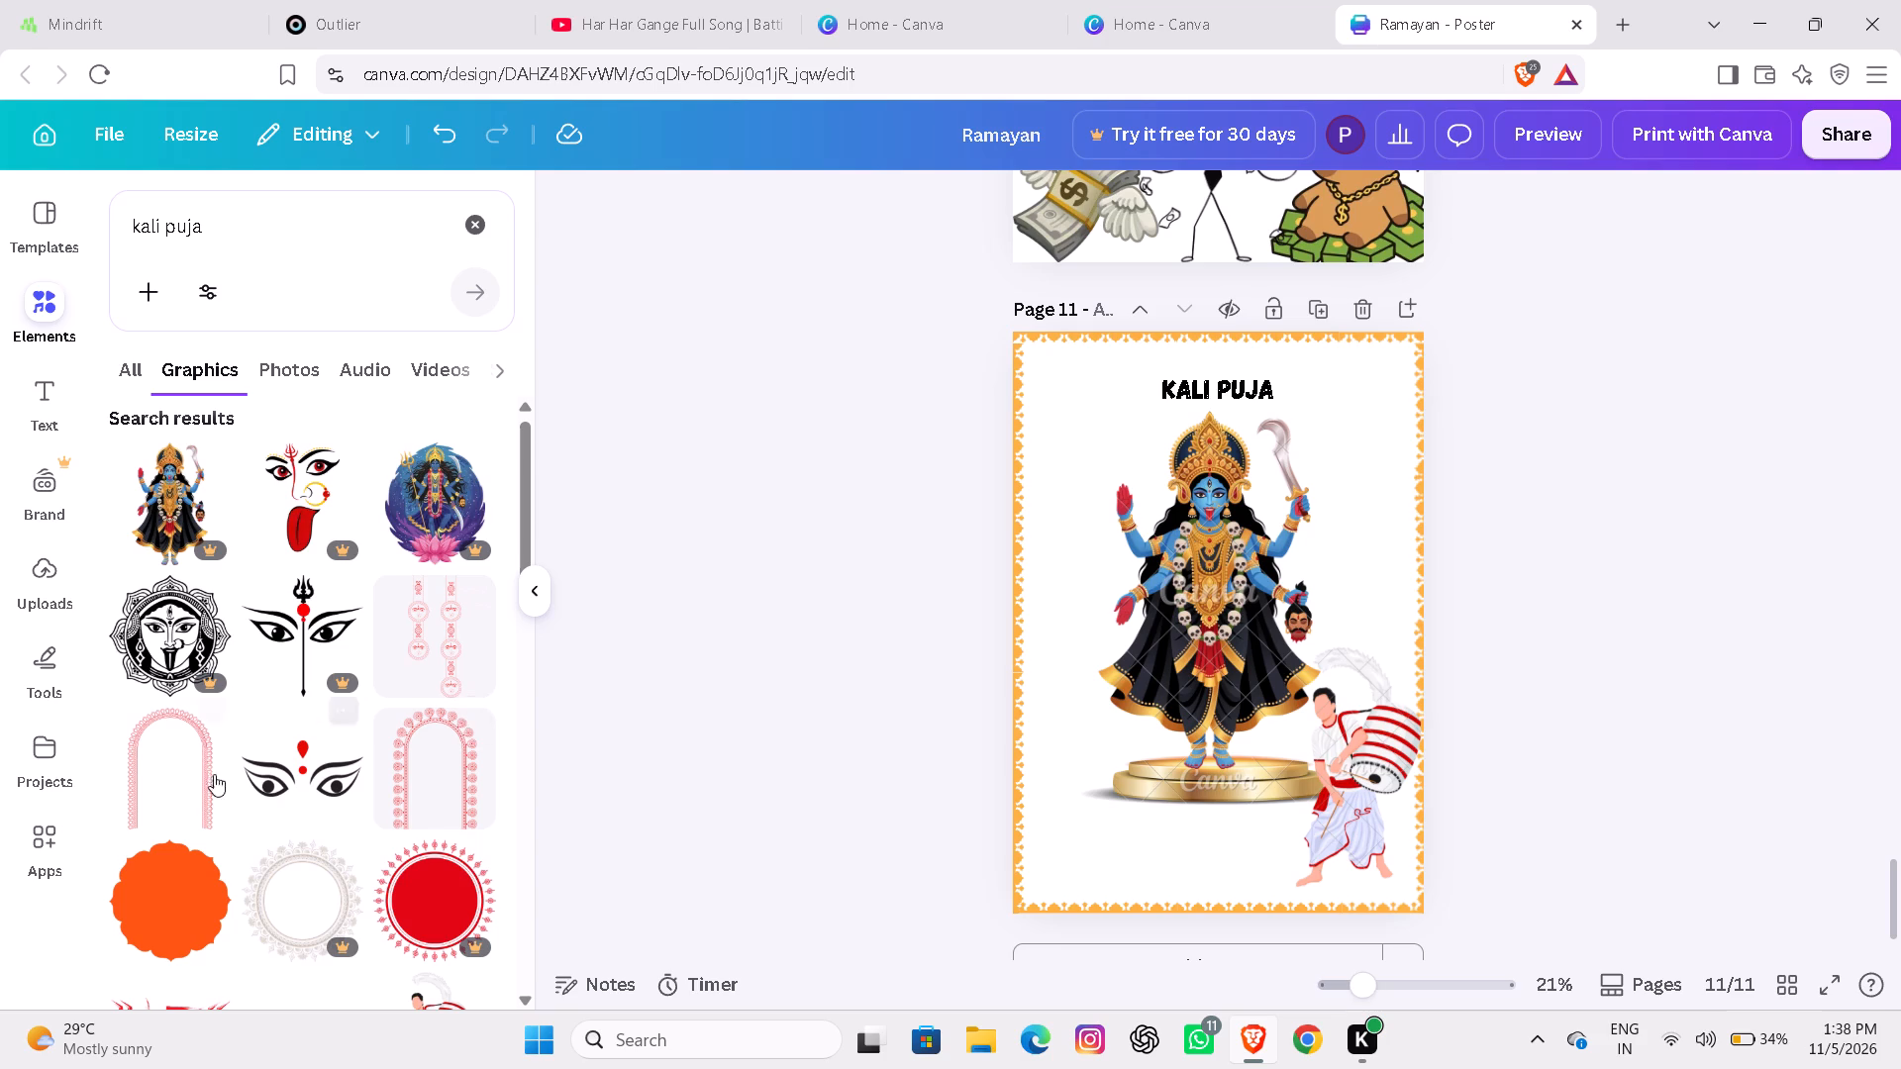
pyautogui.click(167, 790)
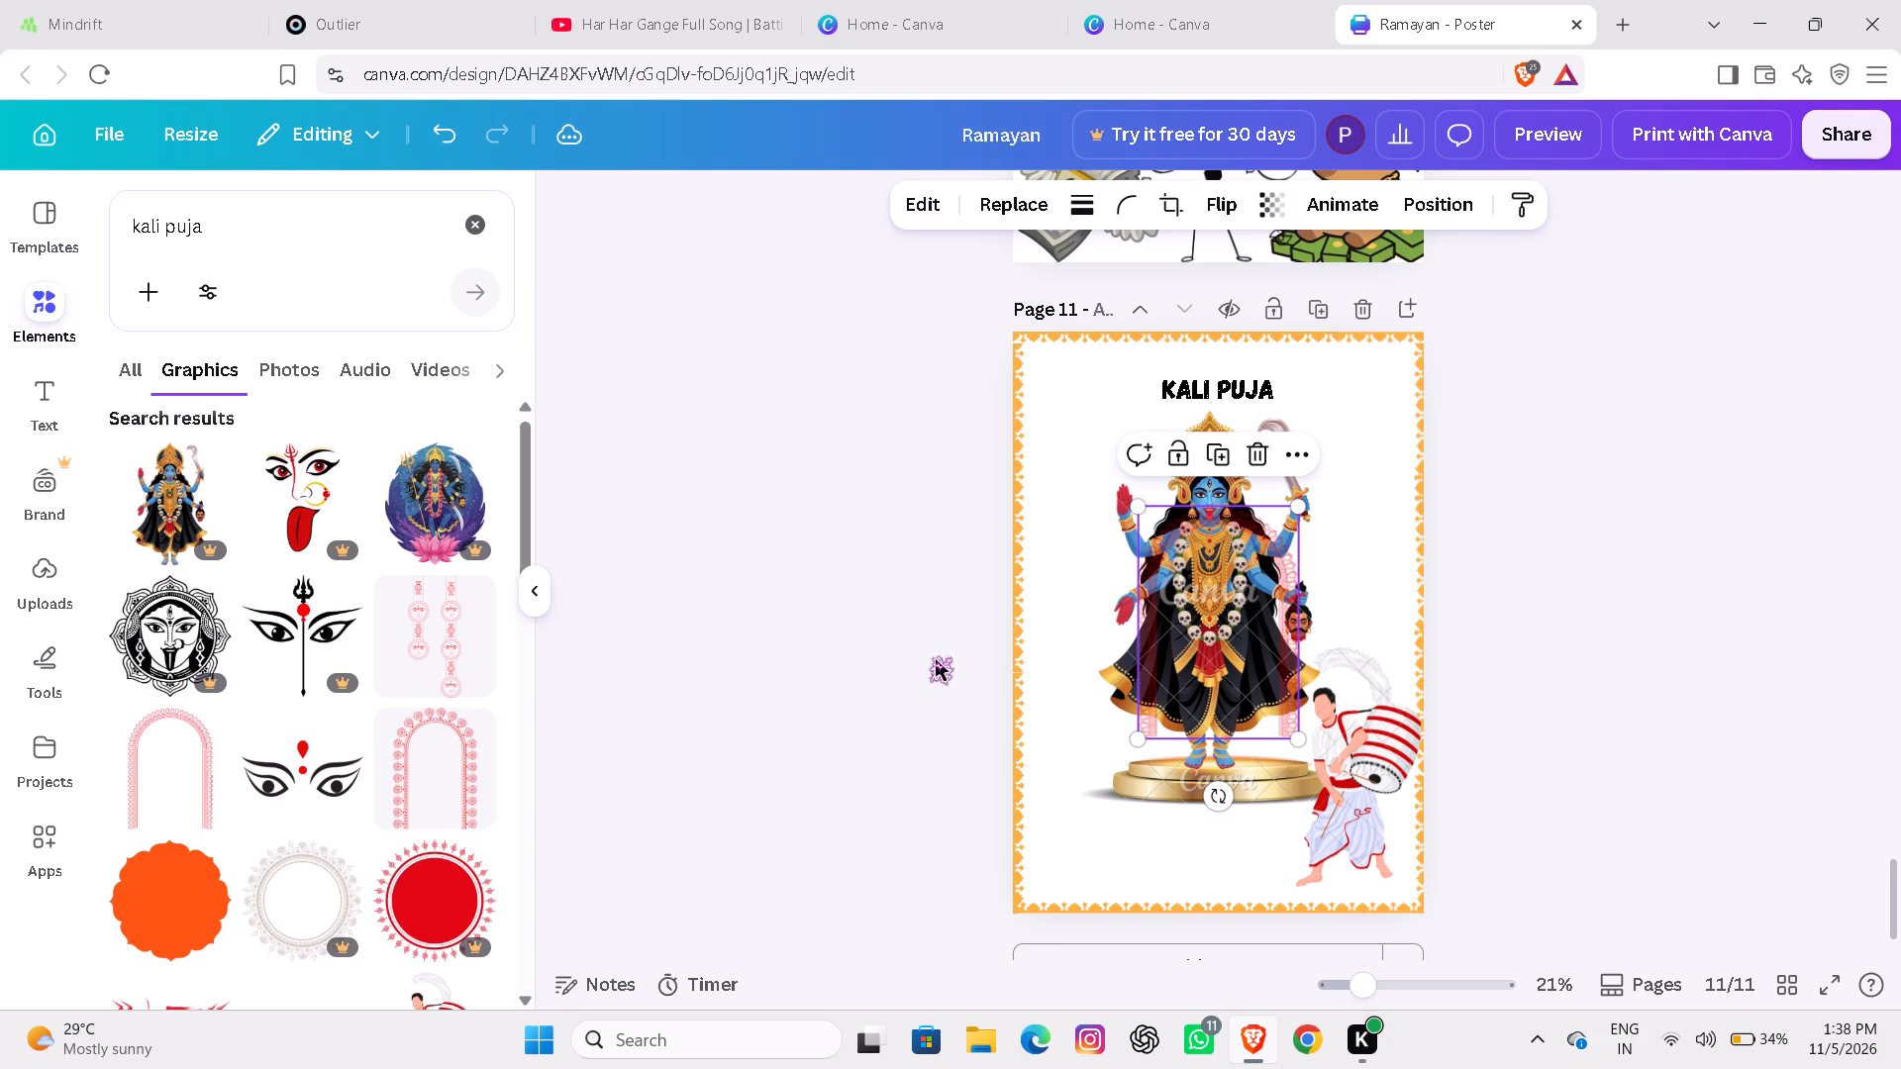
pyautogui.moveTo(1138, 512); pyautogui.dragTo(1104, 462)
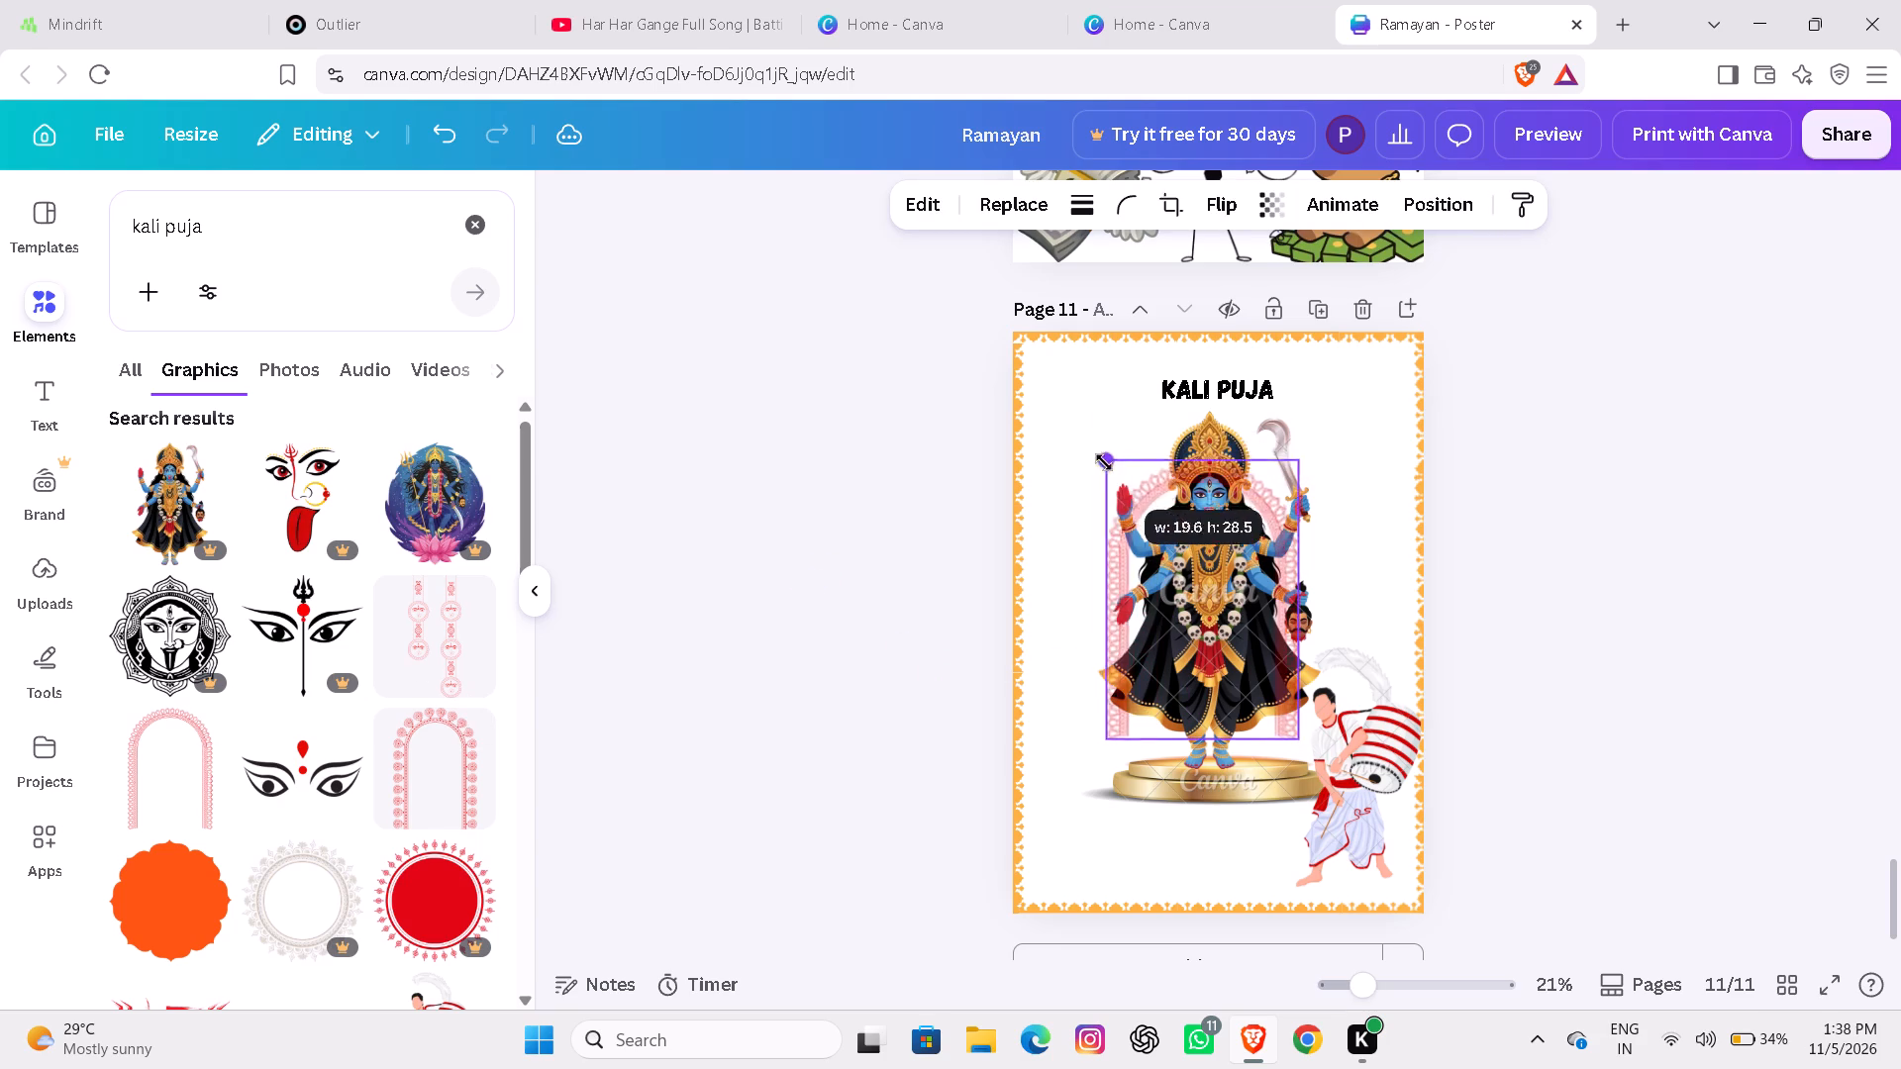
pyautogui.moveTo(1104, 462); pyautogui.dragTo(1089, 447)
pyautogui.moveTo(1269, 512); pyautogui.dragTo(1273, 511)
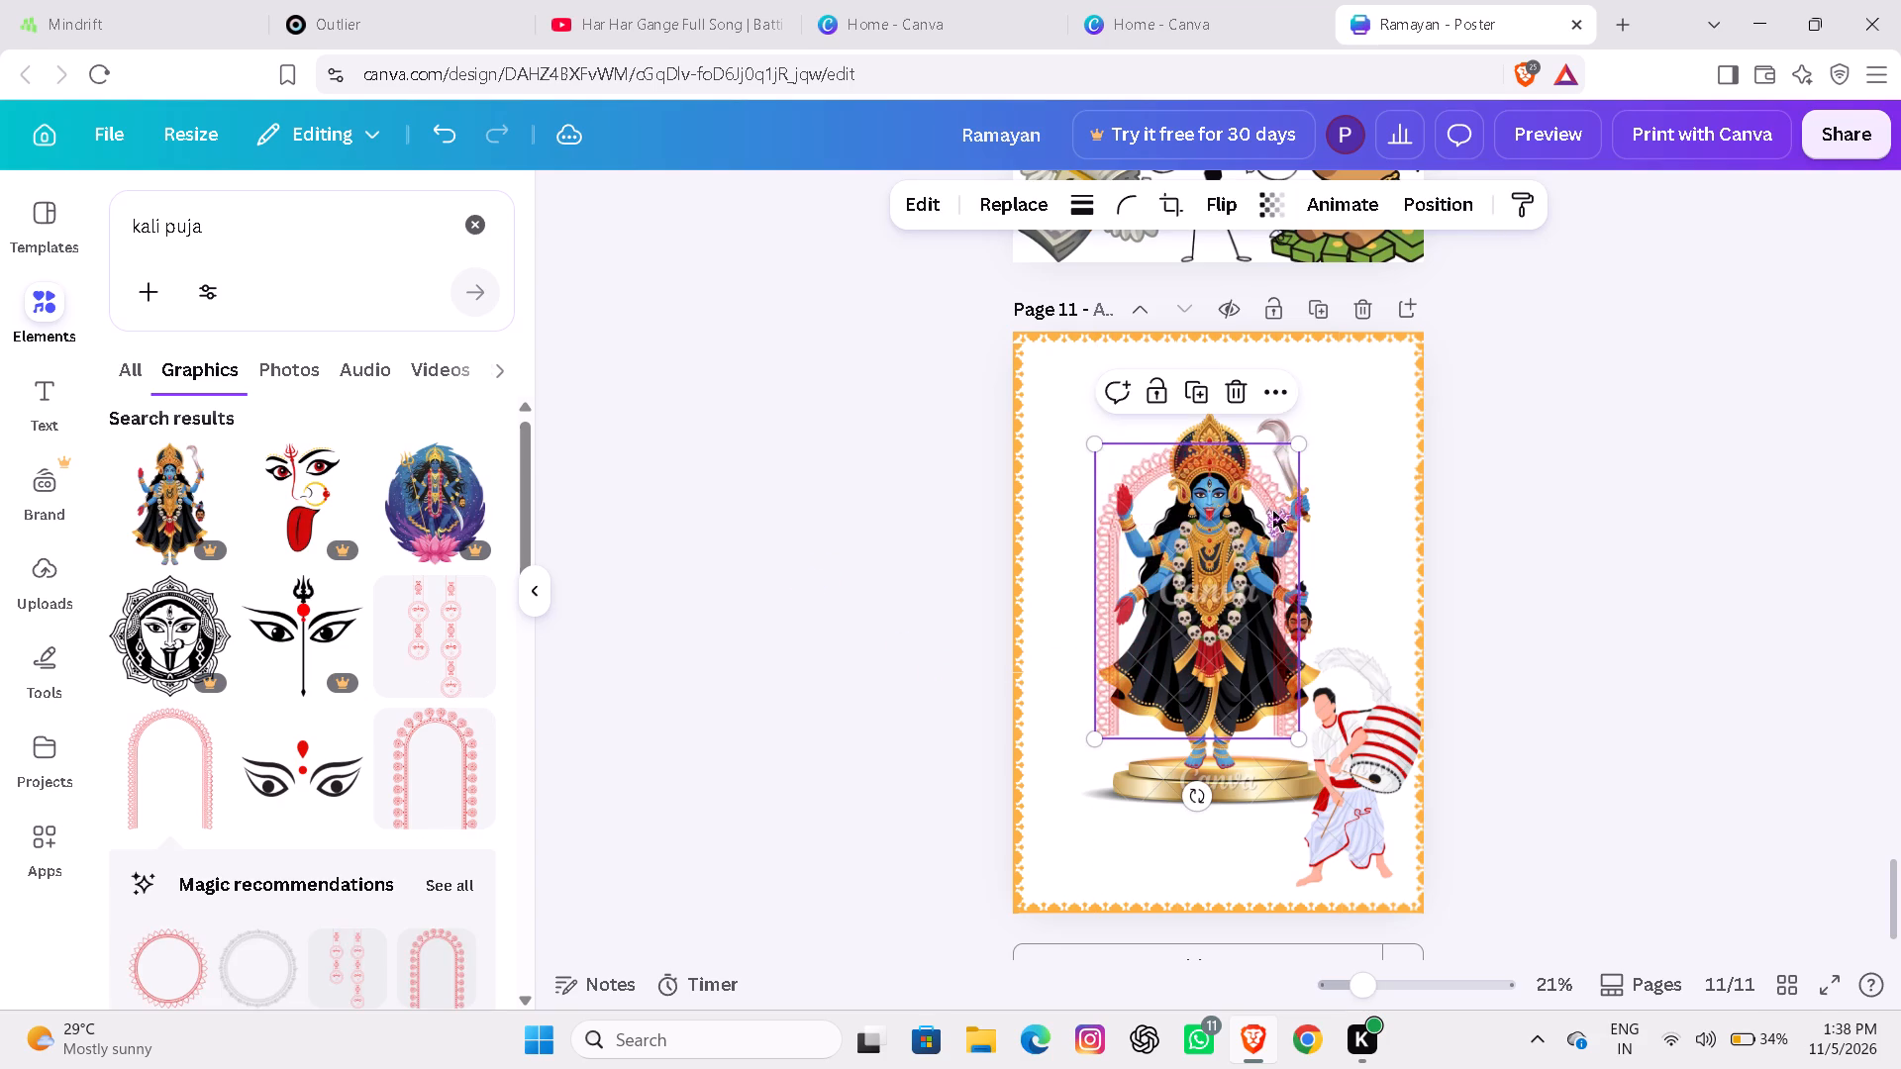
pyautogui.moveTo(1273, 511); pyautogui.dragTo(1268, 474)
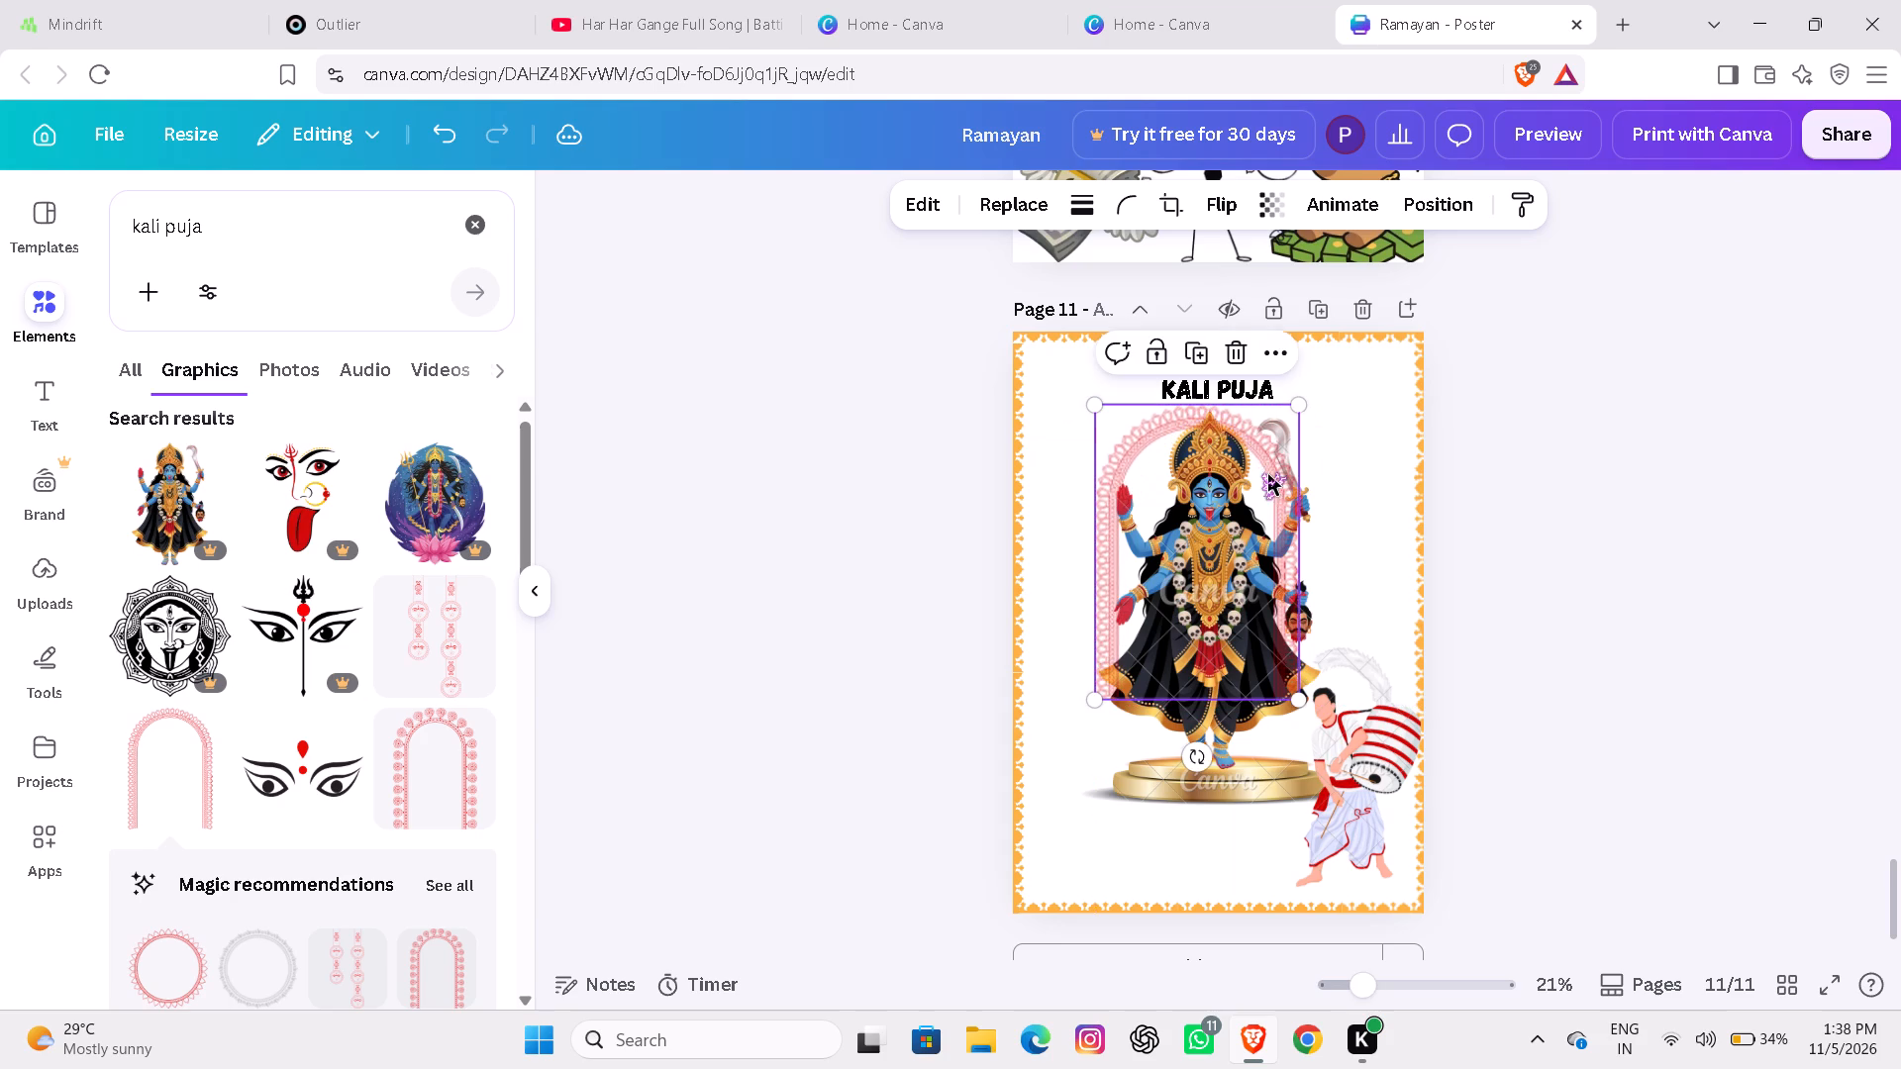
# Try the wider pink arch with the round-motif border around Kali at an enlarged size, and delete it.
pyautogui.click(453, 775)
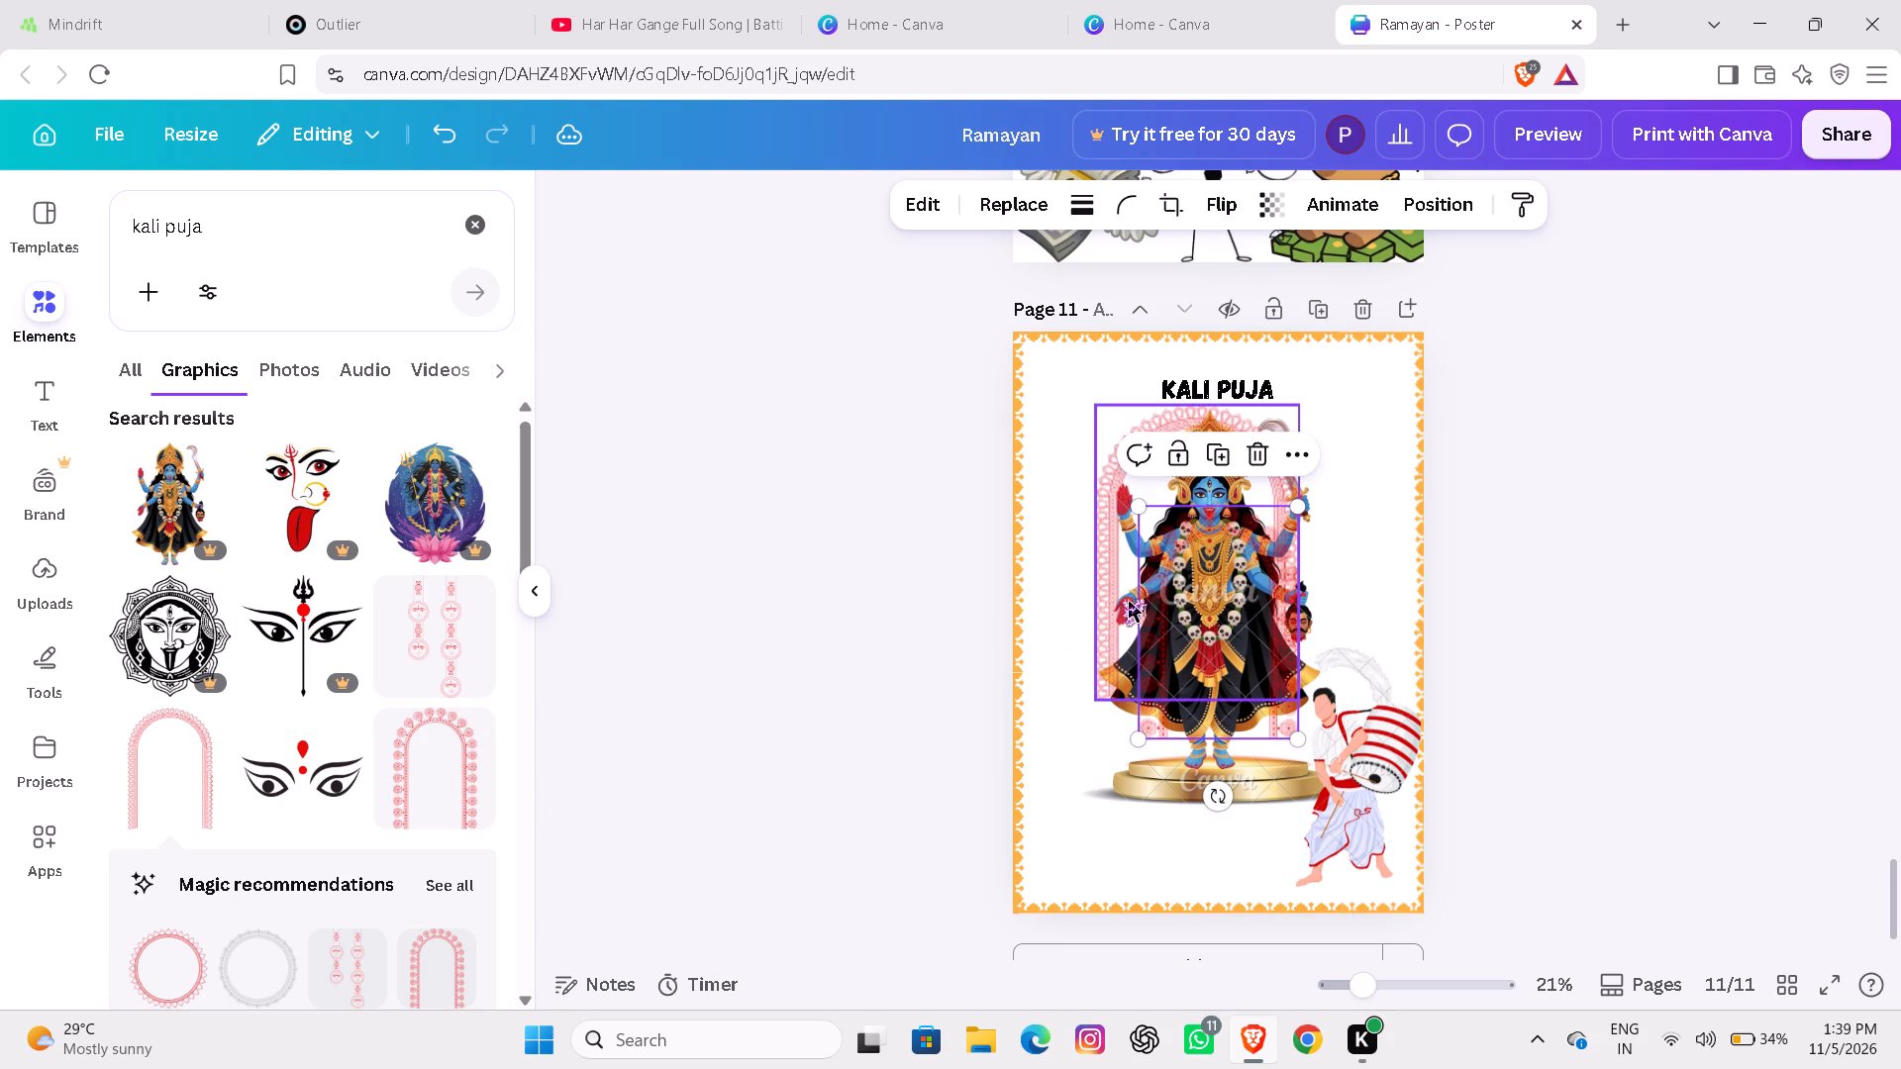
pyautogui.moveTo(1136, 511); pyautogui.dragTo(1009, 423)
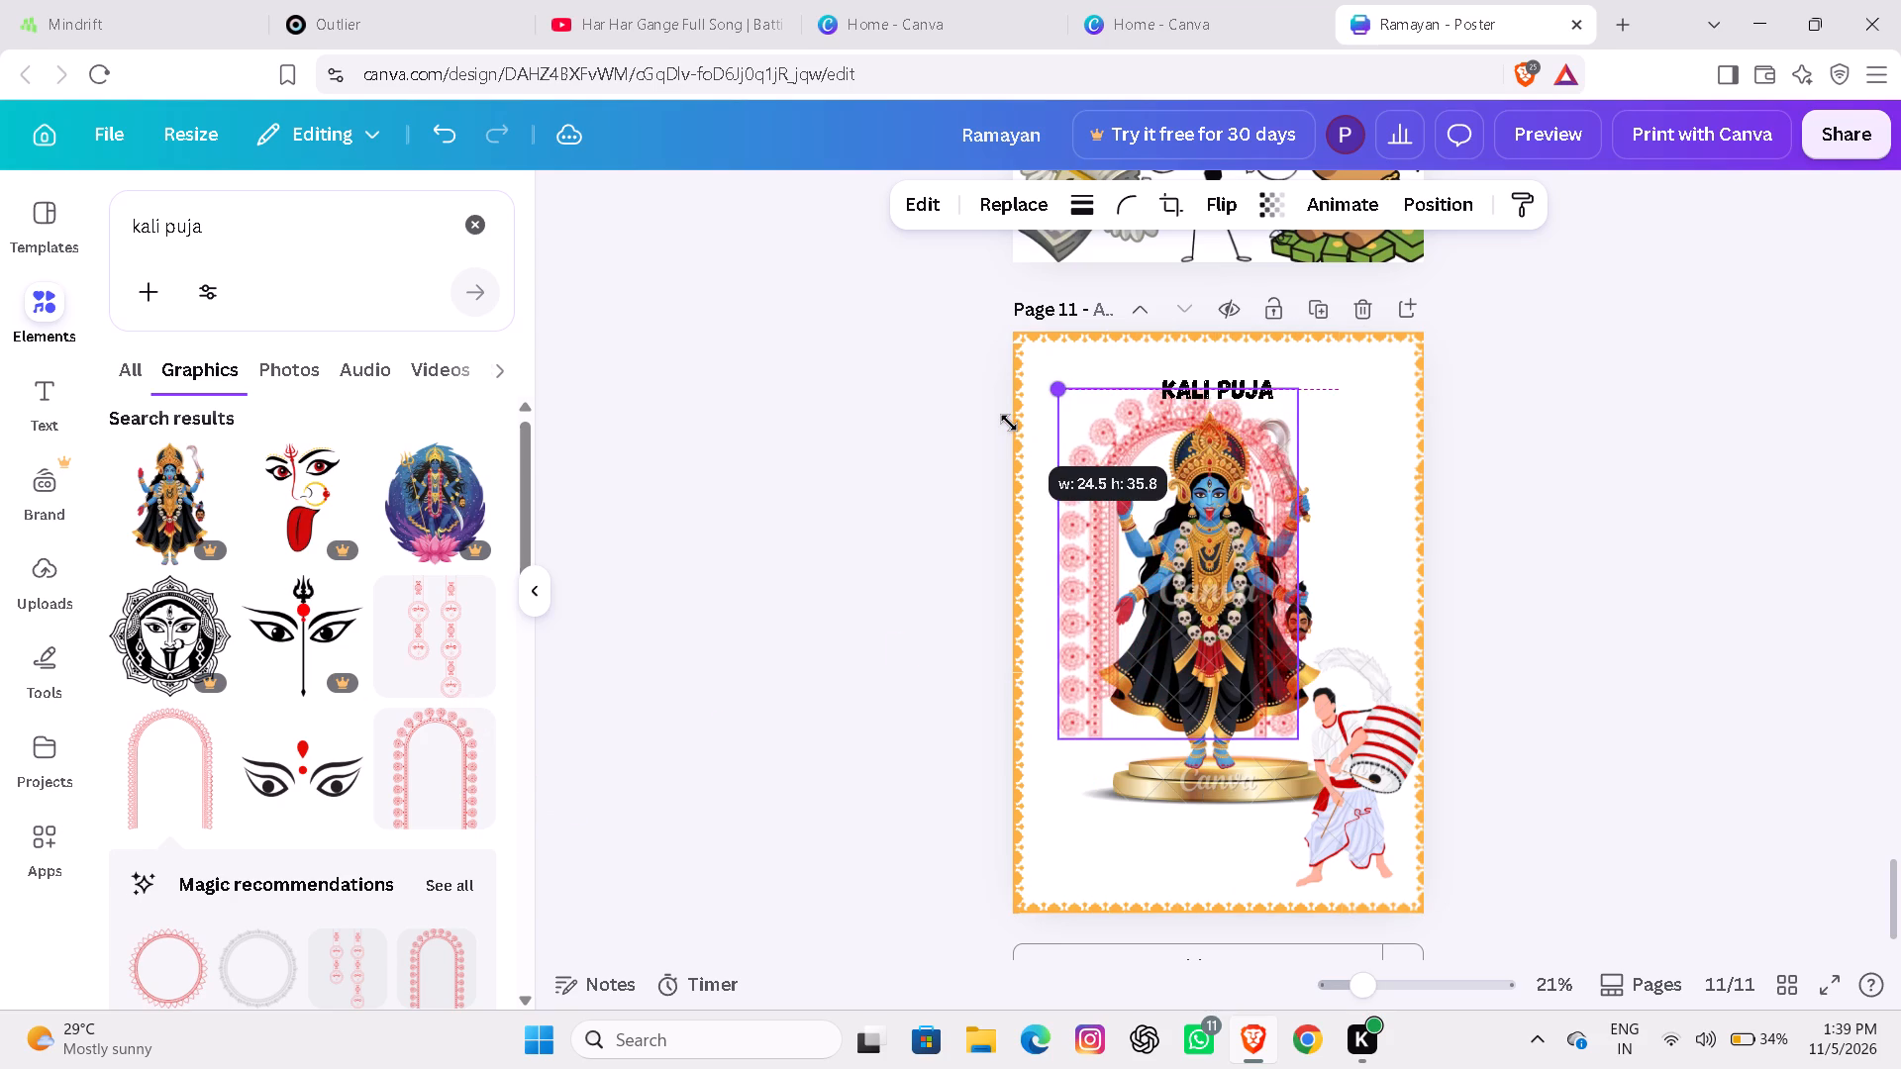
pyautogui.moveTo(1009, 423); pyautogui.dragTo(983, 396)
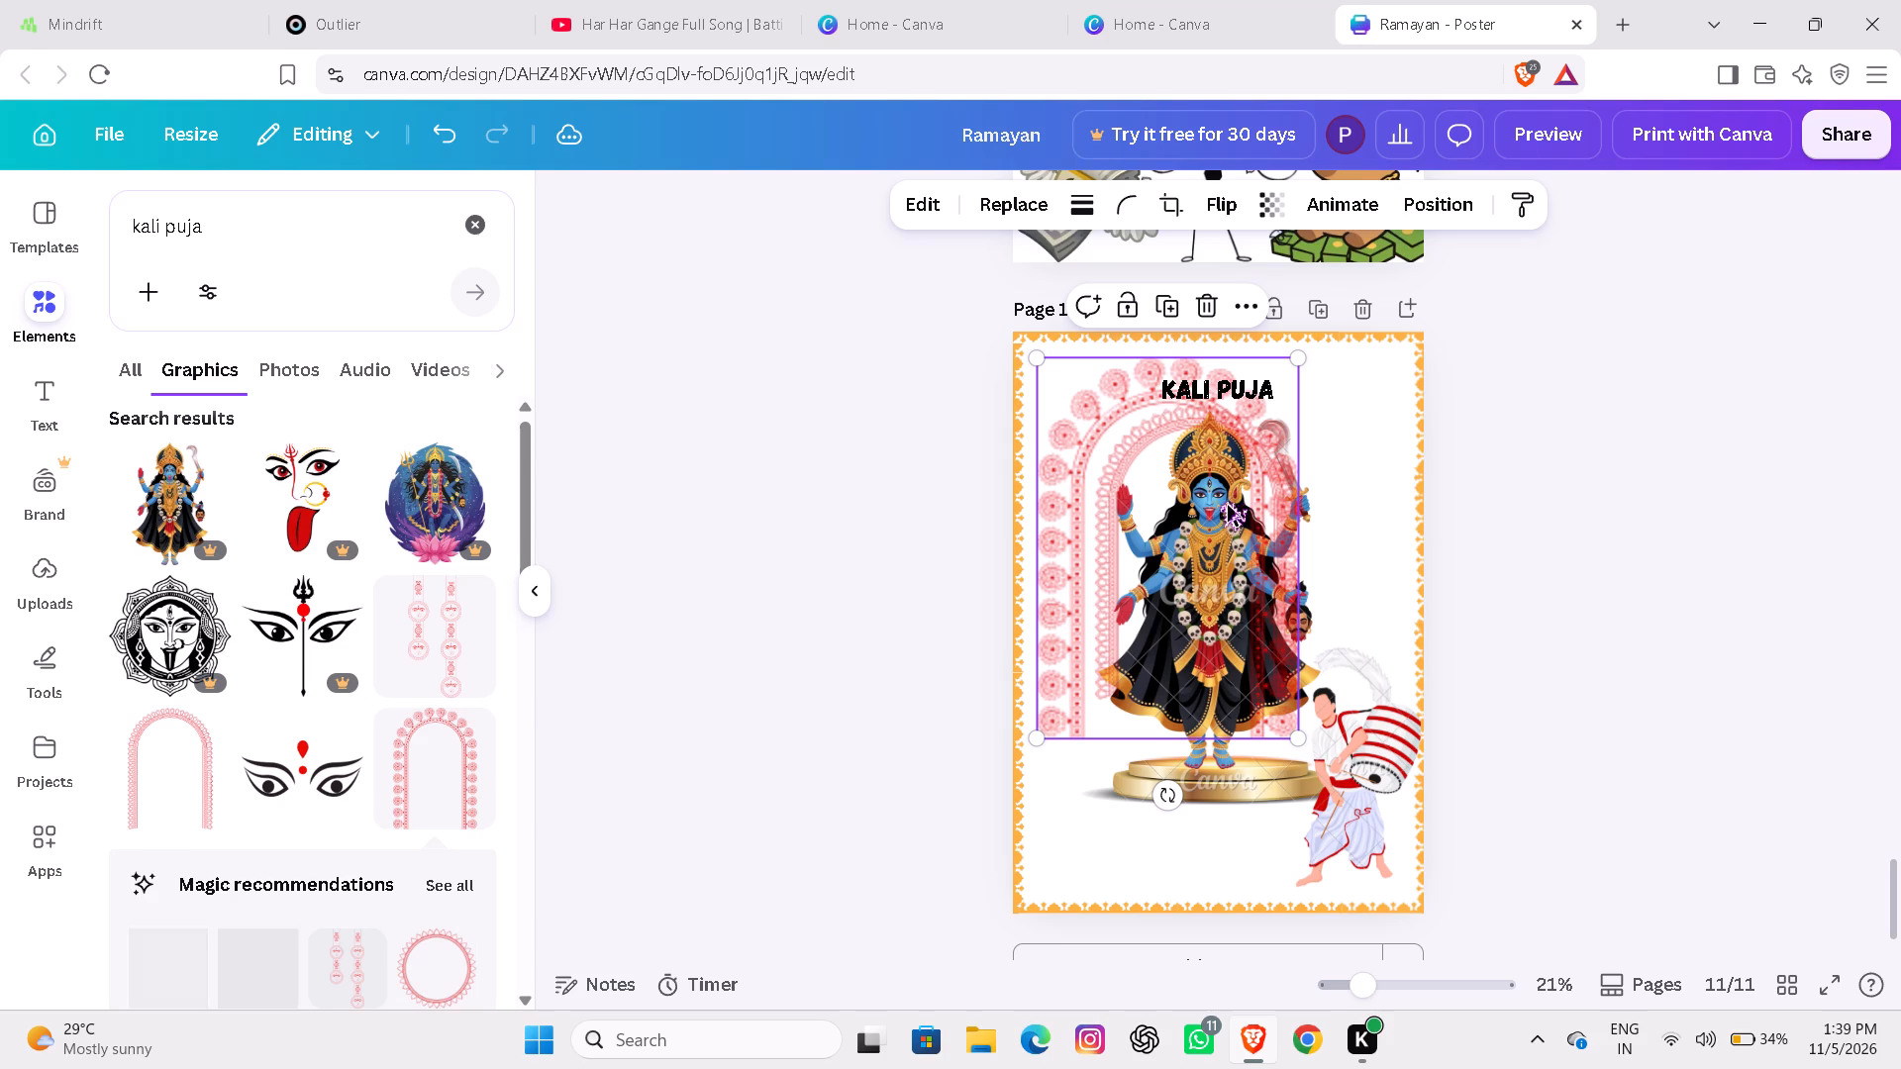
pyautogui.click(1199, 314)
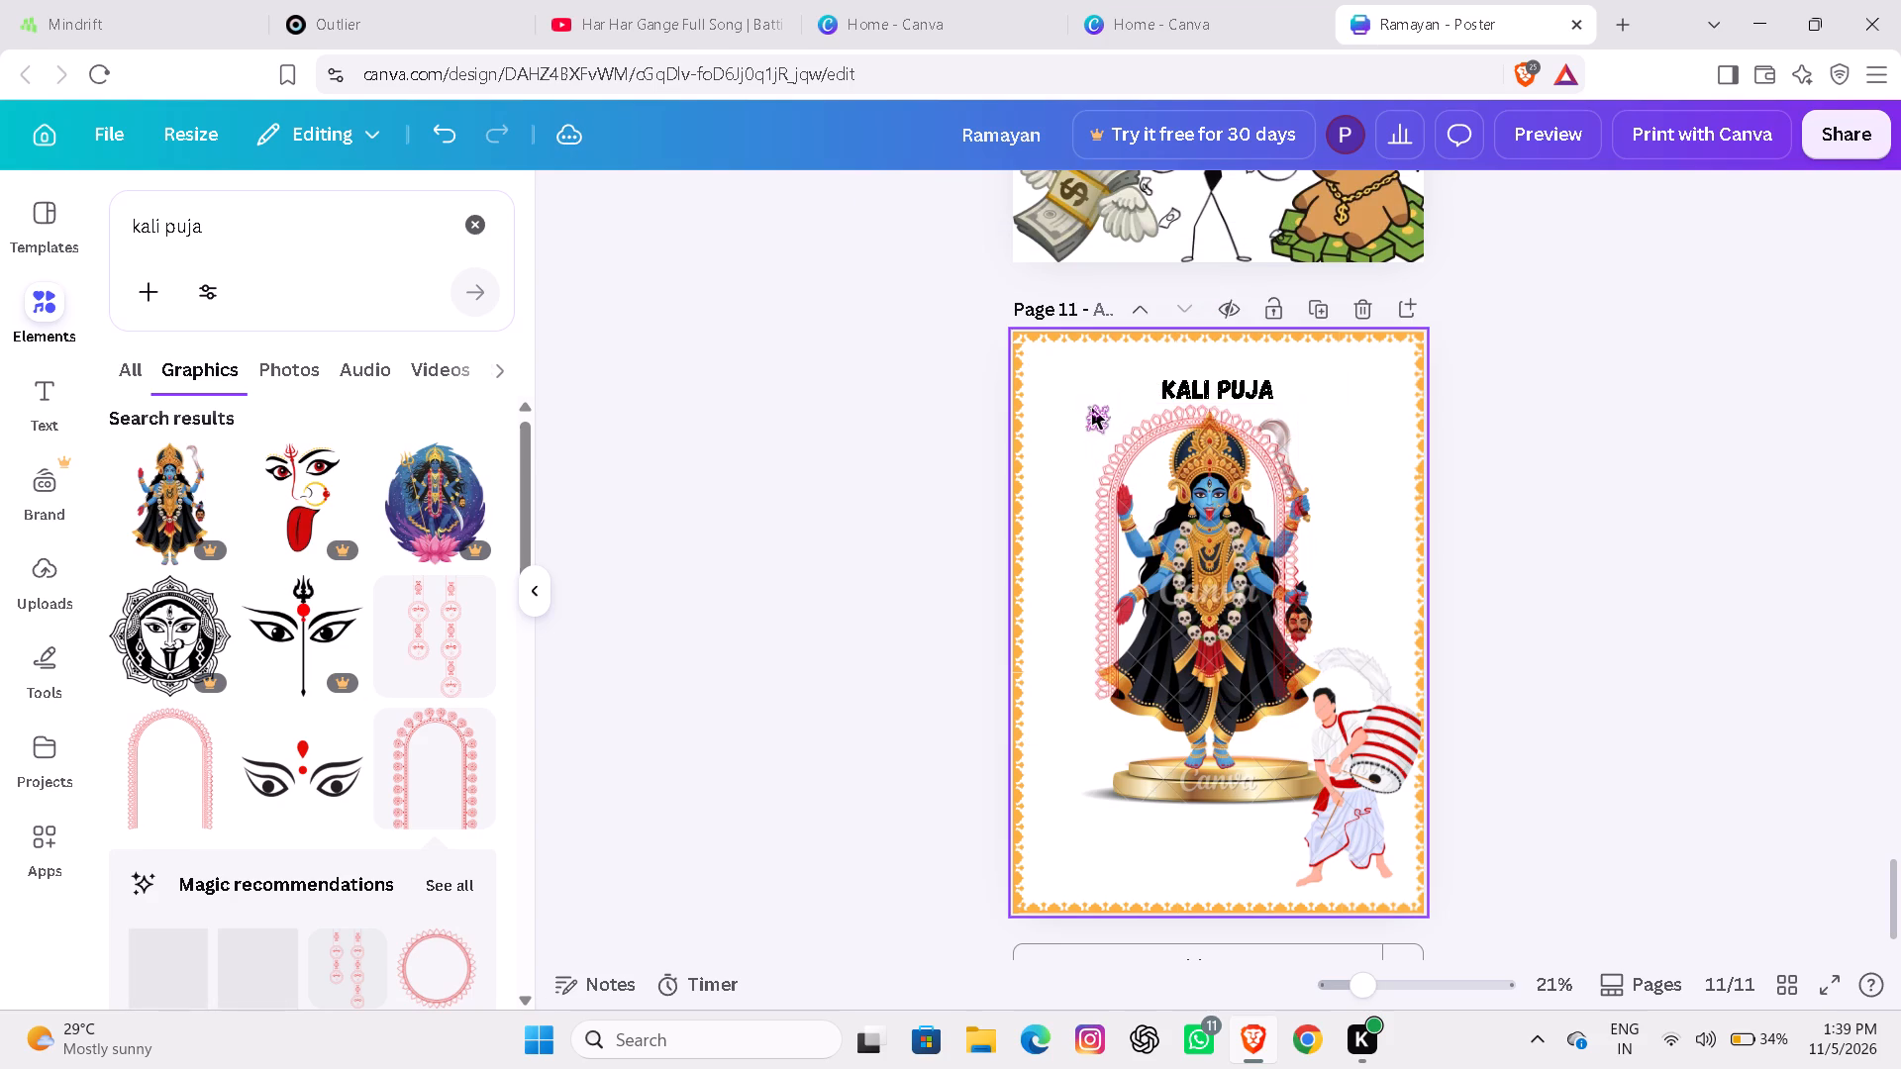
# Enlarge the narrow pink arch and reposition it so it frames Kali from below the title down to the podium.
pyautogui.click(1113, 428)
pyautogui.moveTo(1098, 406); pyautogui.dragTo(1061, 392)
pyautogui.moveTo(1128, 448); pyautogui.dragTo(1163, 514)
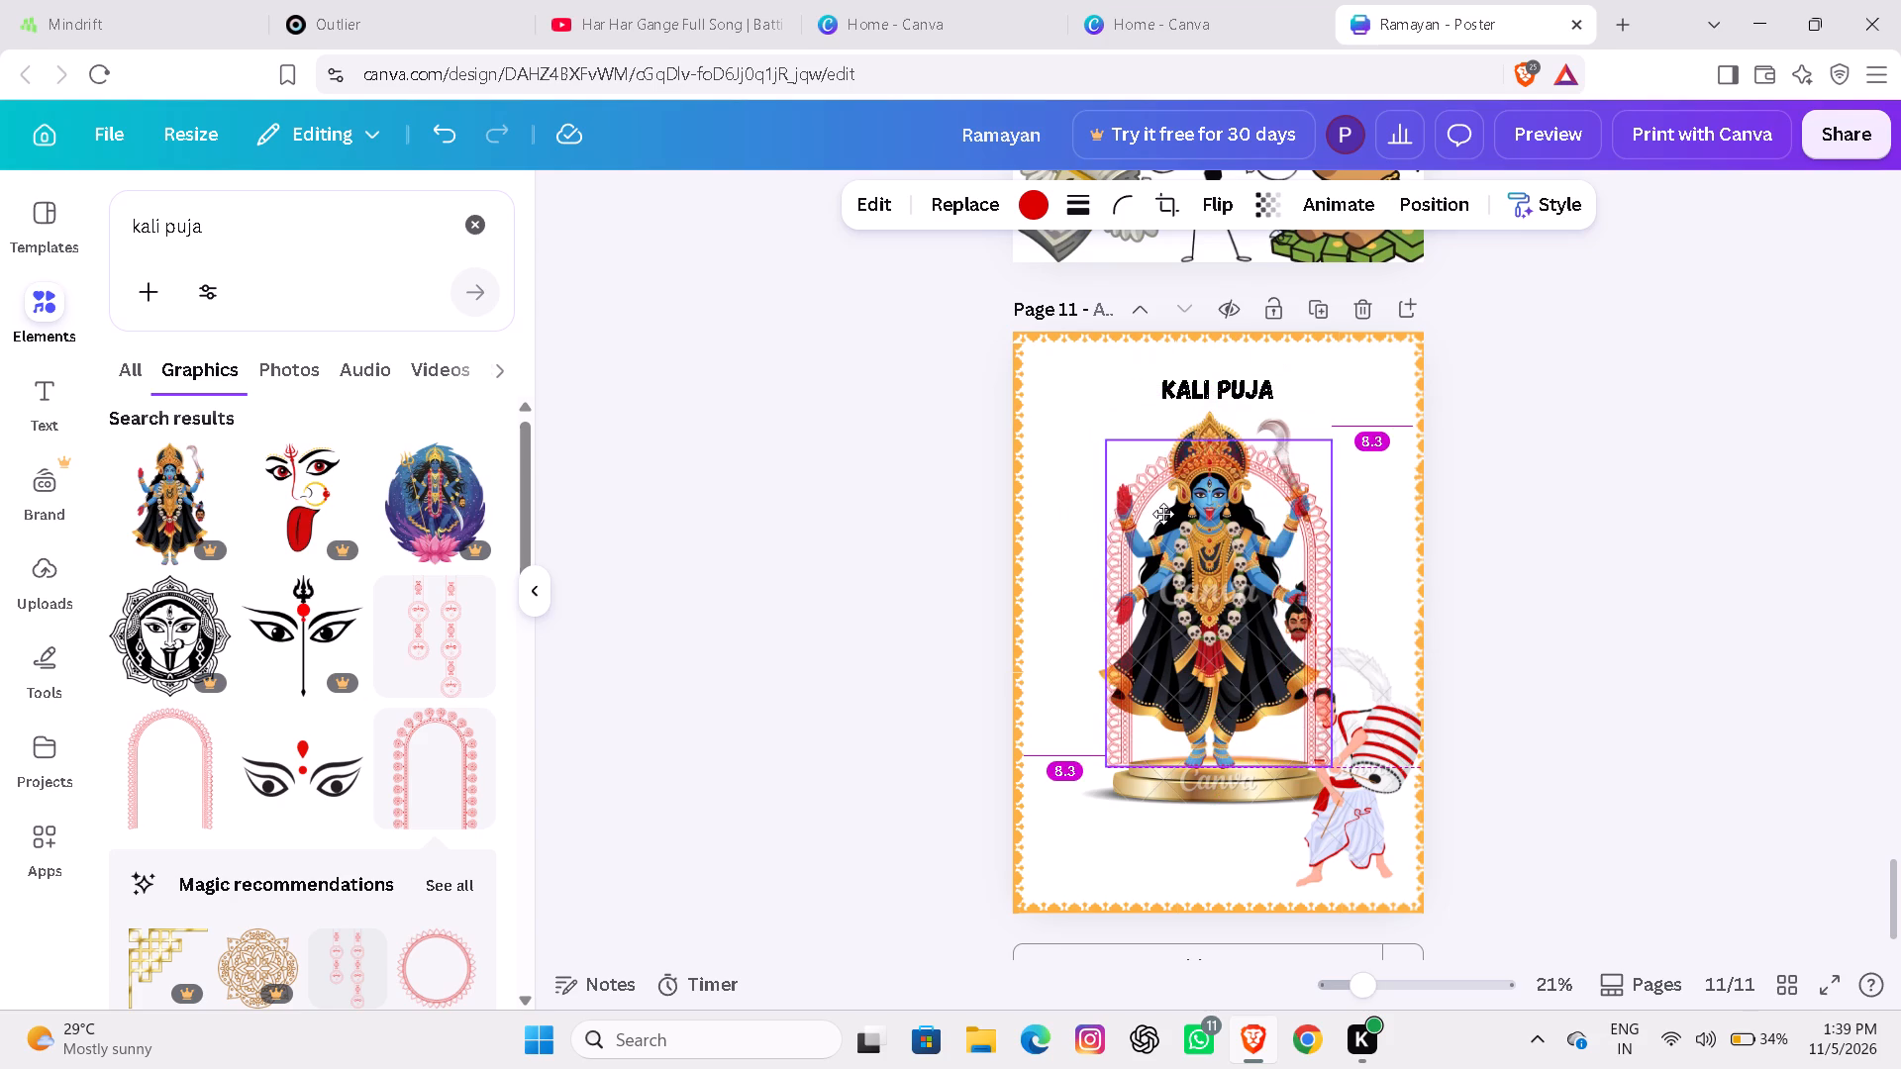
pyautogui.moveTo(1163, 514); pyautogui.dragTo(1162, 515)
pyautogui.moveTo(1162, 515); pyautogui.dragTo(1160, 496)
pyautogui.moveTo(1105, 424); pyautogui.dragTo(1092, 411)
pyautogui.moveTo(1138, 438); pyautogui.dragTo(1149, 461)
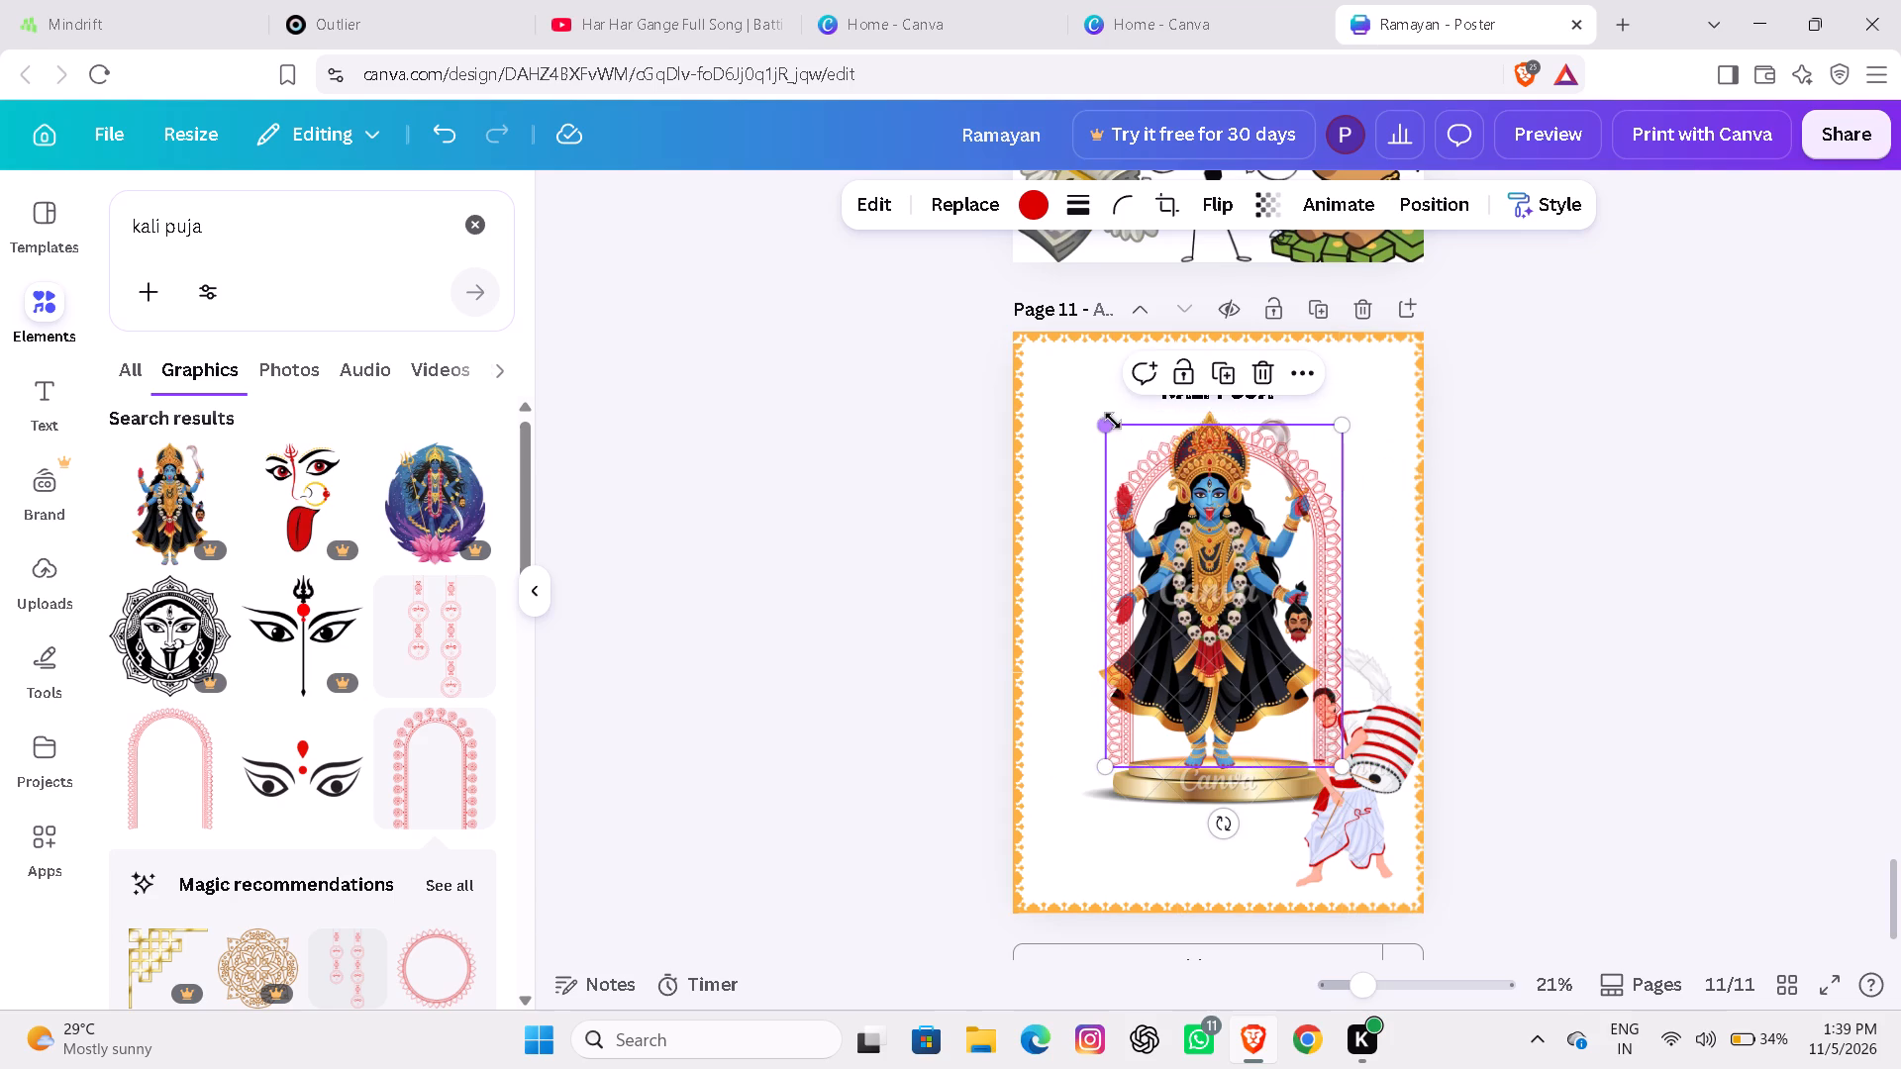
pyautogui.moveTo(1107, 425); pyautogui.dragTo(1101, 415)
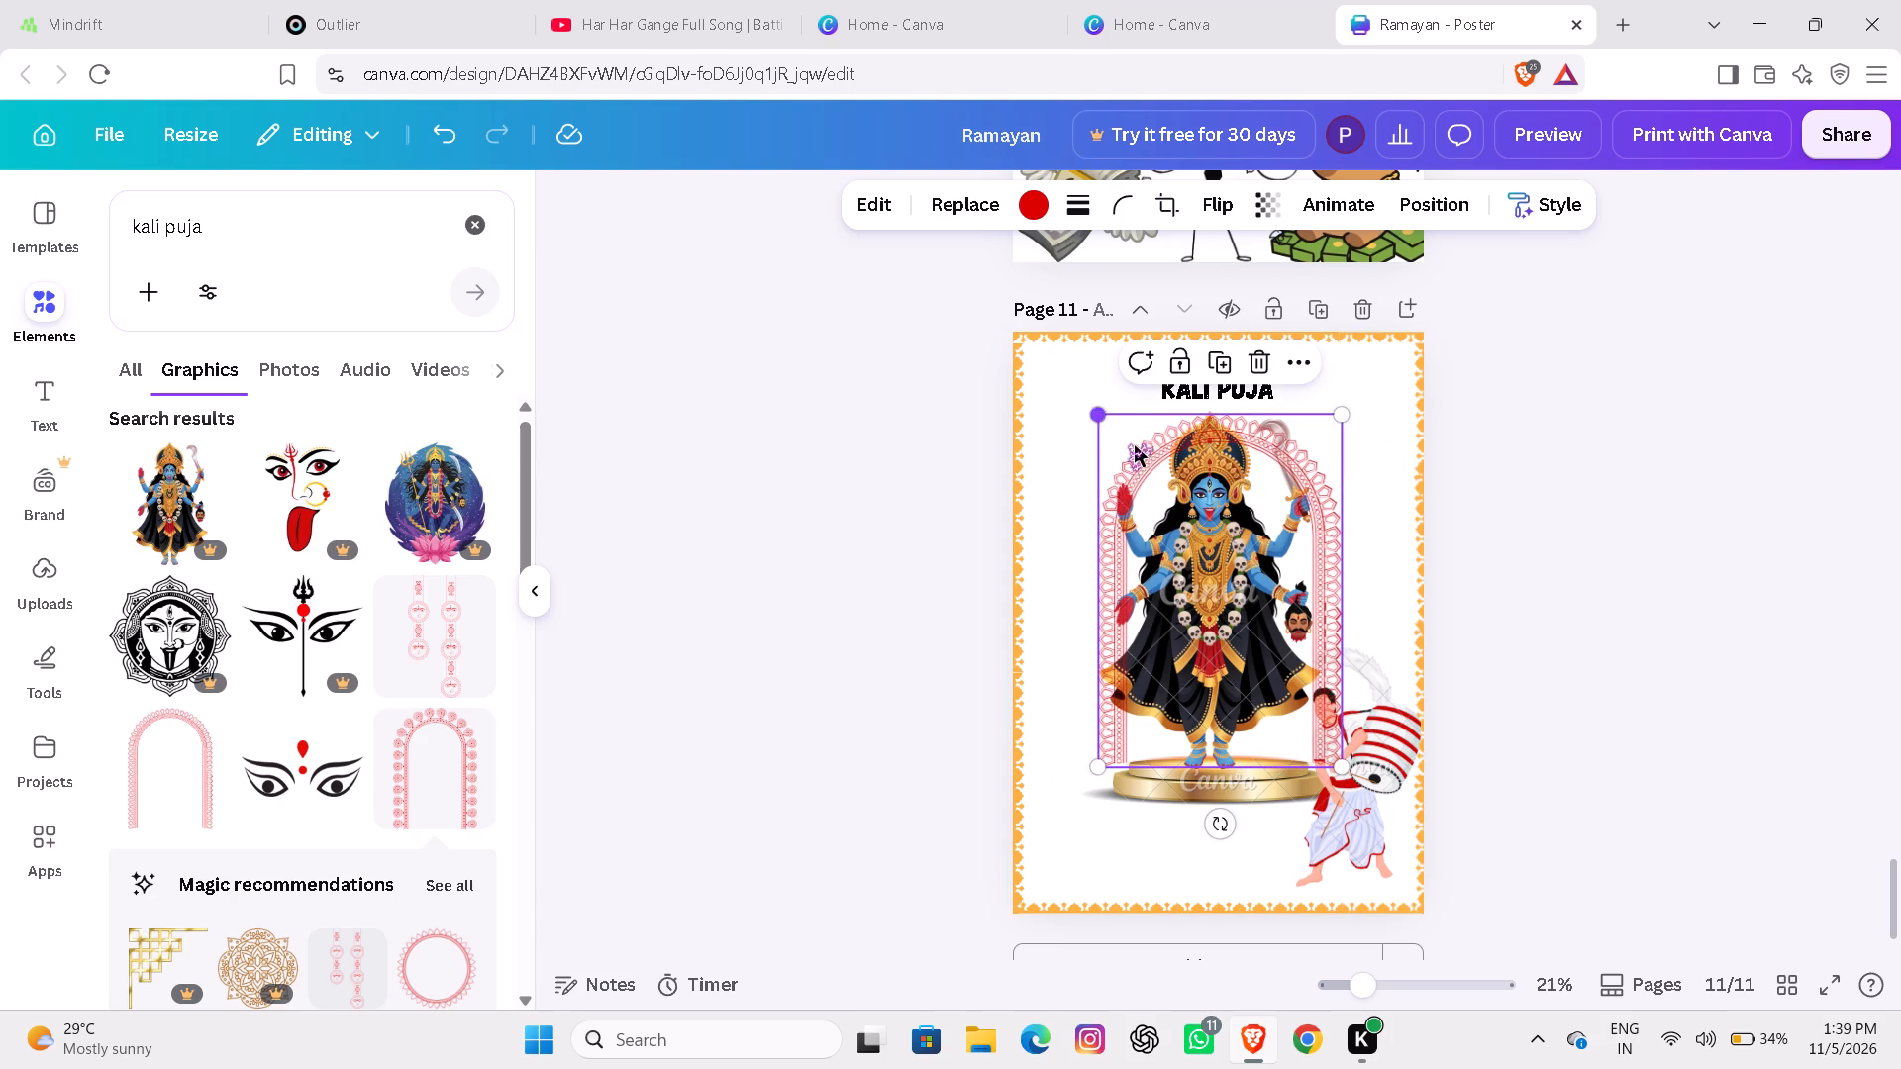
pyautogui.click(1522, 640)
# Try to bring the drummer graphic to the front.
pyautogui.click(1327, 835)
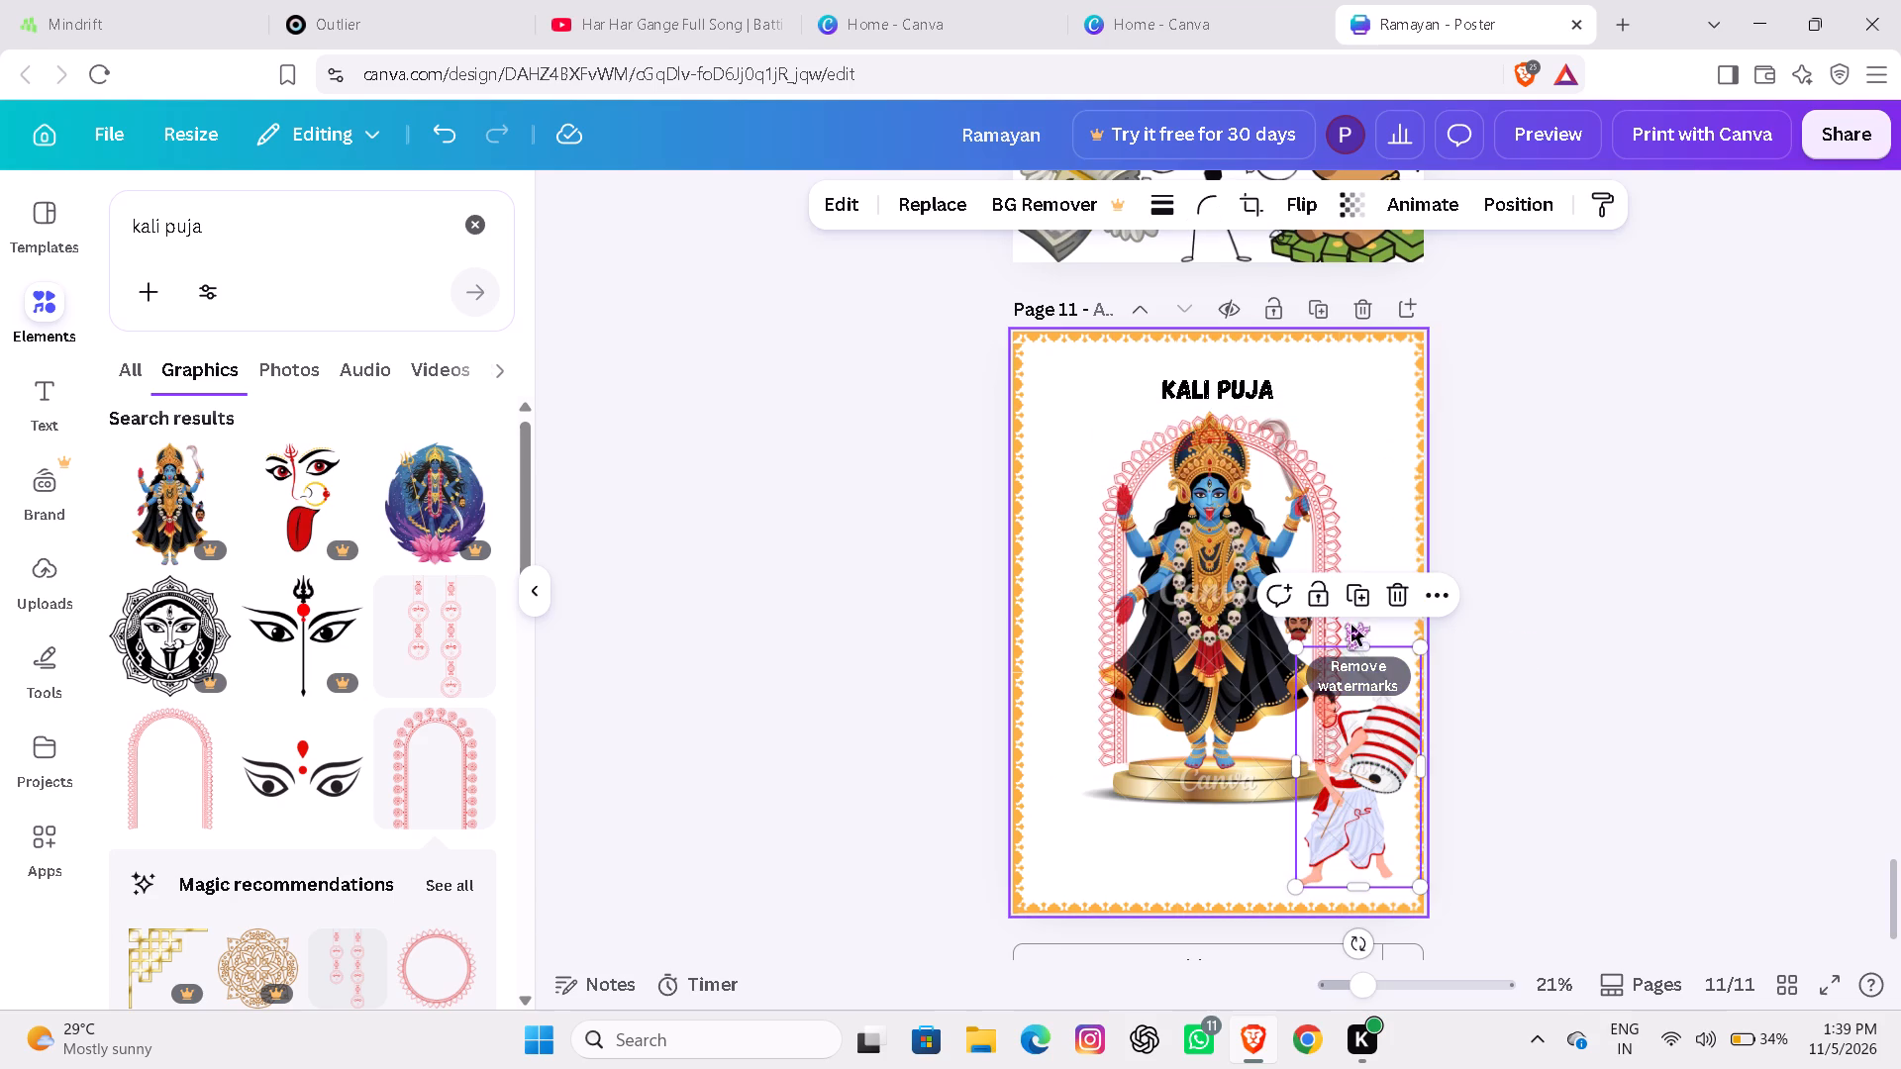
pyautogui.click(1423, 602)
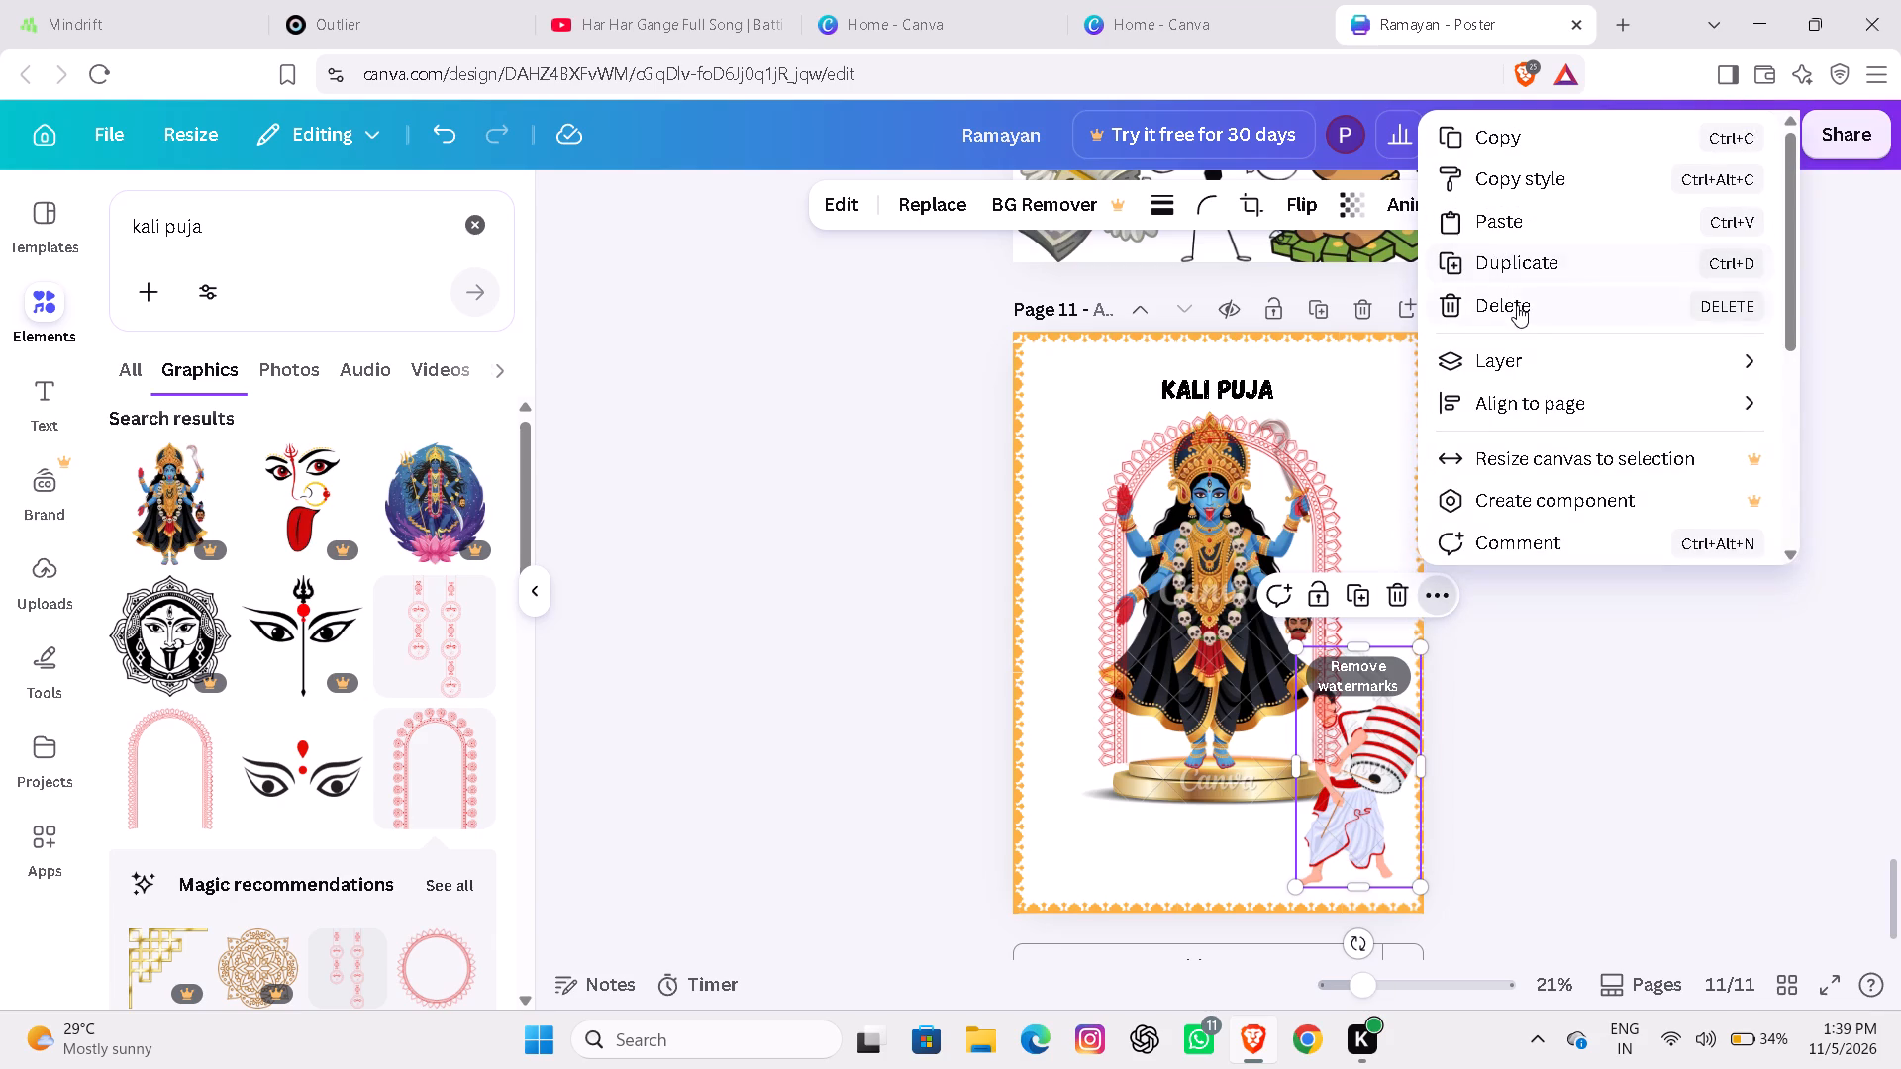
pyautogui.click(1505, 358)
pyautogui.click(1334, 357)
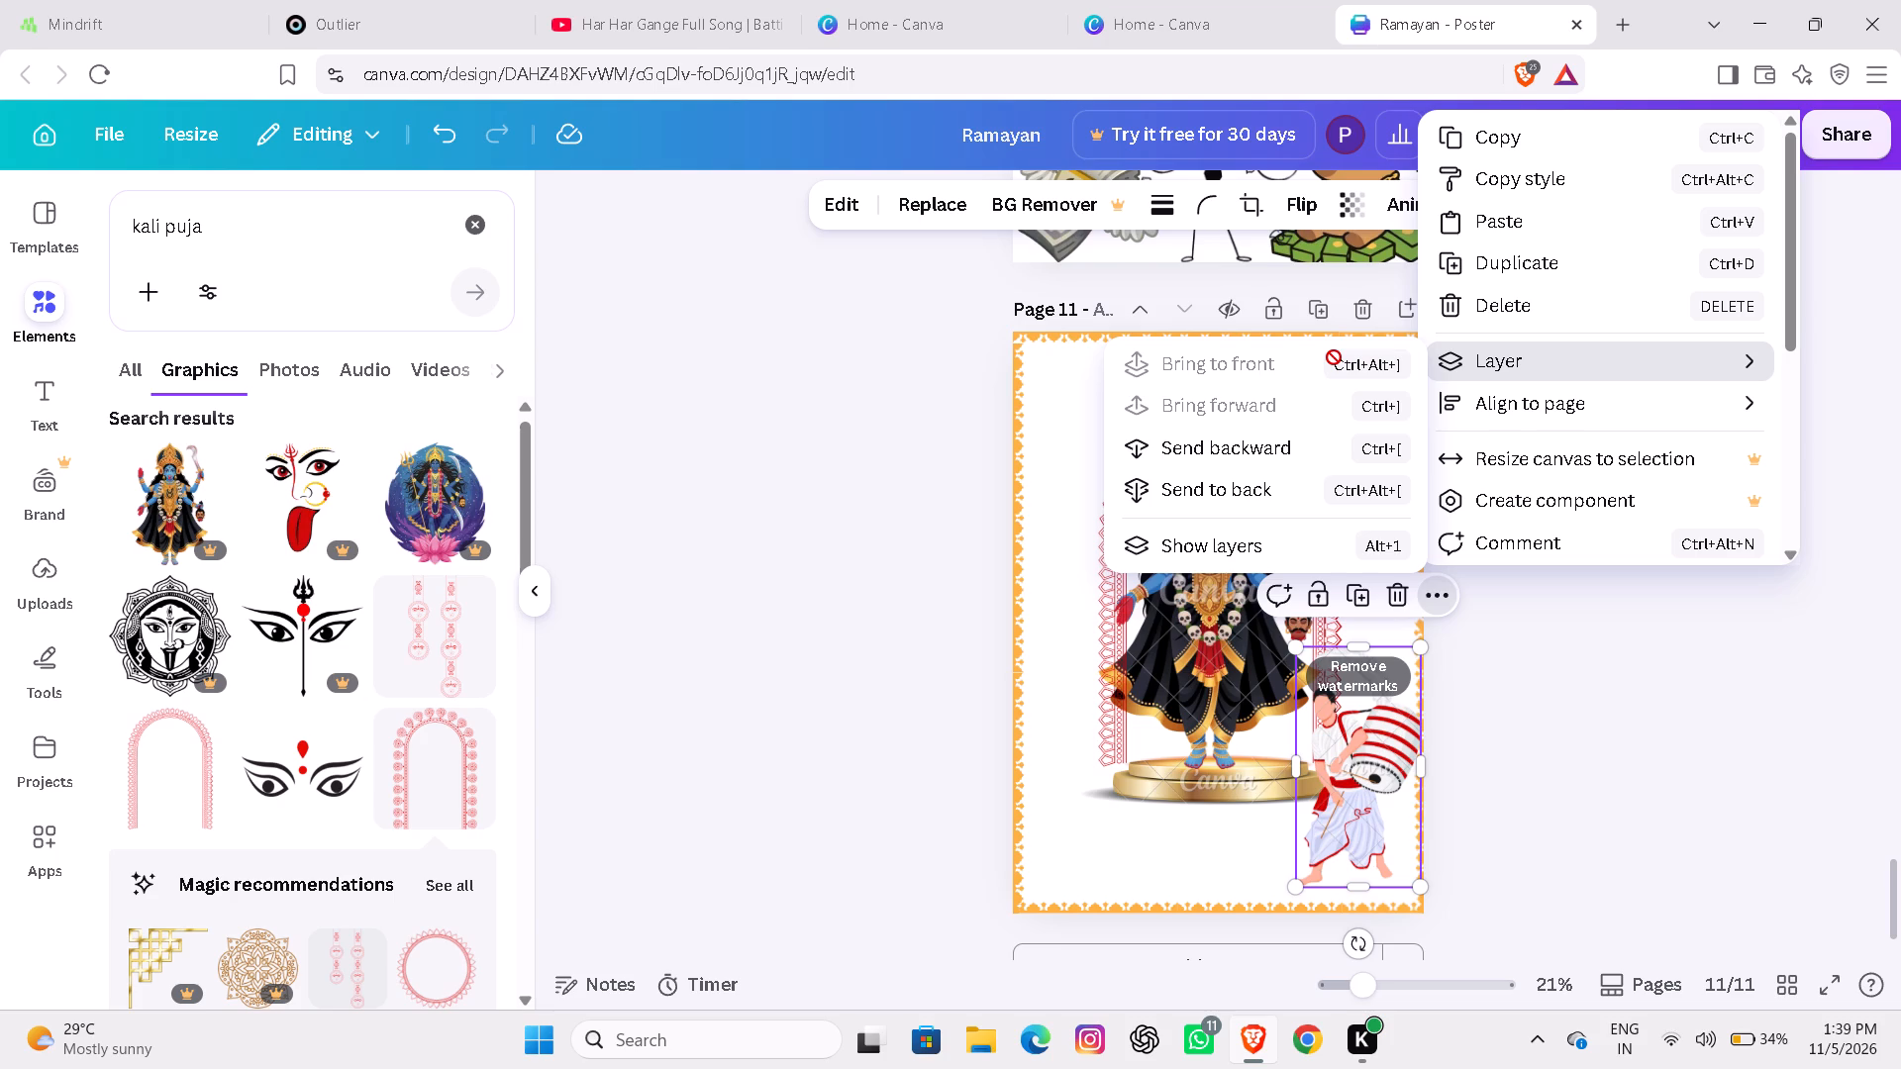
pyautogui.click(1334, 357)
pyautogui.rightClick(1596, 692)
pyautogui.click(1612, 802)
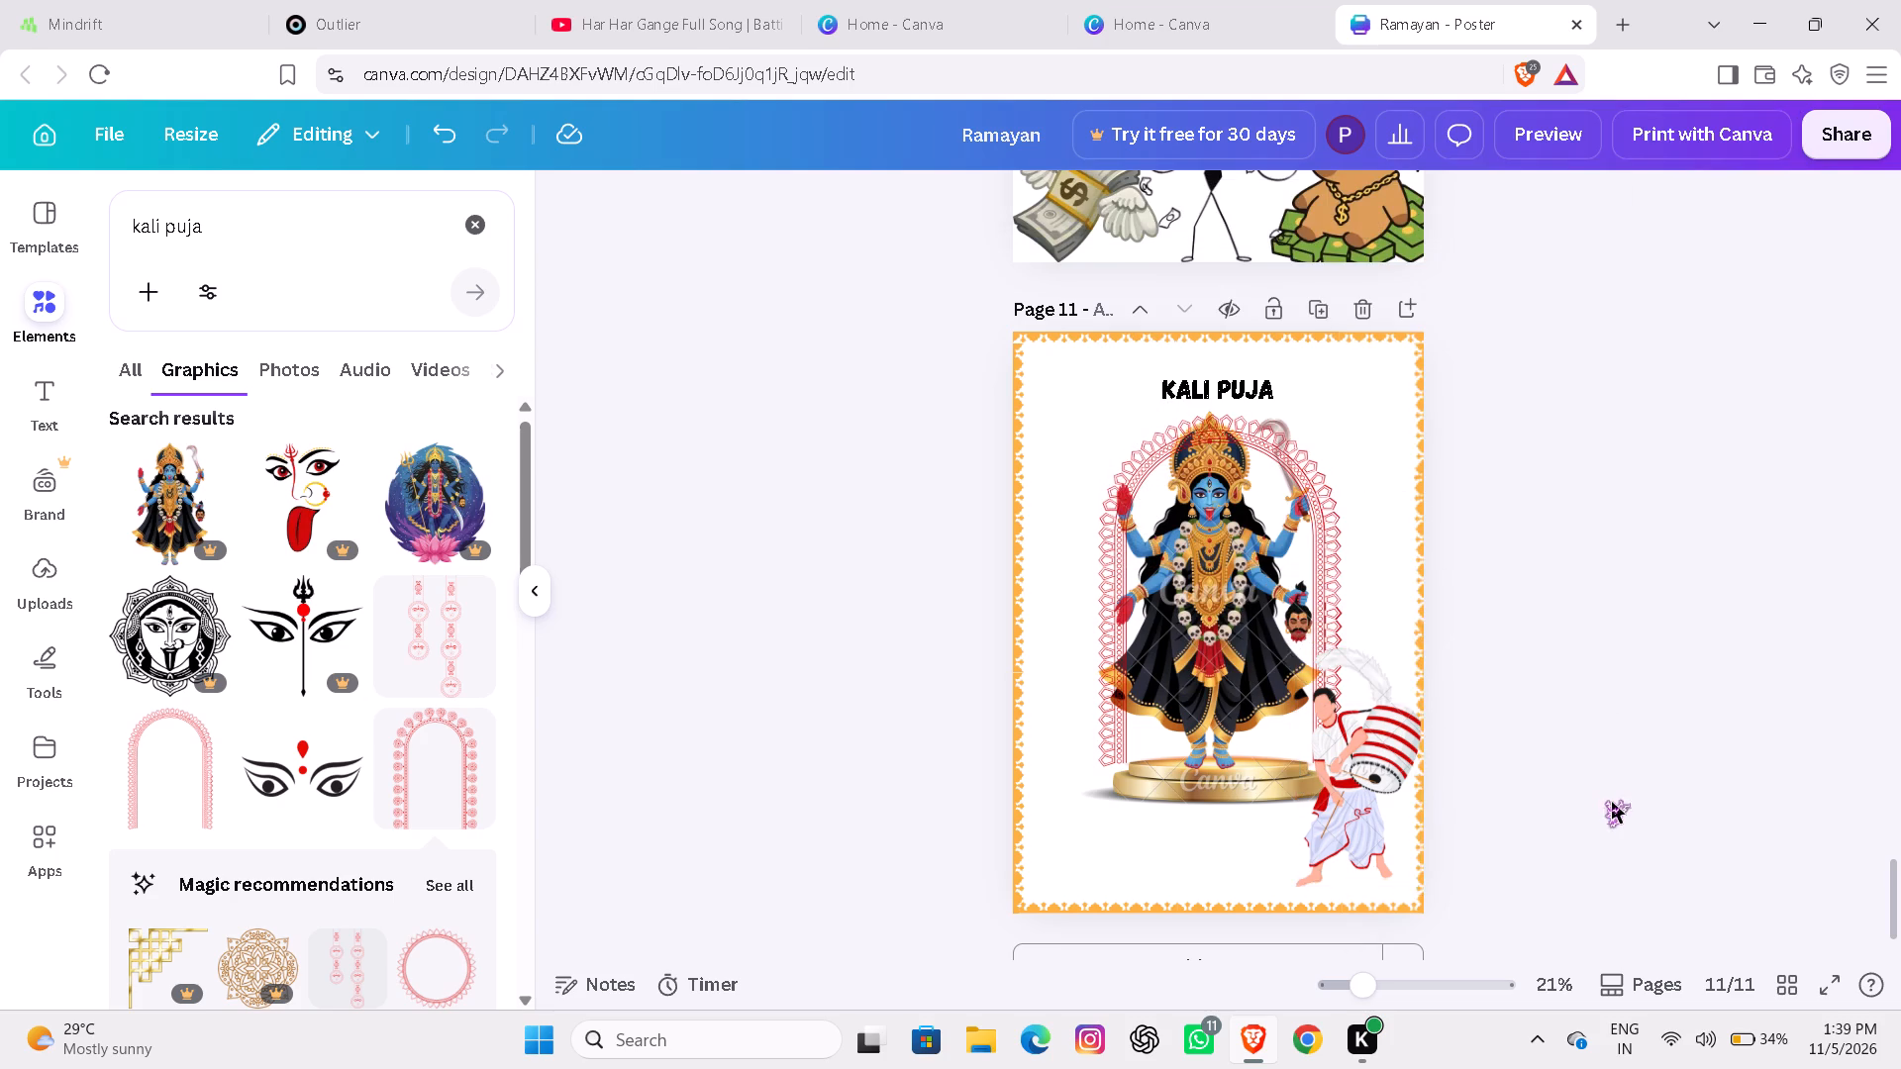
# Enlarge the gold podium under Kali to about 31 wide, extending it toward the page's left edge.
pyautogui.click(1149, 775)
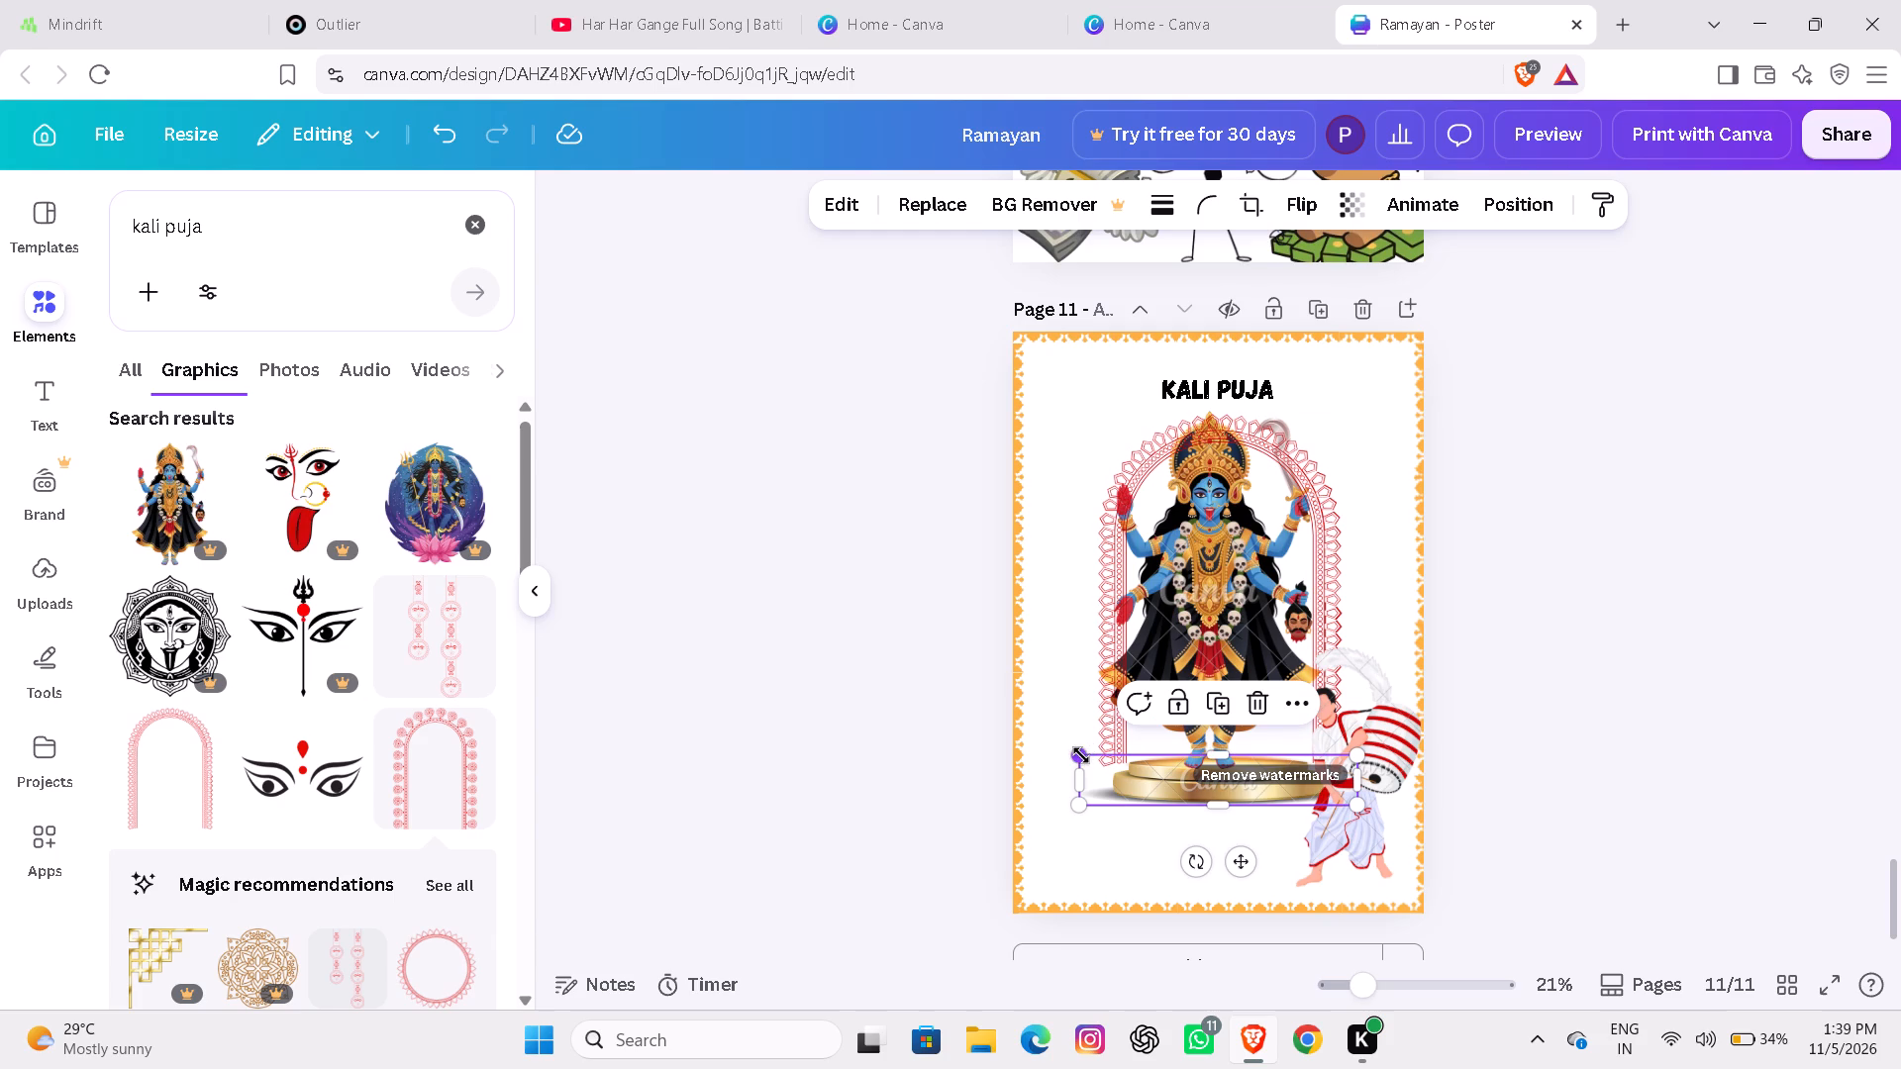
pyautogui.moveTo(1079, 755); pyautogui.dragTo(1059, 756)
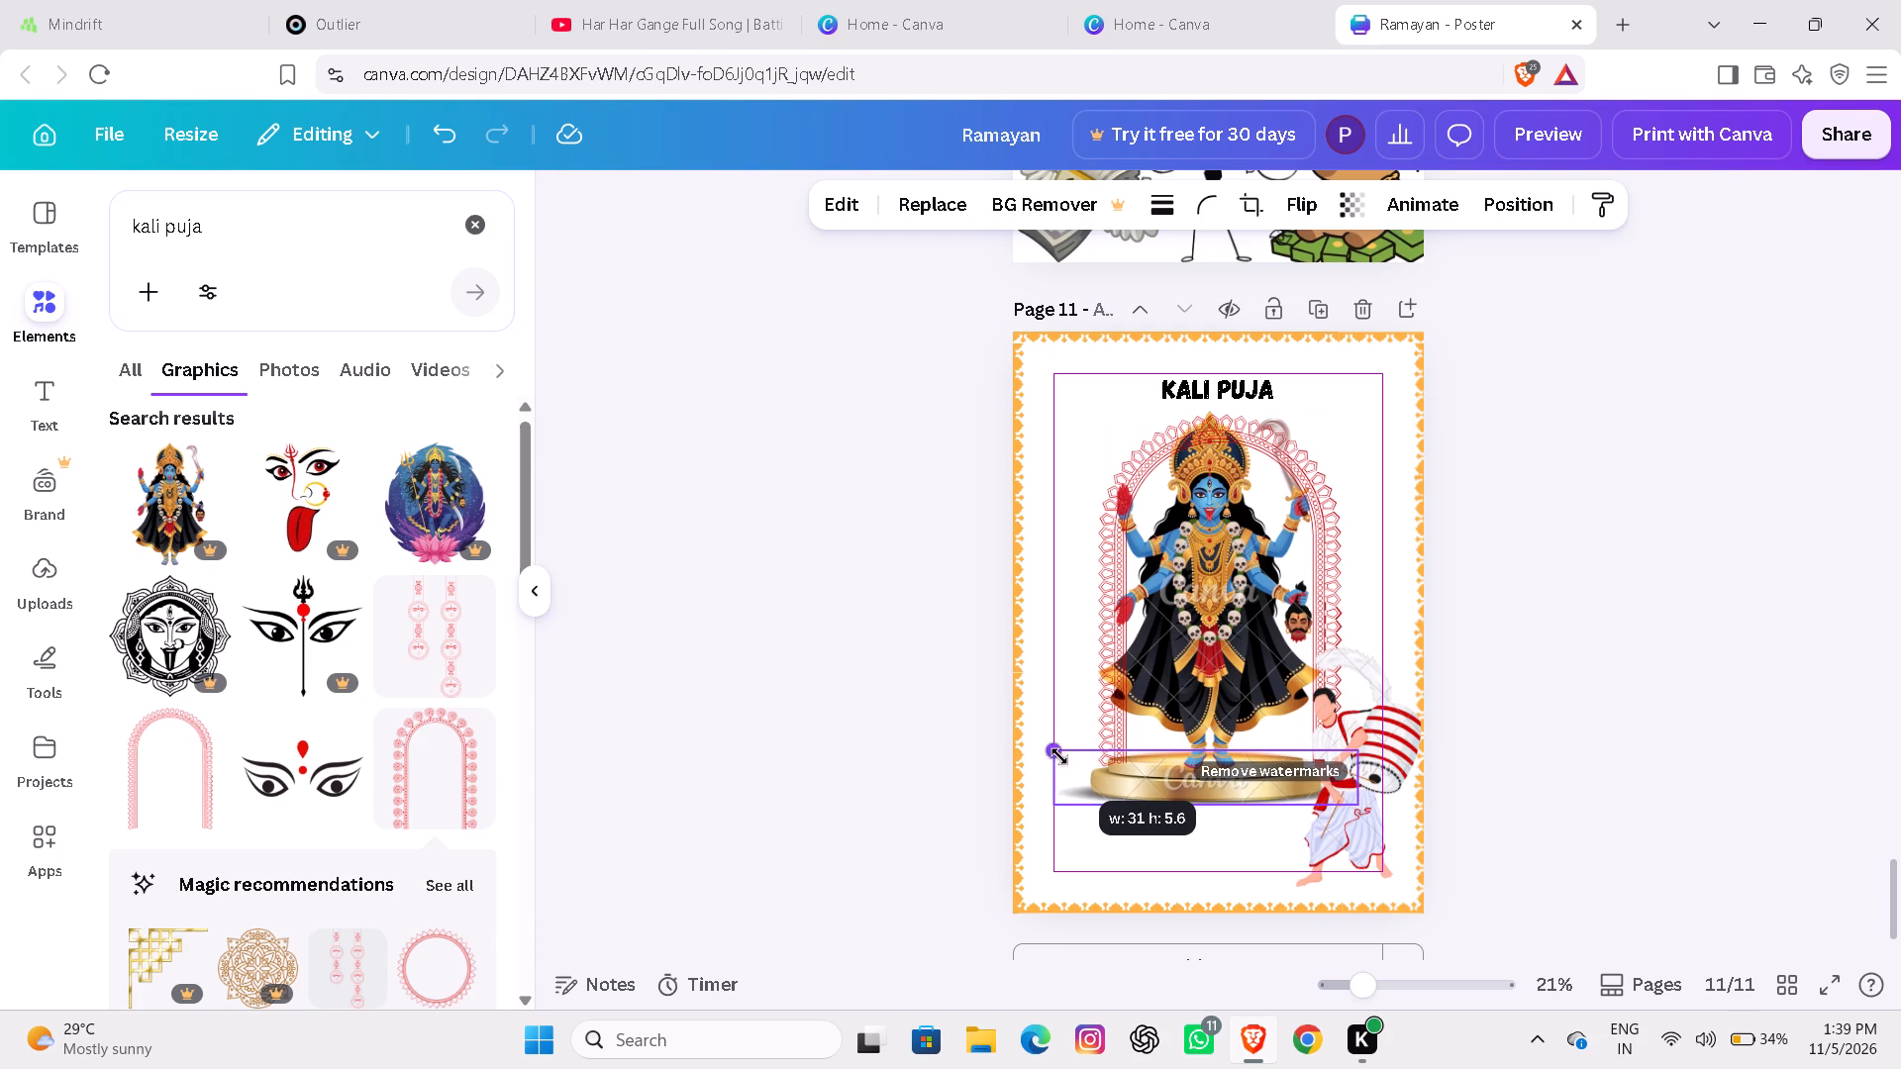
pyautogui.moveTo(1059, 756); pyautogui.dragTo(1058, 750)
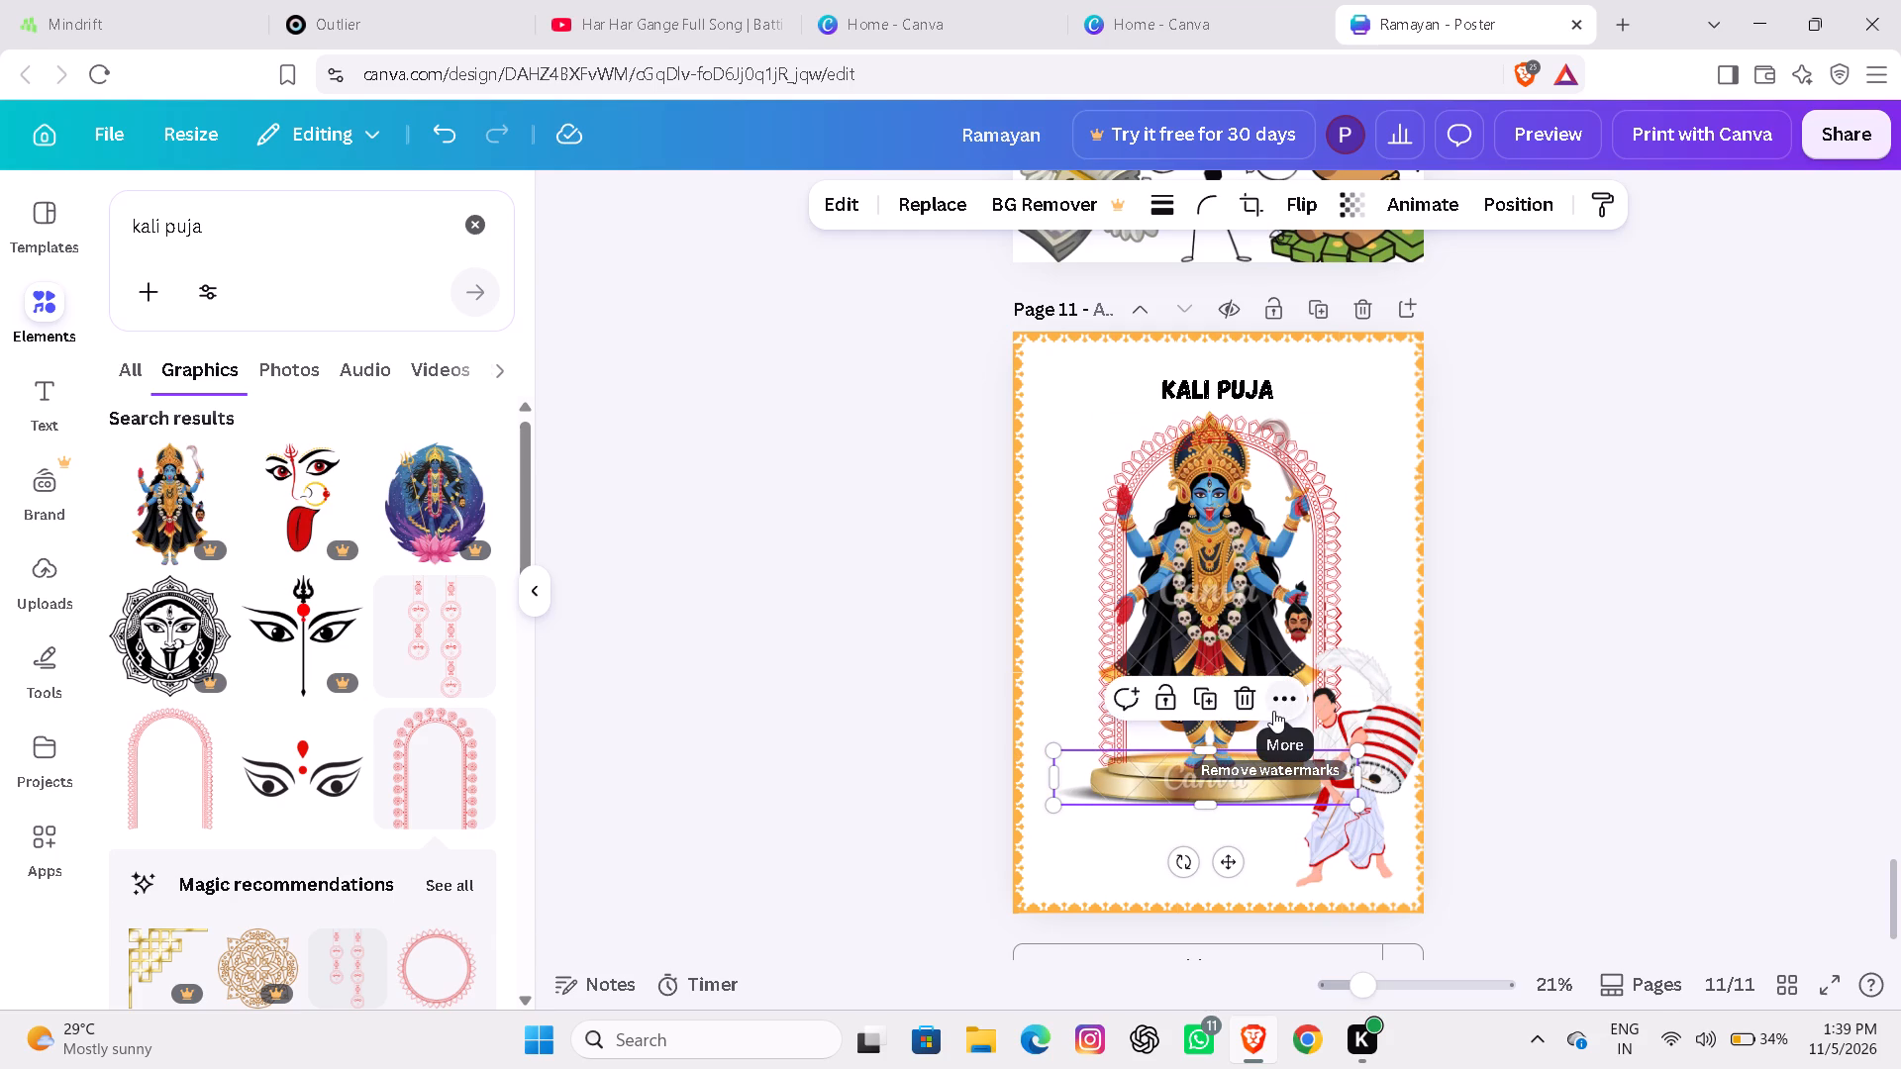
# Send the pink arch to the back, behind the Kali, podium and drummer graphics.
pyautogui.click(1322, 627)
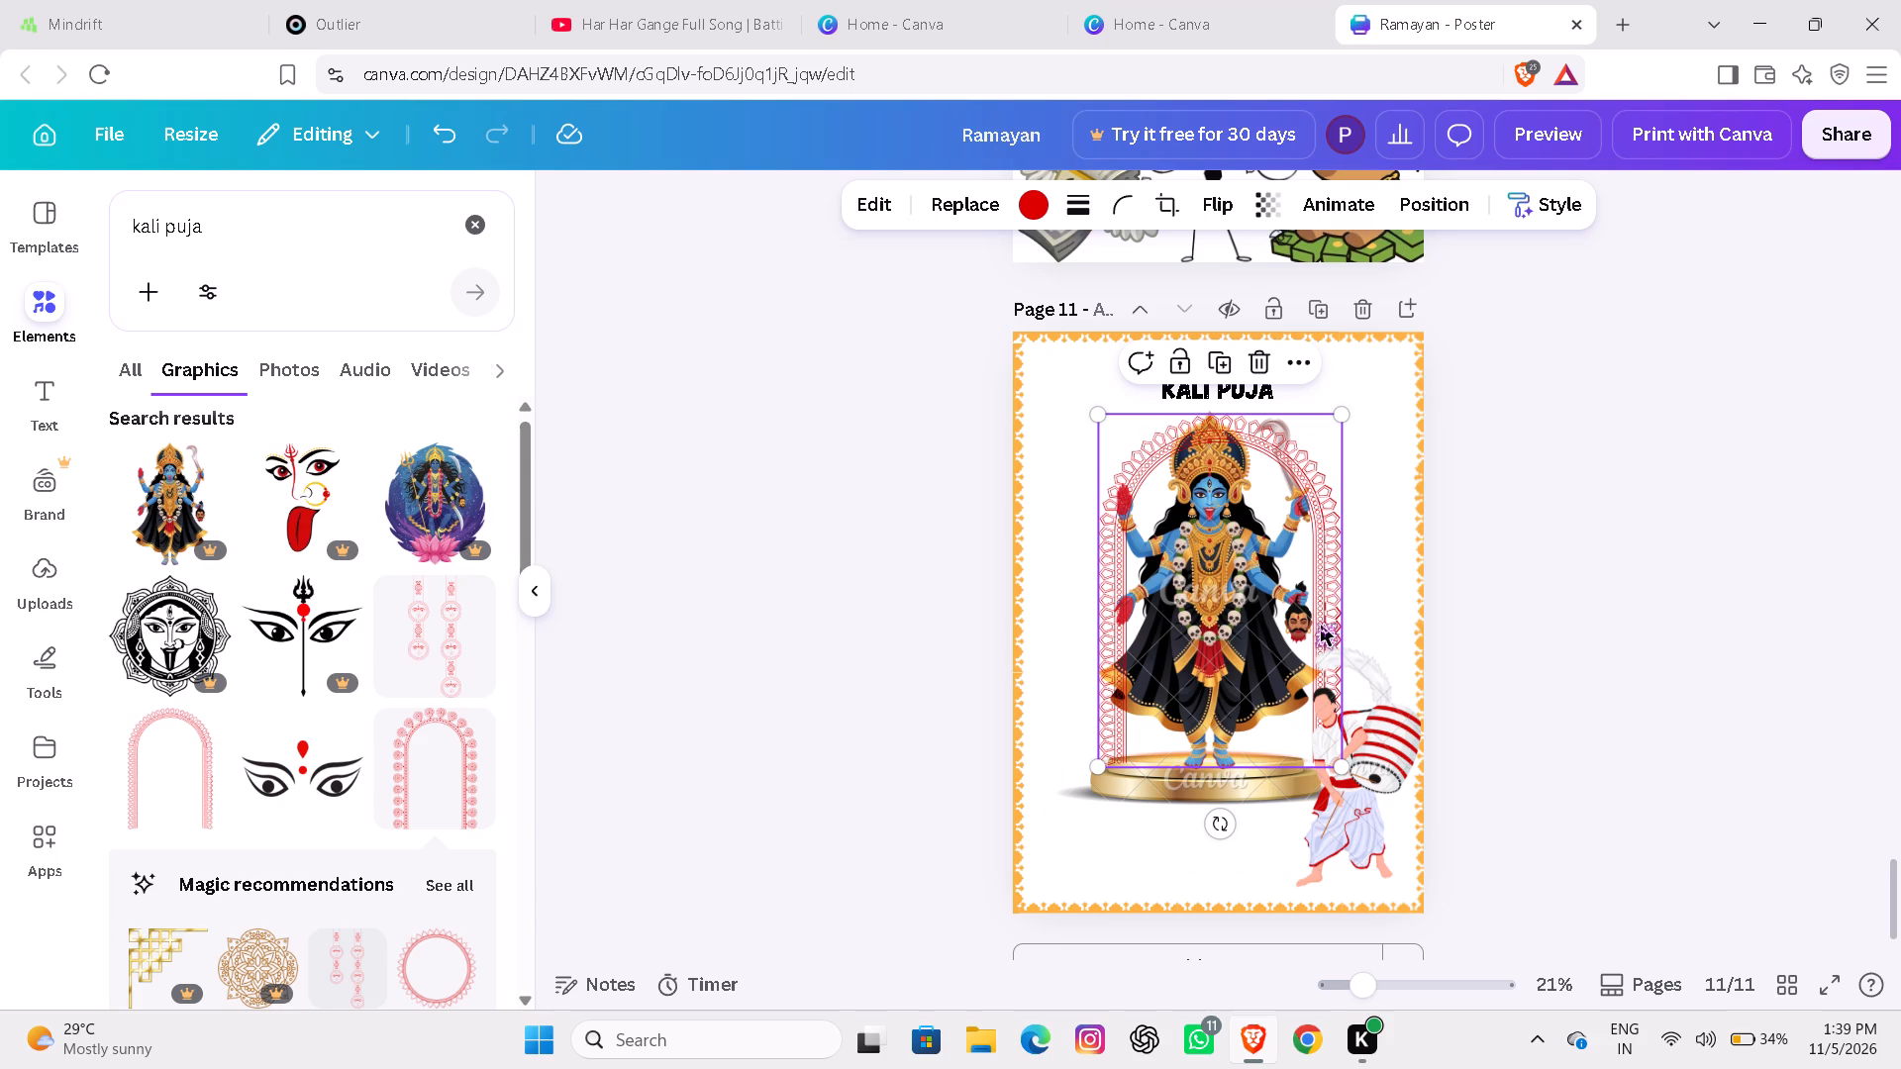
pyautogui.click(1287, 367)
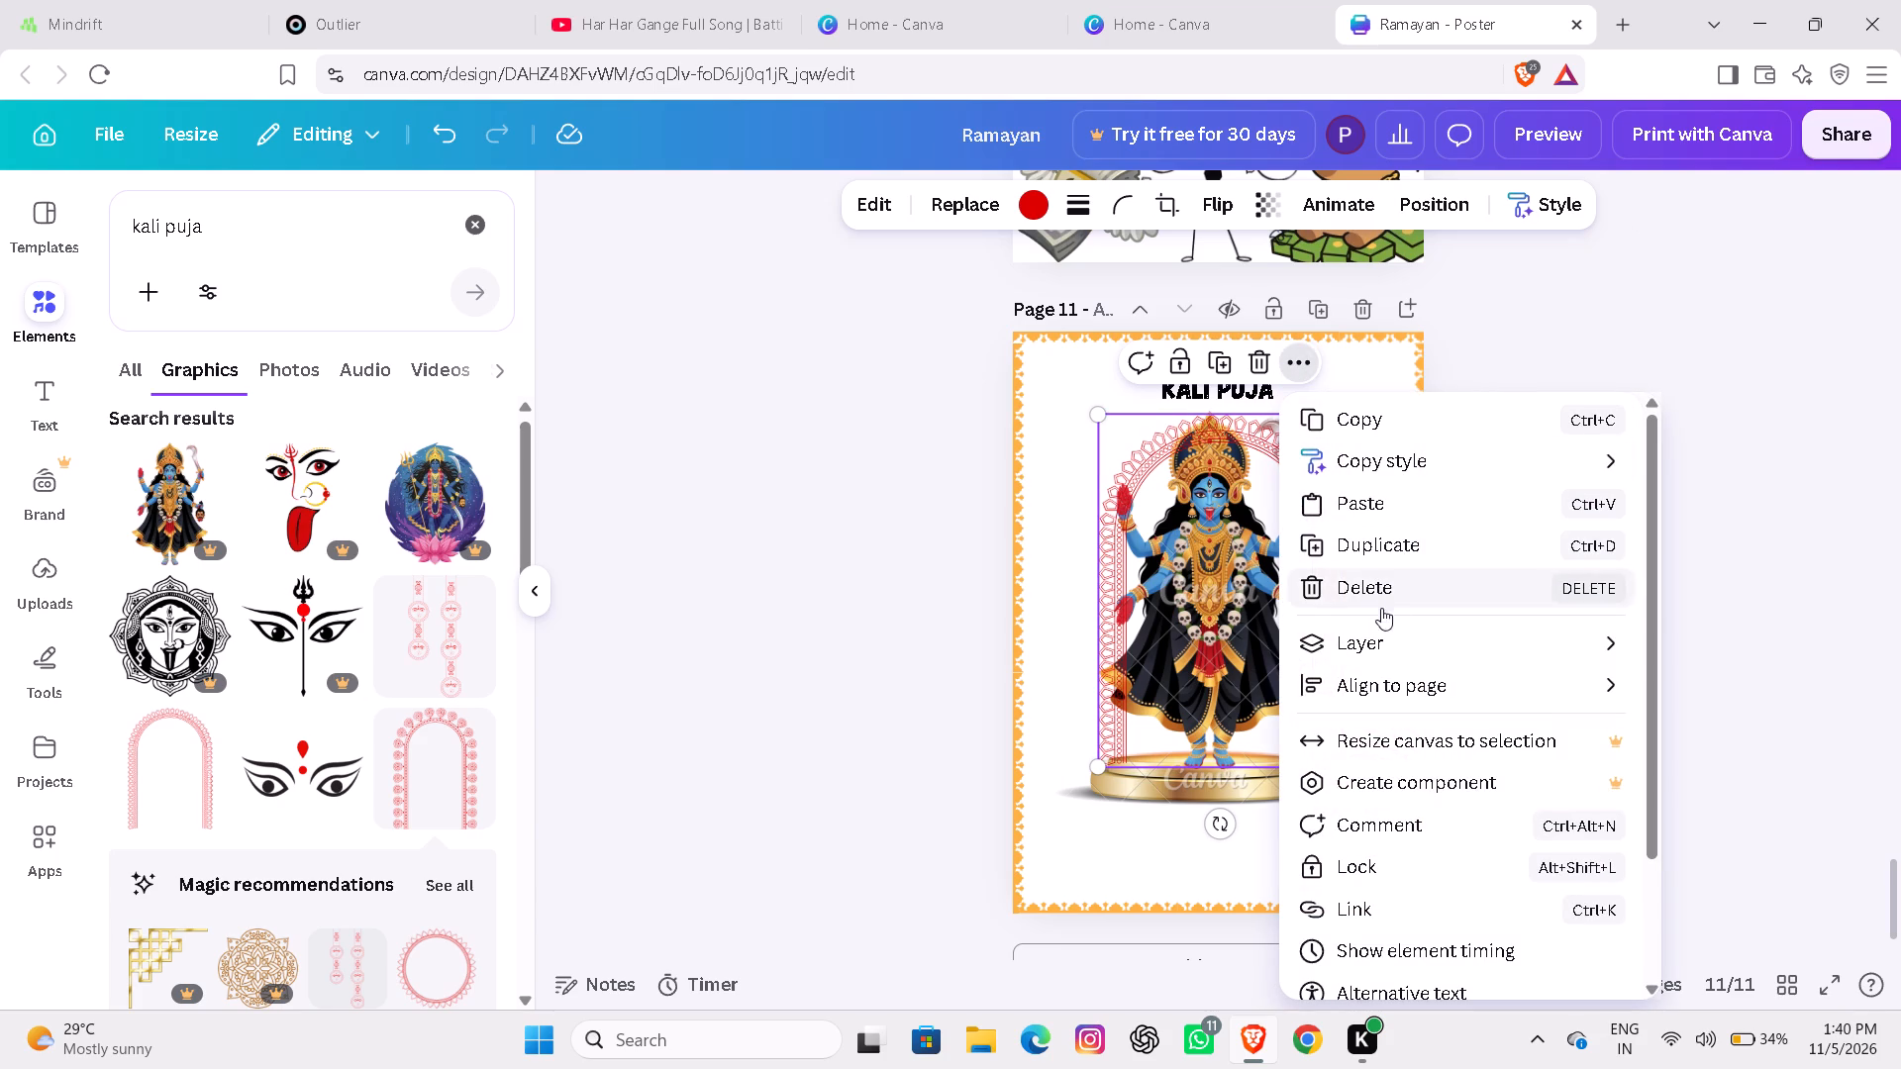
pyautogui.click(1381, 644)
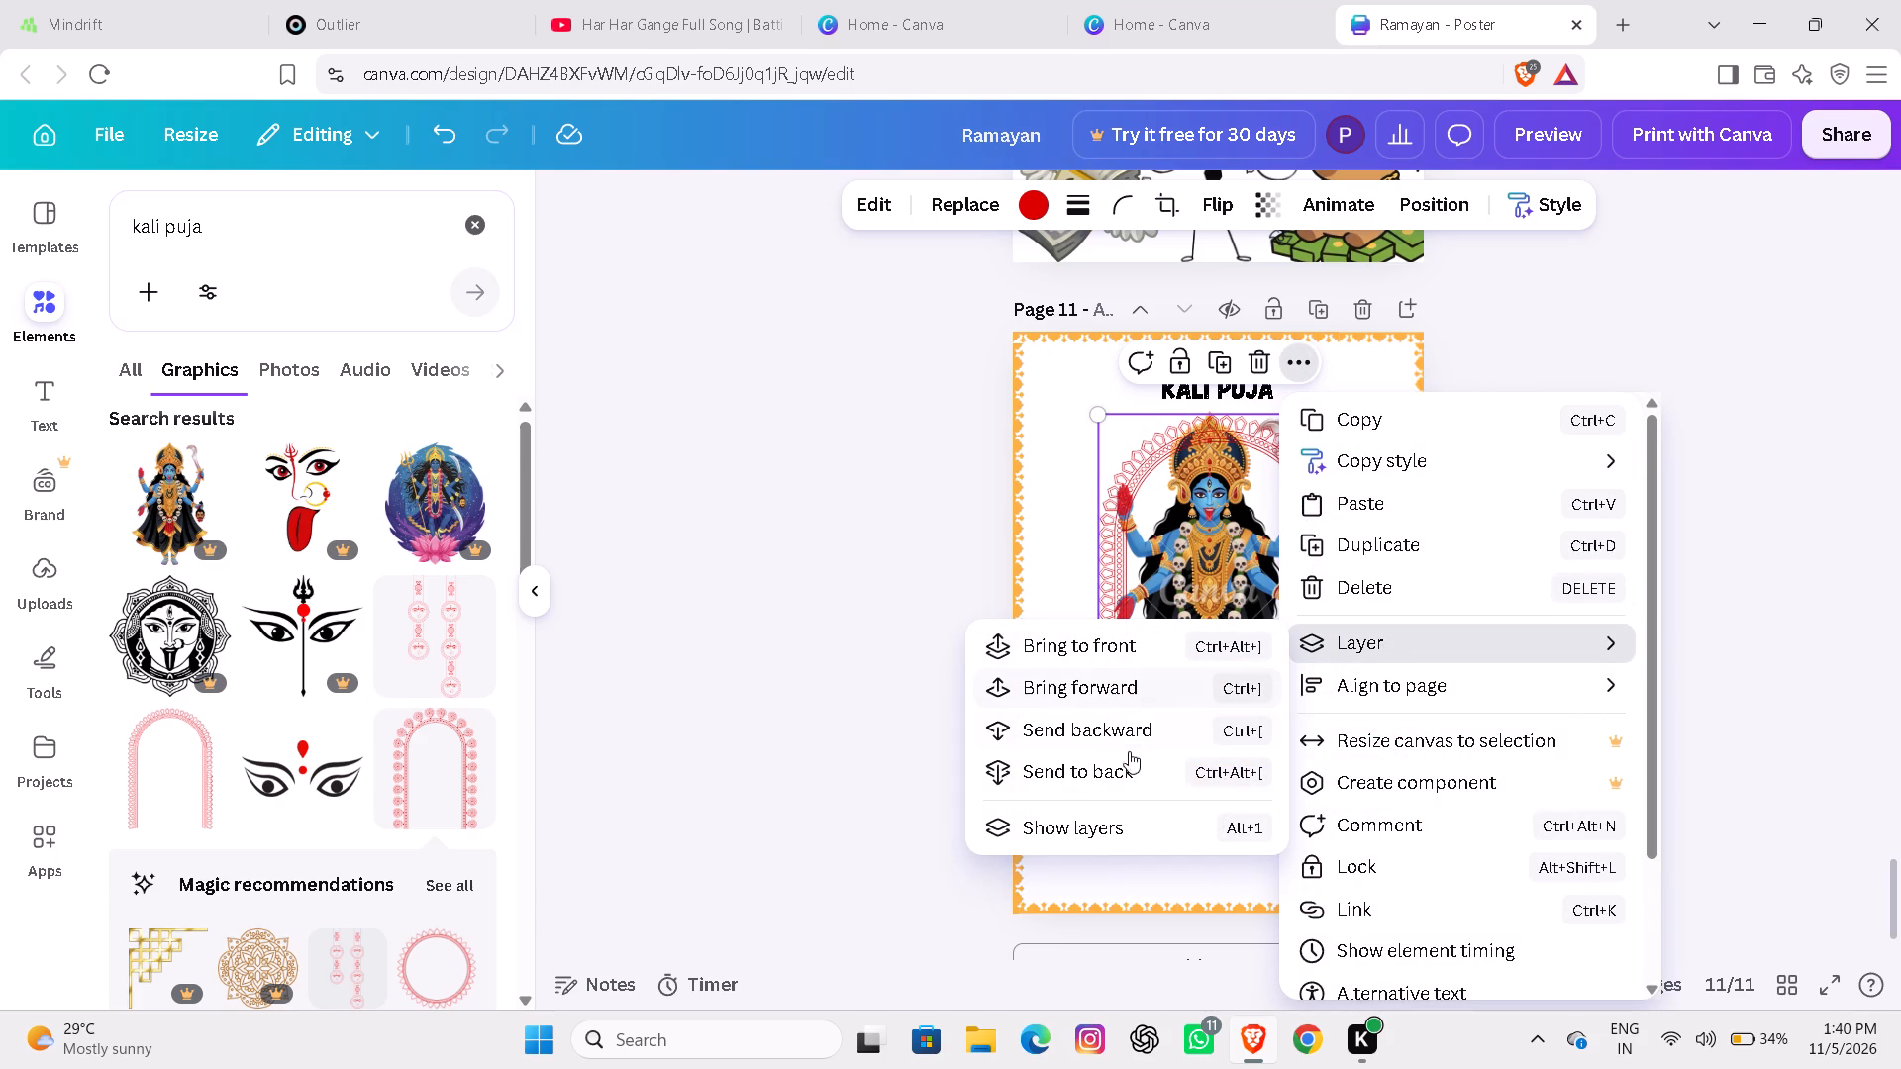
pyautogui.click(1124, 772)
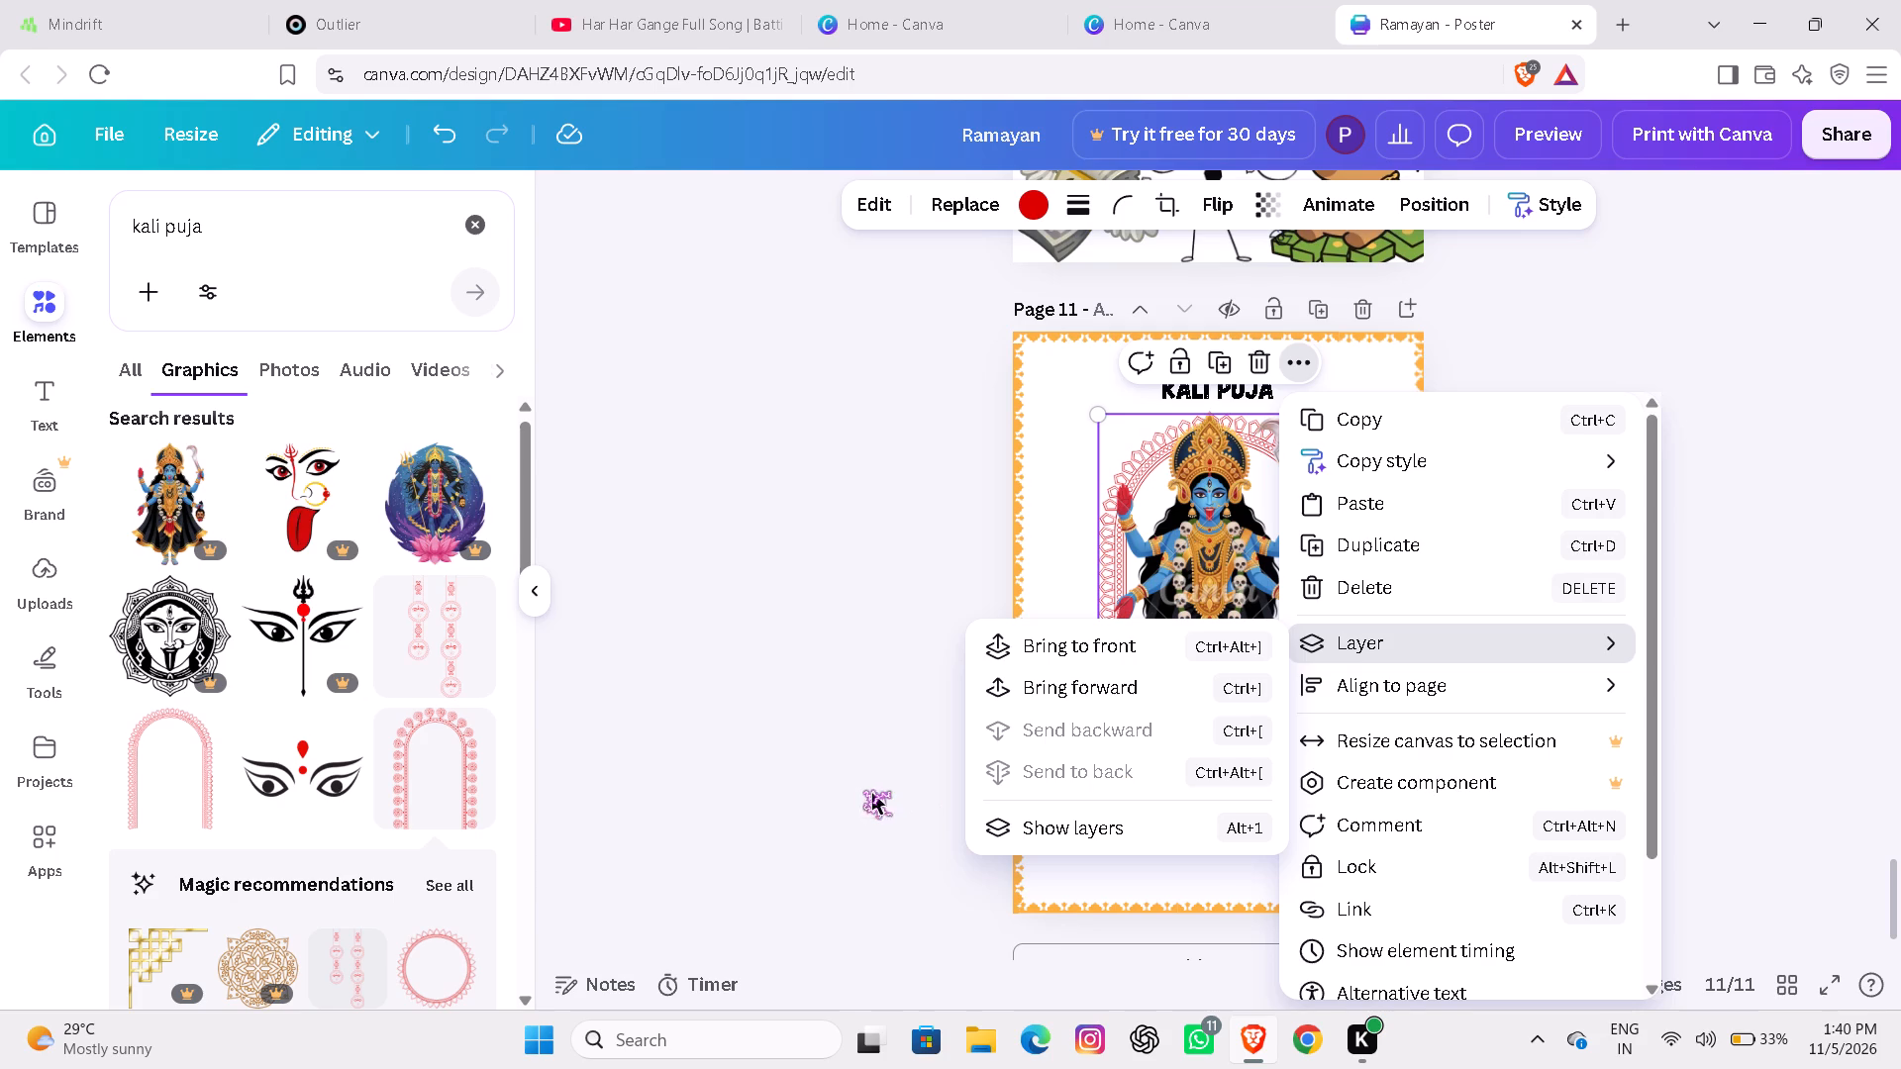
pyautogui.click(872, 793)
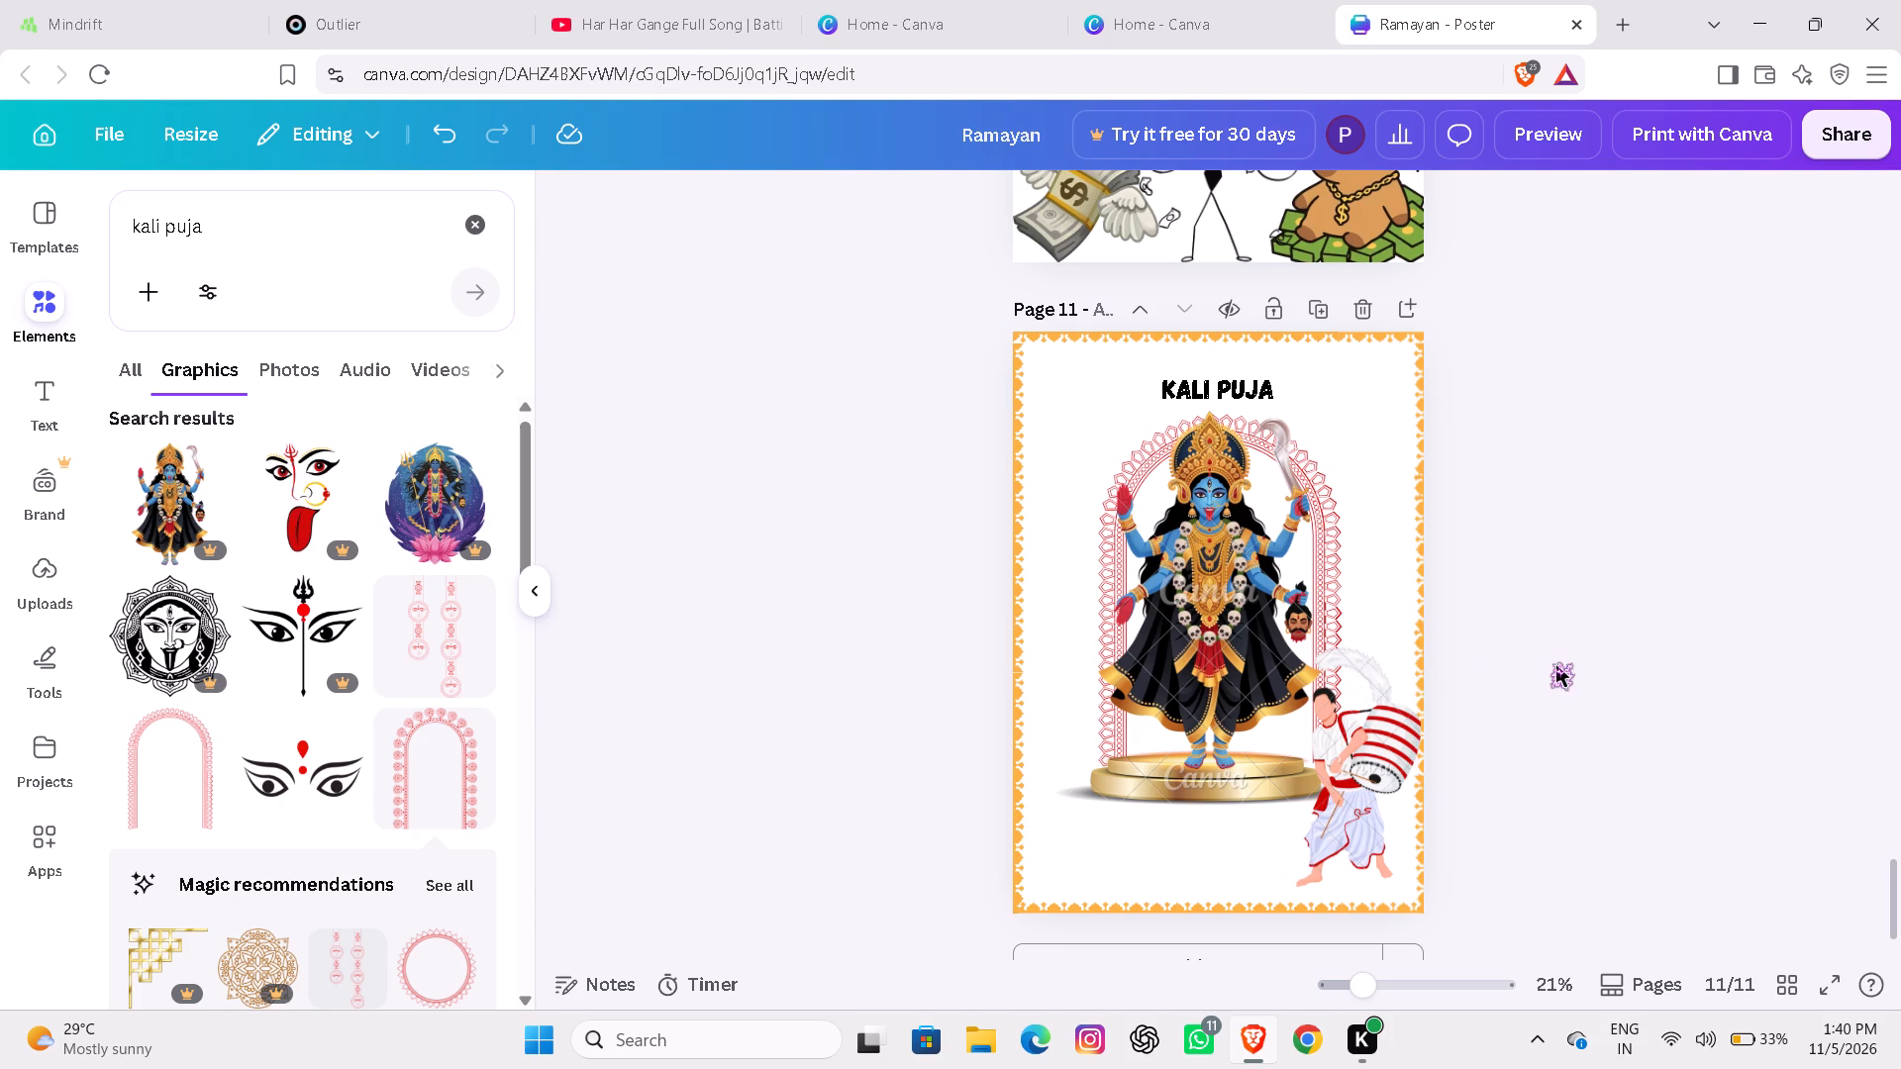
# Shift the Kali graphic slightly right so it is centred horizontally on the page, keeping its feet on the podium.
pyautogui.click(1259, 702)
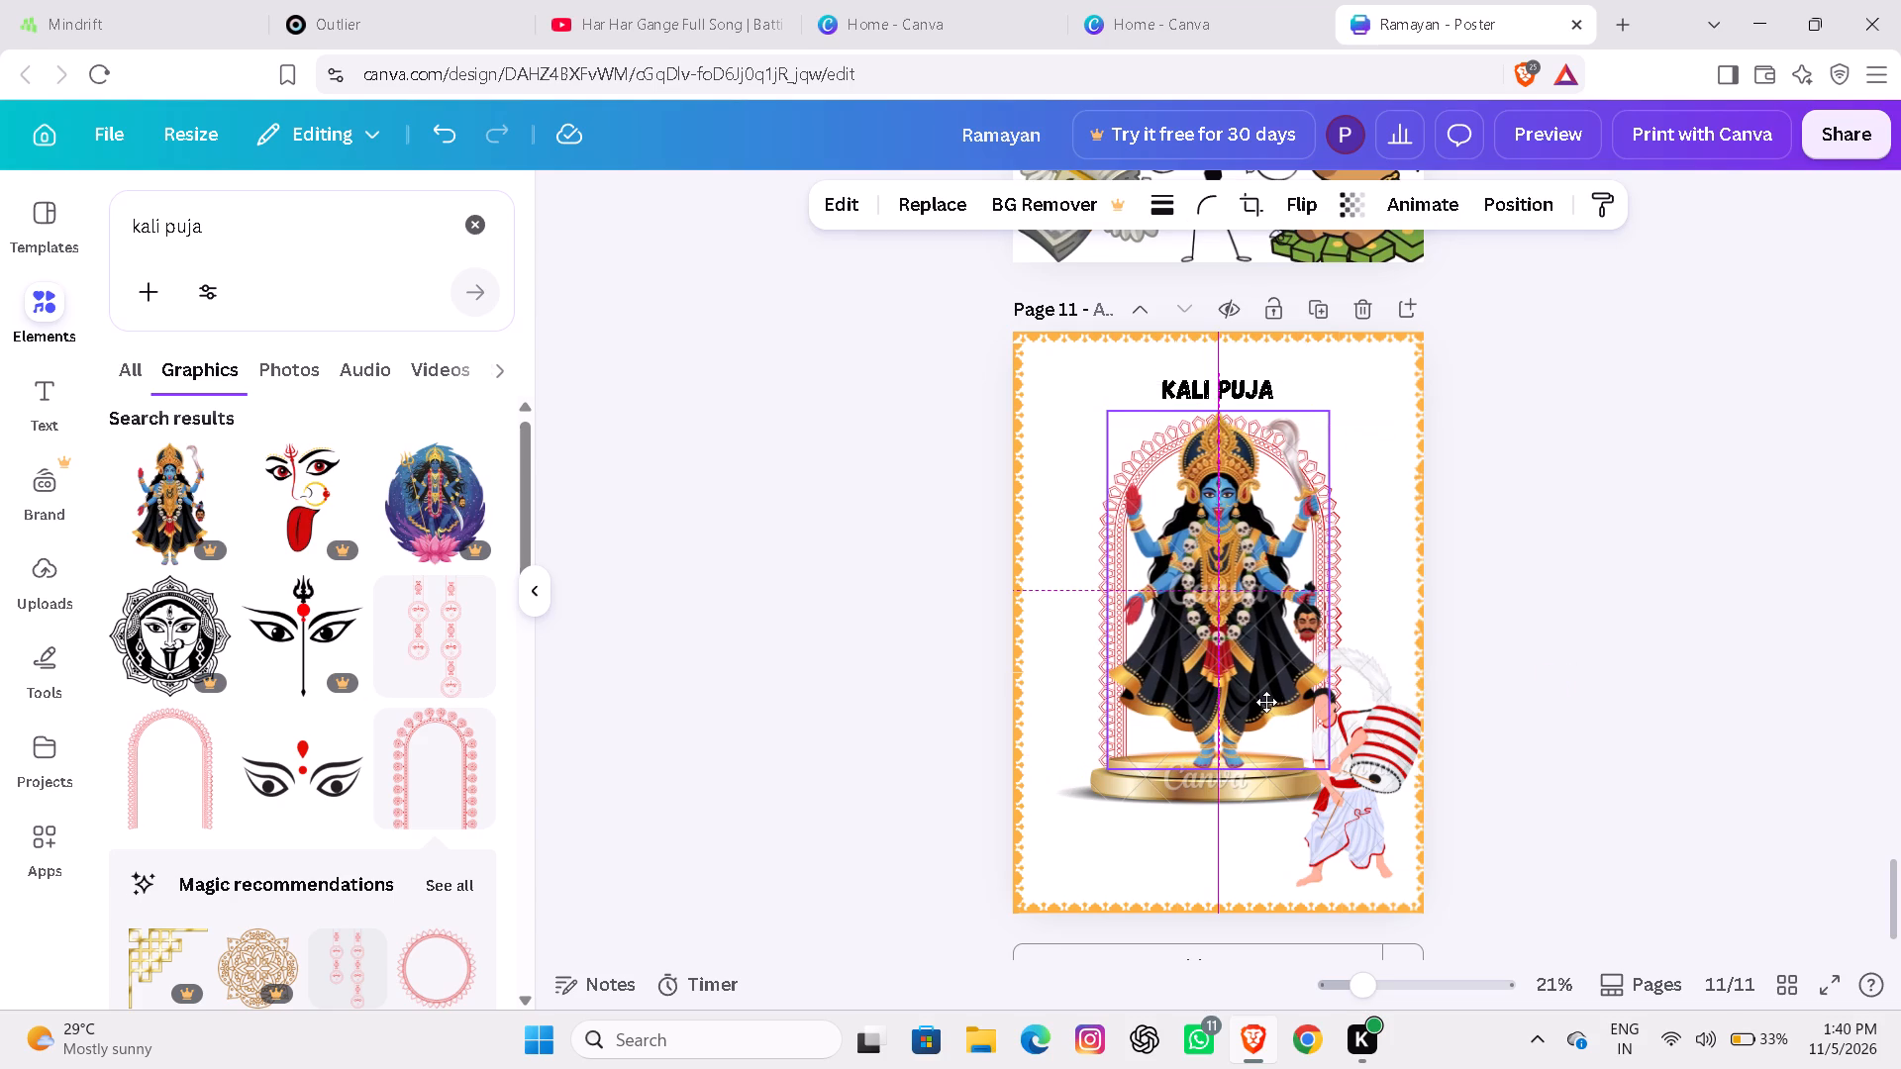
pyautogui.click(1560, 684)
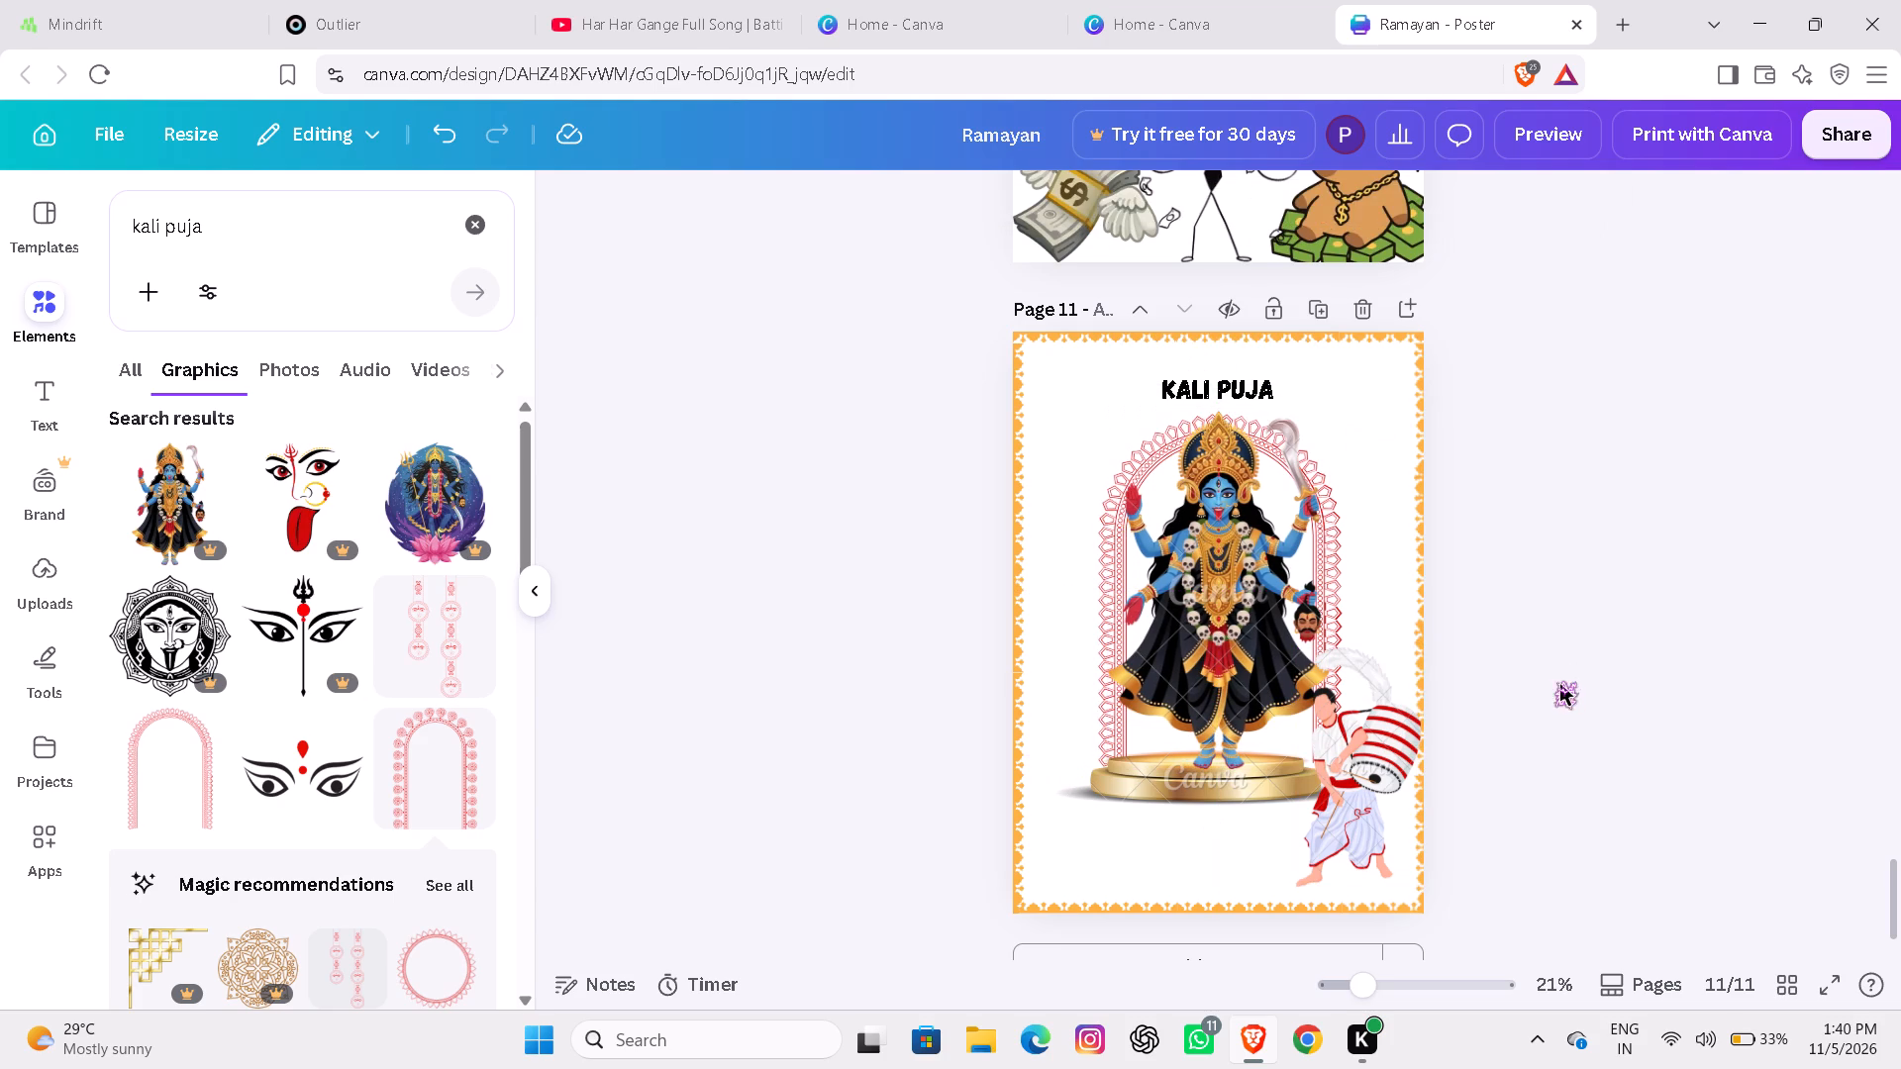
# Lower the drummer graphic so its feet rest on the bottom border in the page's lower-right corner.
pyautogui.moveTo(1388, 773); pyautogui.dragTo(1391, 800)
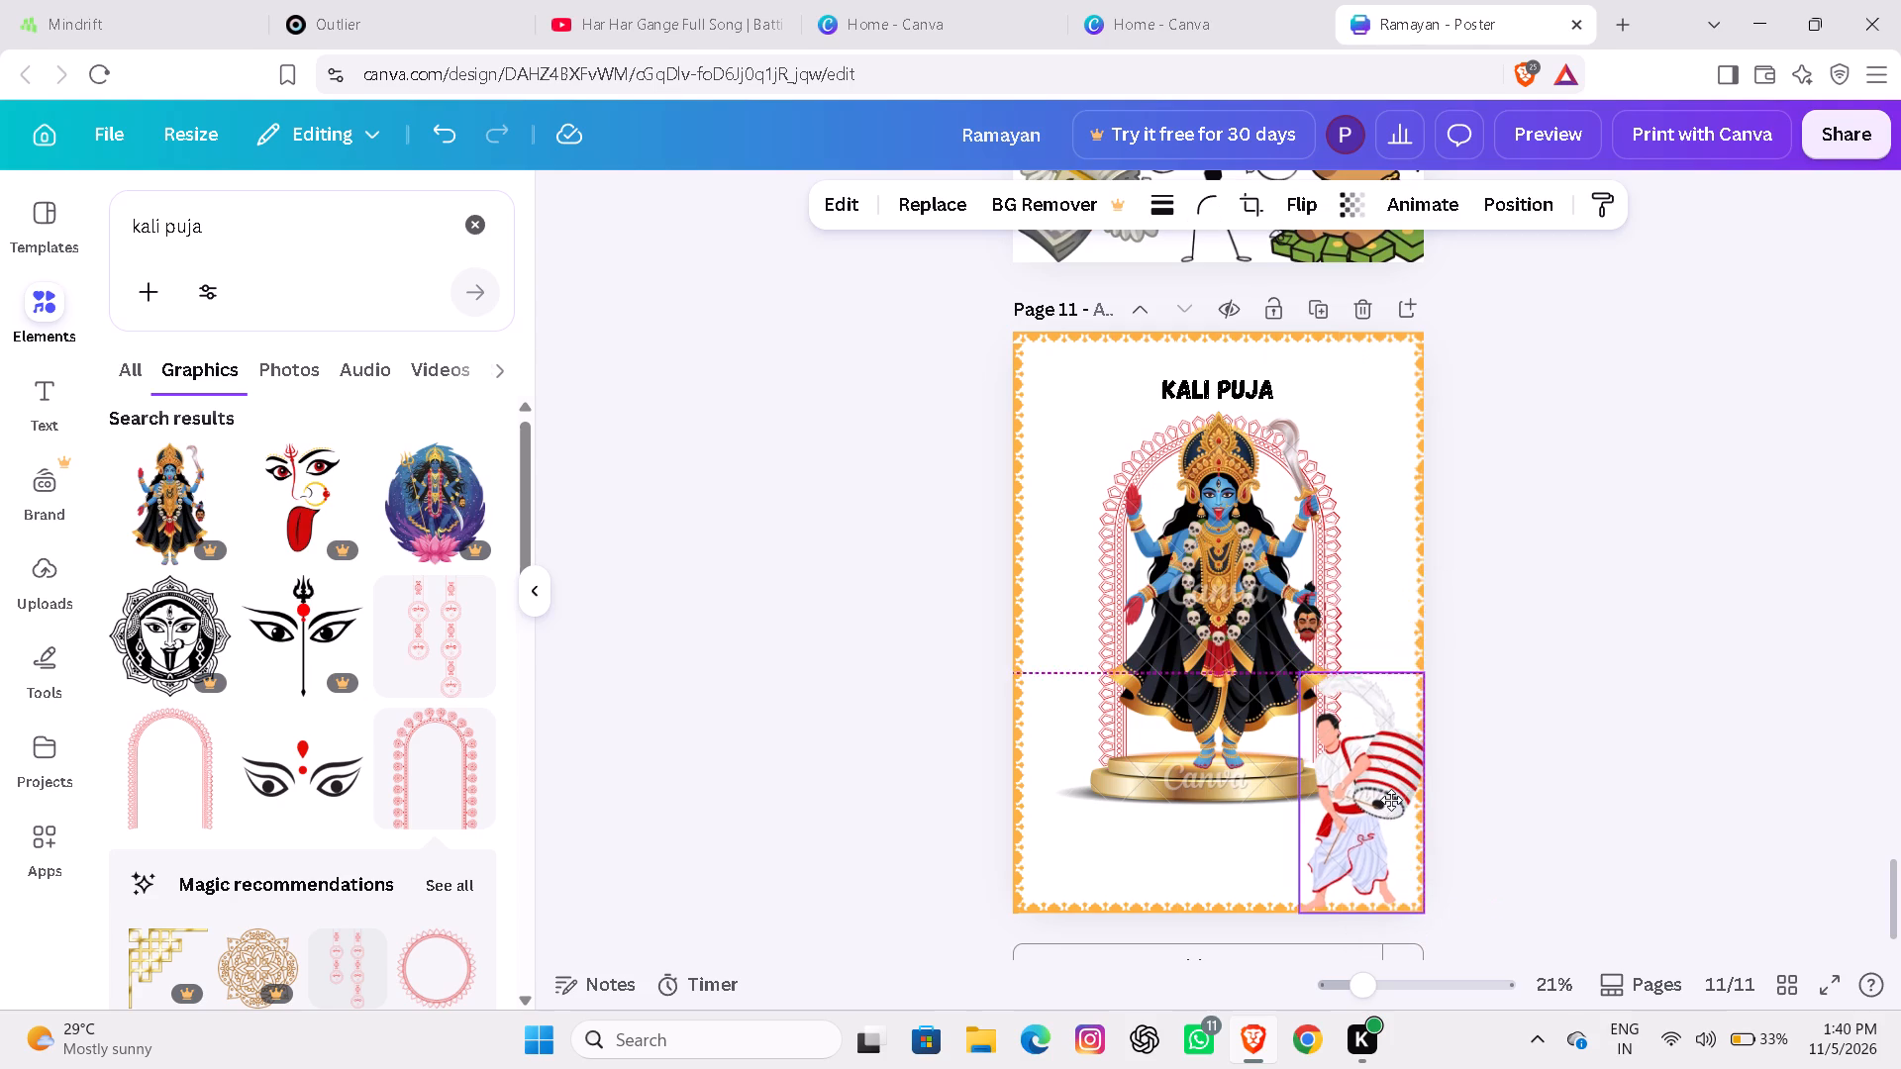
pyautogui.moveTo(1391, 800); pyautogui.dragTo(1388, 791)
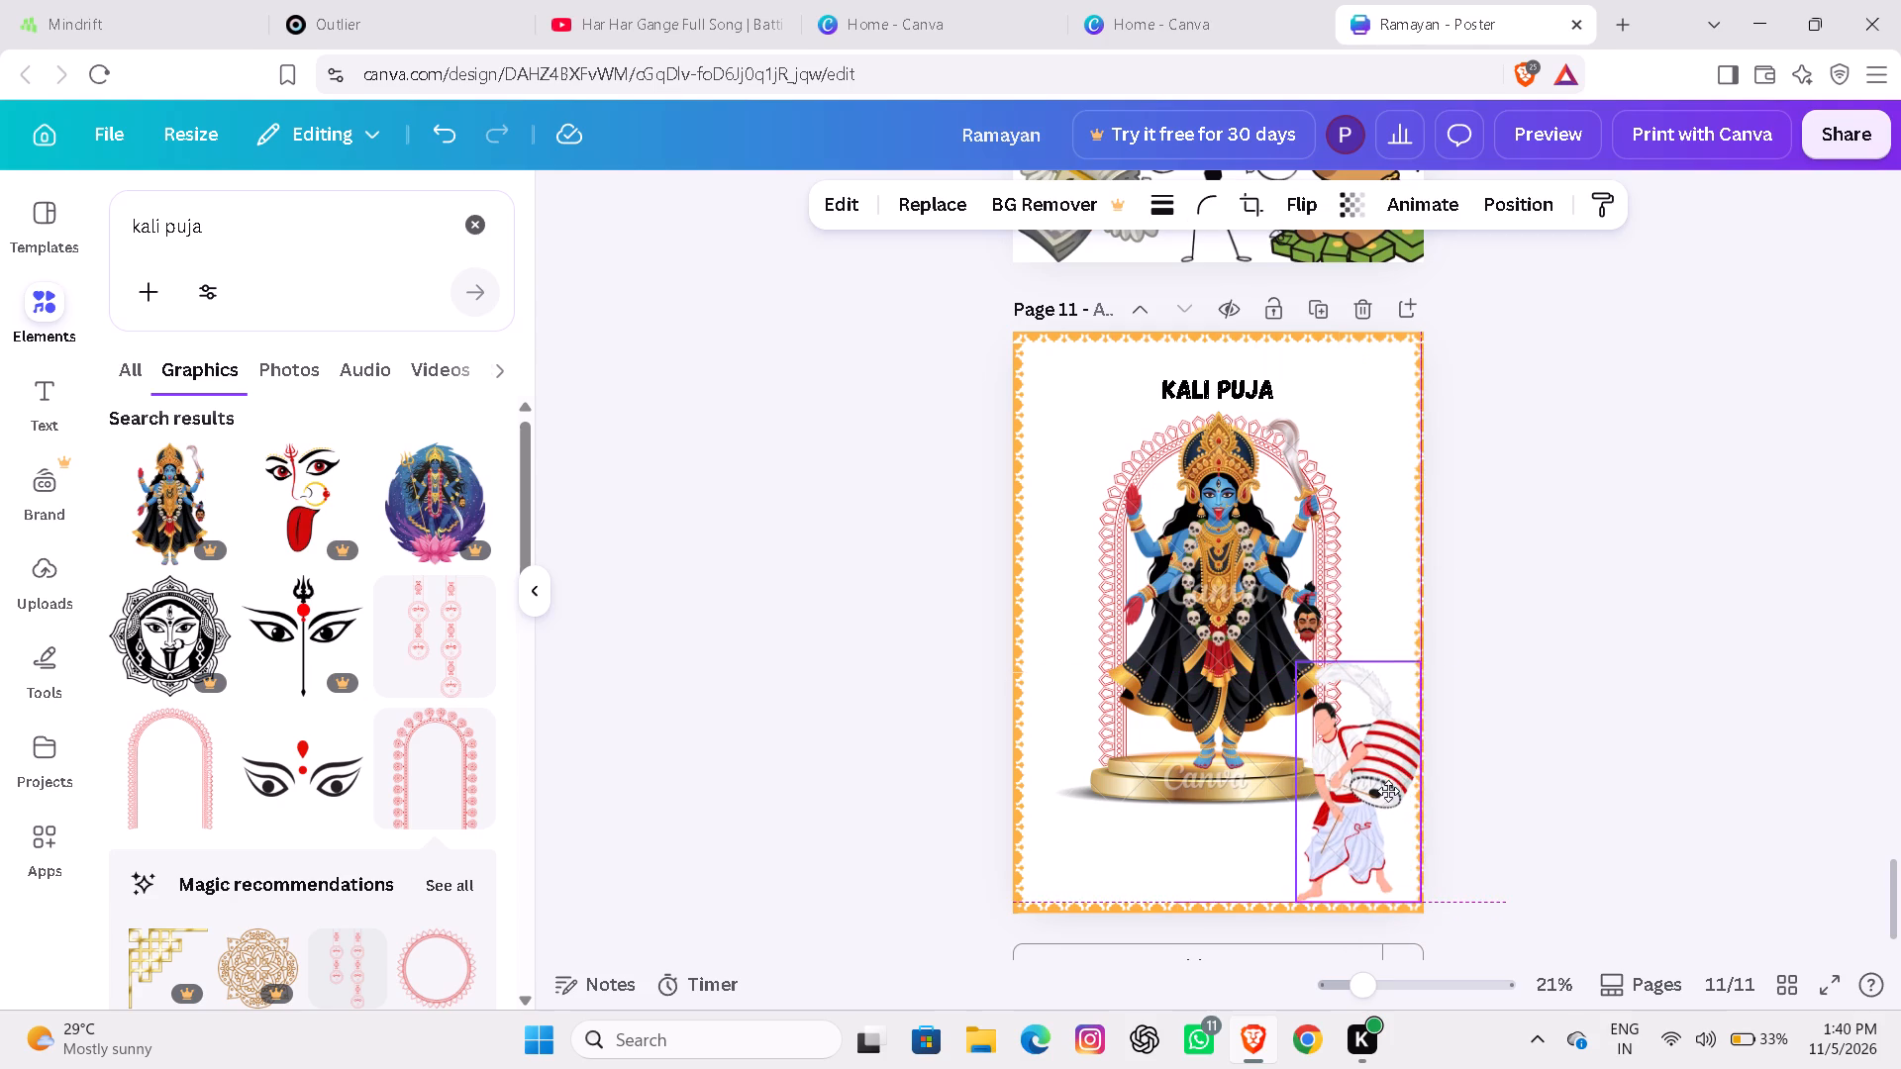
pyautogui.moveTo(1388, 791); pyautogui.dragTo(1388, 793)
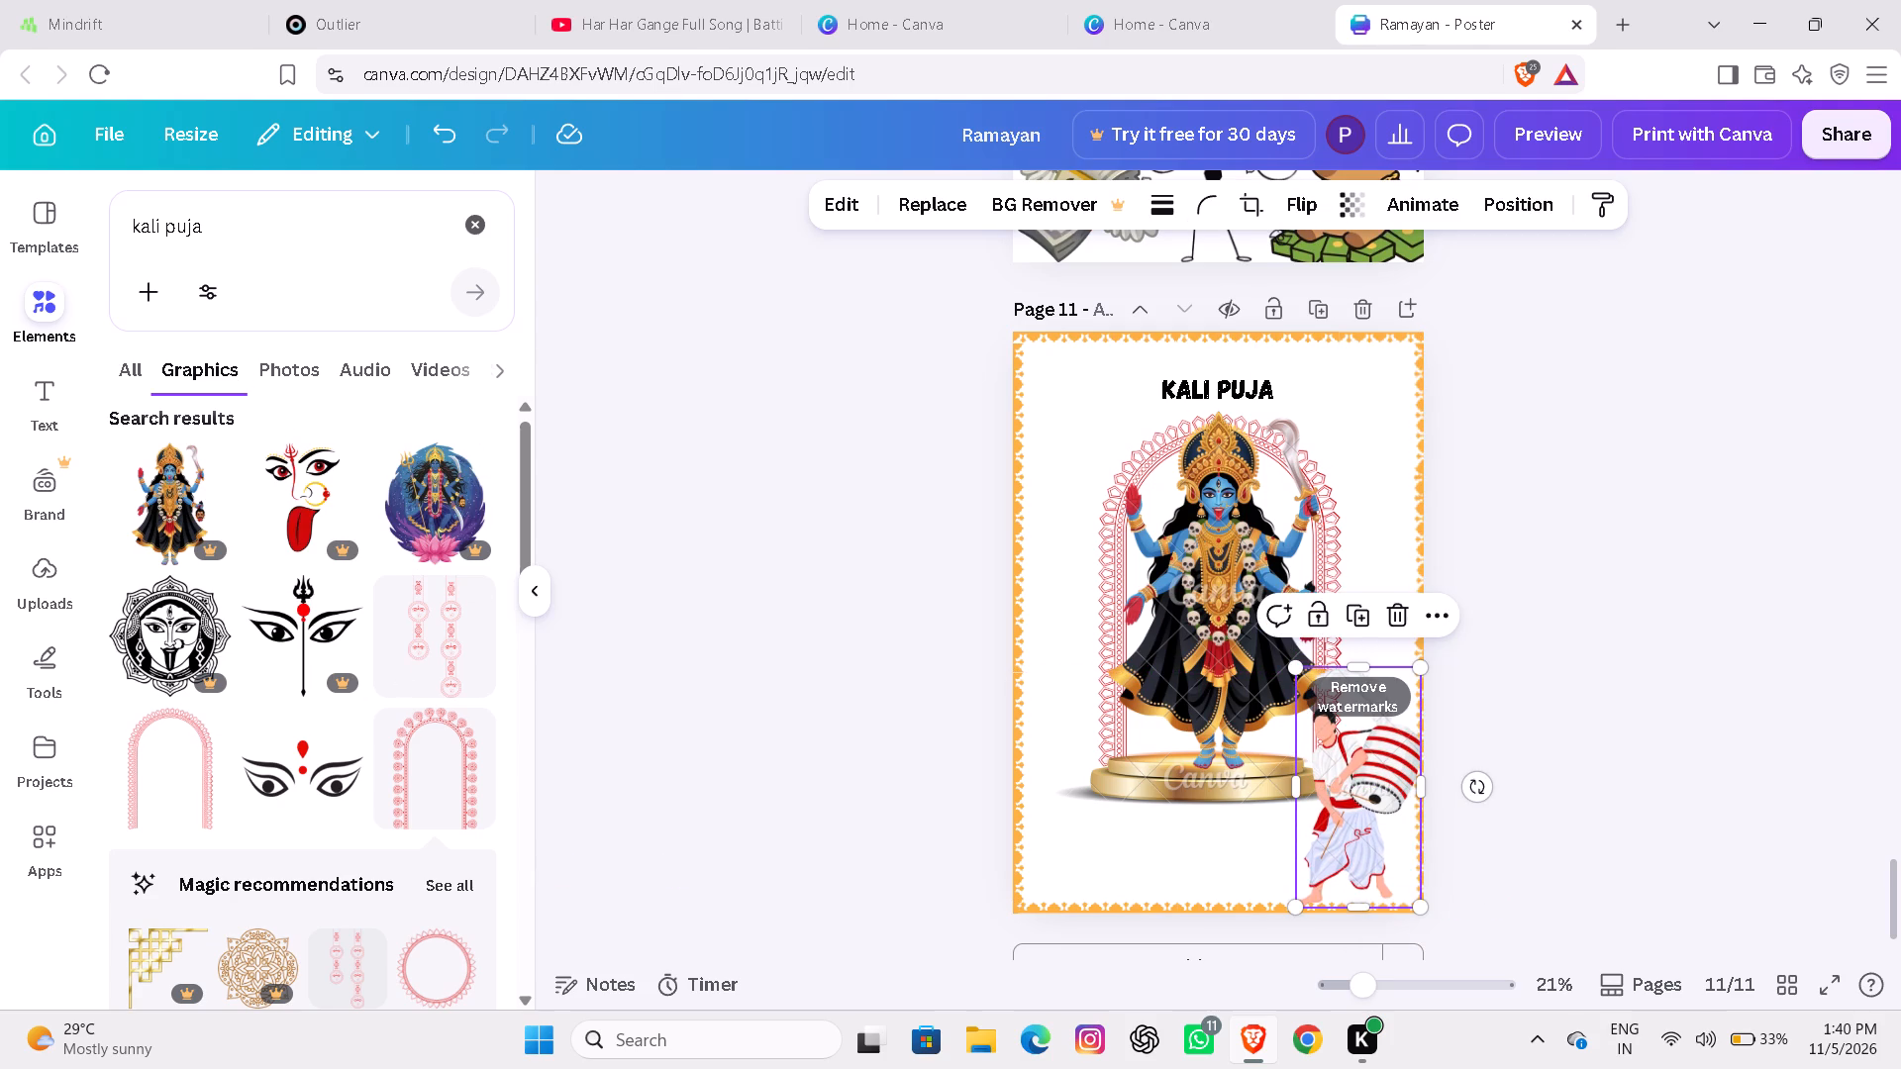
# Search the graphics library for "dhaki".
pyautogui.click(261, 232)
pyautogui.press('BackSpace')
pyautogui.press('BackSpace')
pyautogui.press('BackSpace')
pyautogui.press('BackSpace')
pyautogui.press('BackSpace')
pyautogui.press('BackSpace')
pyautogui.press('BackSpace')
pyautogui.press('BackSpace')
pyautogui.press('BackSpace')
pyautogui.press('BackSpace')
pyautogui.press('BackSpace')
pyautogui.press('BackSpace')
pyautogui.press('BackSpace')
pyautogui.press('BackSpace')
pyautogui.press('BackSpace')
pyautogui.press('BackSpace')
pyautogui.press('BackSpace')
pyautogui.press('BackSpace')
pyautogui.press('BackSpace')
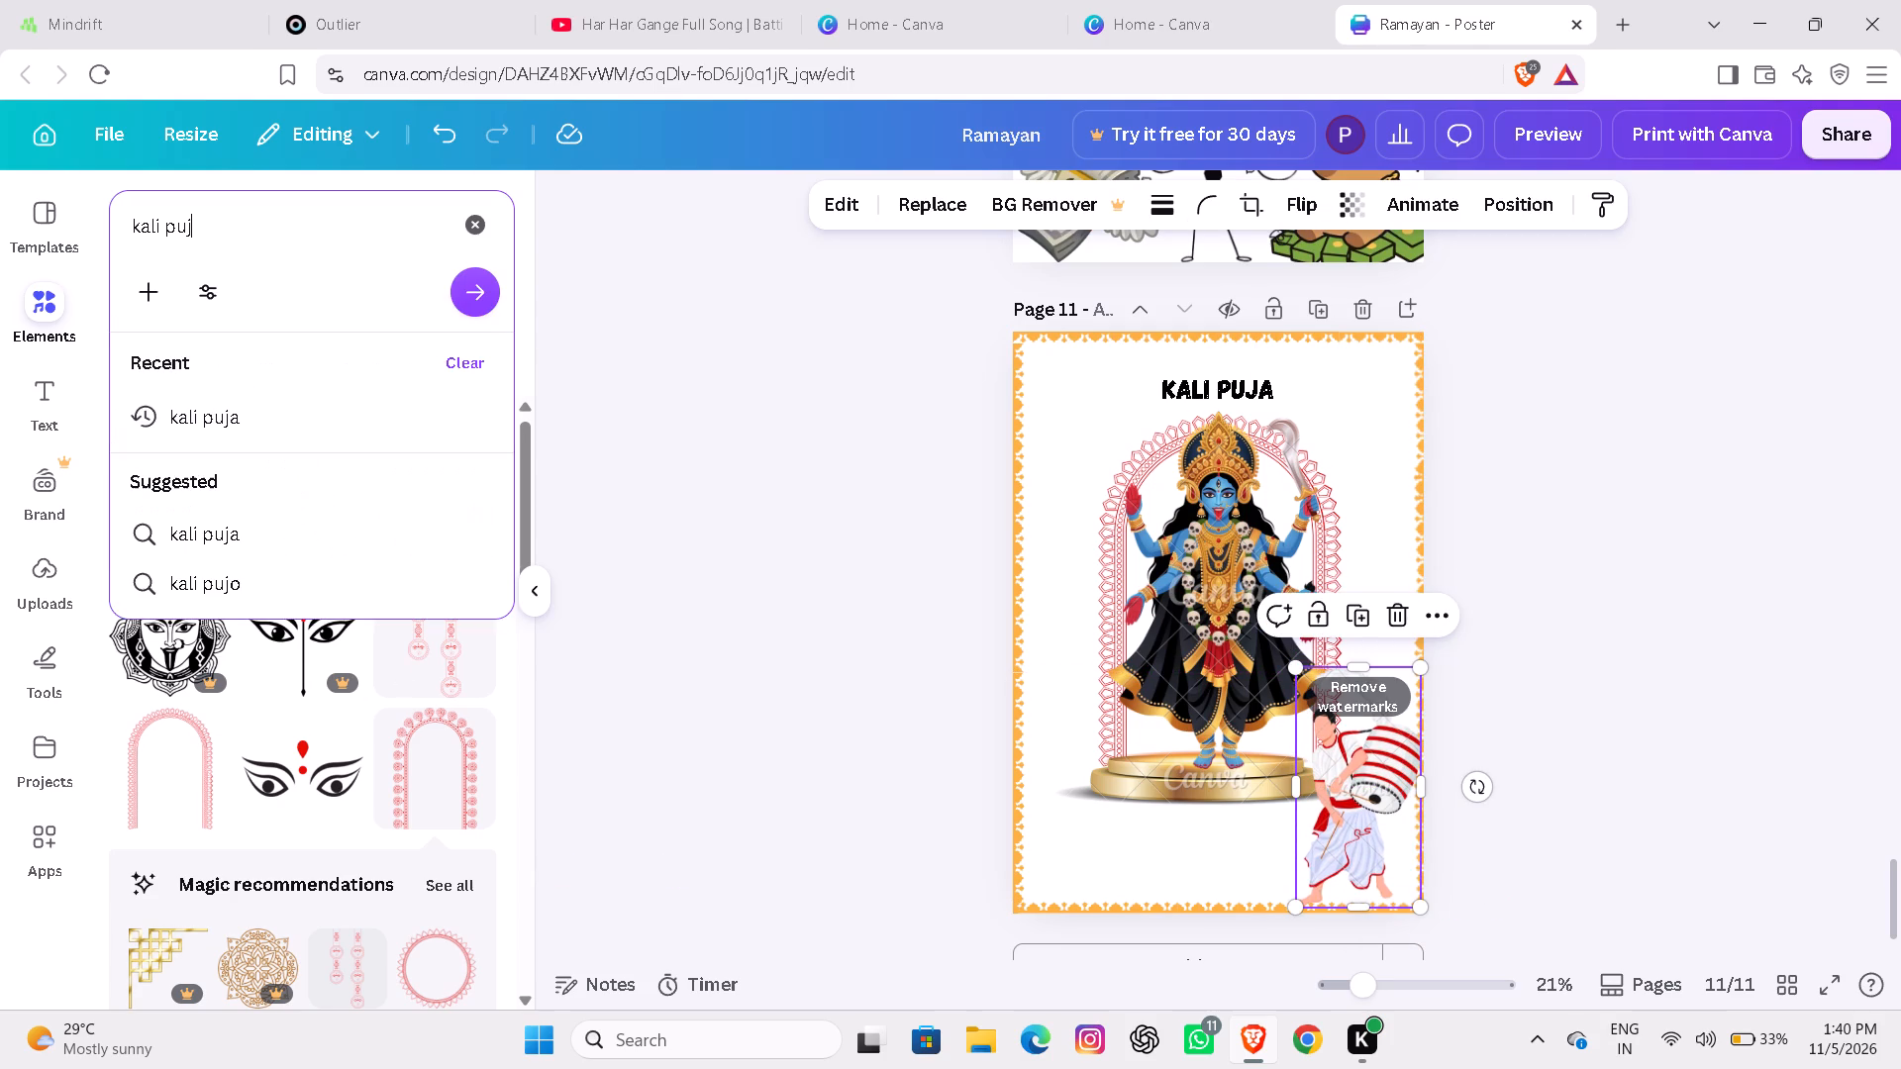
pyautogui.write('dhaj')
pyautogui.press('BackSpace')
pyautogui.write('ki')
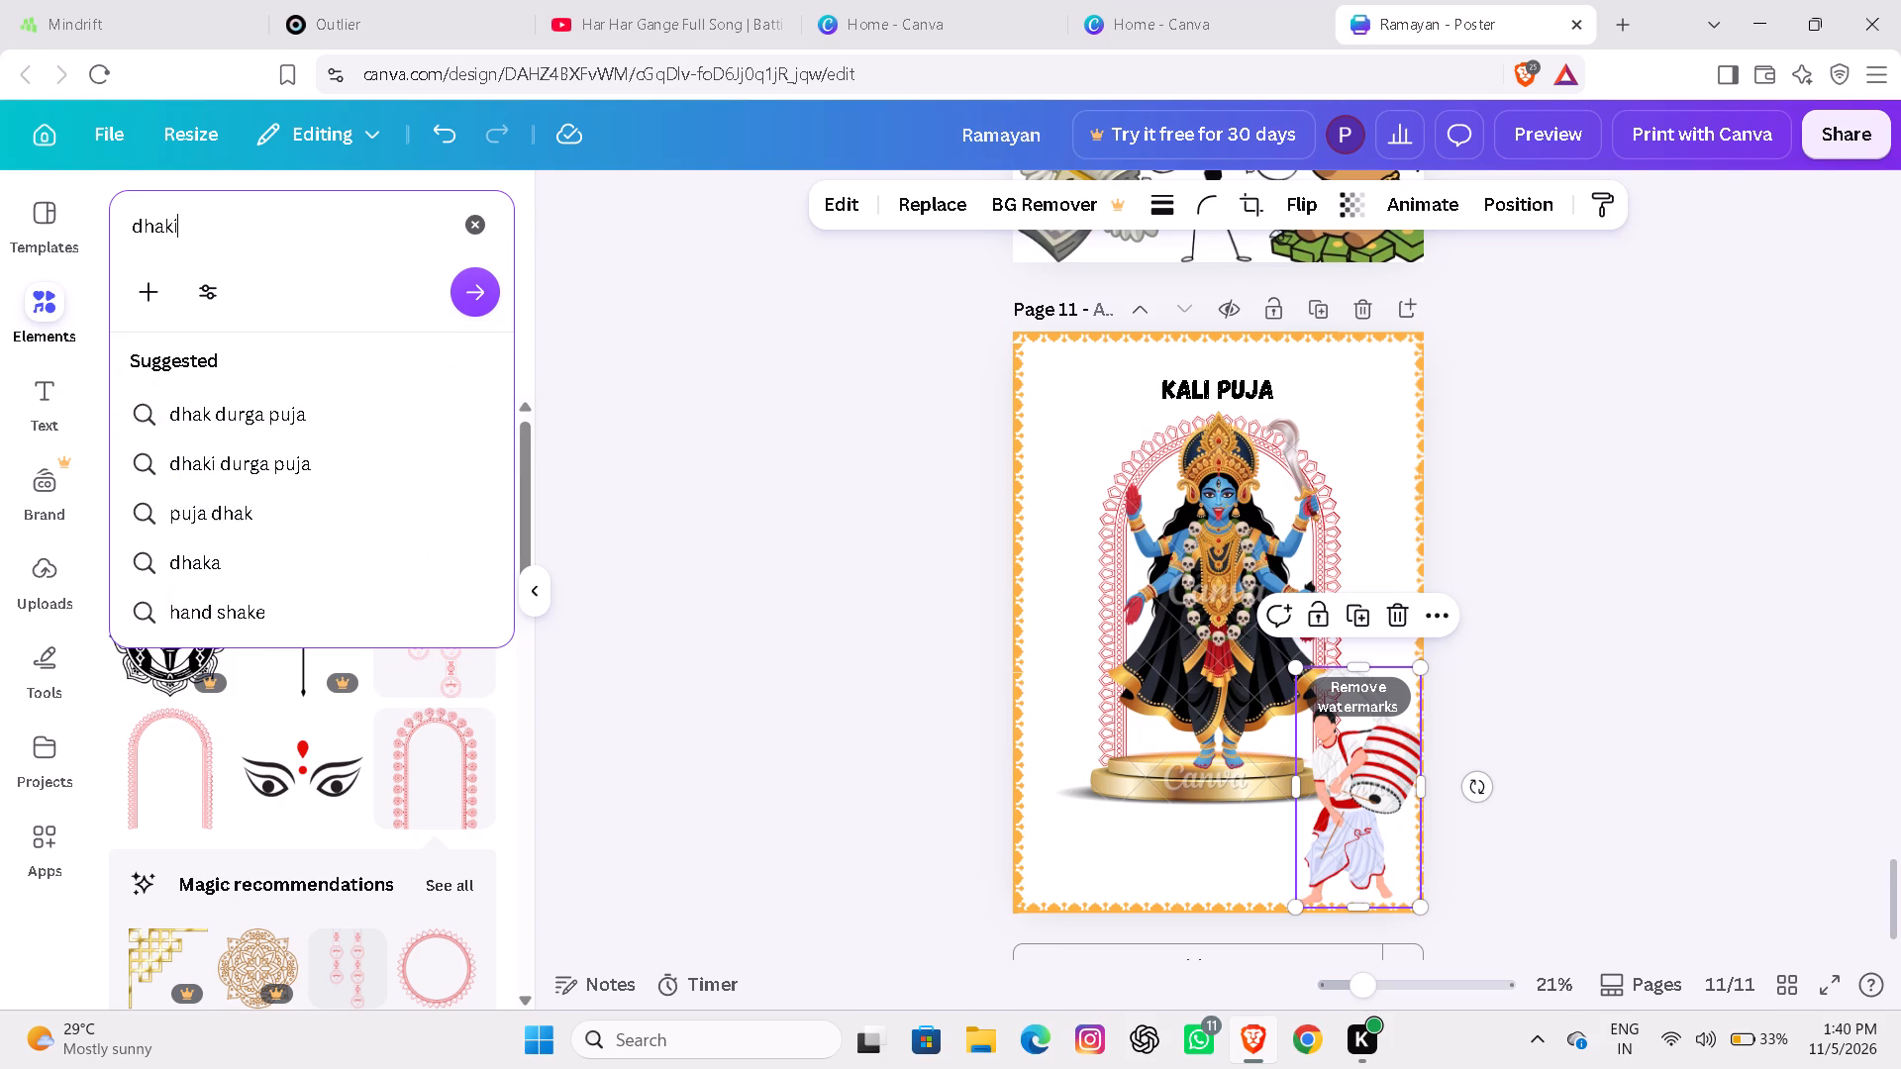
pyautogui.press('Return')
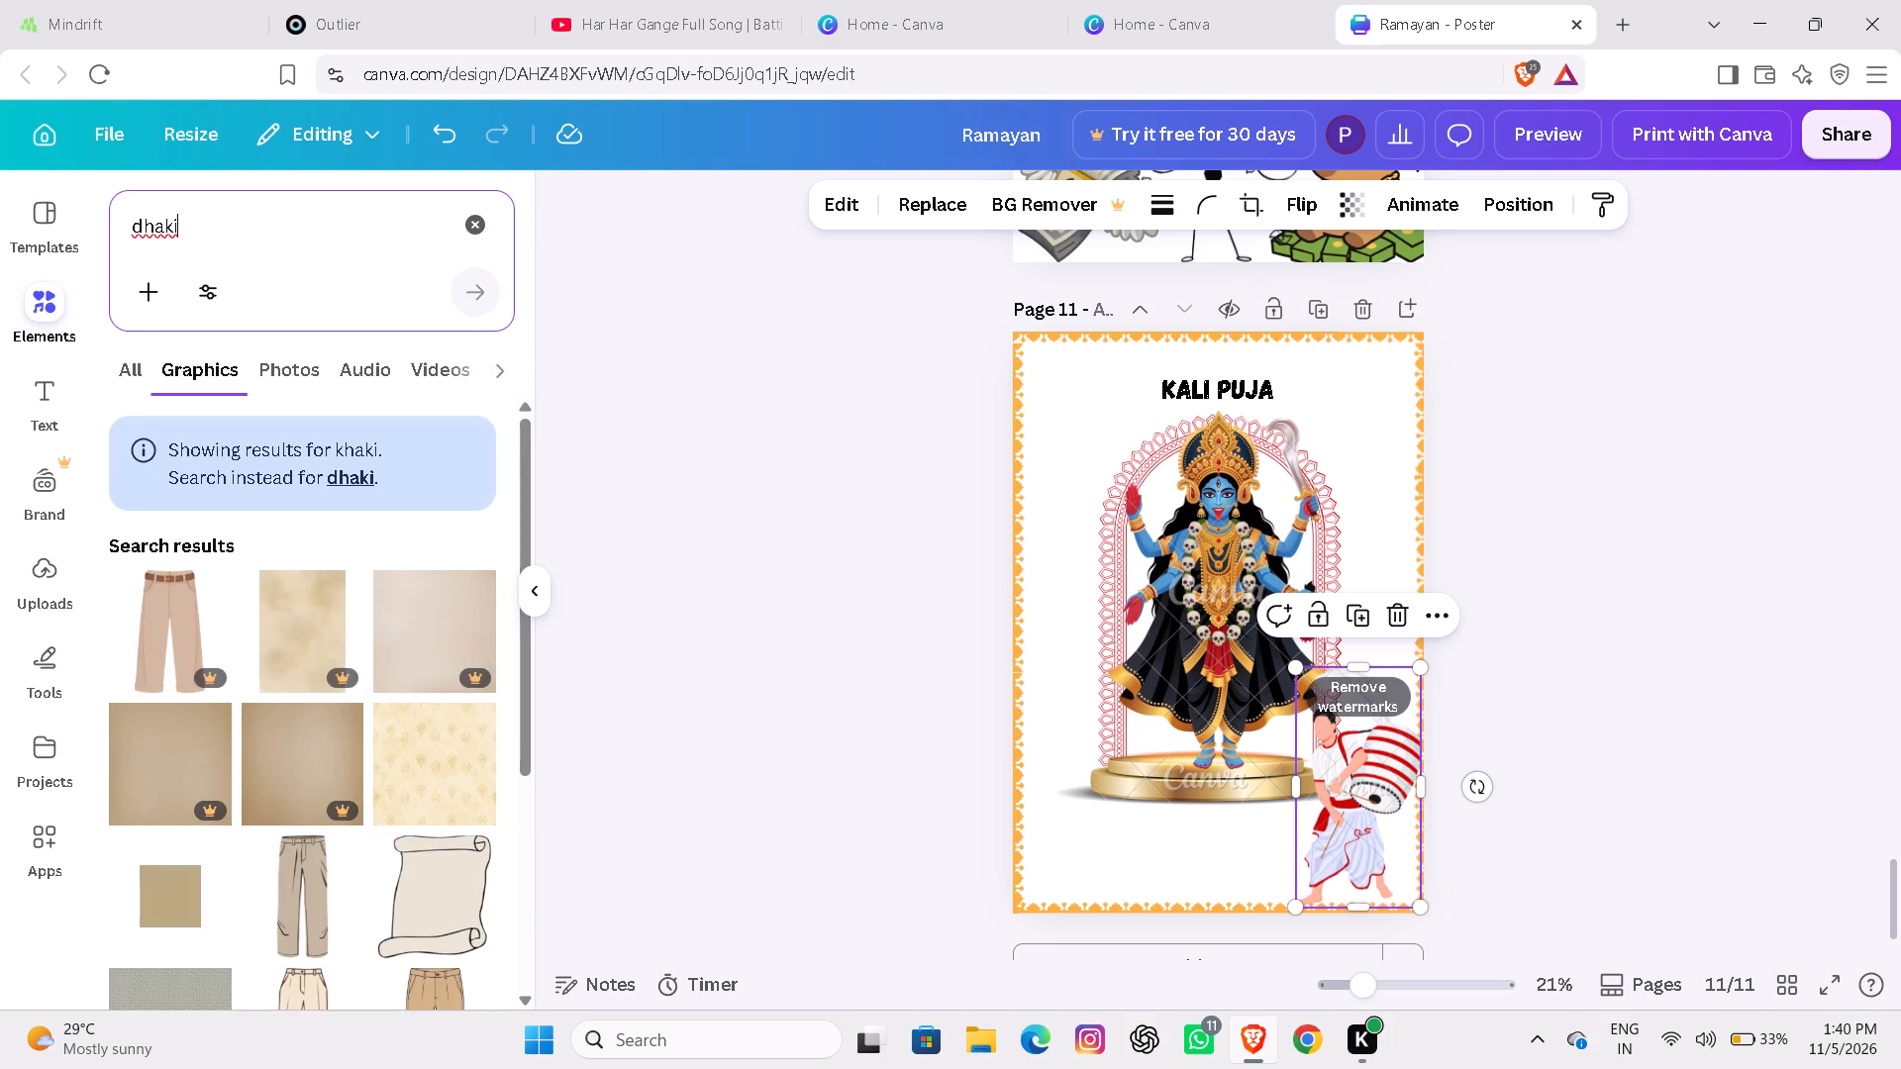
# Search the graphics library for "dhol".
pyautogui.press('BackSpace')
pyautogui.press('BackSpace')
pyautogui.press('BackSpace')
pyautogui.write('ol')
pyautogui.press('Return')
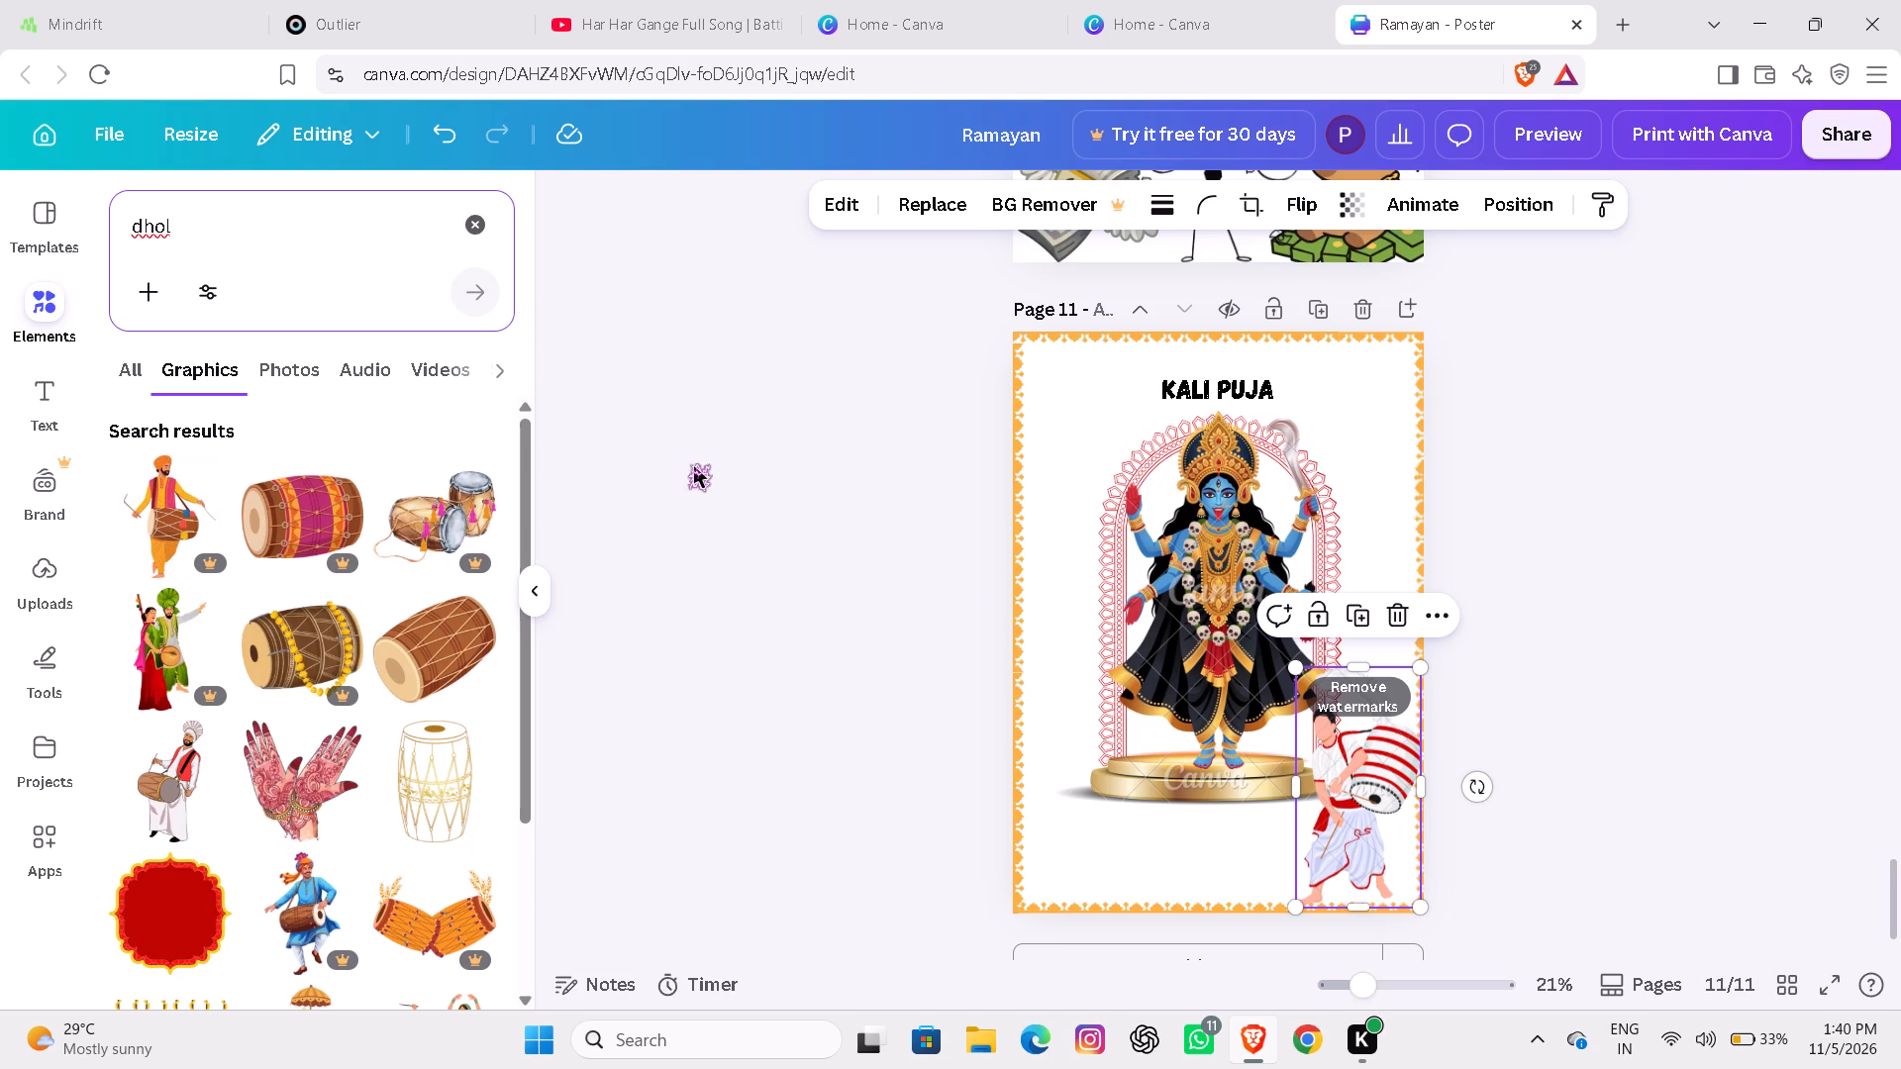
# Delete the red-and-white drummer graphic from the page's lower-right corner.
pyautogui.click(1386, 623)
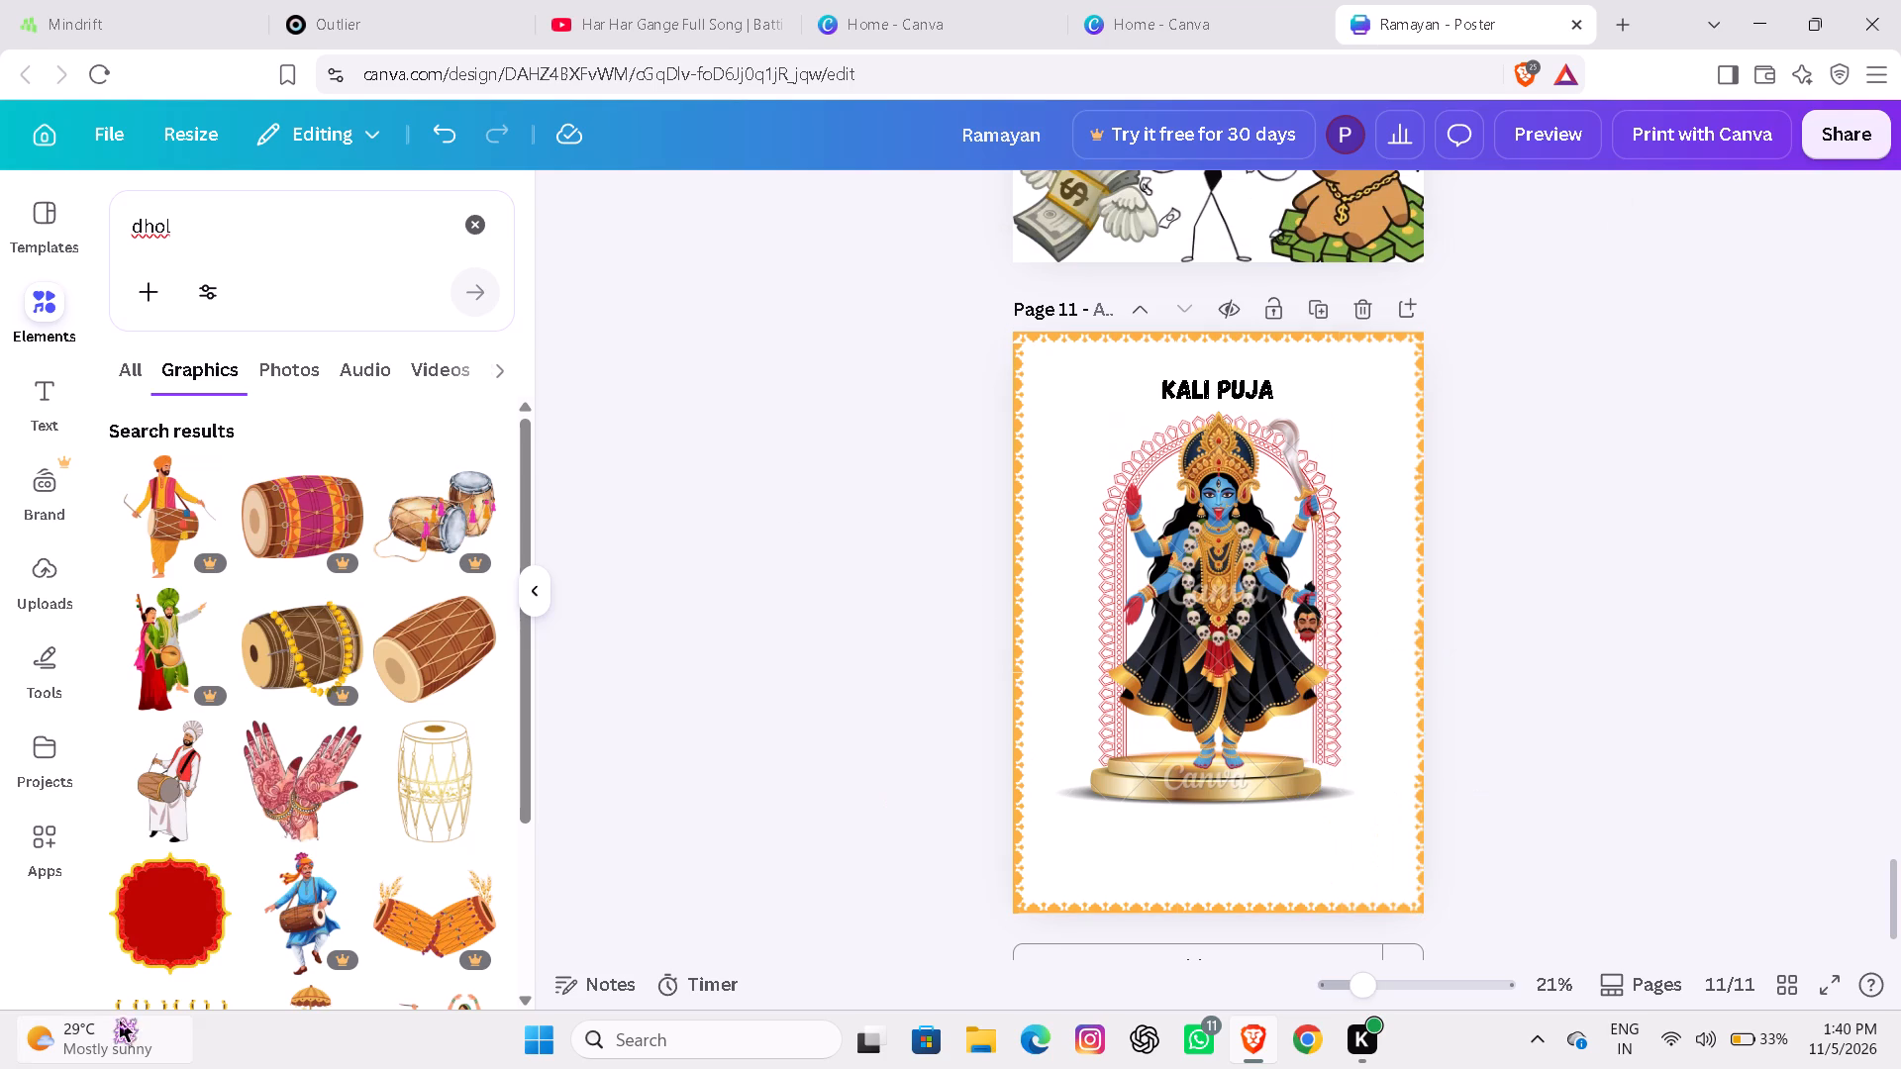
# Add the blue-clad dhol player graphic, shrink it and place it in the page's lower-right corner beside the podium.
pyautogui.click(283, 937)
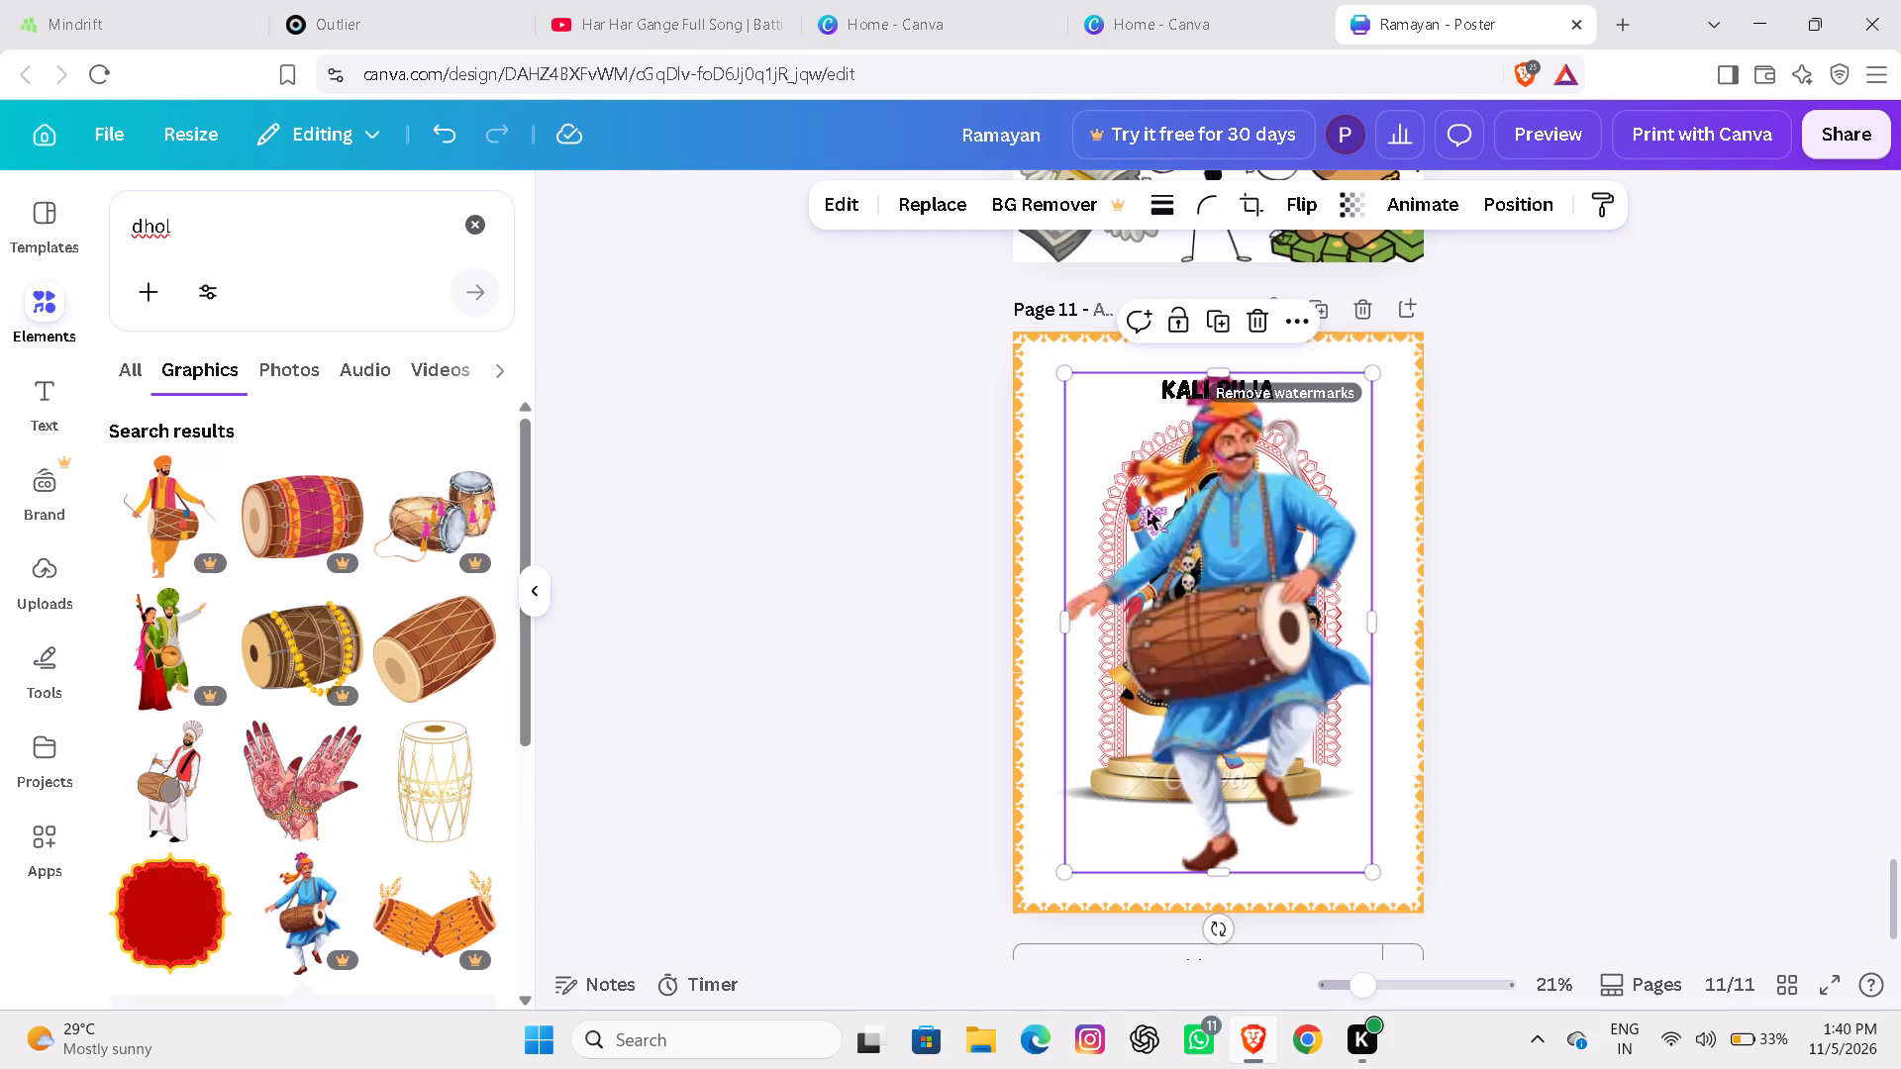
pyautogui.moveTo(1060, 377); pyautogui.dragTo(1121, 459)
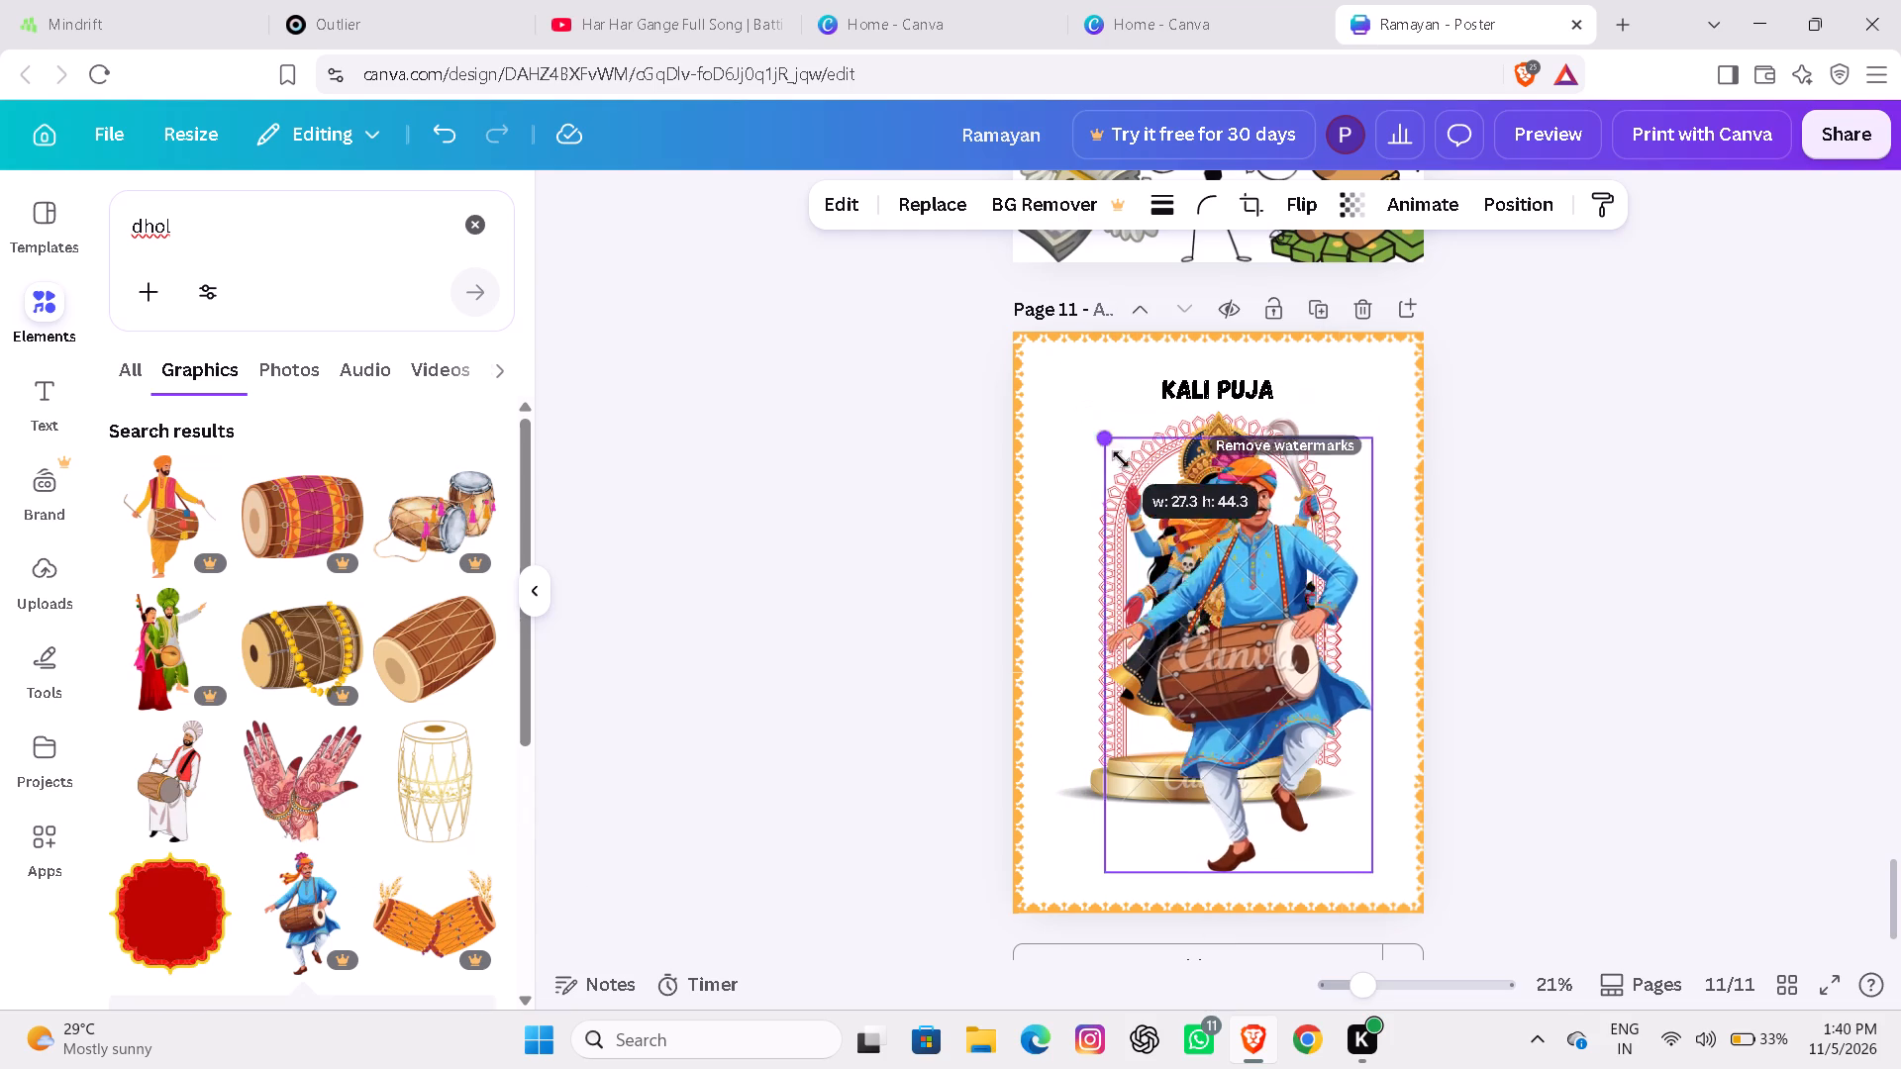
pyautogui.moveTo(1121, 459); pyautogui.dragTo(1224, 709)
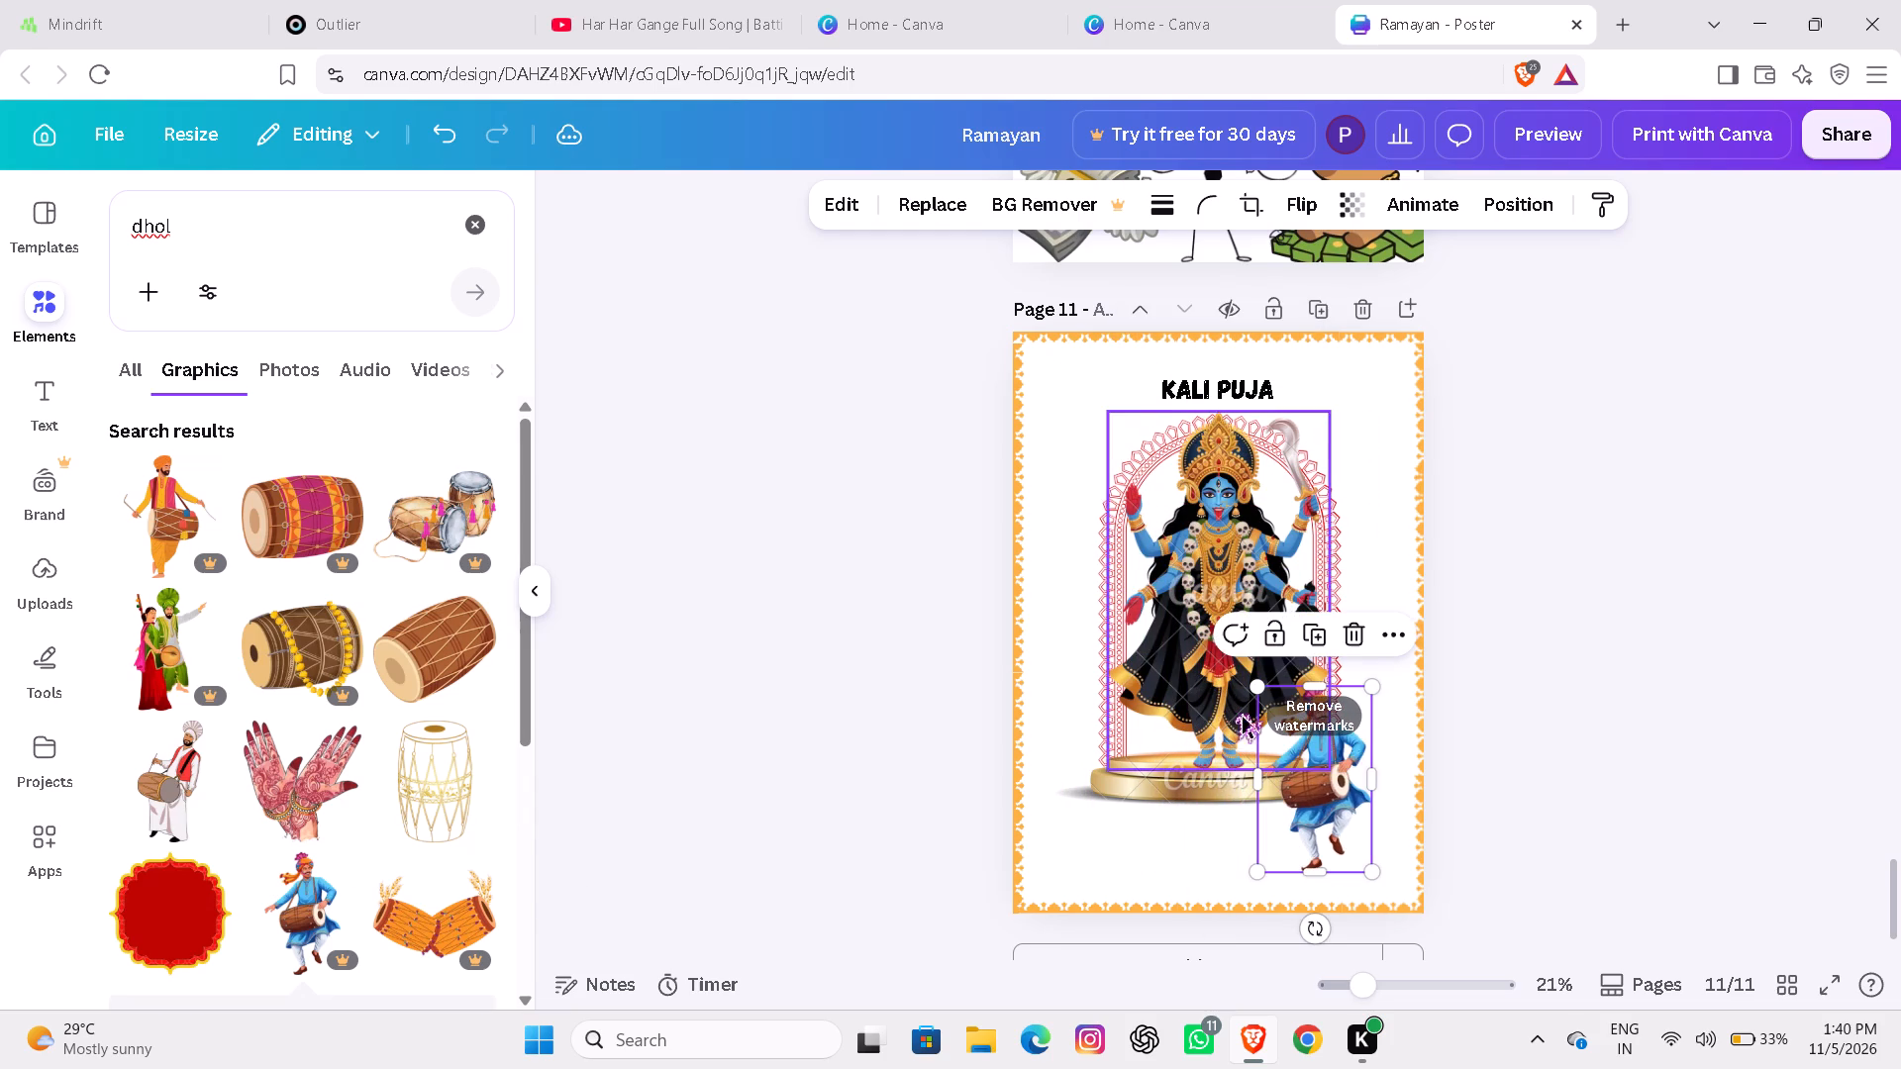
pyautogui.moveTo(1341, 786); pyautogui.dragTo(1369, 803)
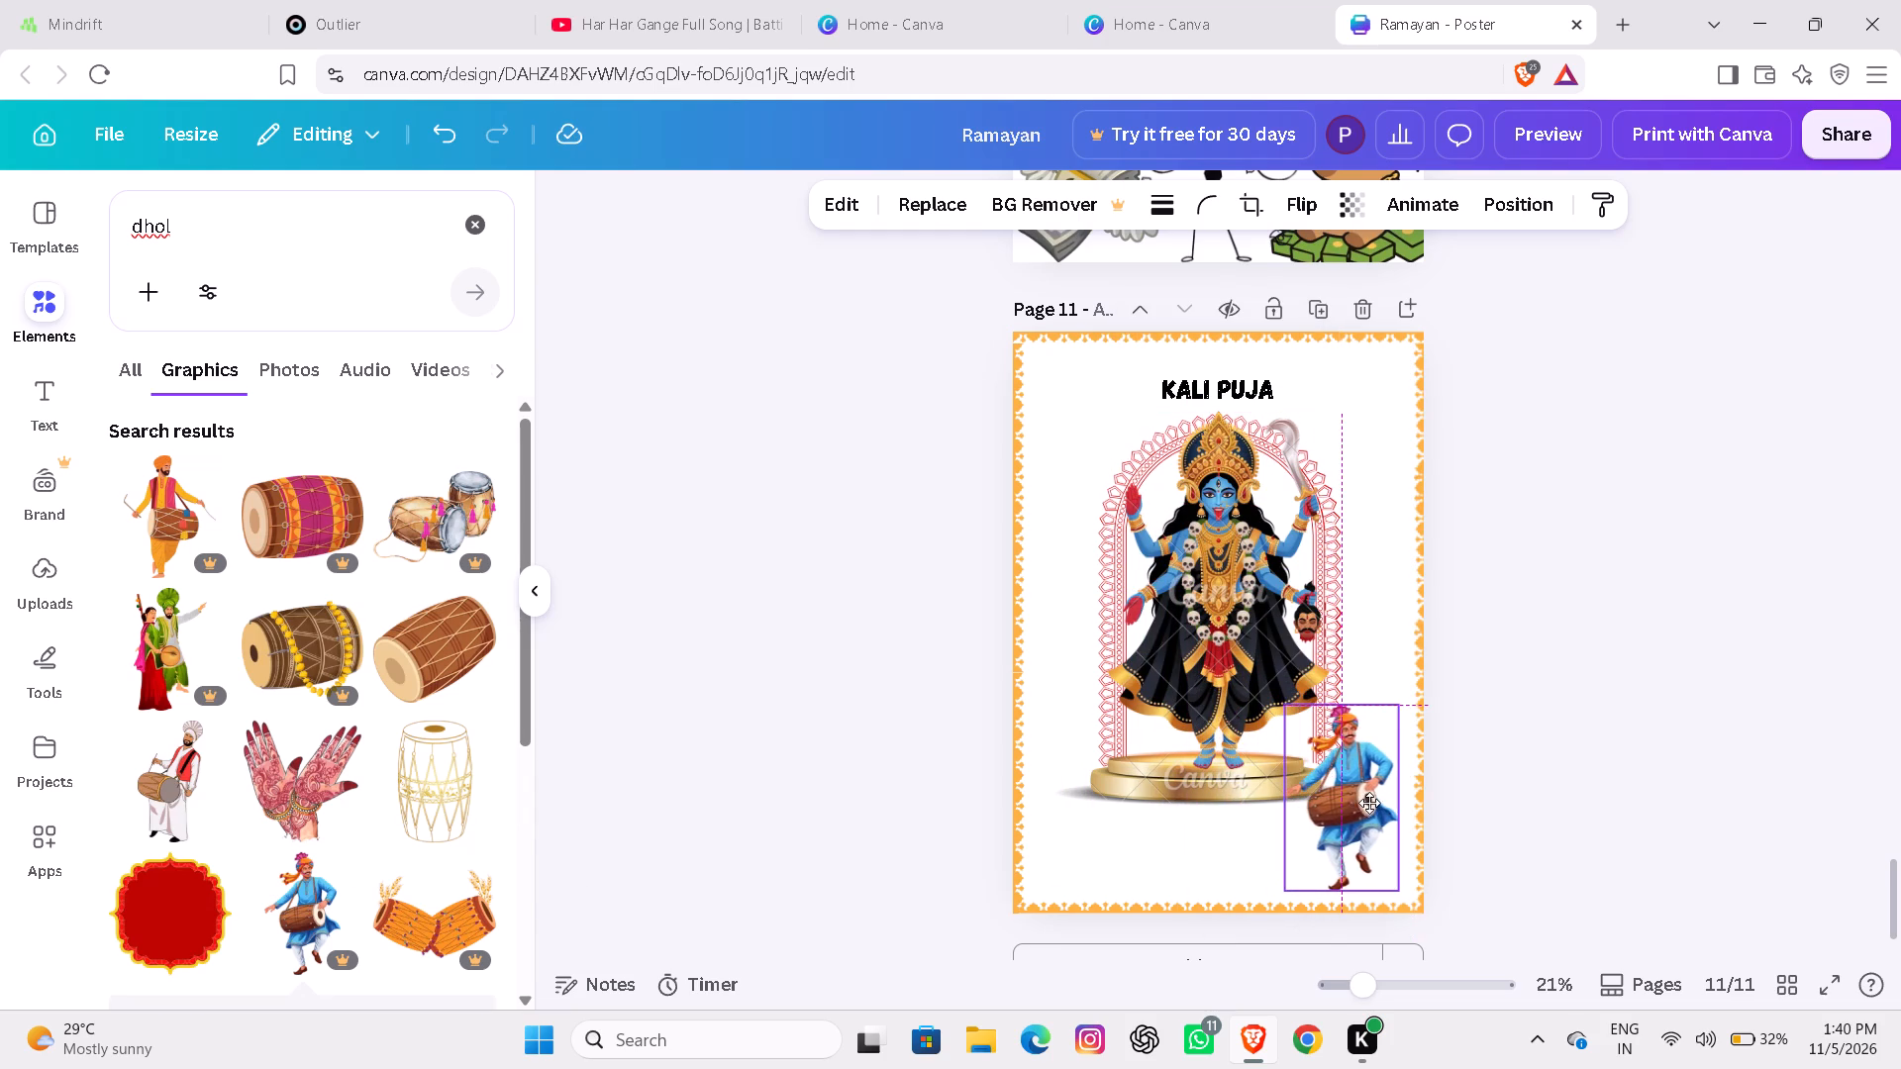
pyautogui.moveTo(1369, 803); pyautogui.dragTo(1368, 802)
pyautogui.moveTo(1284, 709); pyautogui.dragTo(1270, 696)
pyautogui.click(1363, 826)
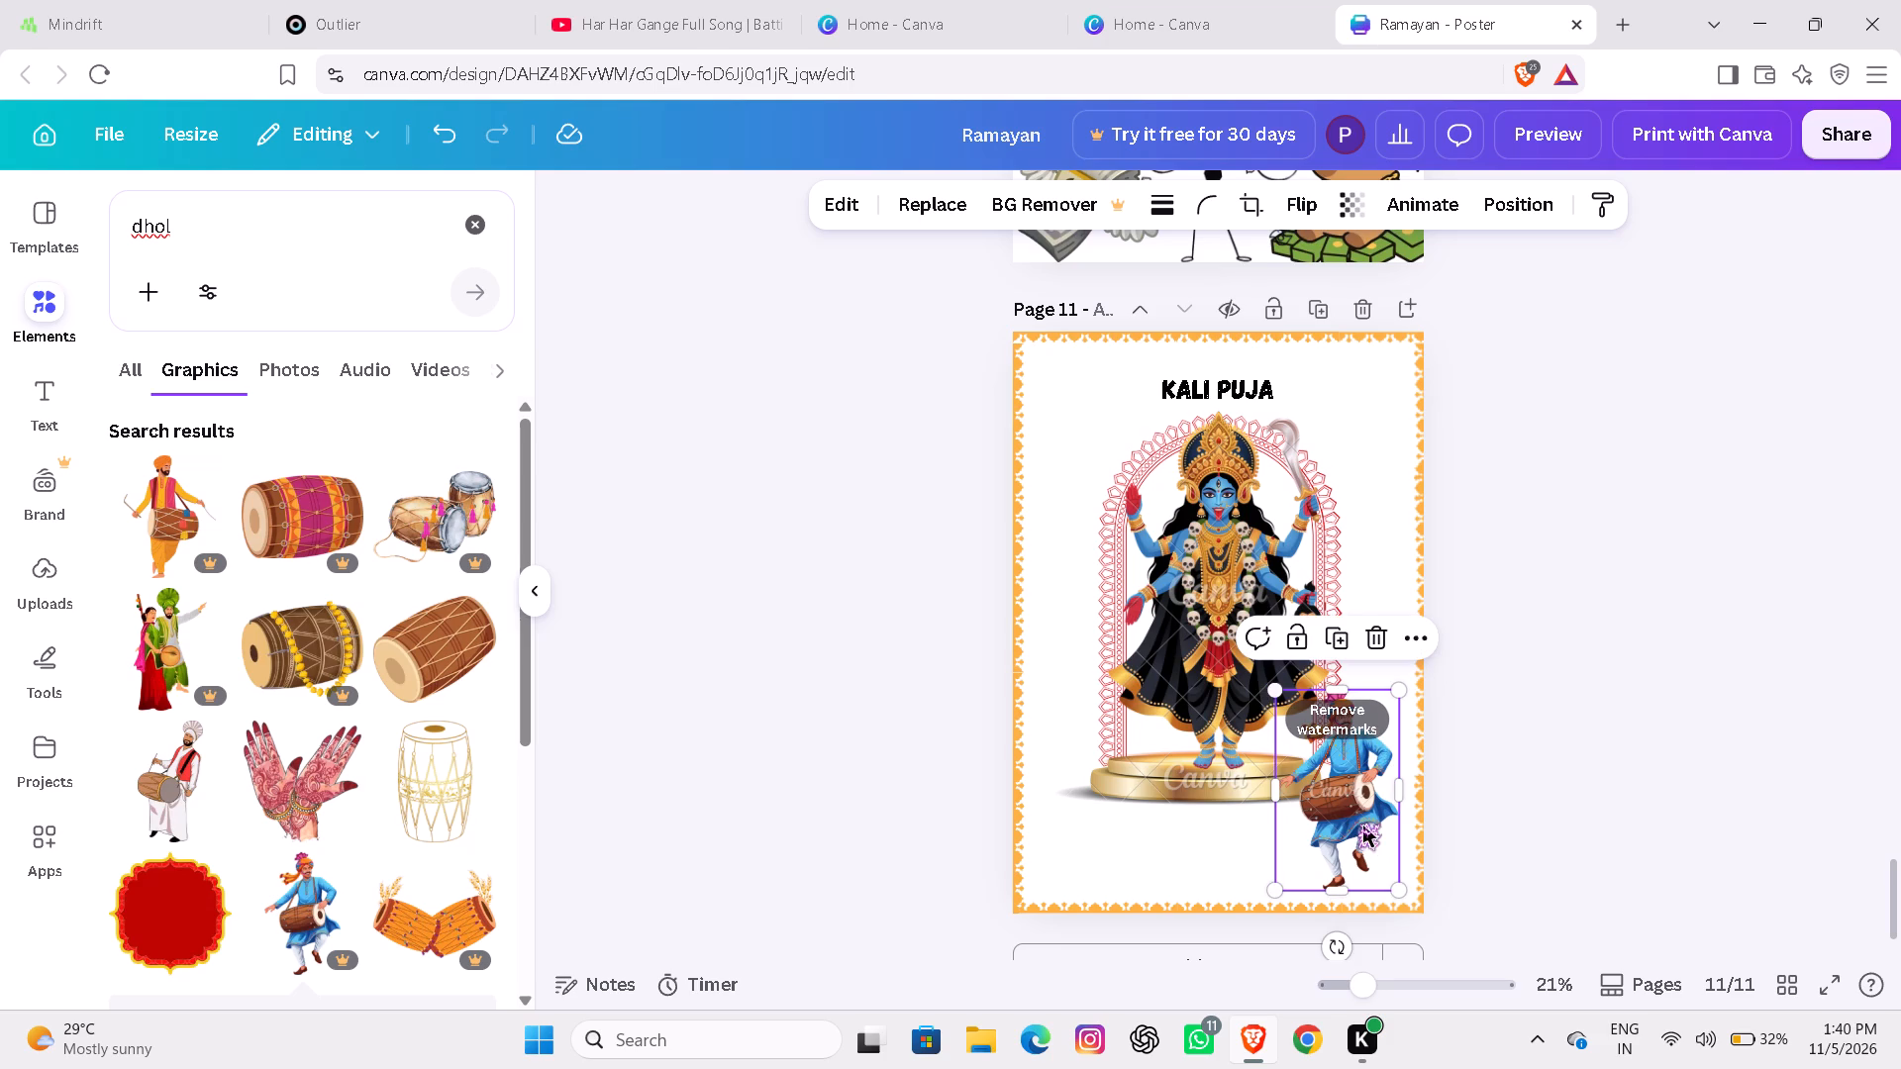
pyautogui.click(1706, 754)
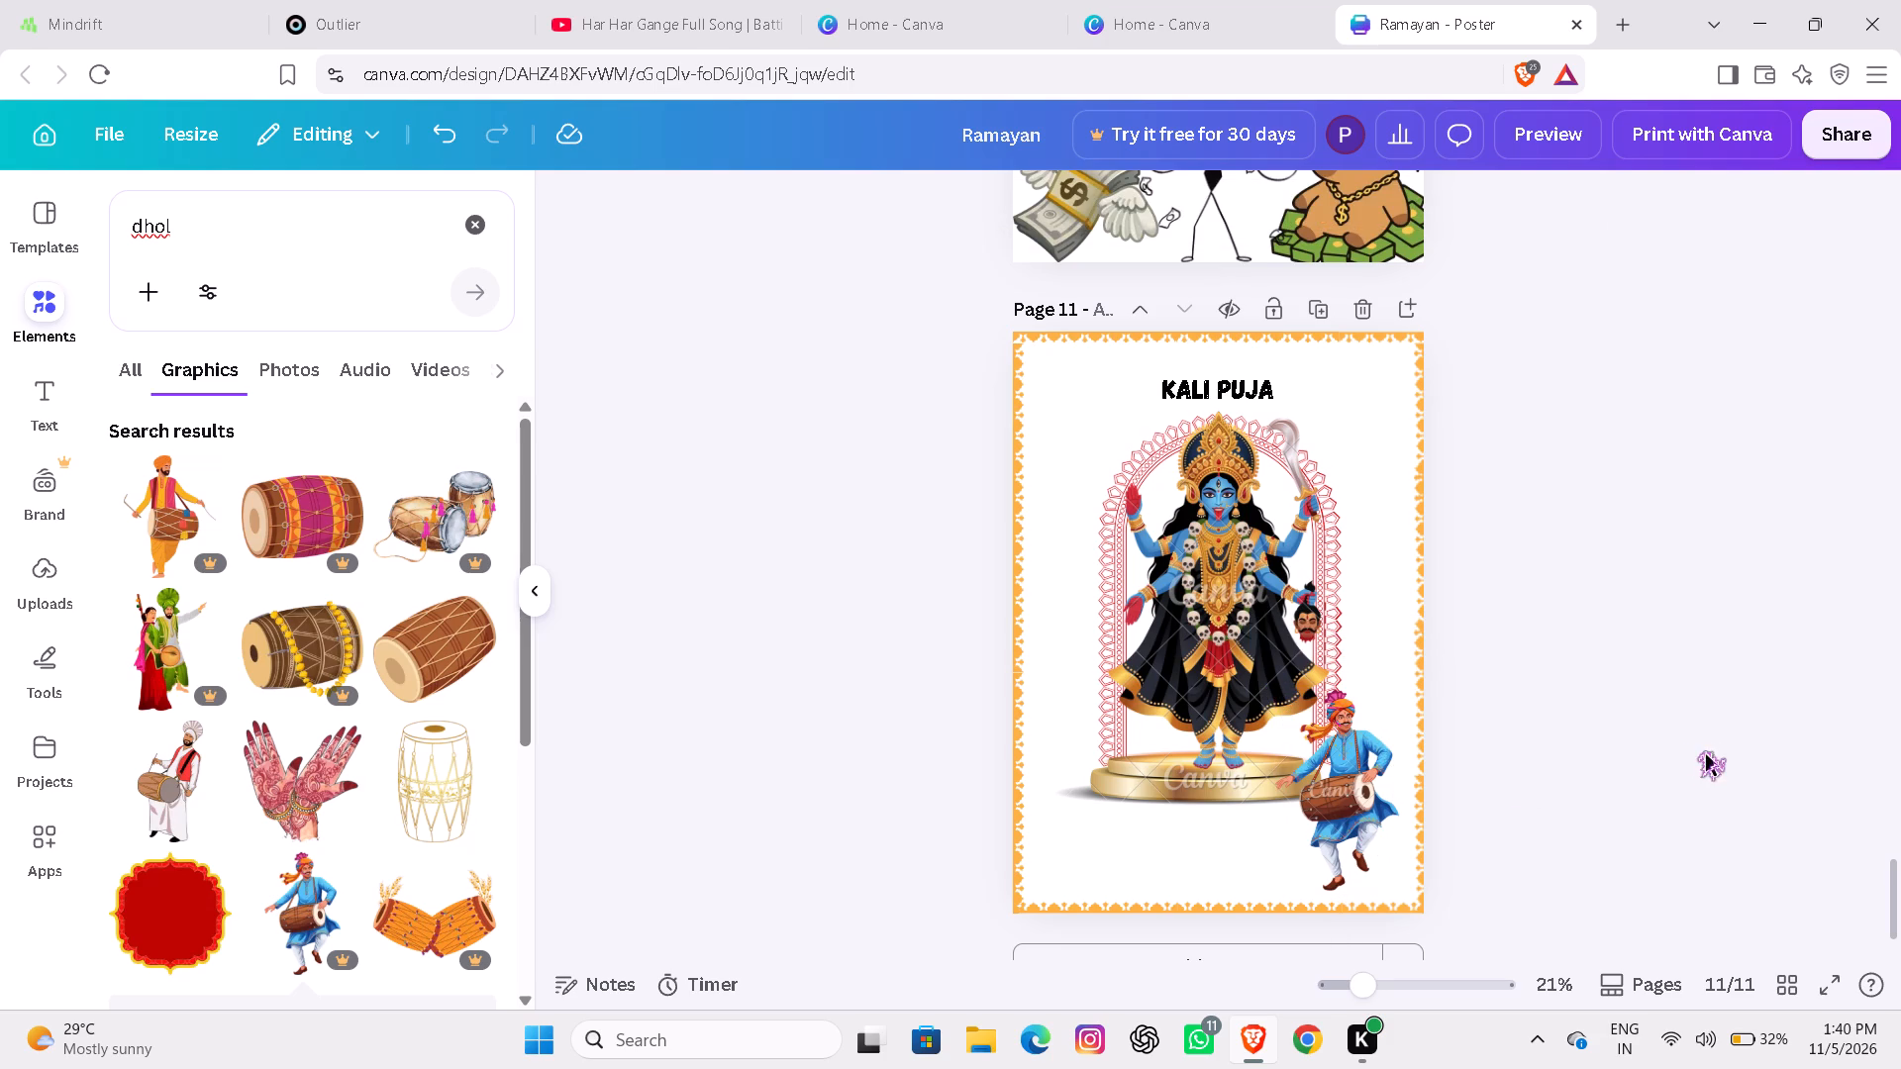
# Search the graphics for "aarti" and add the woman in a white-and-red sari holding up an incense burner.
pyautogui.click(358, 244)
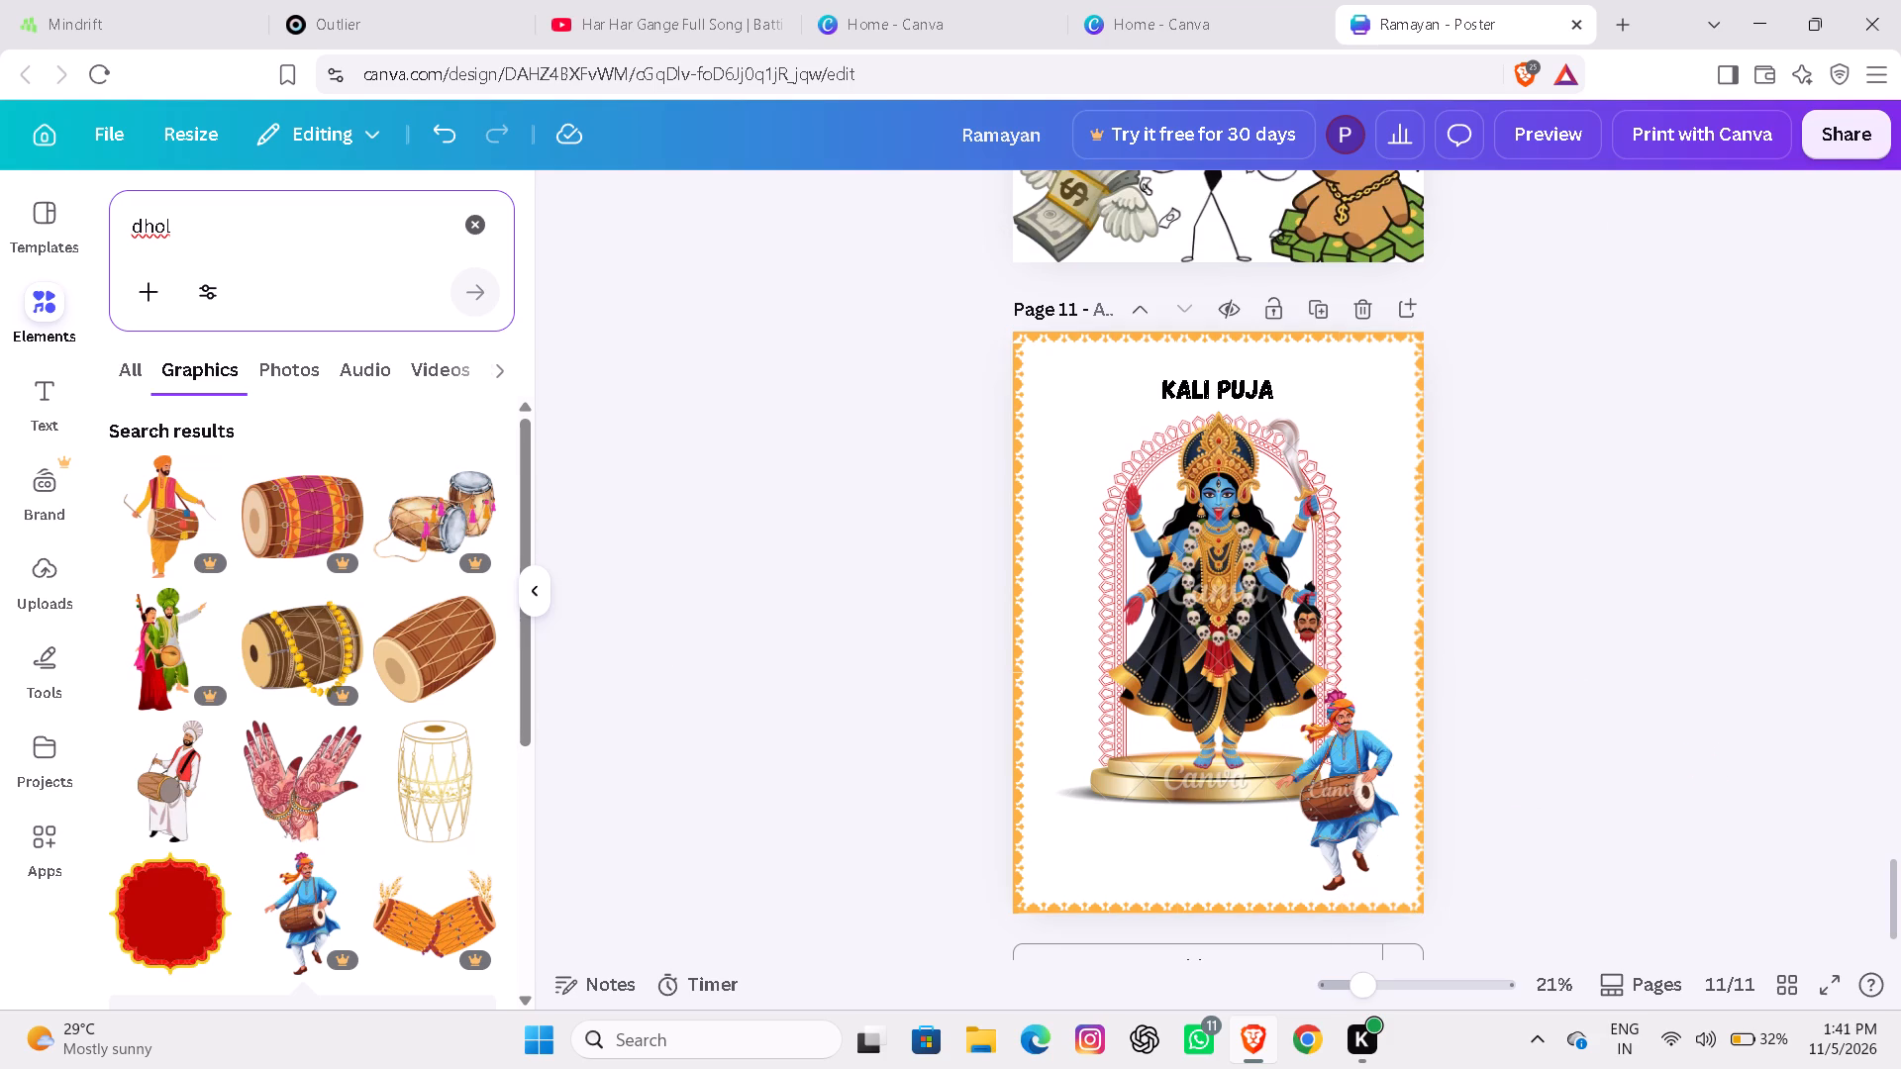
pyautogui.press('BackSpace')
pyautogui.press('BackSpace')
pyautogui.press('BackSpace')
pyautogui.press('BackSpace')
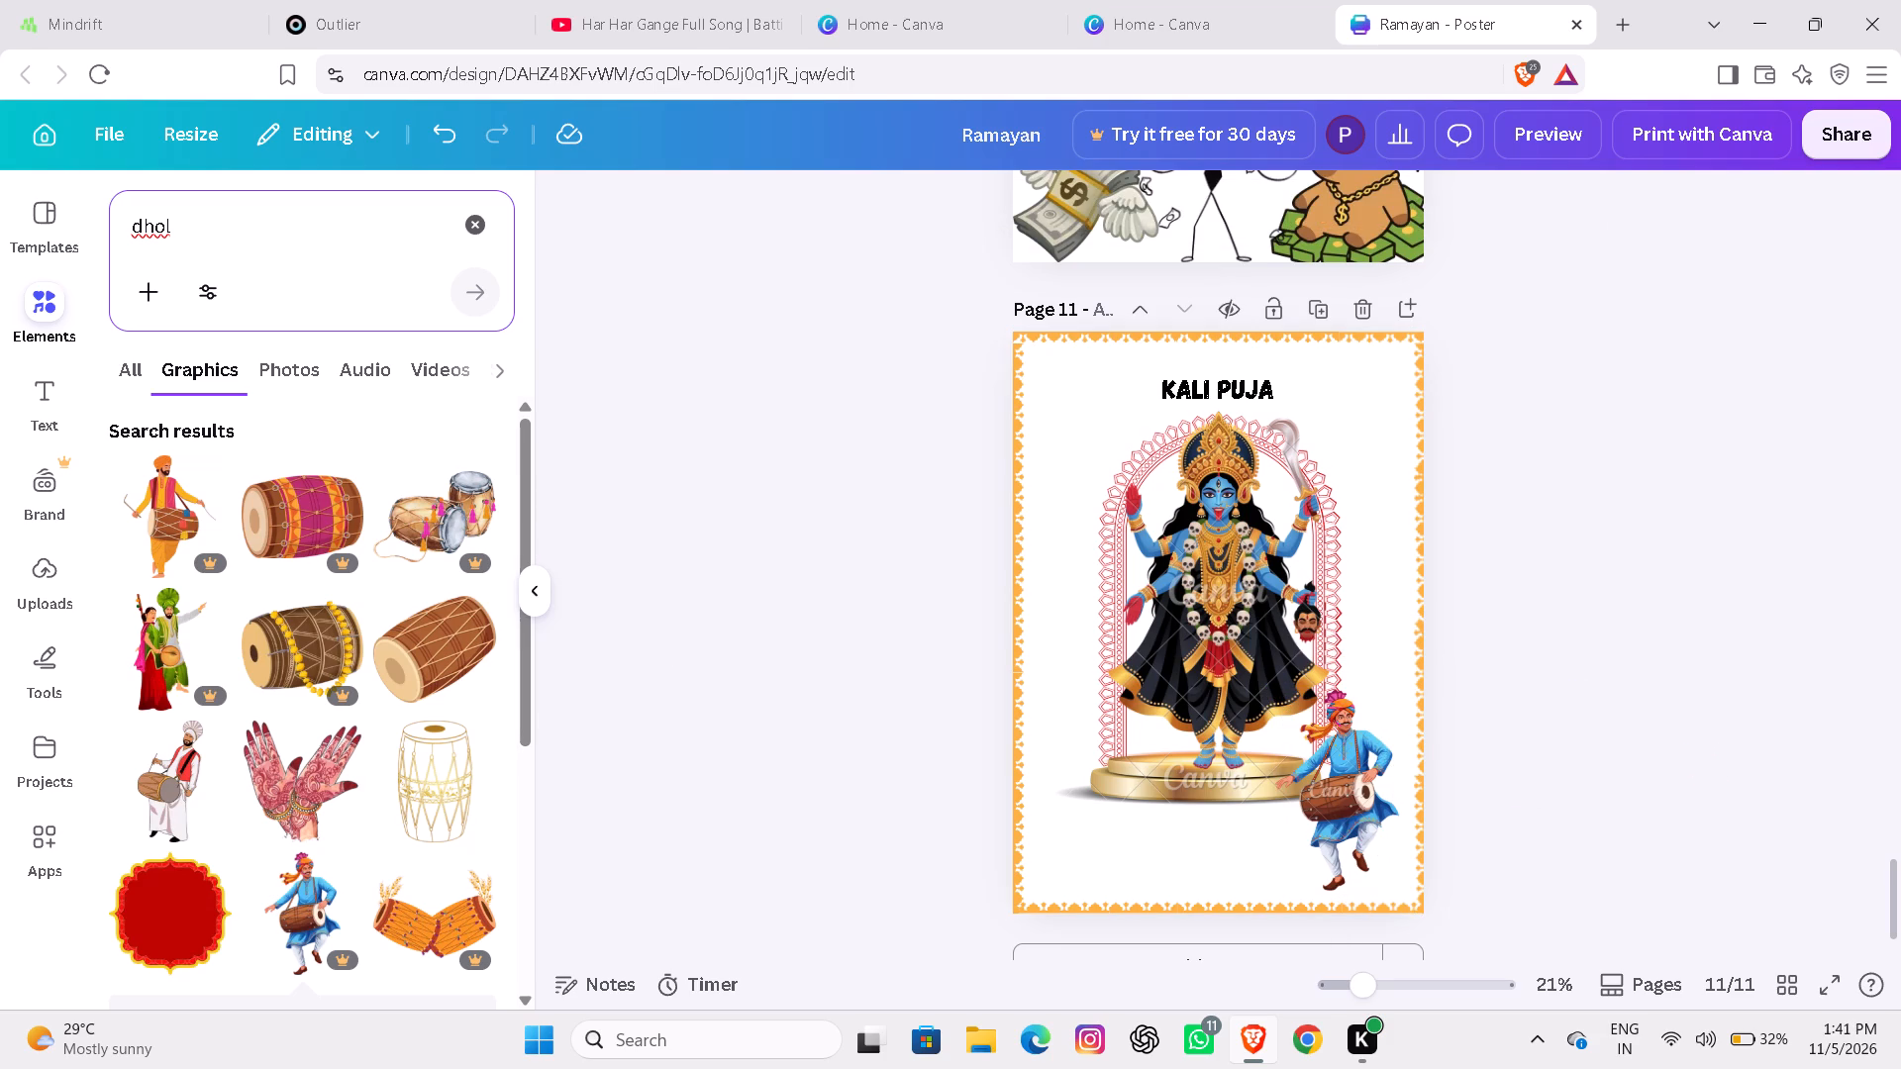
pyautogui.click(358, 244)
pyautogui.click(284, 254)
pyautogui.click(222, 234)
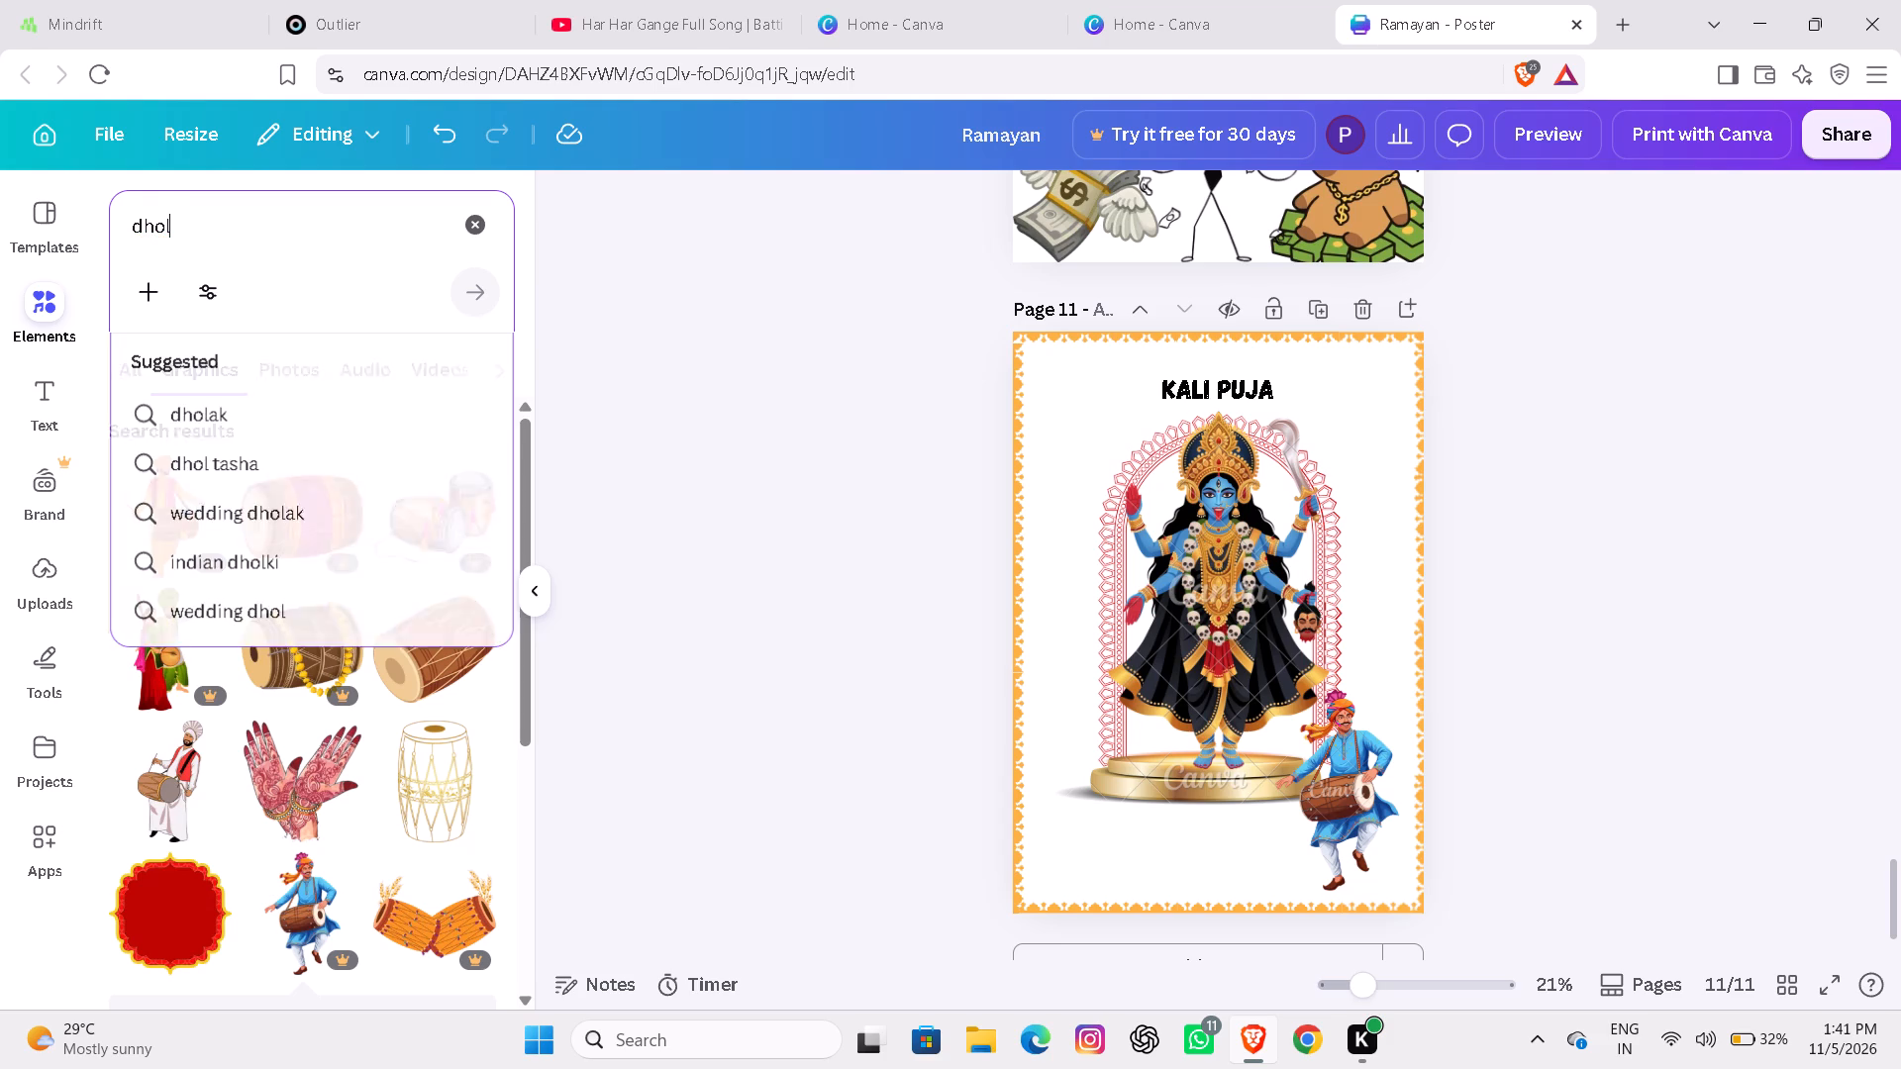
pyautogui.press('BackSpace')
pyautogui.press('BackSpace')
pyautogui.press('BackSpace')
pyautogui.press('BackSpace')
pyautogui.press('BackSpace')
pyautogui.press('BackSpace')
pyautogui.press('BackSpace')
pyautogui.press('BackSpace')
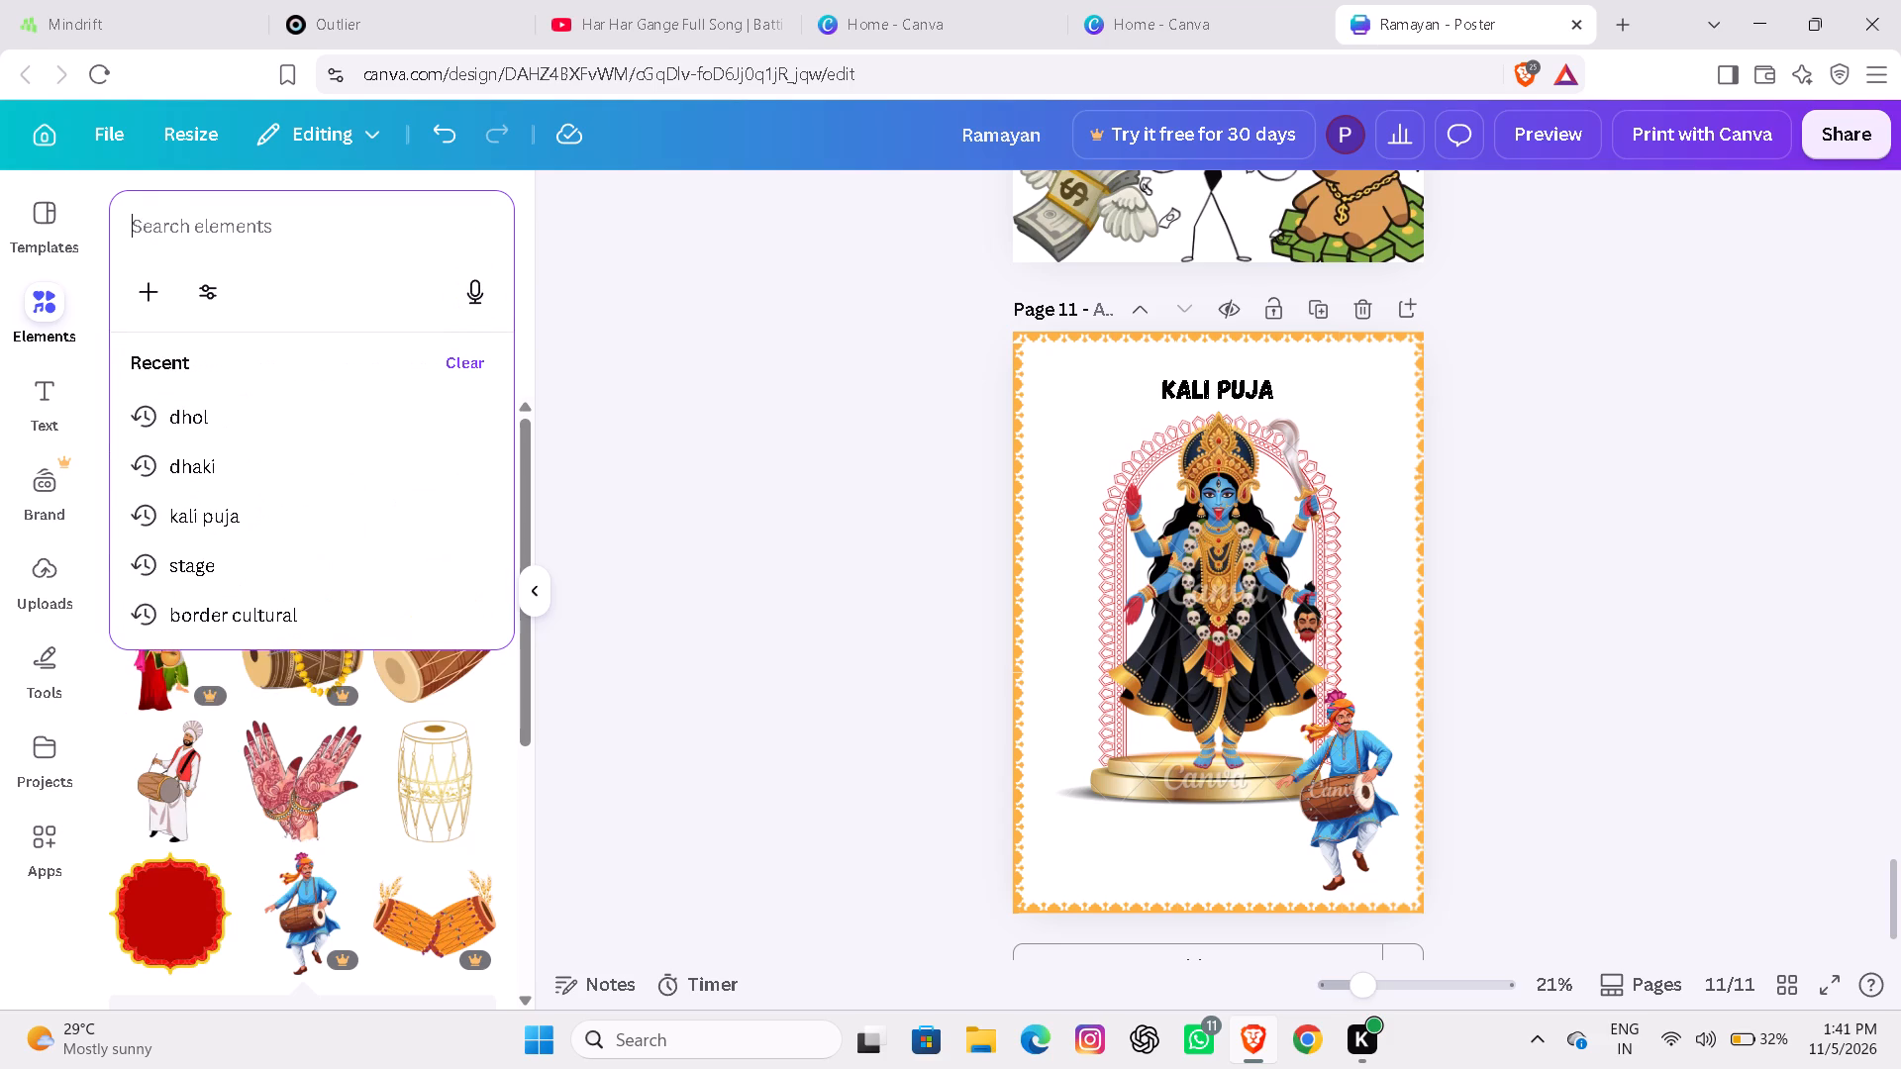
pyautogui.write('aarti')
pyautogui.press('Return')
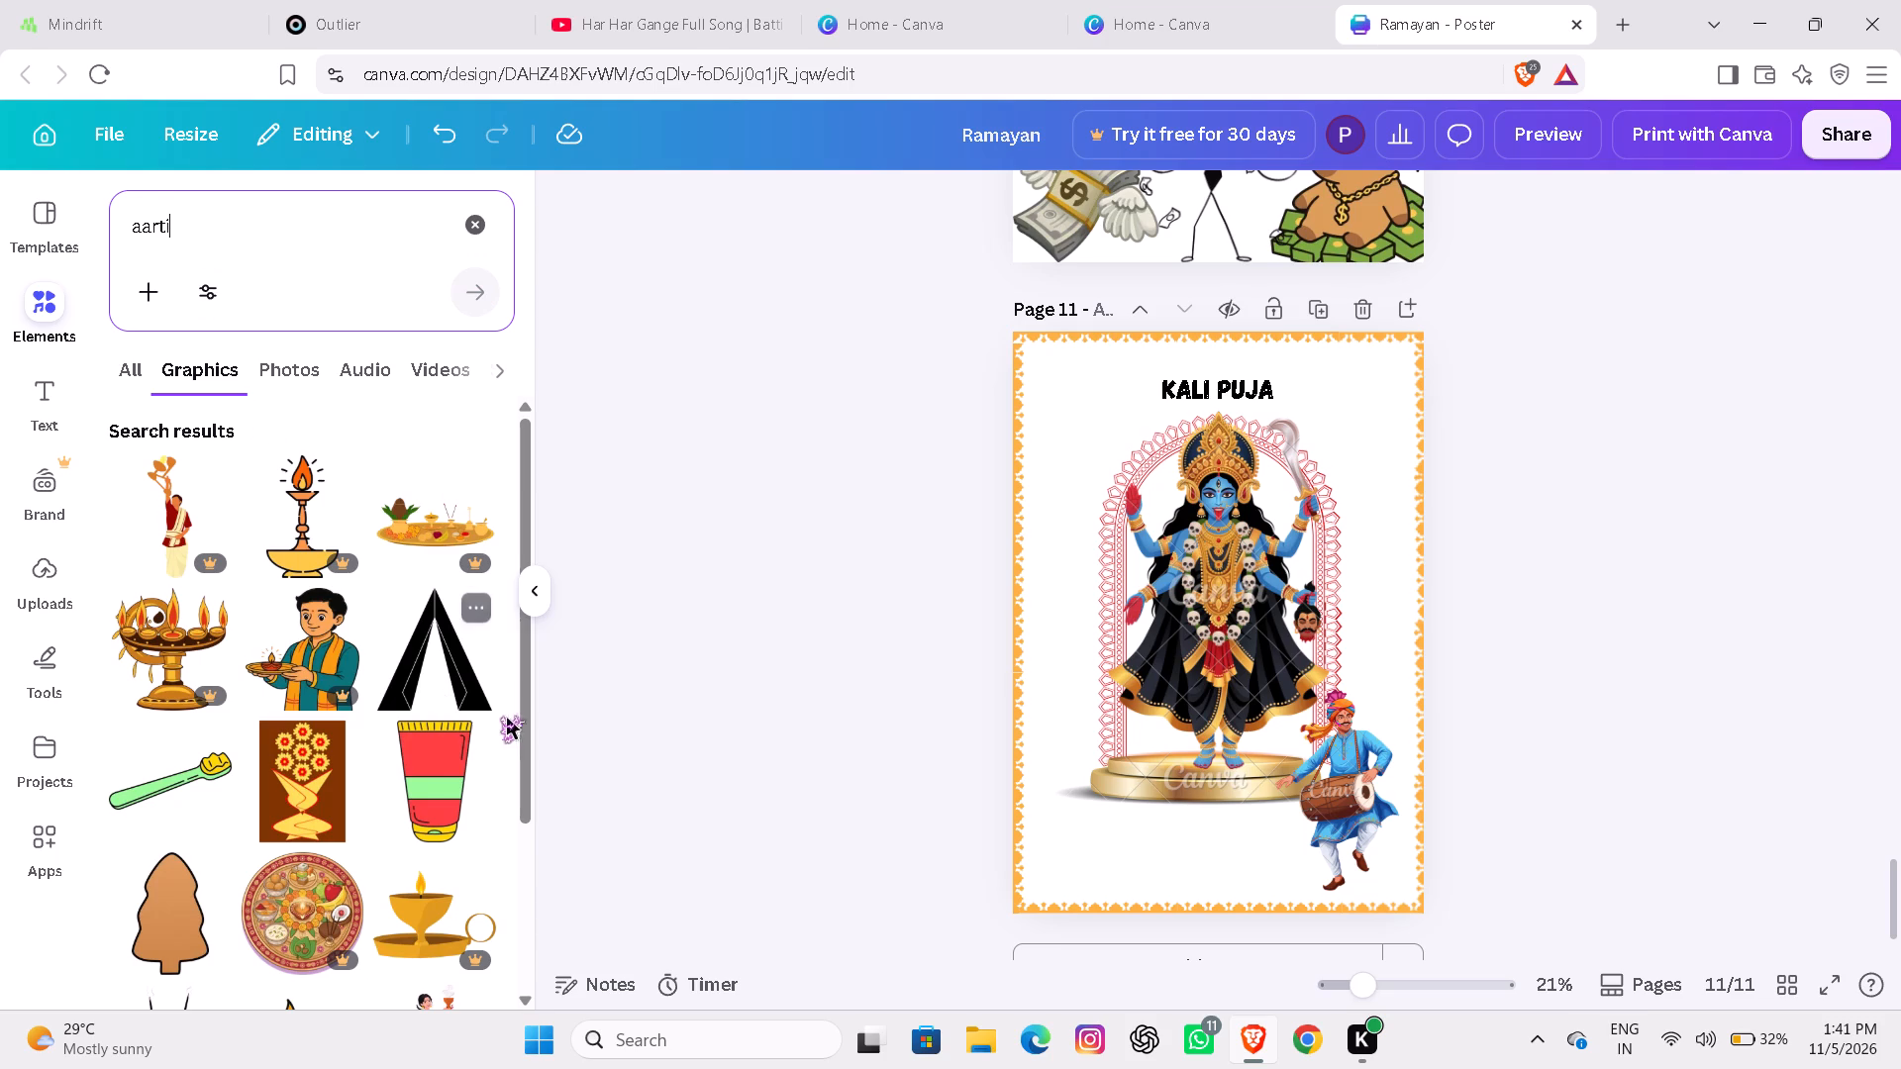
pyautogui.moveTo(519, 730); pyautogui.dragTo(522, 786)
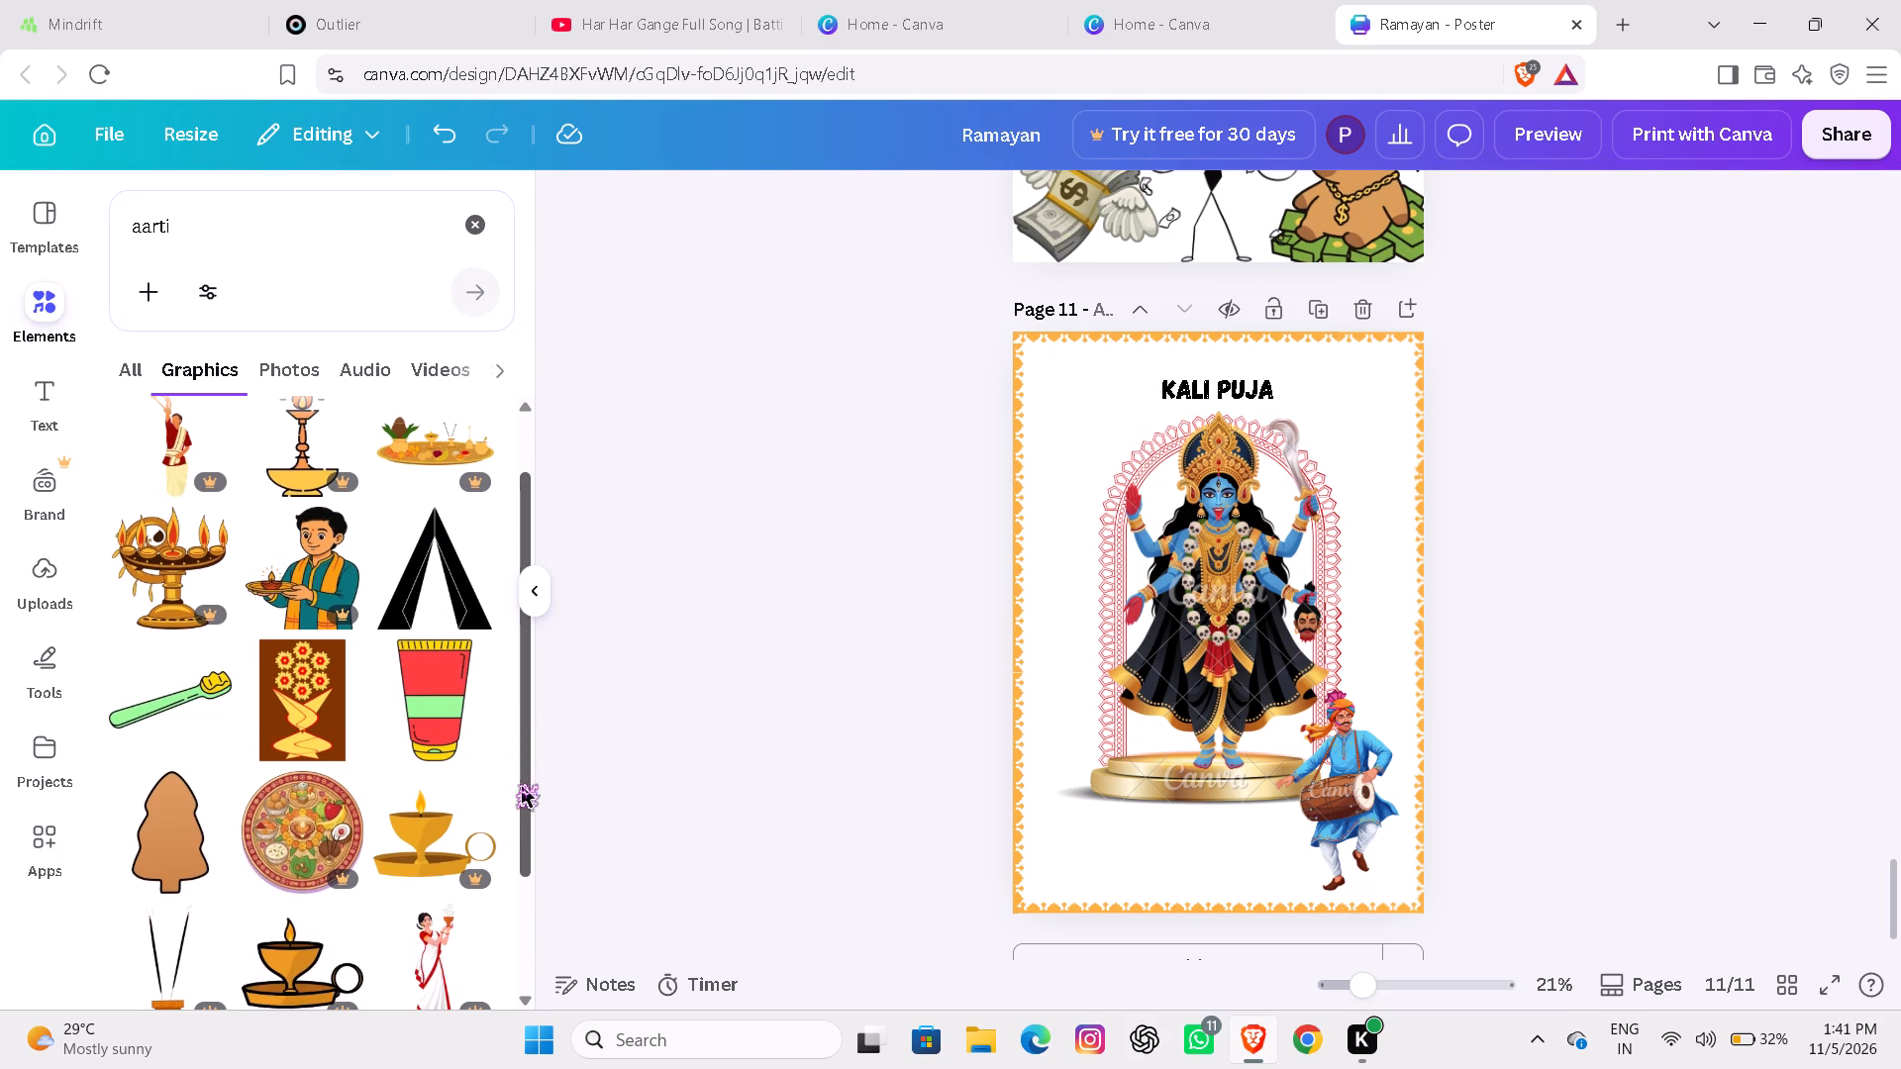
pyautogui.moveTo(522, 786); pyautogui.dragTo(524, 888)
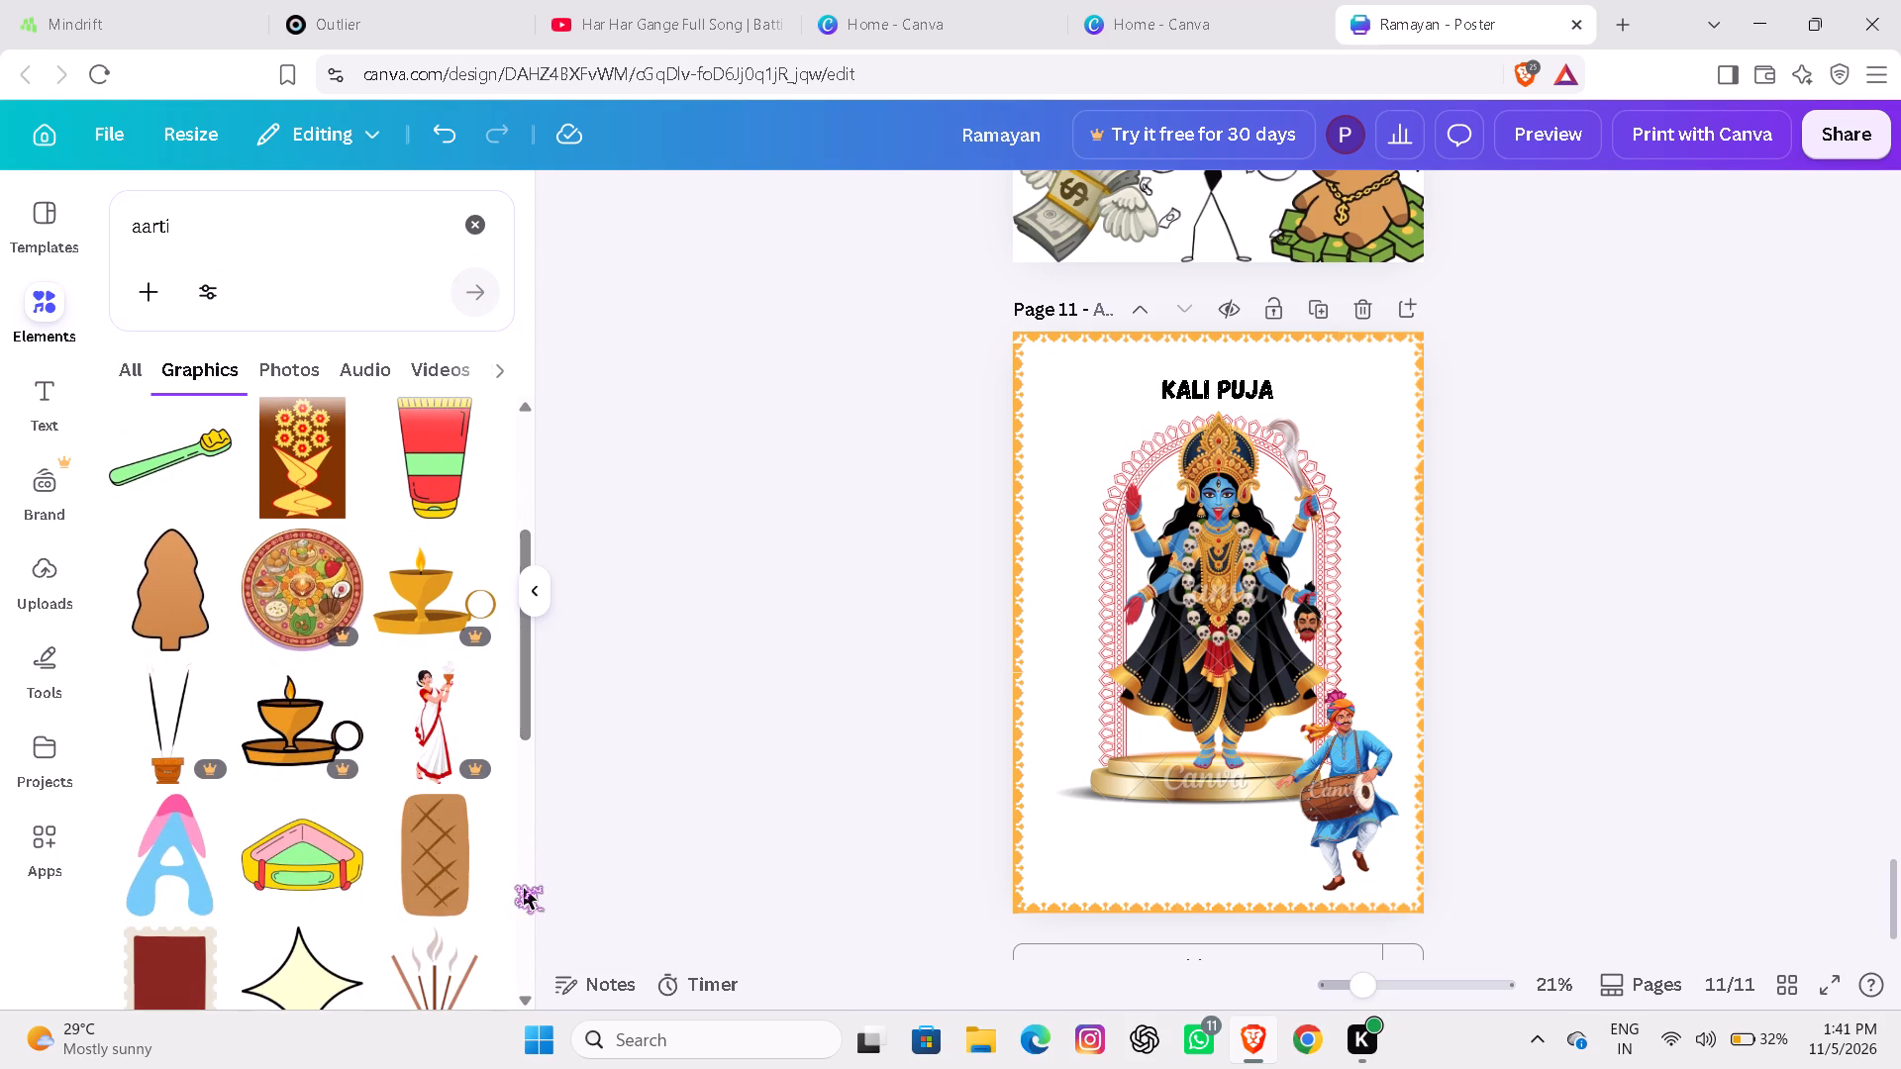
pyautogui.click(430, 734)
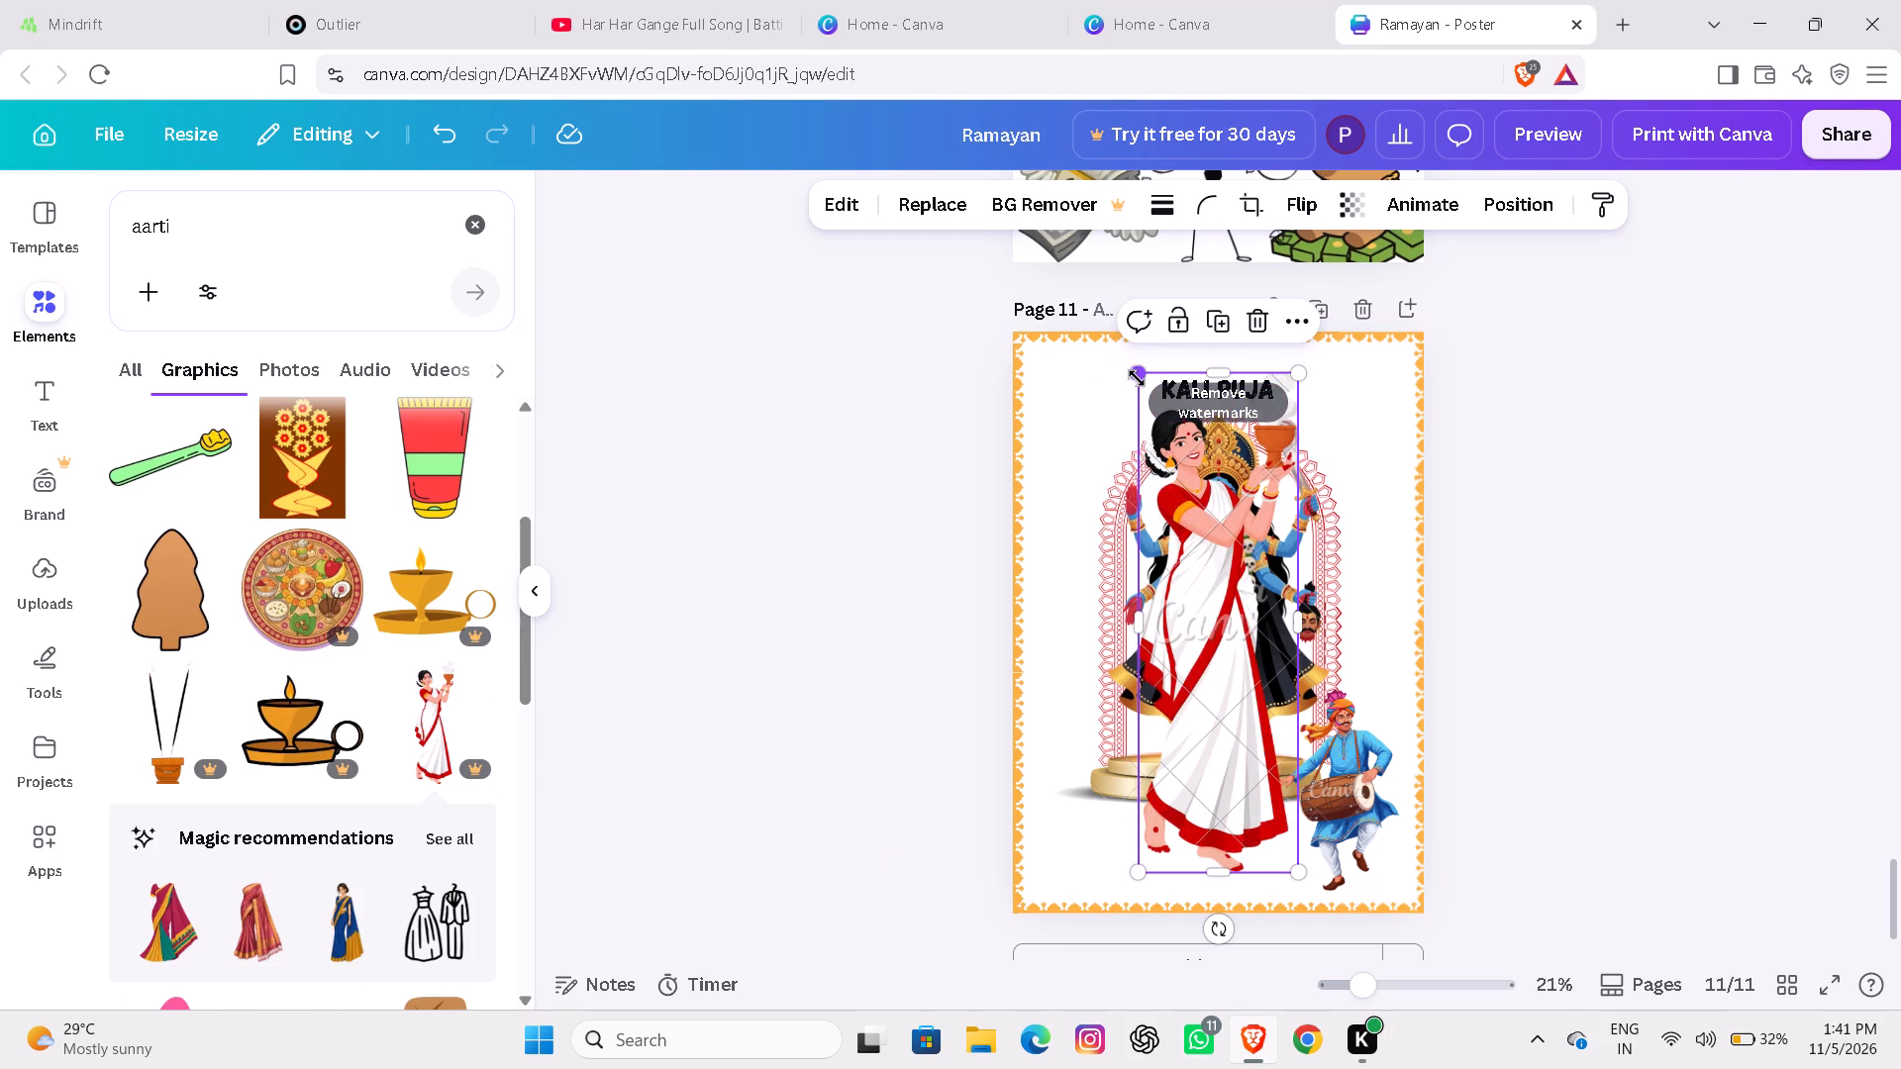
# Shrink the sari-clad woman to about the dhol player's height and place her in the page's lower-left corner, level with him.
pyautogui.moveTo(1137, 375); pyautogui.dragTo(1189, 534)
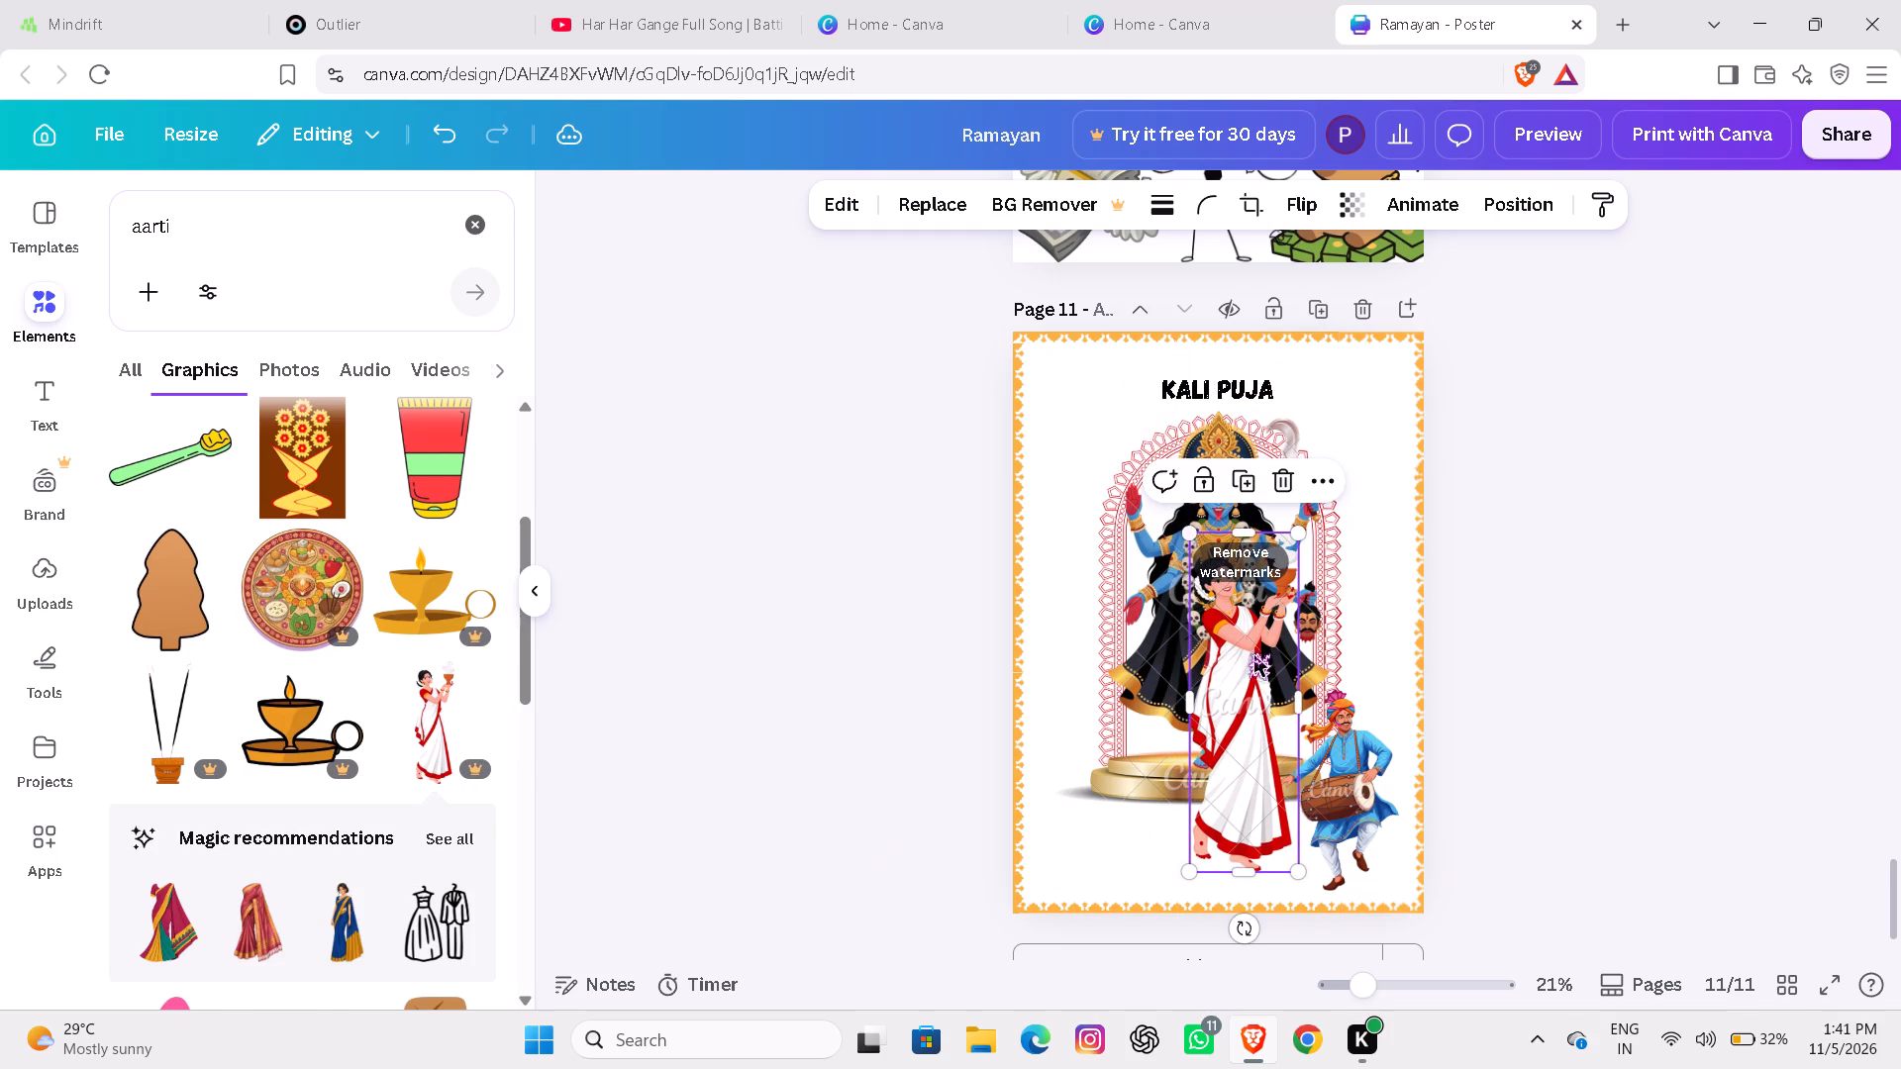
pyautogui.moveTo(1253, 658); pyautogui.dragTo(1118, 685)
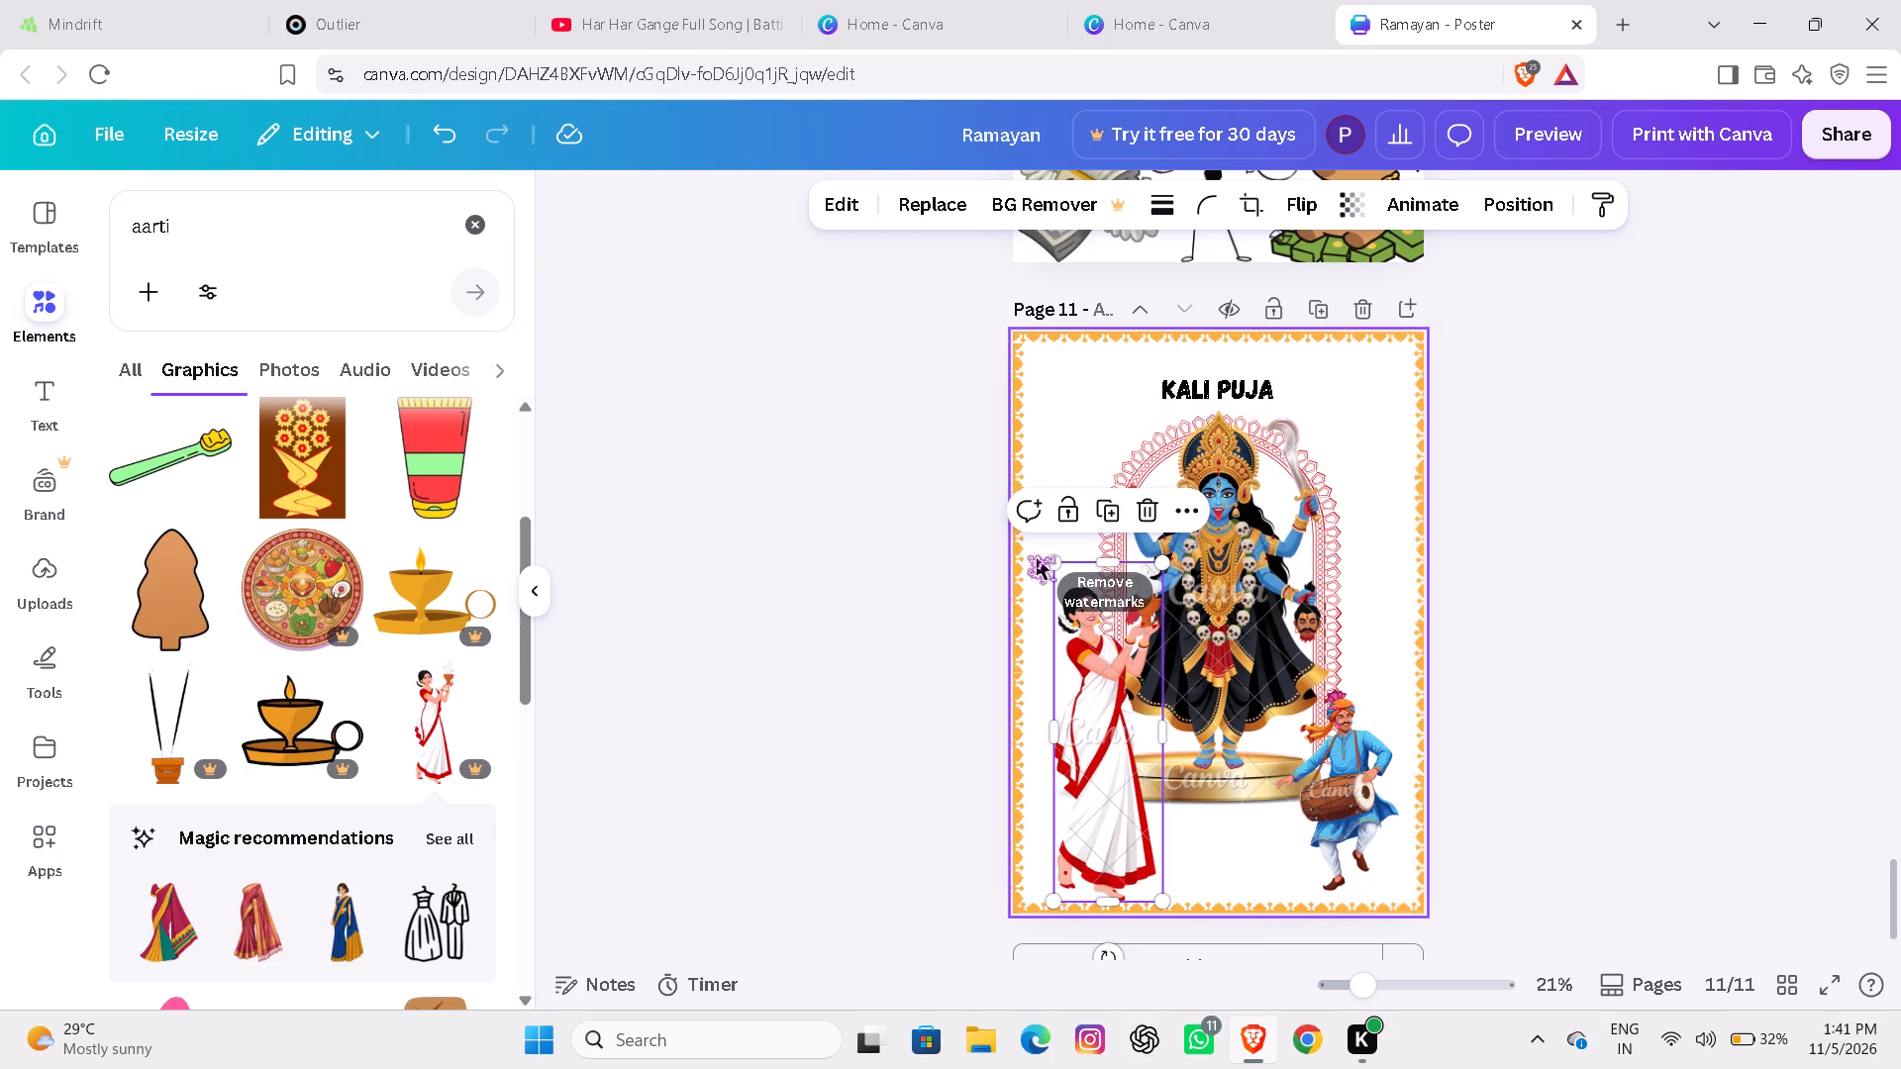
pyautogui.moveTo(1053, 564); pyautogui.dragTo(1096, 648)
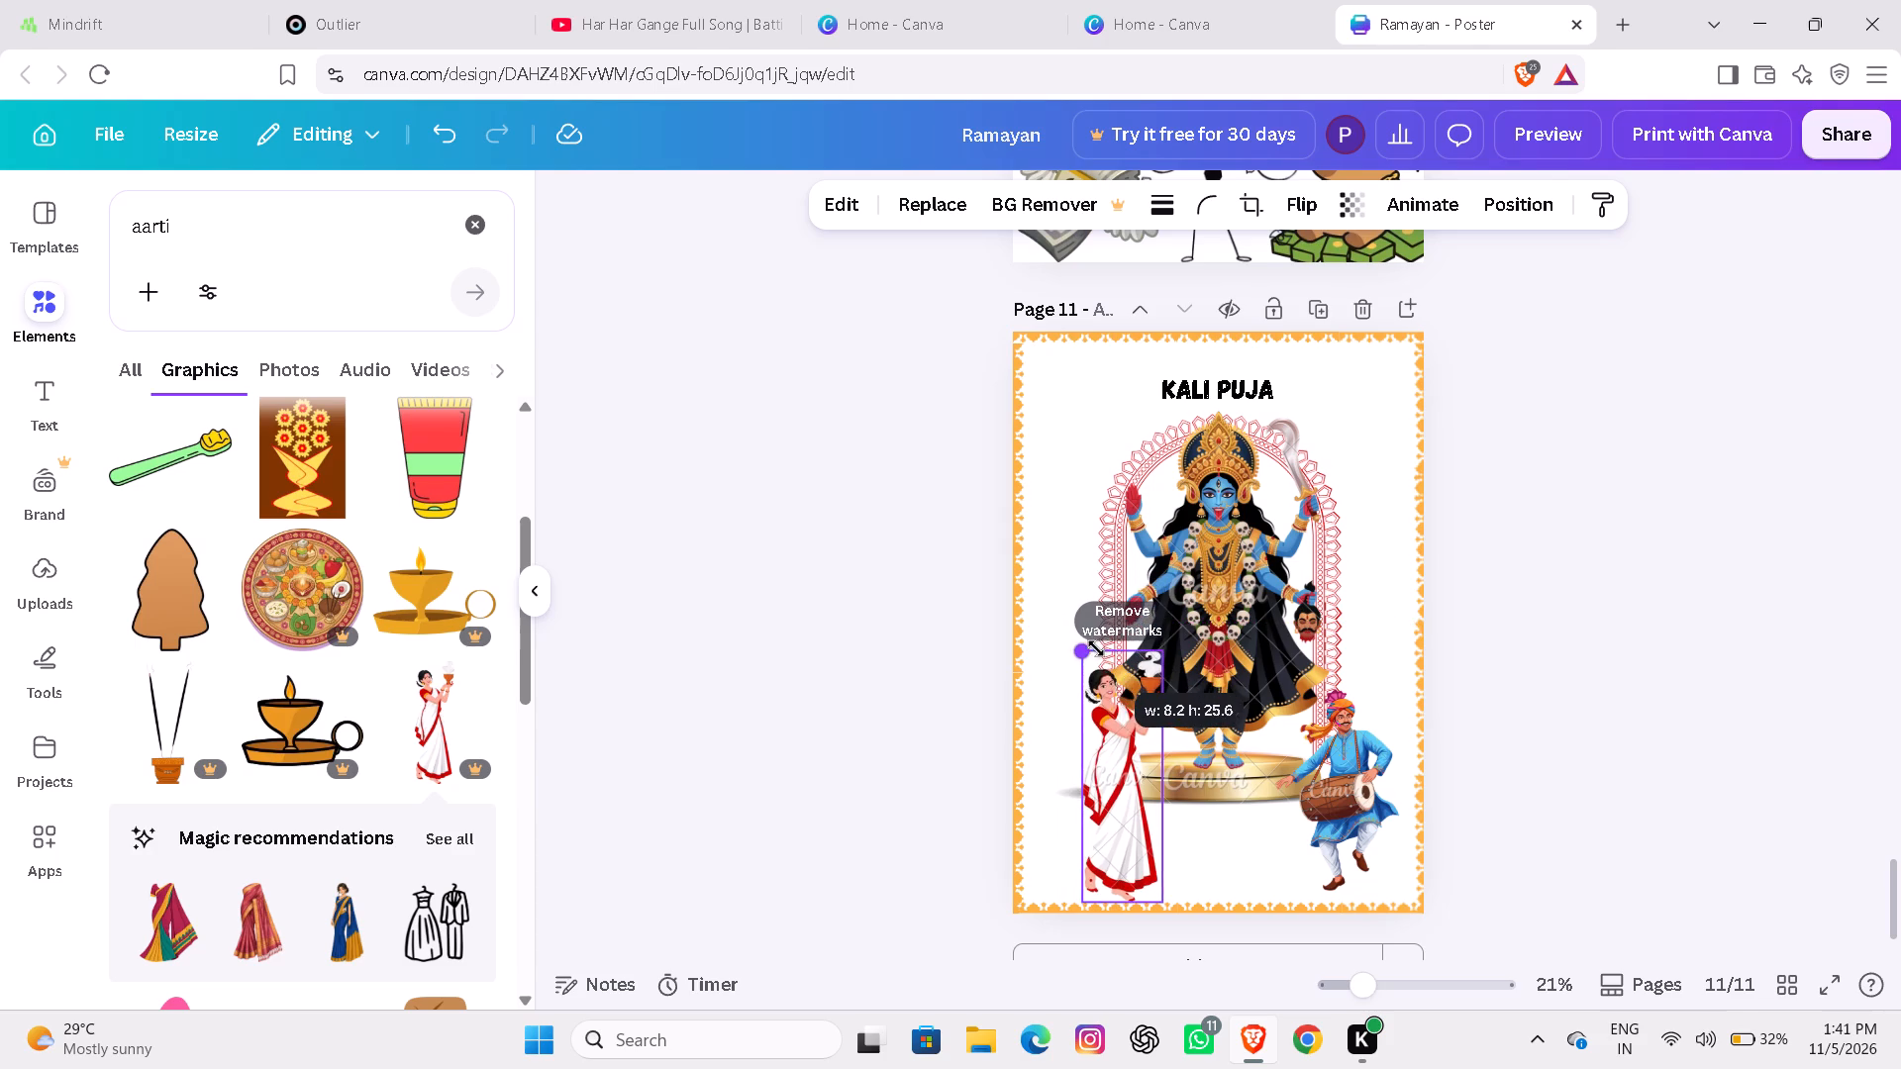
pyautogui.moveTo(1096, 648); pyautogui.dragTo(1100, 654)
pyautogui.moveTo(1137, 778); pyautogui.dragTo(1110, 770)
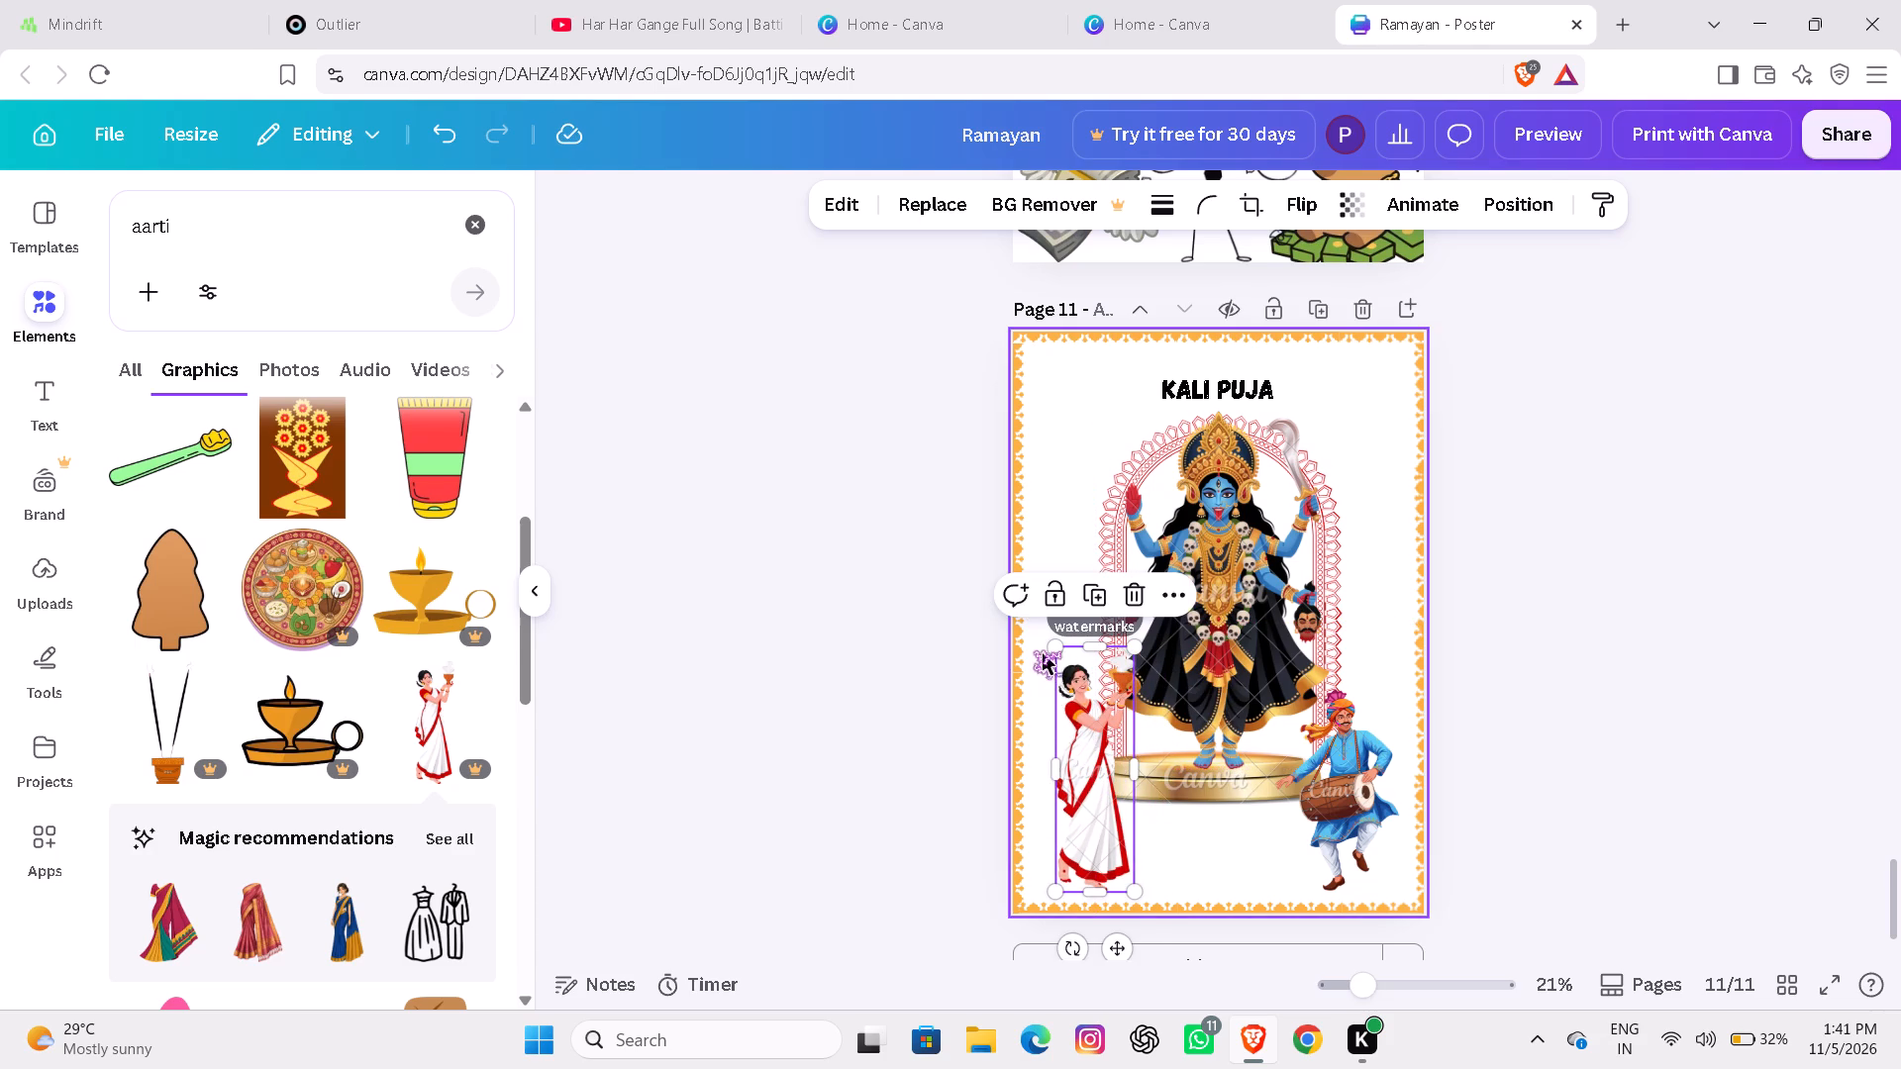
pyautogui.moveTo(1046, 643); pyautogui.dragTo(1067, 686)
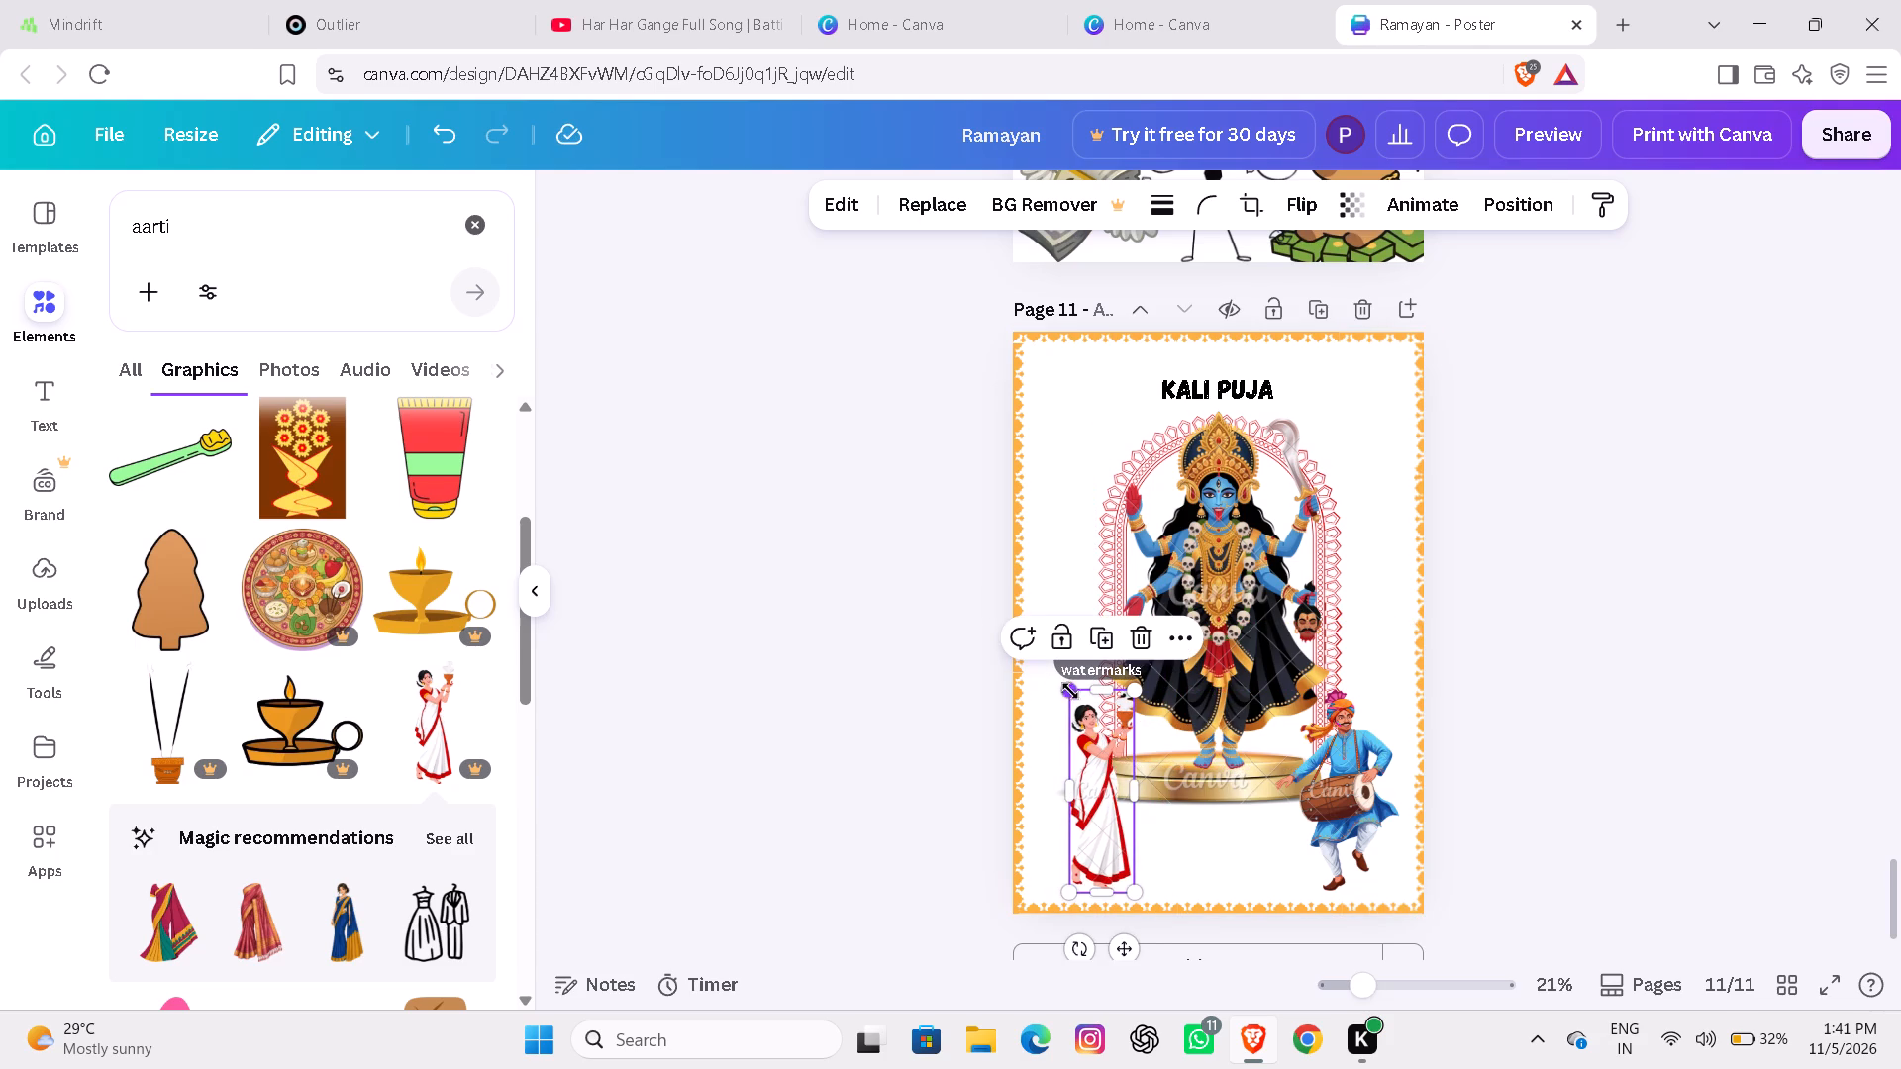
pyautogui.moveTo(1093, 762); pyautogui.dragTo(1082, 753)
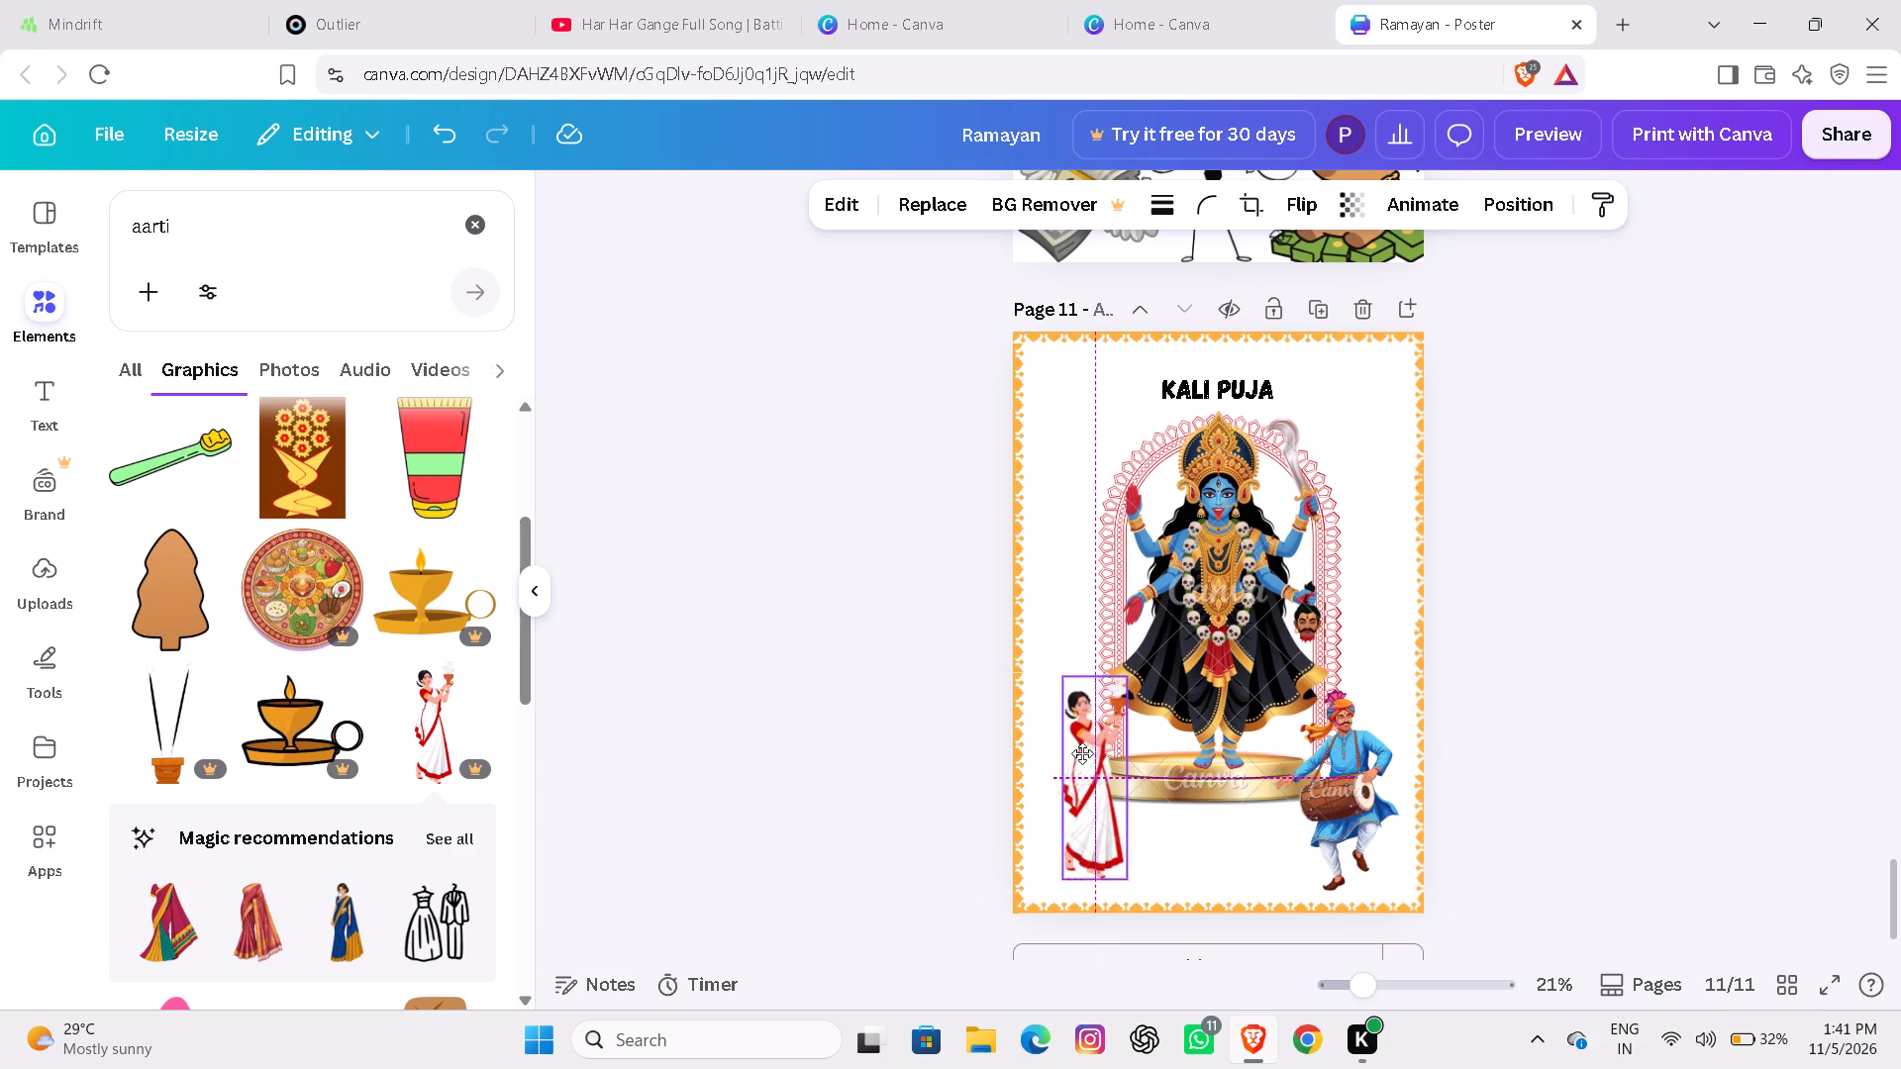
pyautogui.moveTo(1082, 753); pyautogui.dragTo(1066, 756)
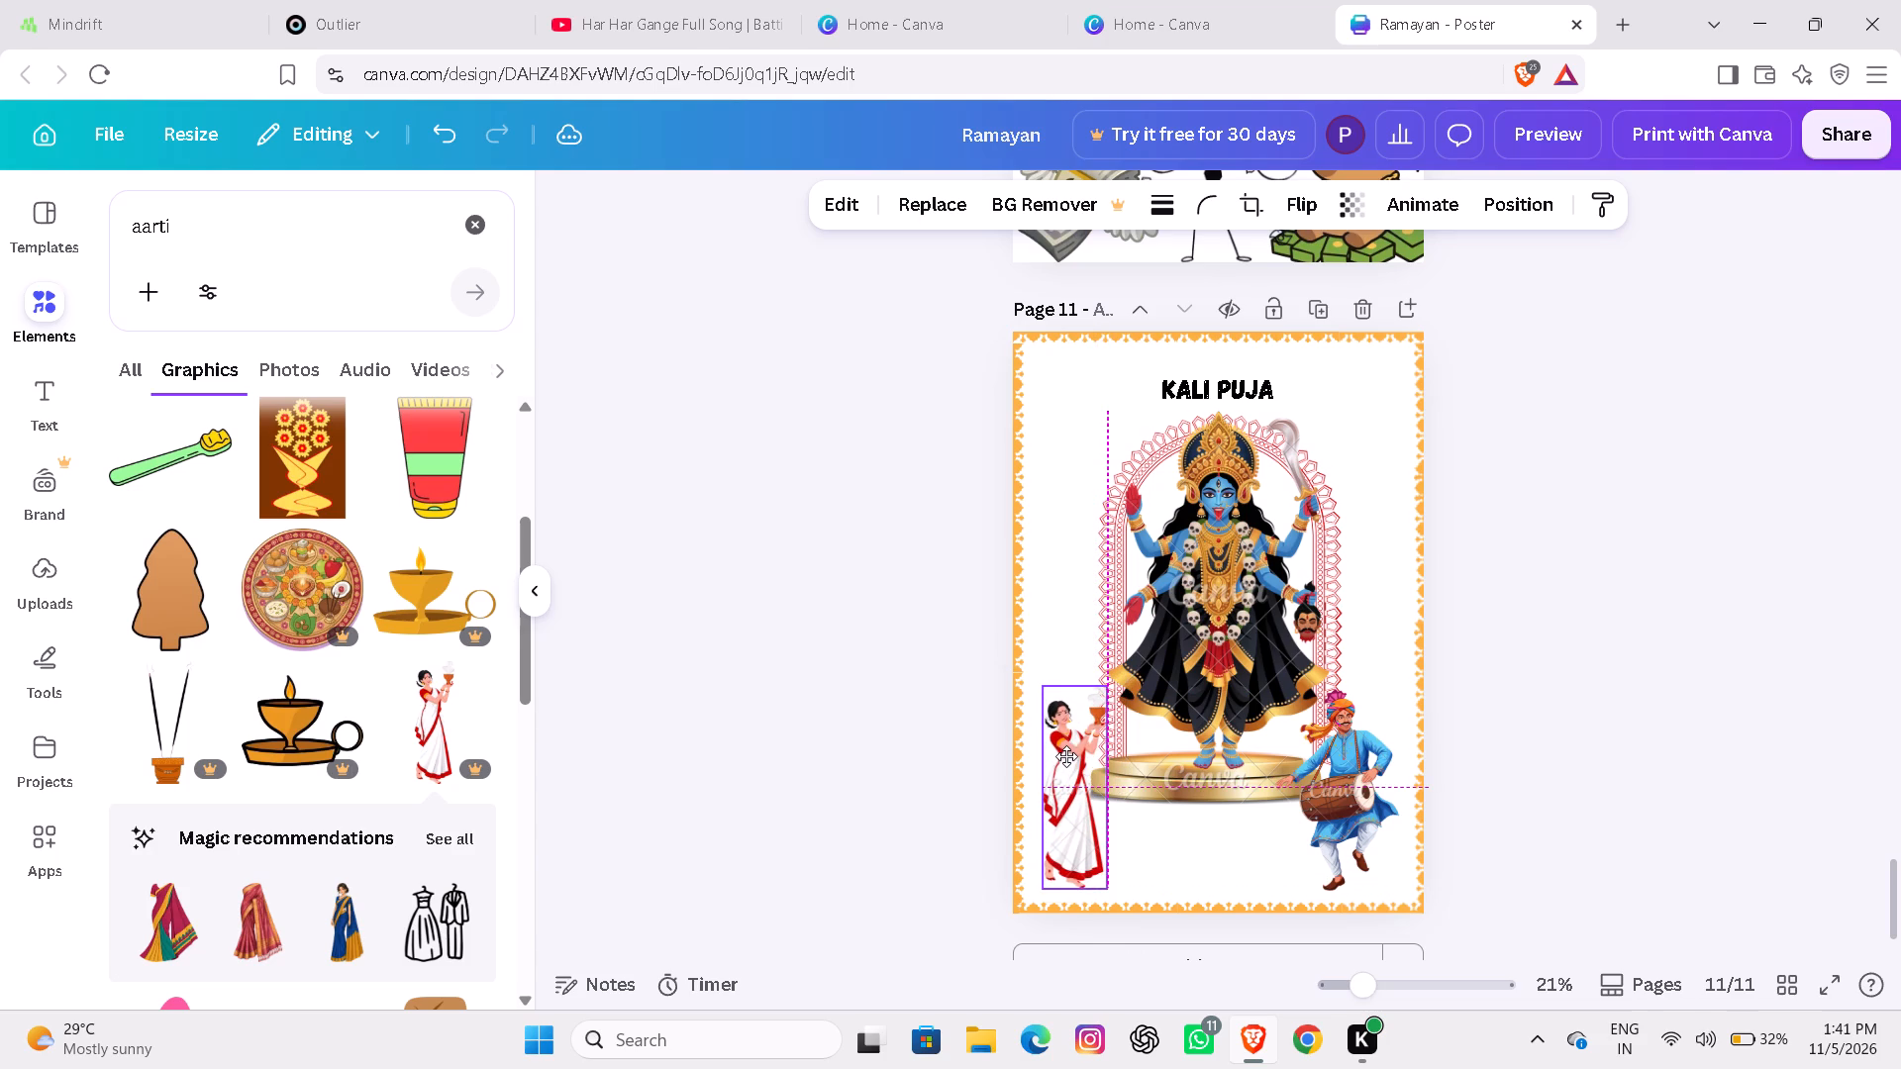
pyautogui.moveTo(1066, 756); pyautogui.dragTo(1068, 758)
pyautogui.click(1206, 848)
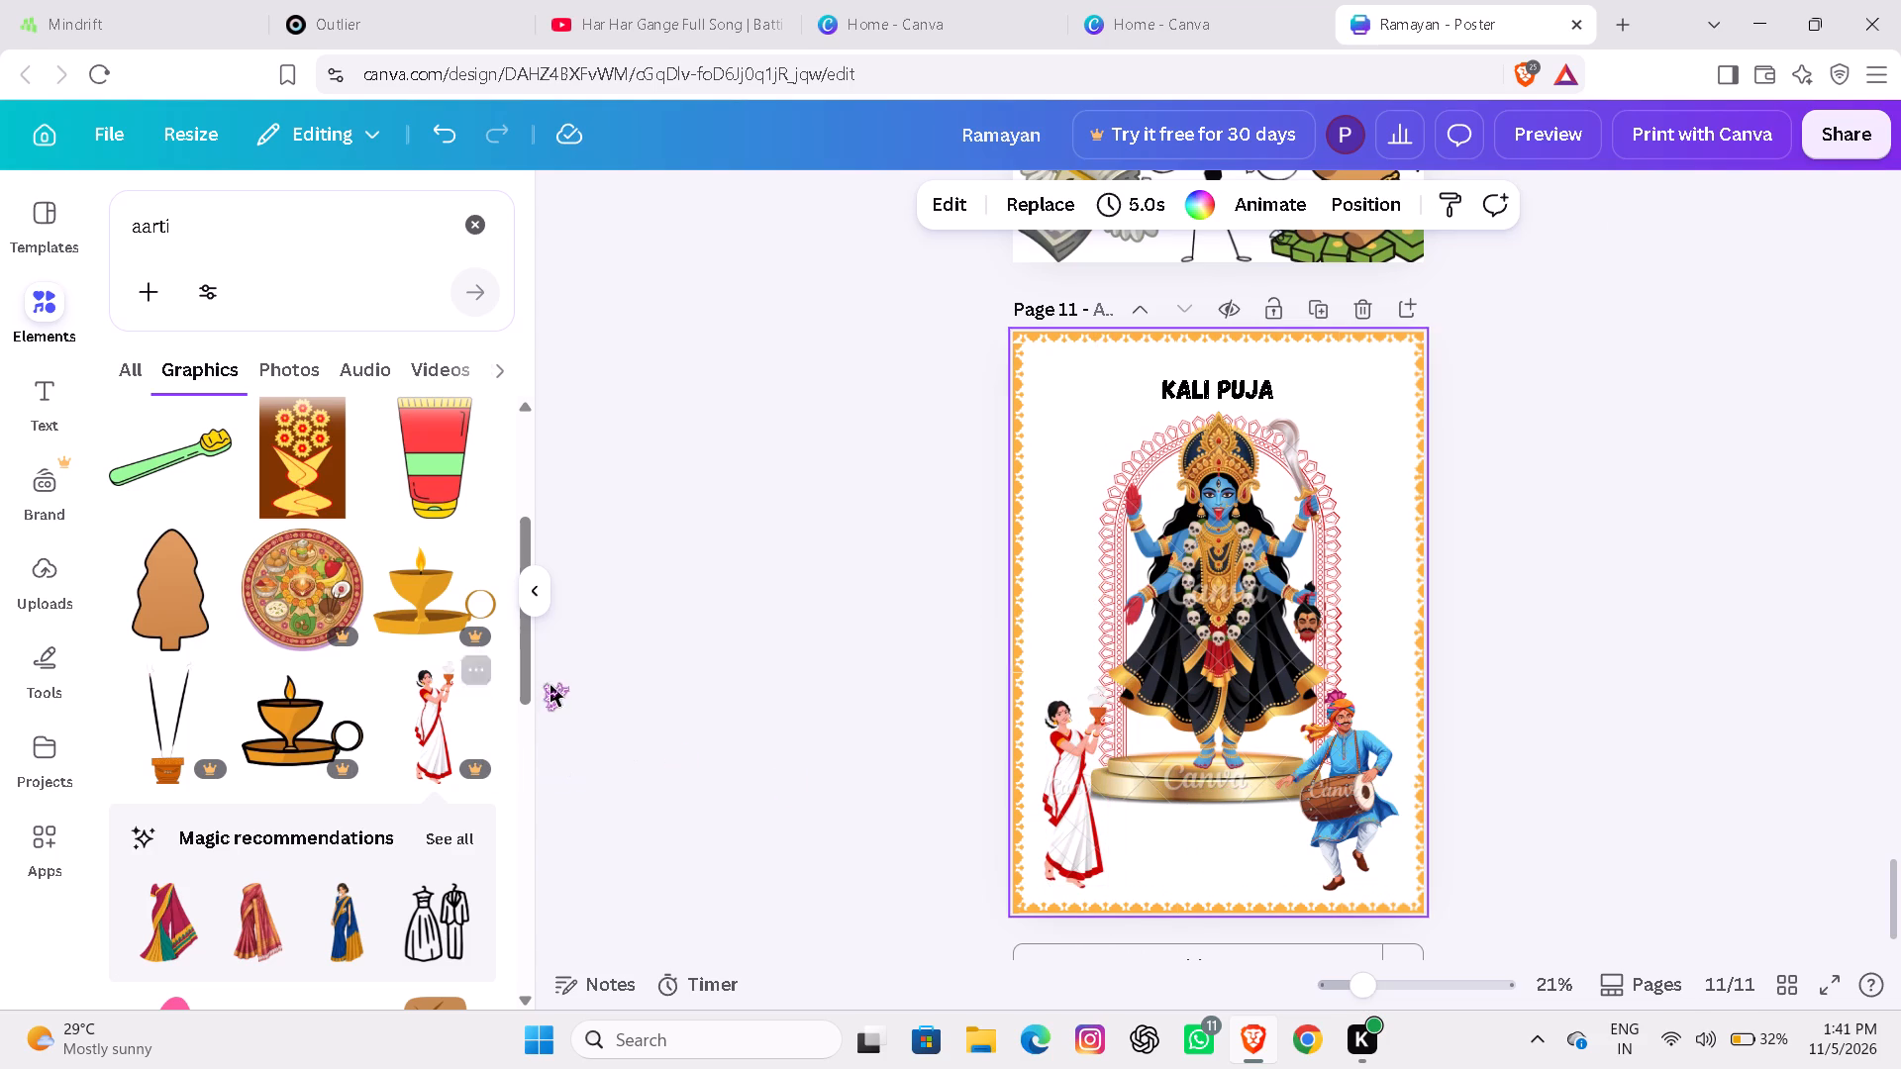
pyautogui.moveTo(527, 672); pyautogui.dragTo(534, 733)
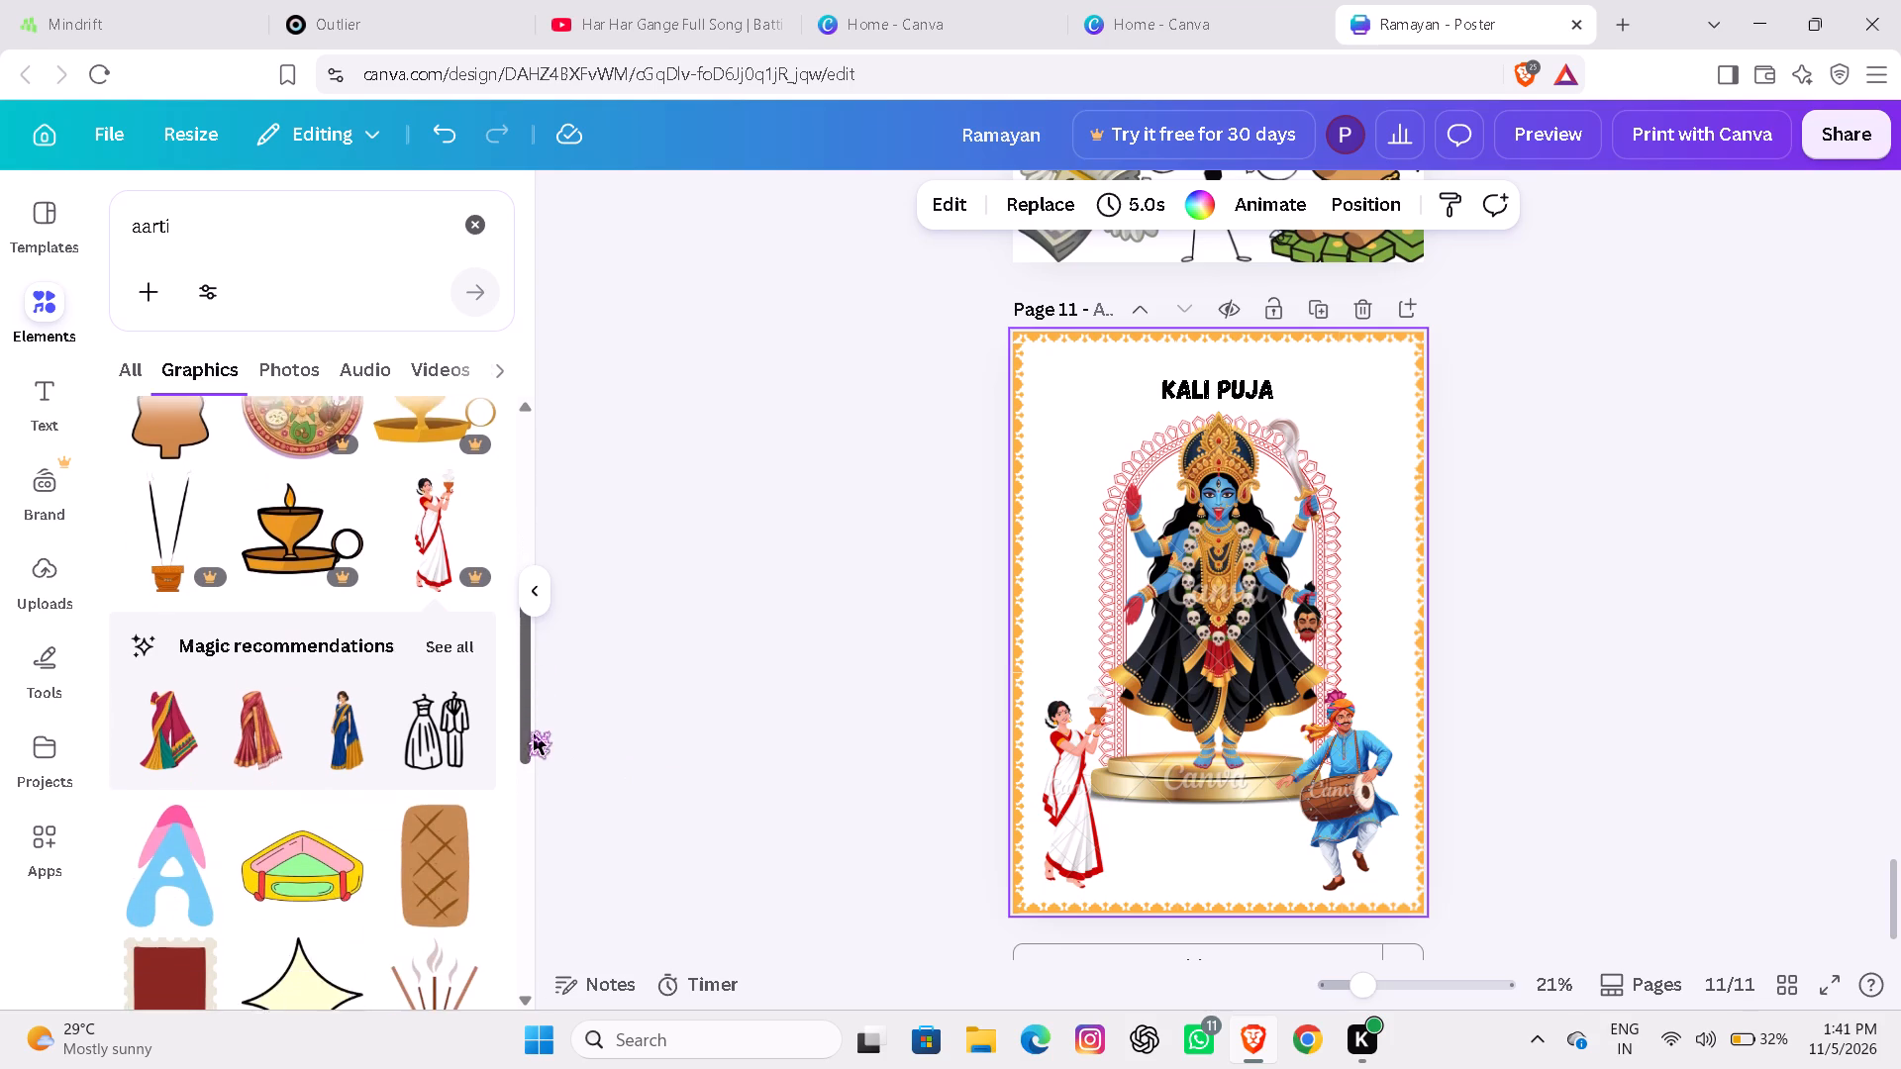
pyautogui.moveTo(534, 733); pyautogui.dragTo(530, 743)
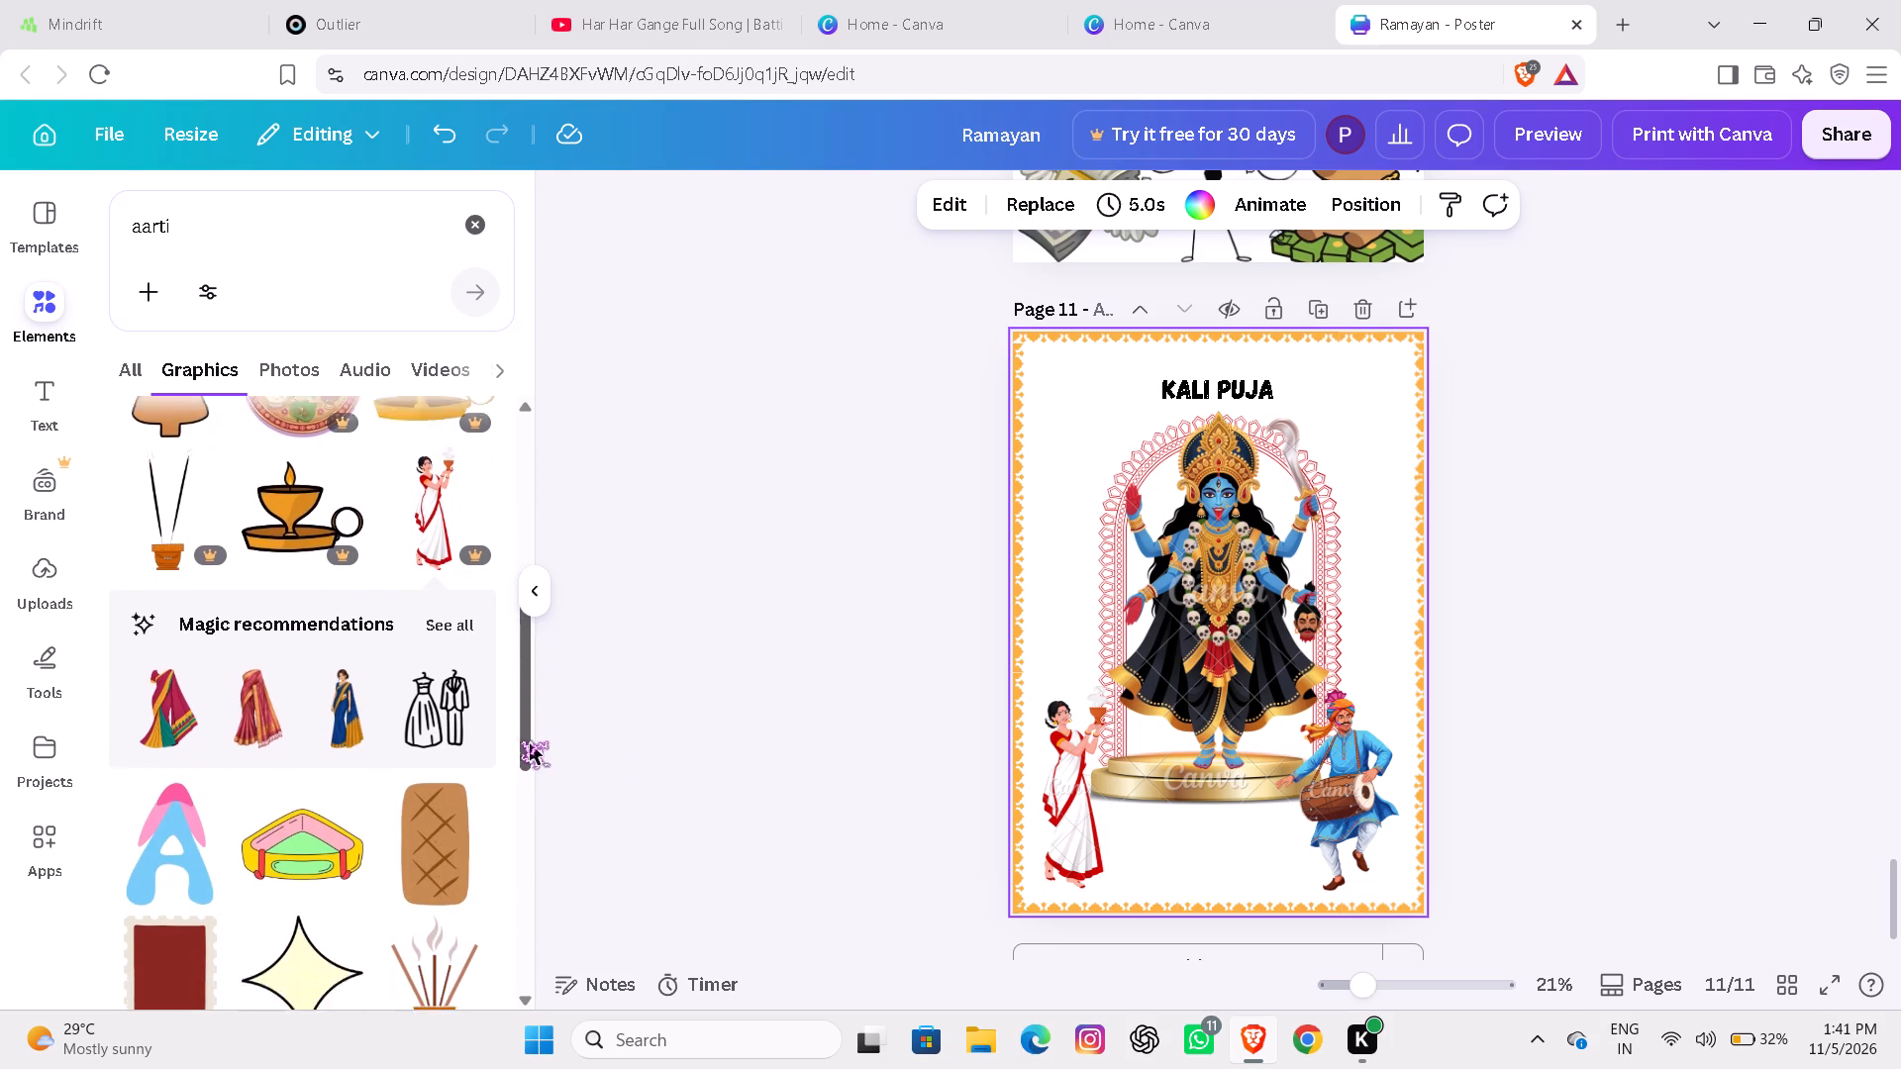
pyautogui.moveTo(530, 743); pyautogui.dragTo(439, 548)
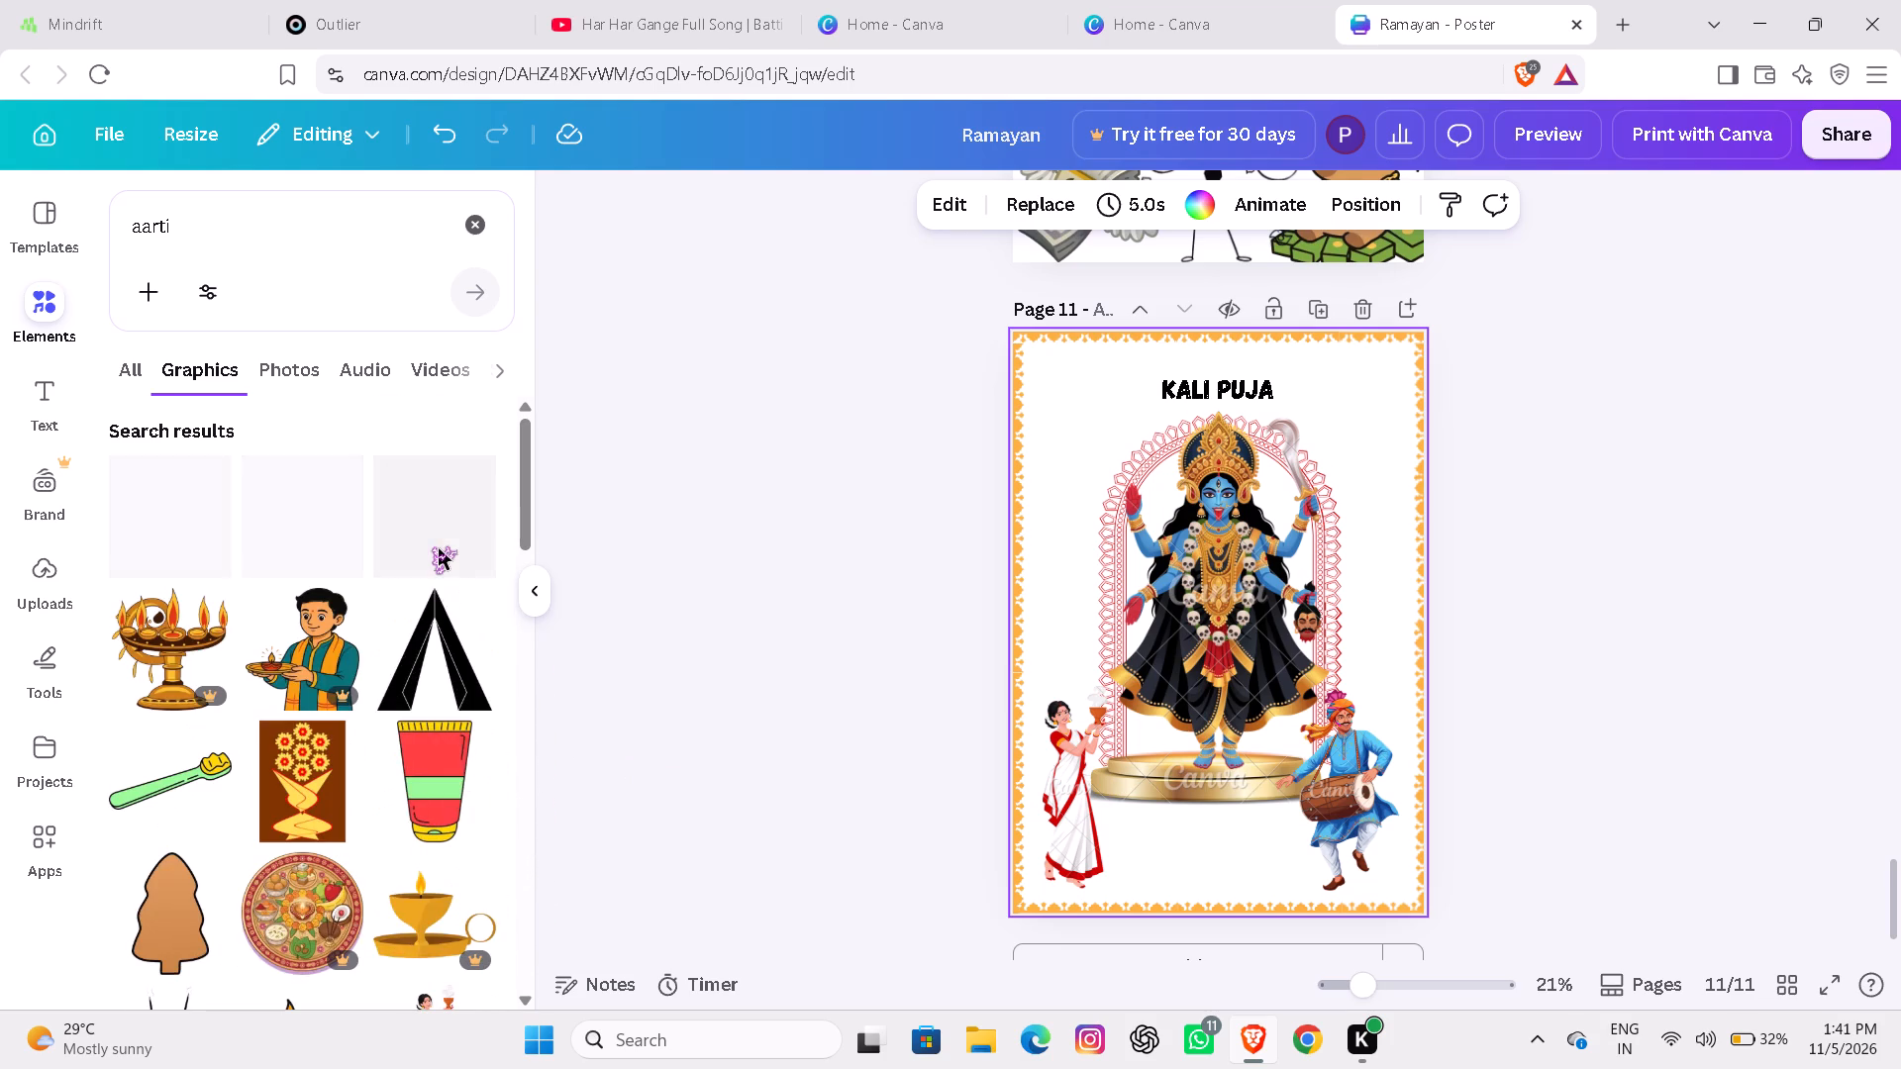
# Search the graphics for "doing puja".
pyautogui.click(330, 241)
pyautogui.press('BackSpace')
pyautogui.press('BackSpace')
pyautogui.press('BackSpace')
pyautogui.press('BackSpace')
pyautogui.press('BackSpace')
pyautogui.press('BackSpace')
pyautogui.press('BackSpace')
pyautogui.press('BackSpace')
pyautogui.press('BackSpace')
pyautogui.press('BackSpace')
pyautogui.press('BackSpace')
pyautogui.press('BackSpace')
pyautogui.press('BackSpace')
pyautogui.press('BackSpace')
pyautogui.press('BackSpace')
pyautogui.press('BackSpace')
pyautogui.press('BackSpace')
pyautogui.press('BackSpace')
pyautogui.press('BackSpace')
pyautogui.press('BackSpace')
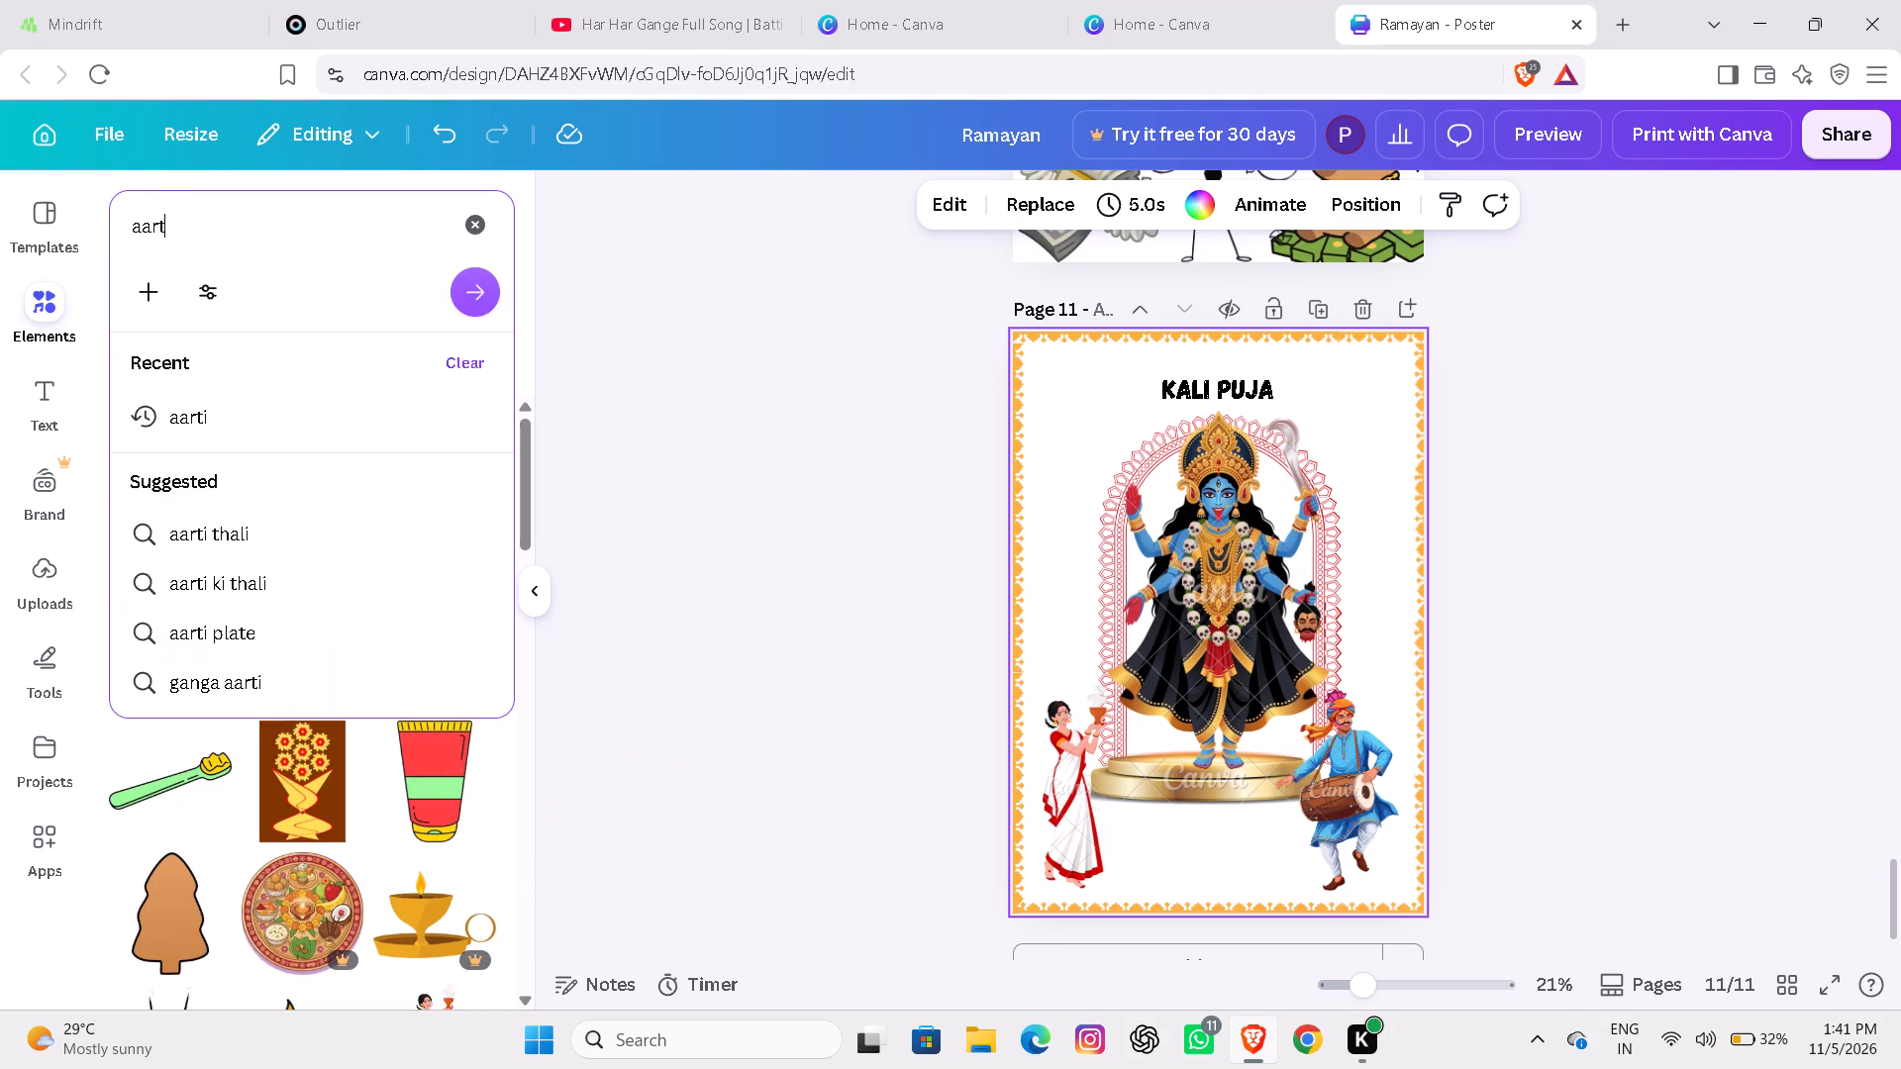
pyautogui.write('doing')
pyautogui.press('space')
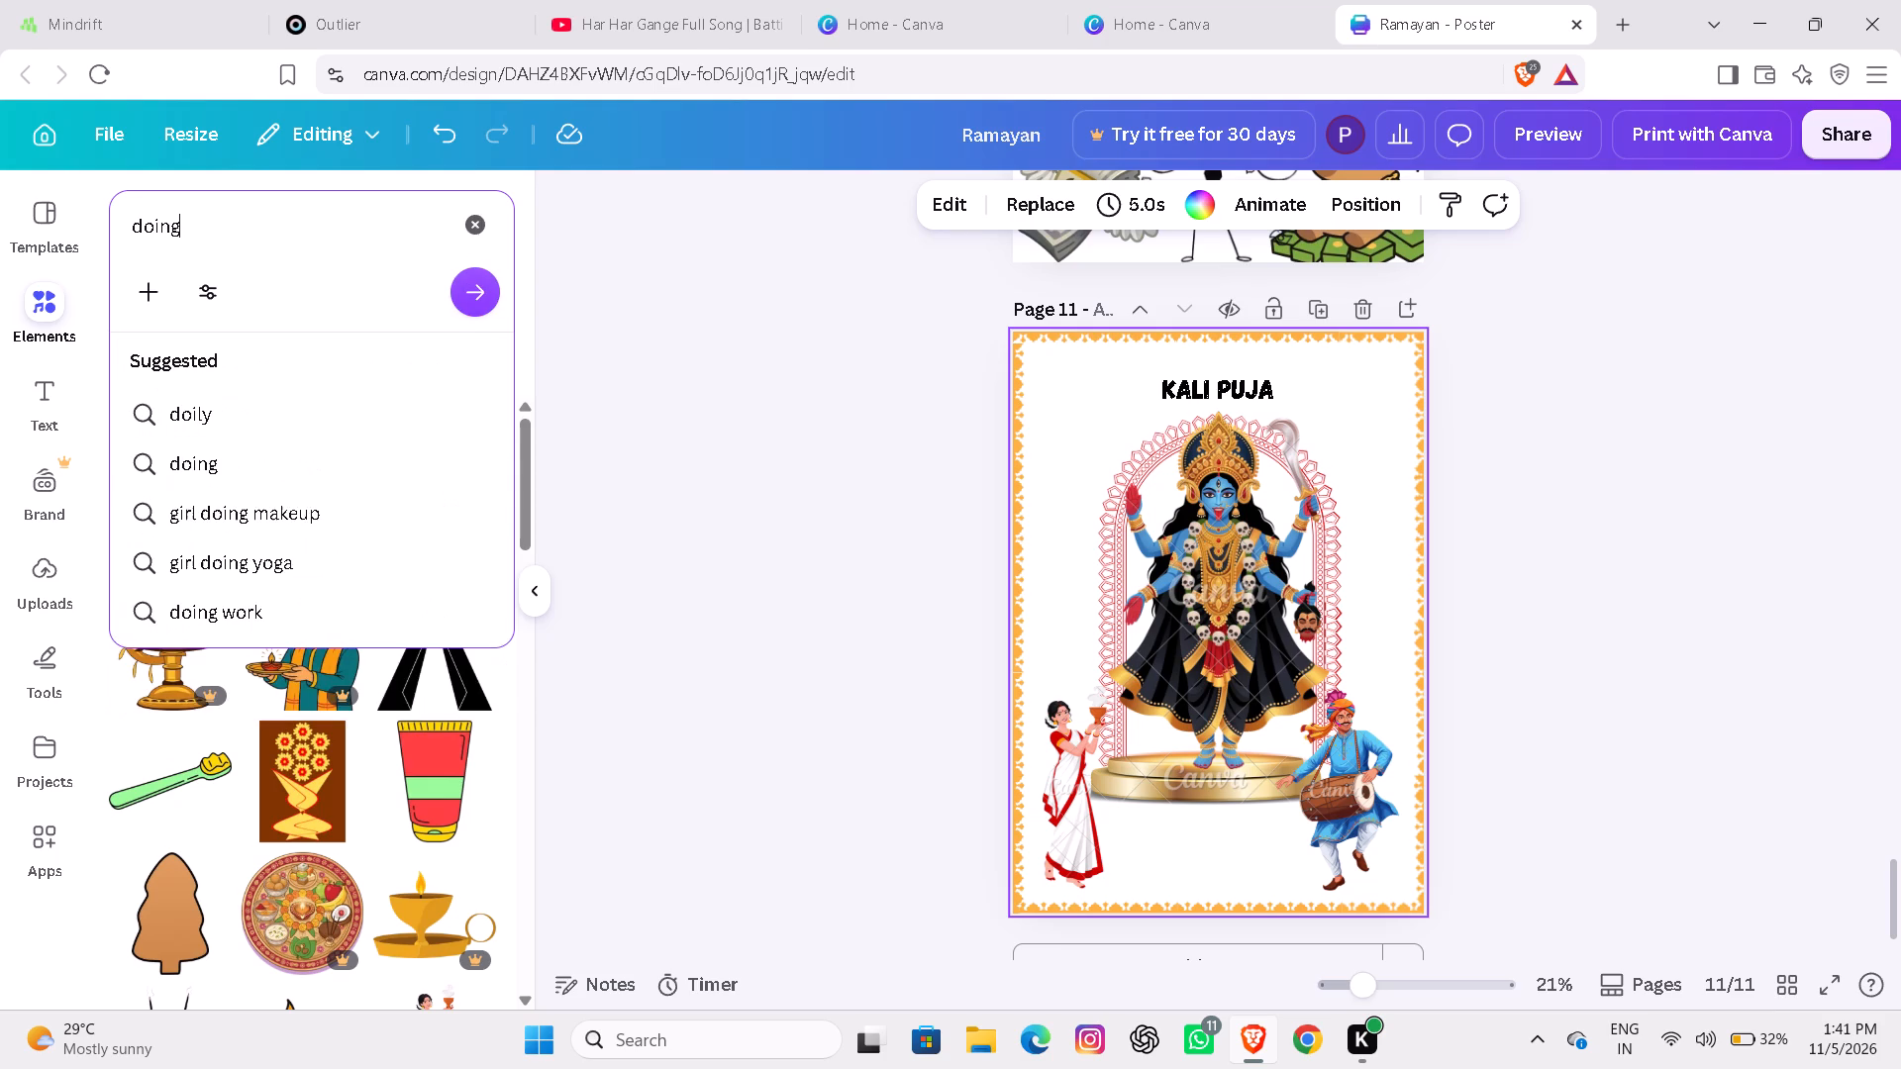
pyautogui.write('puj')
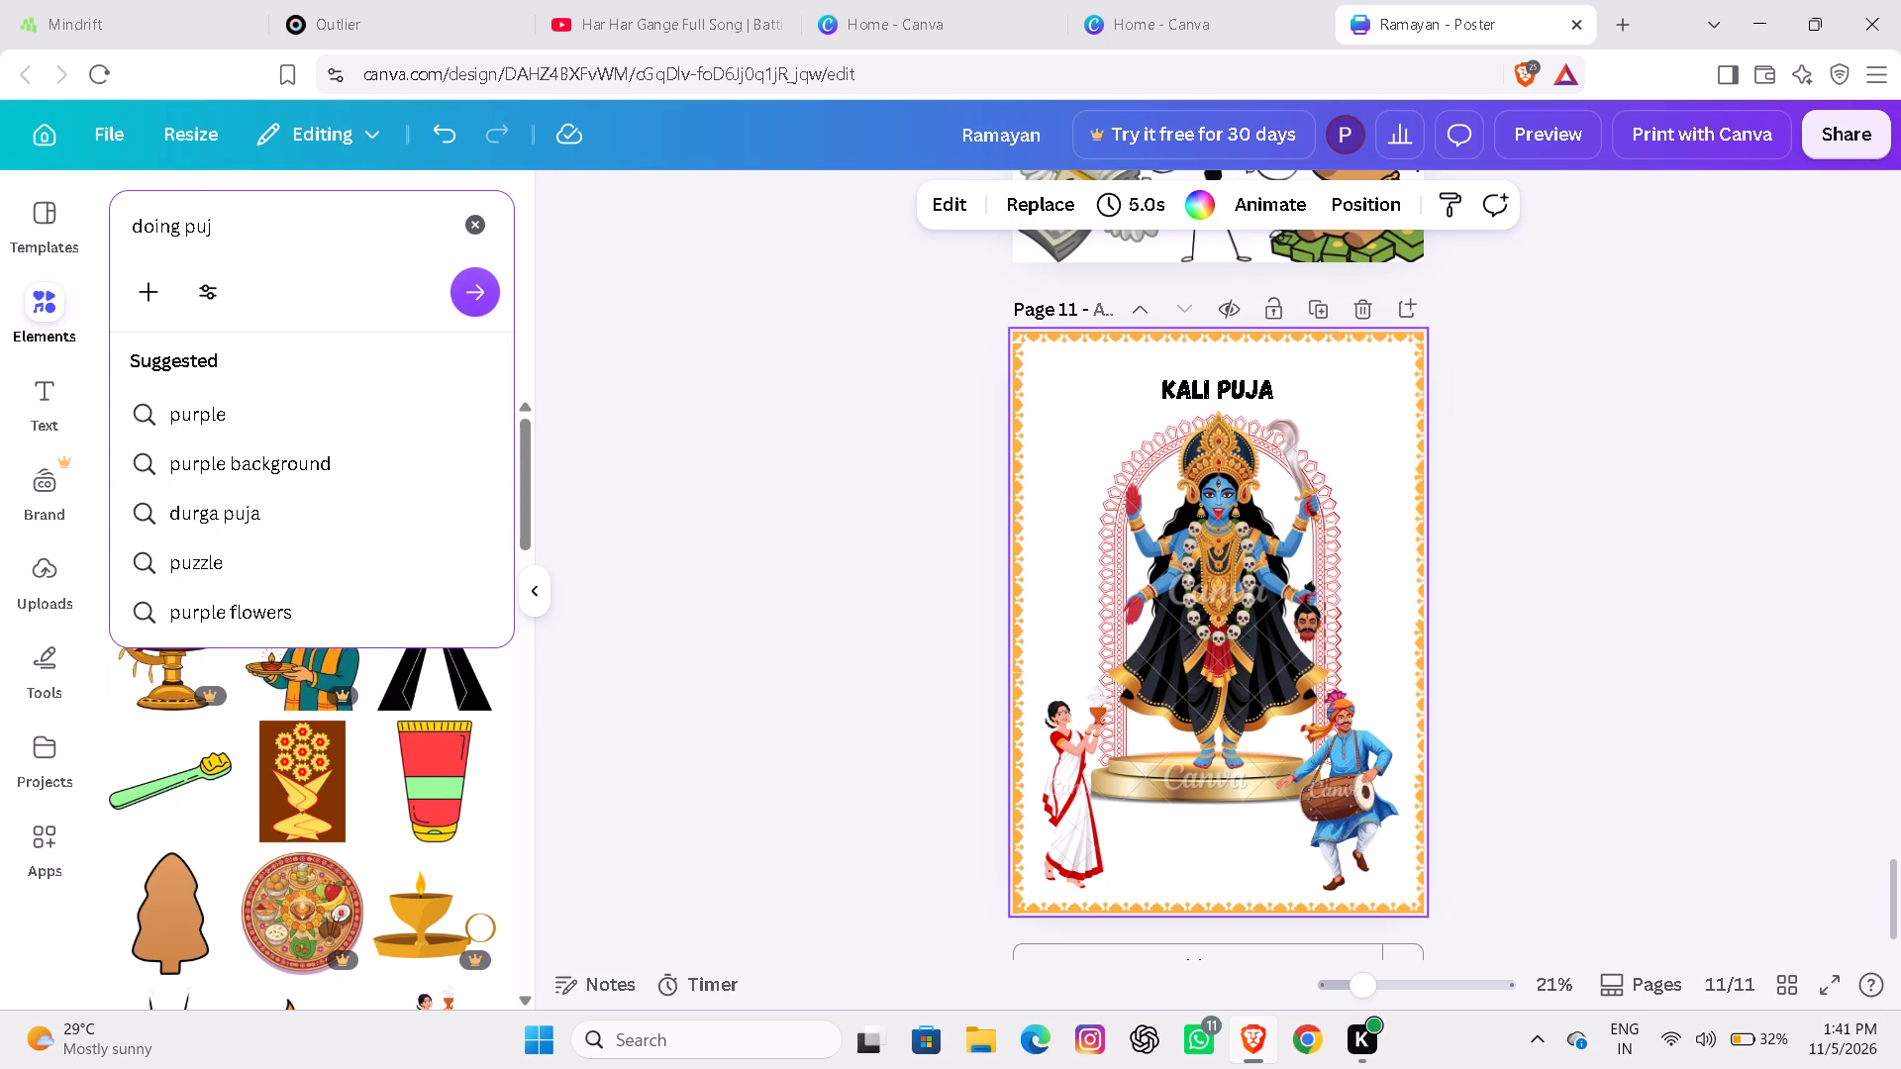
pyautogui.press('a')
pyautogui.press('Return')
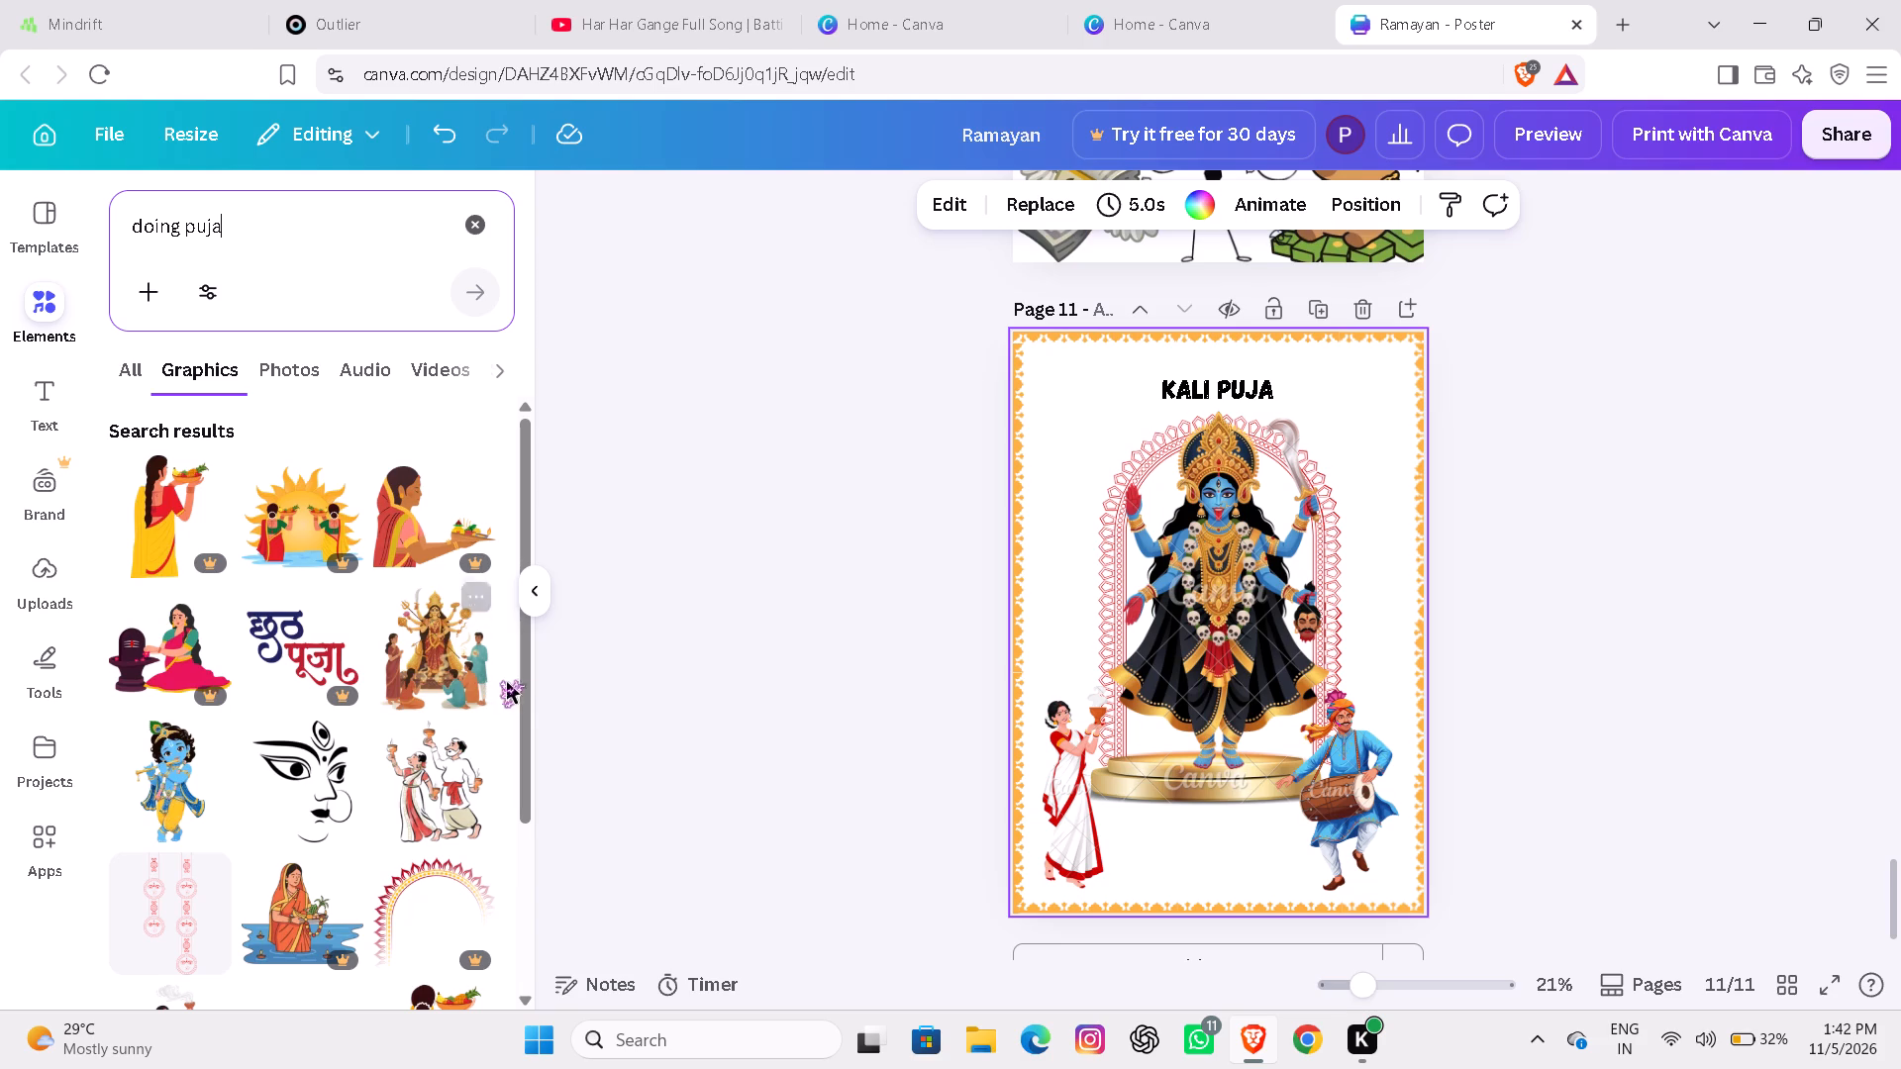
# Browse the graphics and add the dancing woman in a swirling white-and-red sari holding up an incense burner.
pyautogui.moveTo(524, 694); pyautogui.dragTo(524, 765)
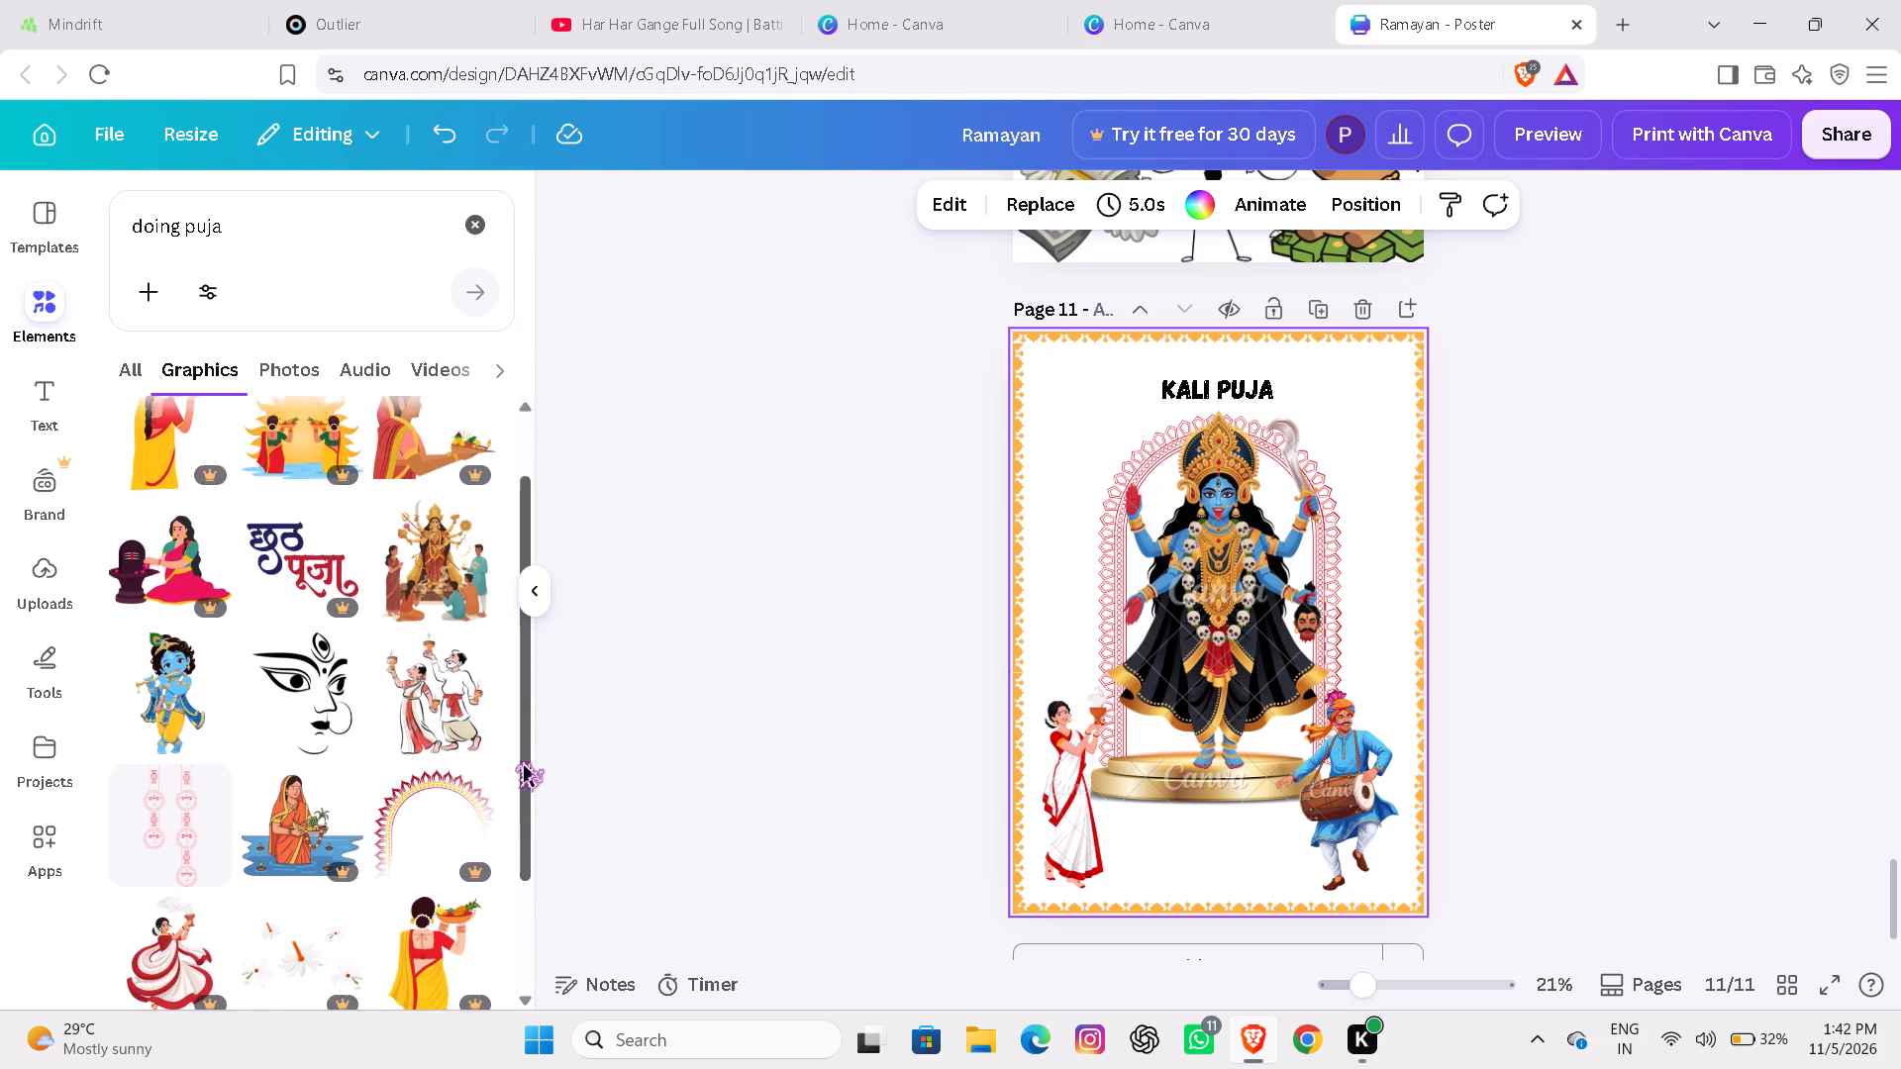
pyautogui.moveTo(524, 765); pyautogui.dragTo(529, 812)
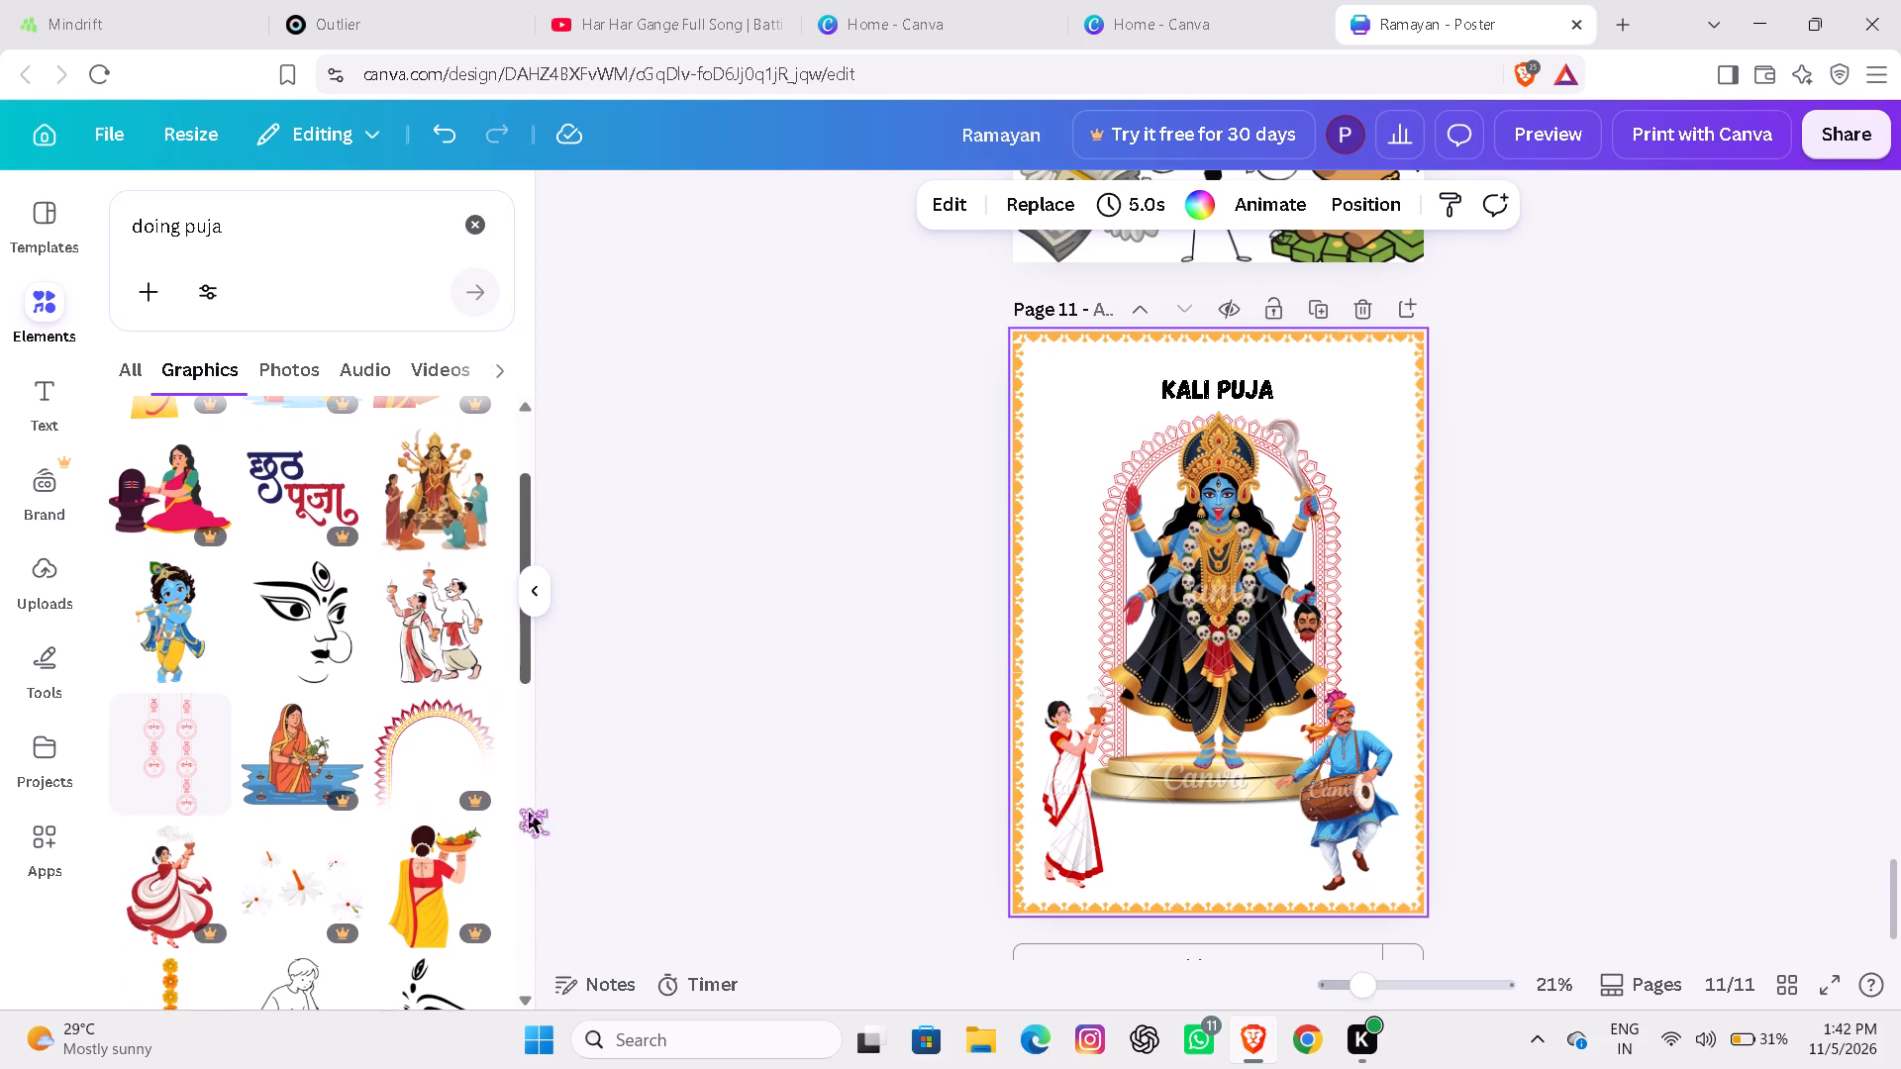
pyautogui.moveTo(529, 812); pyautogui.dragTo(525, 824)
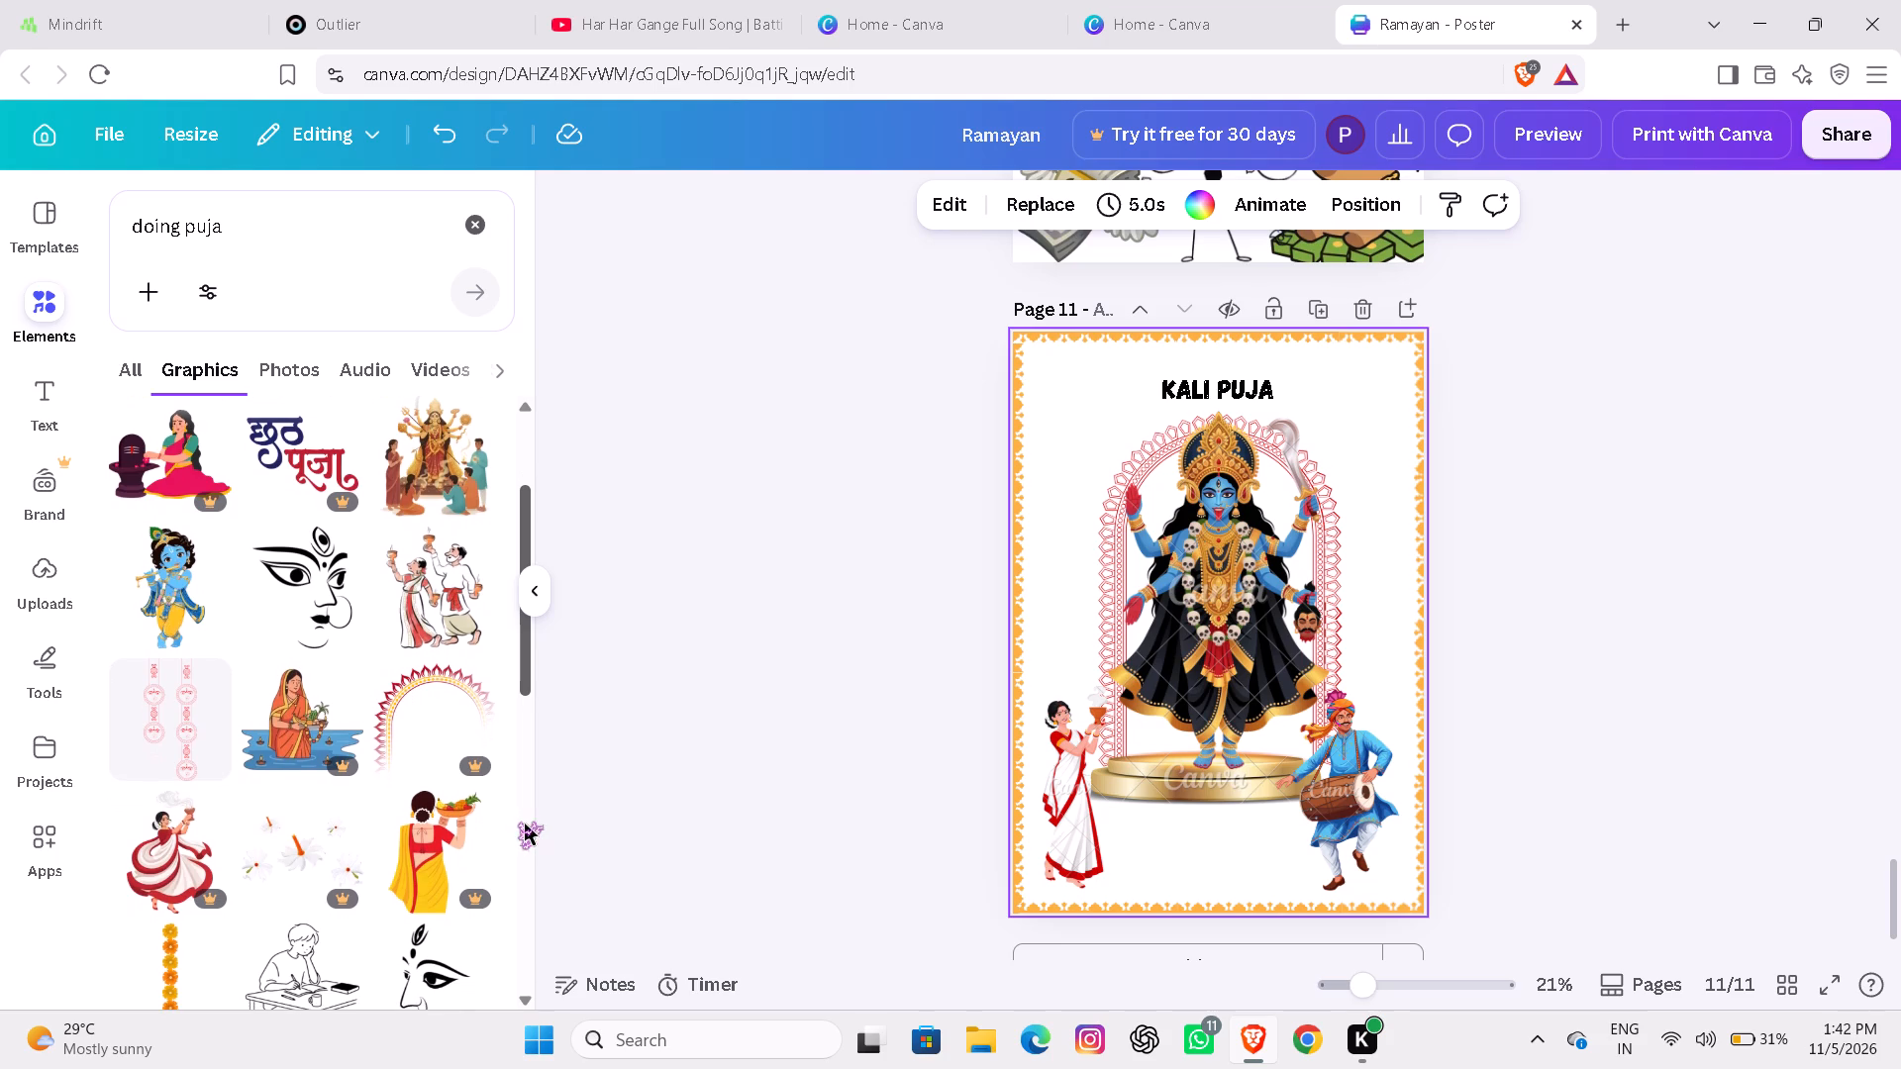
pyautogui.moveTo(525, 824); pyautogui.dragTo(528, 910)
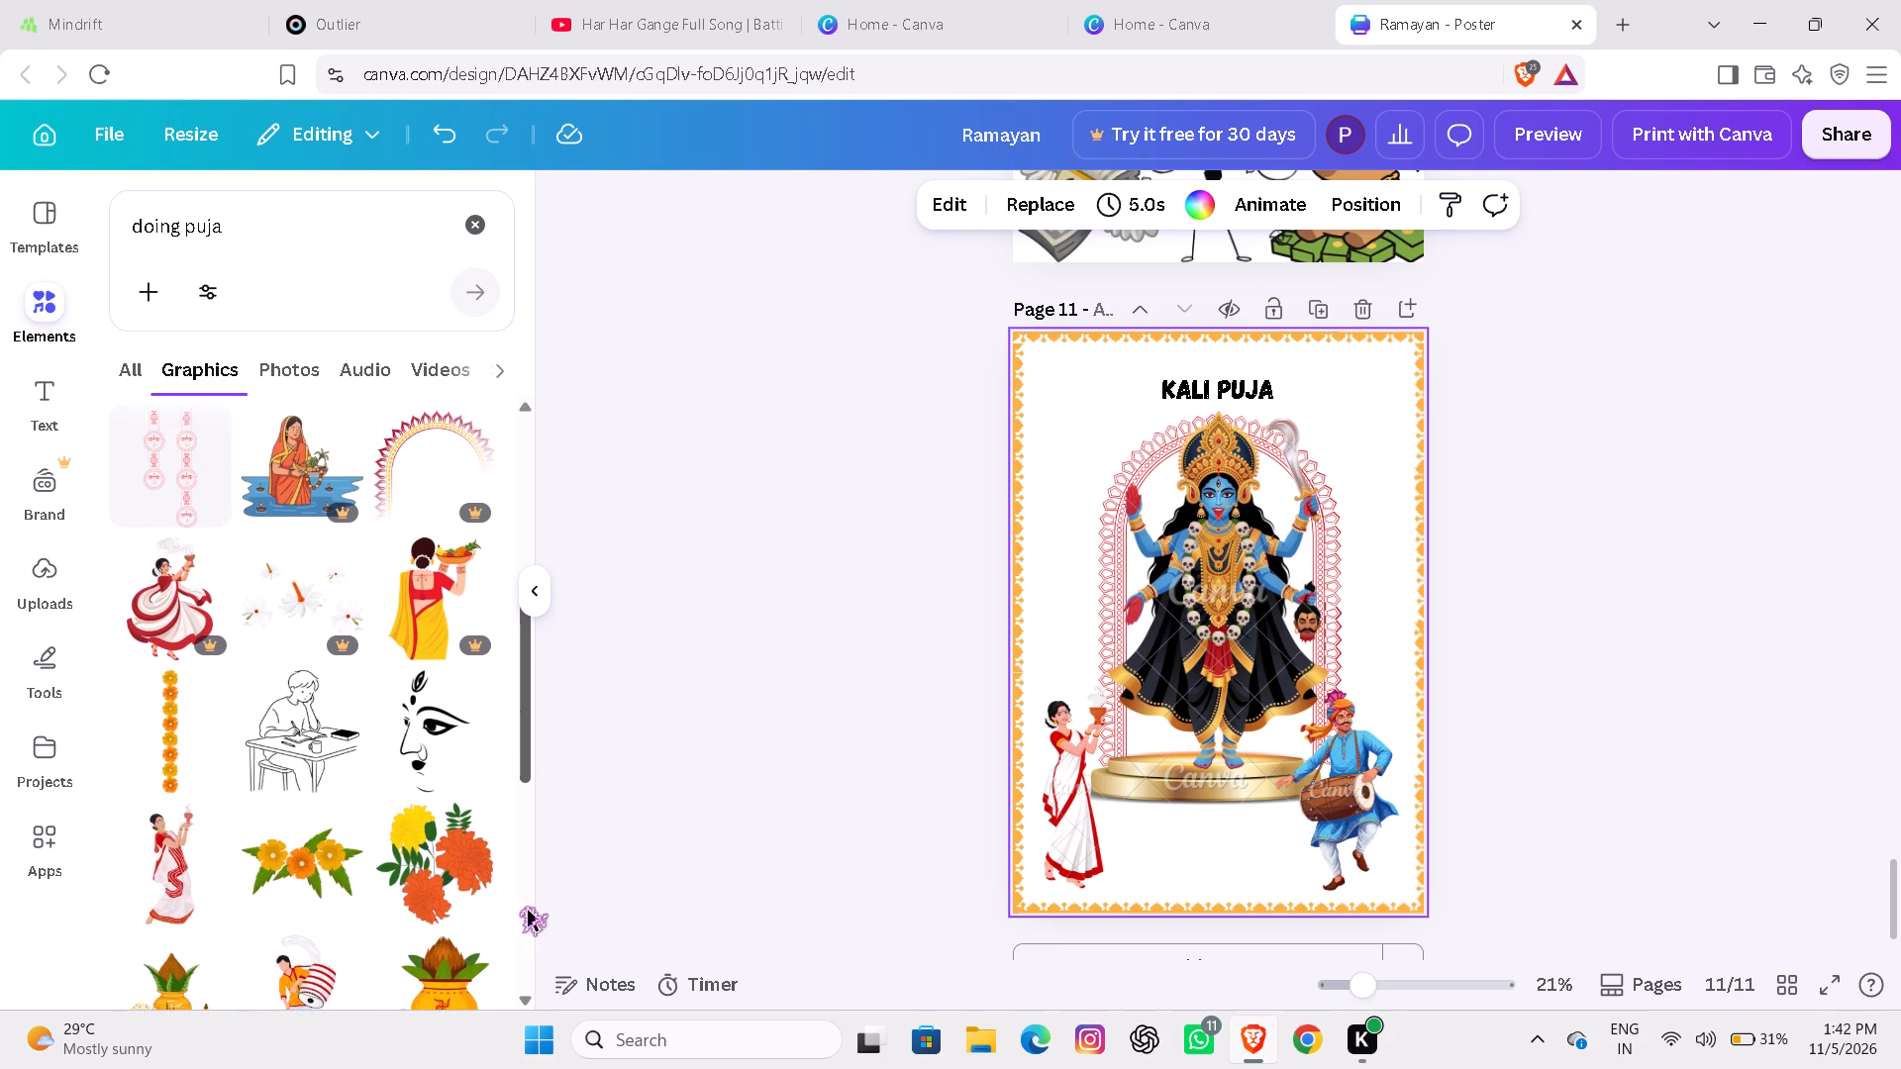
pyautogui.moveTo(528, 910); pyautogui.dragTo(524, 928)
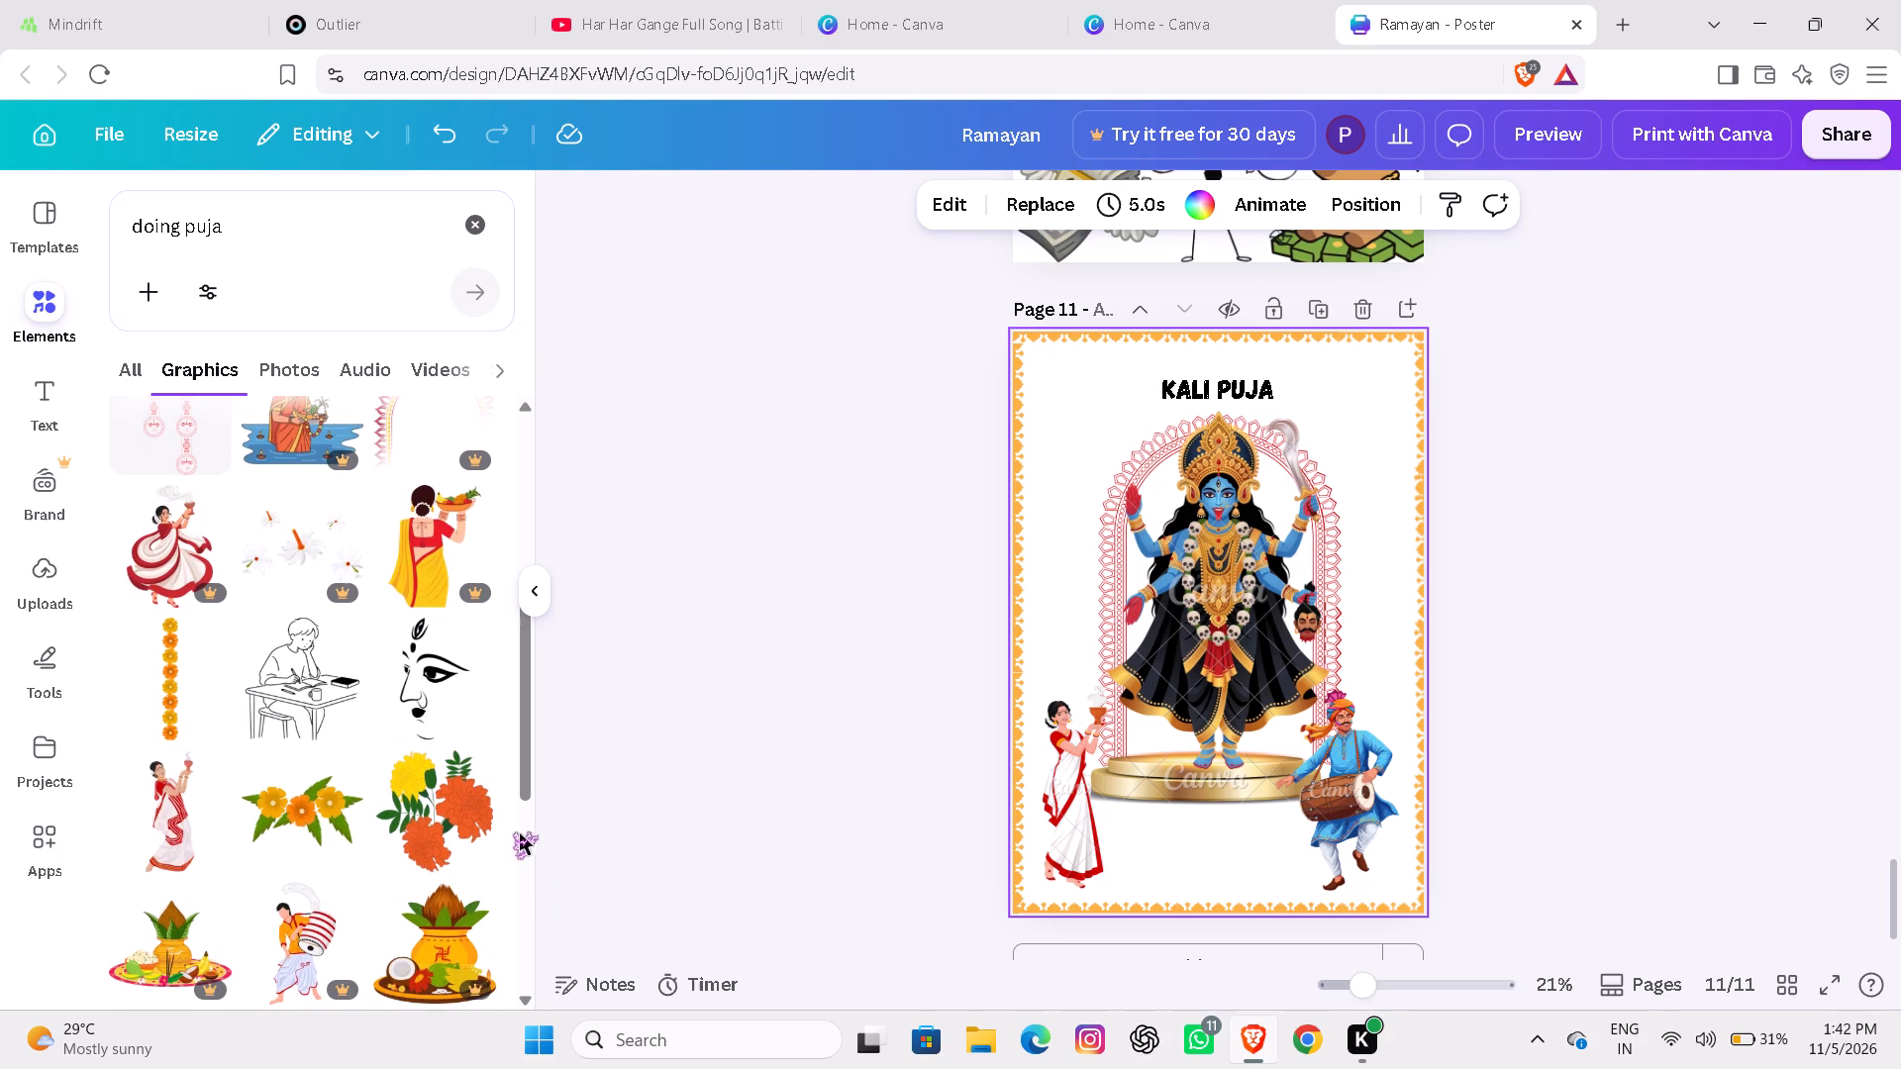
pyautogui.moveTo(512, 793); pyautogui.dragTo(512, 804)
pyautogui.moveTo(522, 744); pyautogui.dragTo(522, 784)
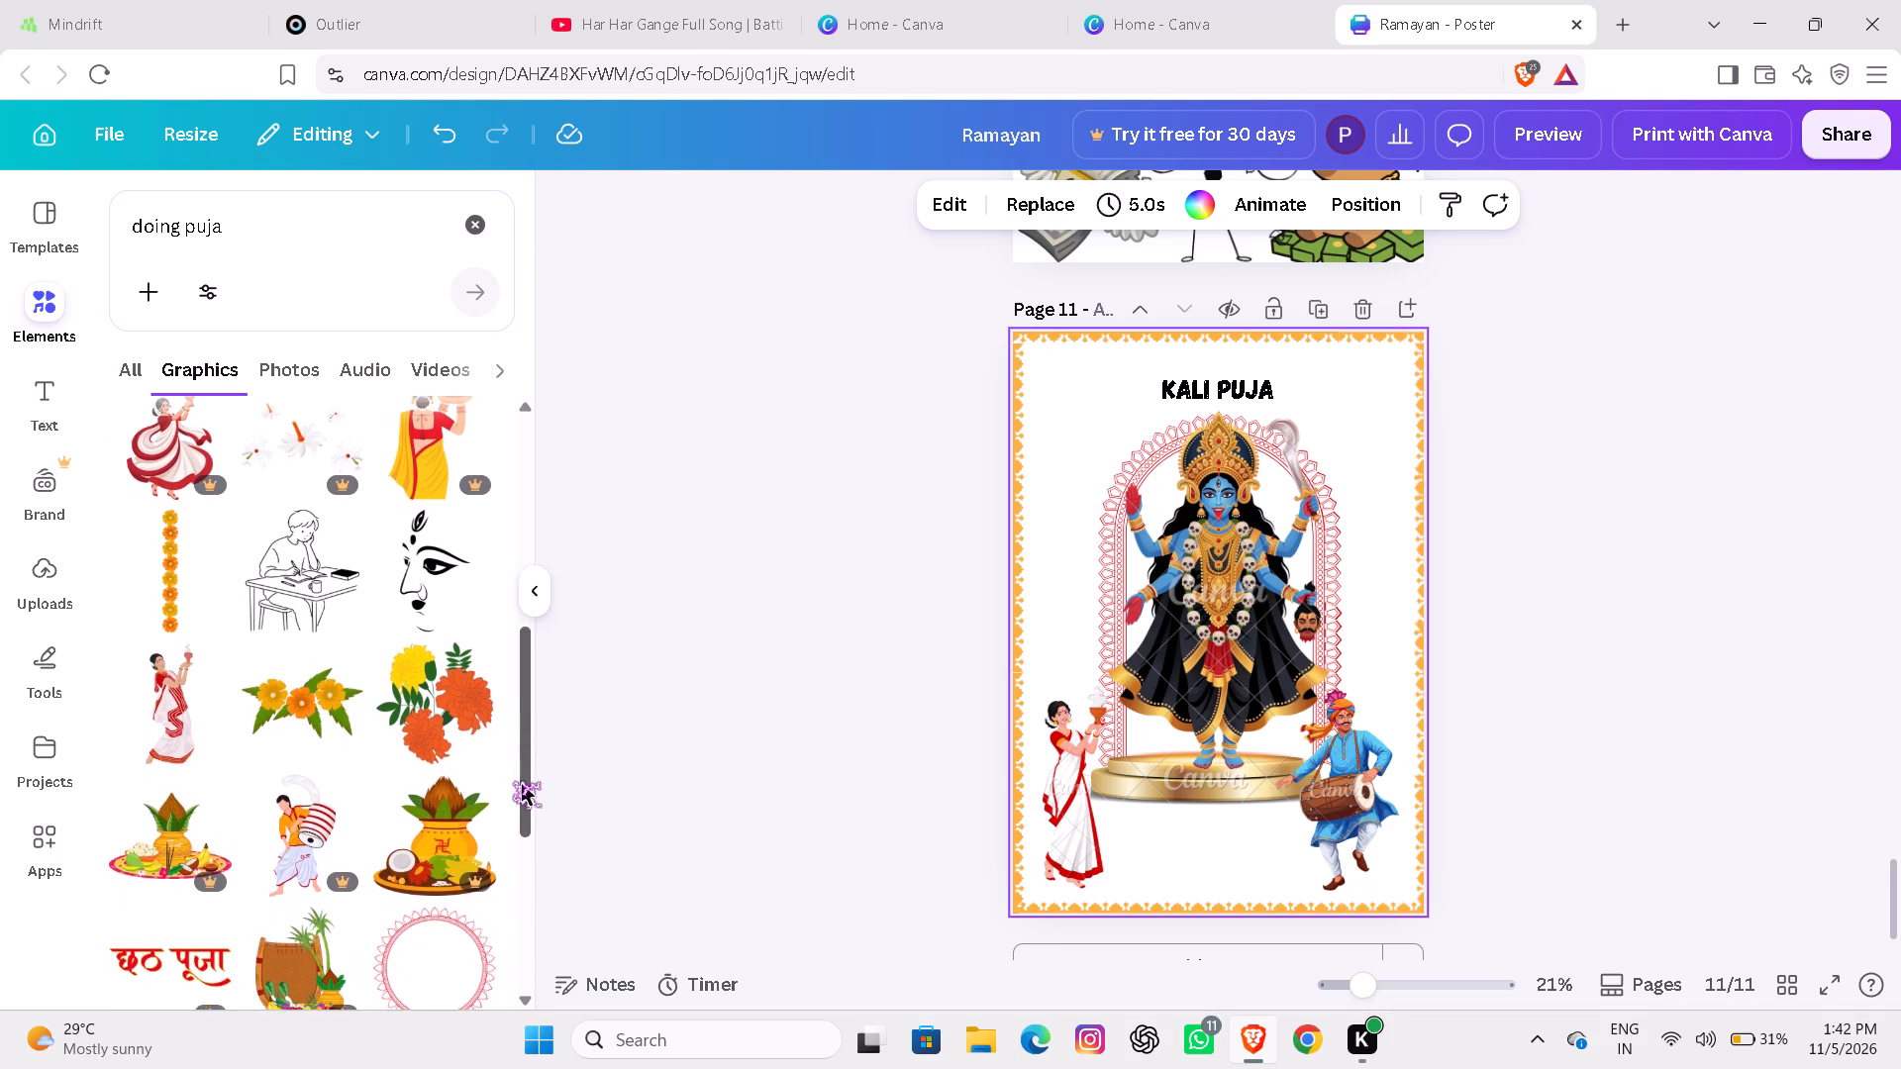
pyautogui.moveTo(522, 784); pyautogui.dragTo(521, 856)
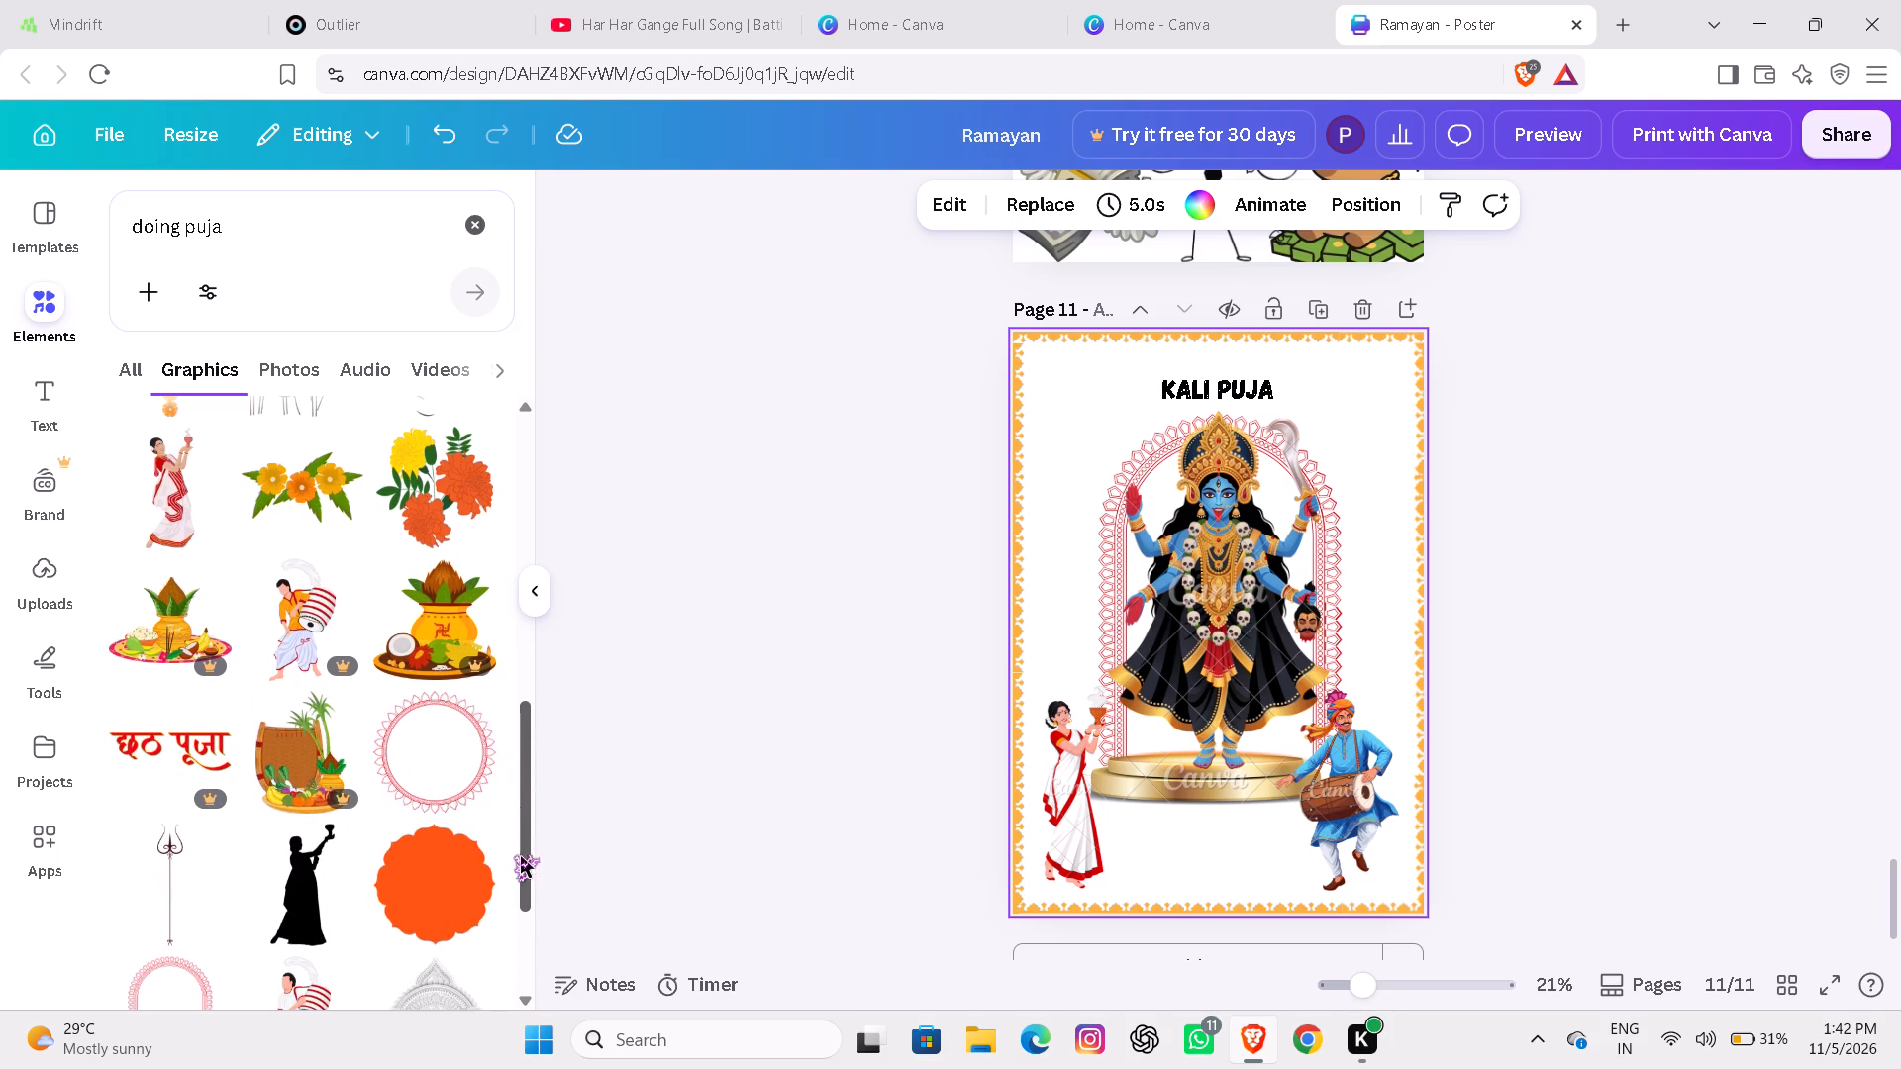
pyautogui.moveTo(521, 856); pyautogui.dragTo(525, 739)
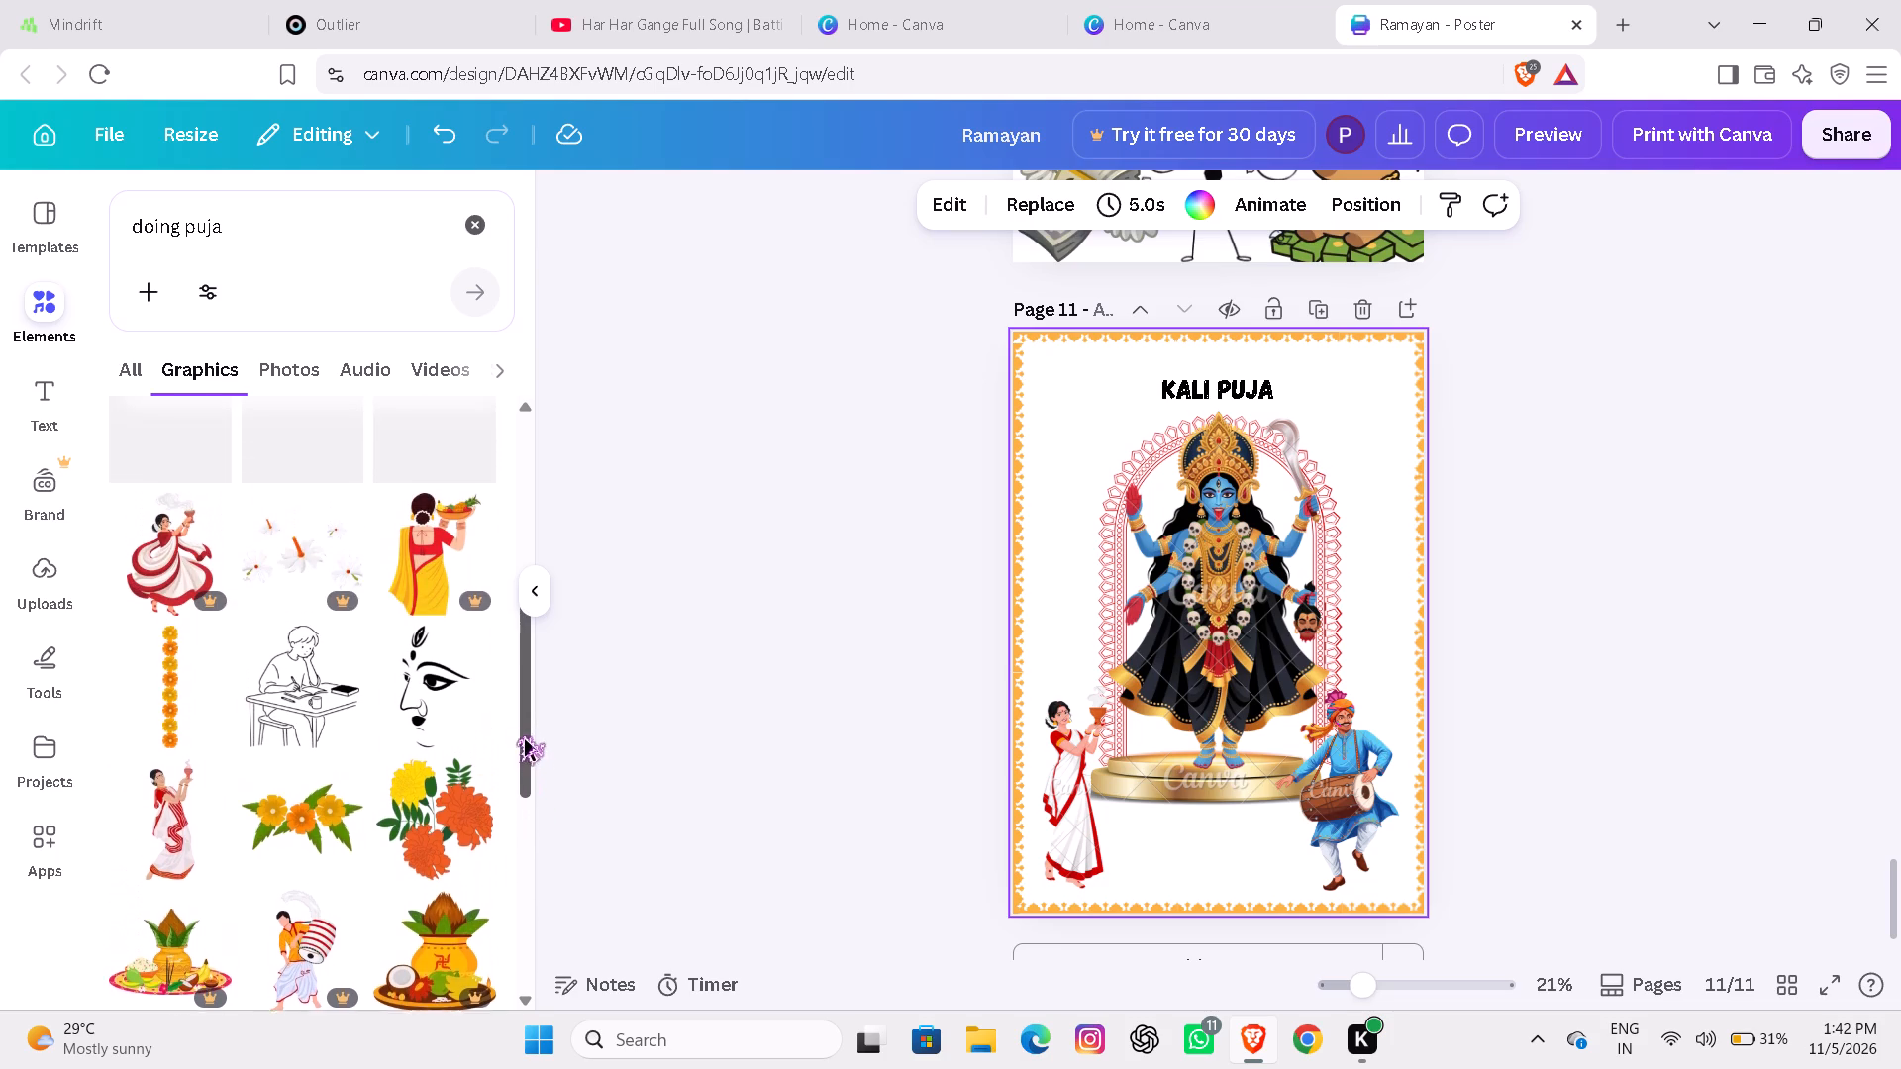
pyautogui.moveTo(525, 739); pyautogui.dragTo(519, 673)
pyautogui.click(131, 754)
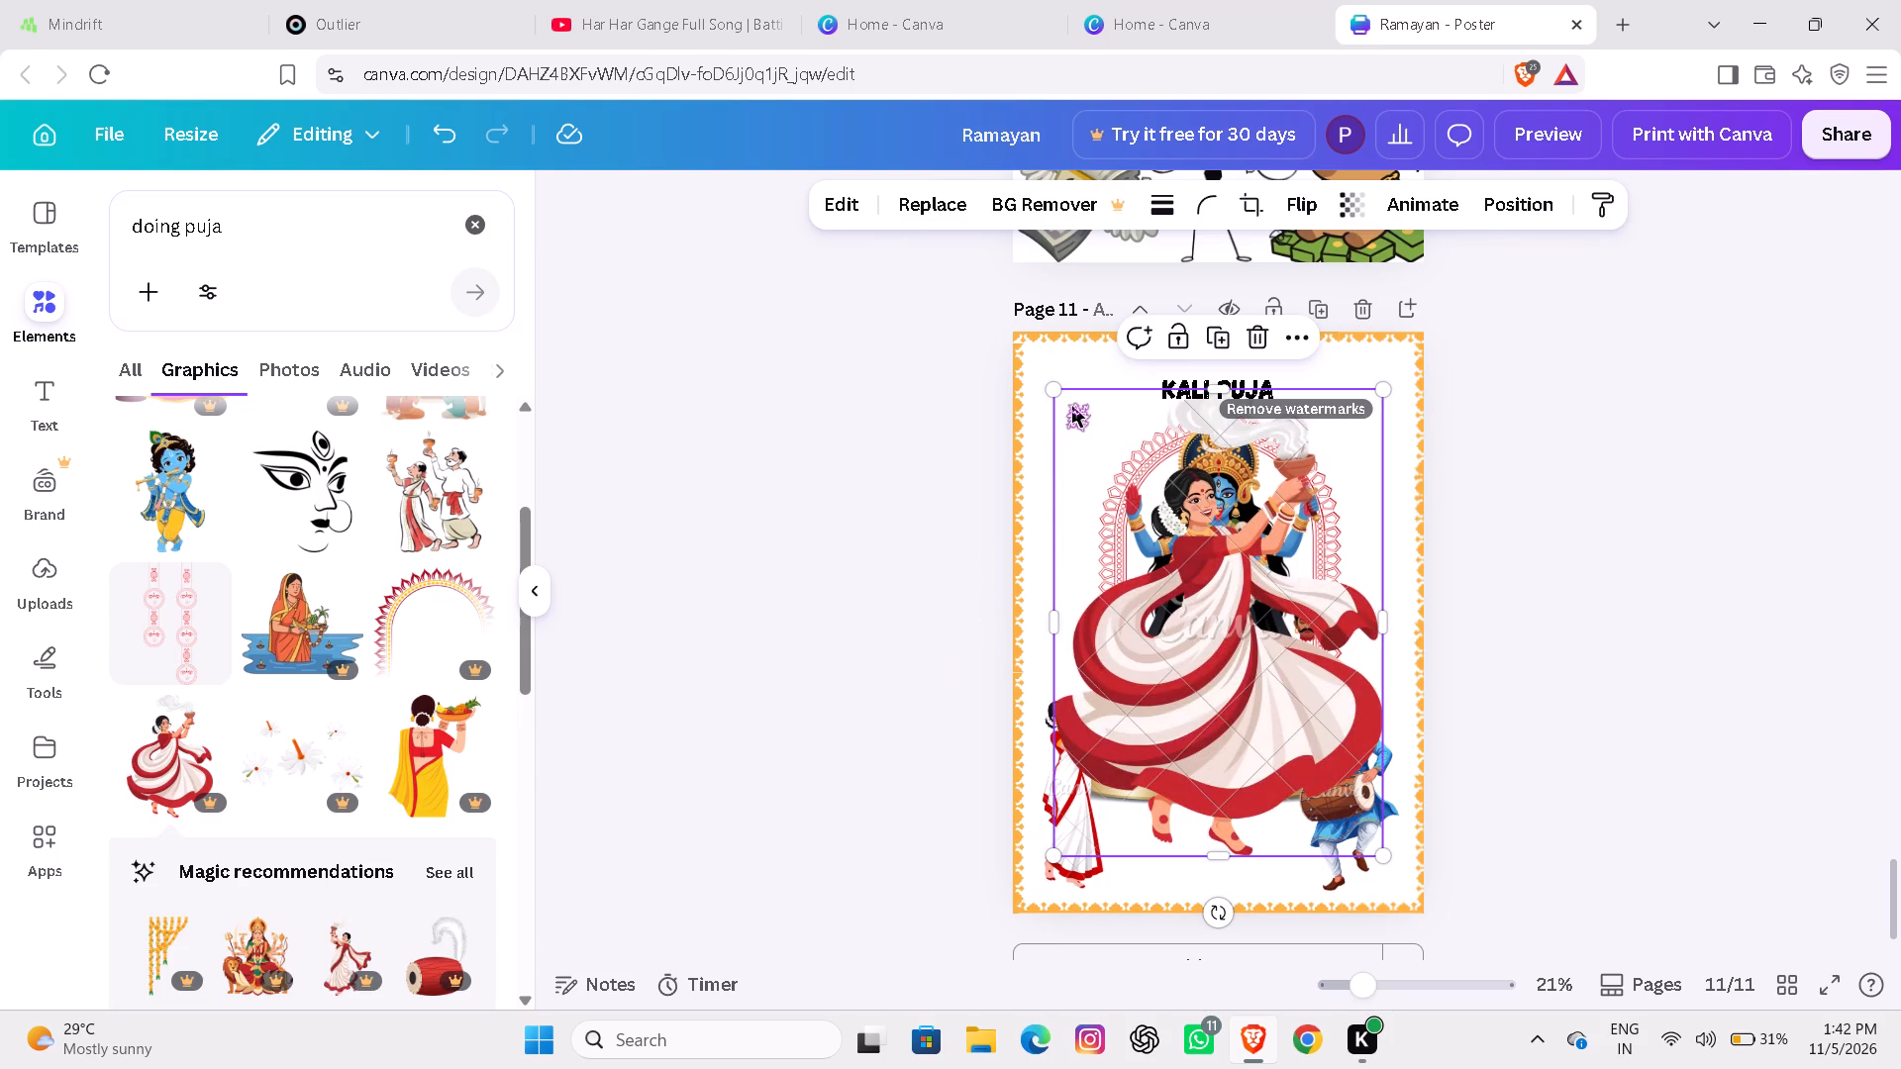
# Shrink the dancing woman to about the dhol player's height and place her in front of the podium's base beside the standing woman.
pyautogui.moveTo(1050, 393); pyautogui.dragTo(1092, 522)
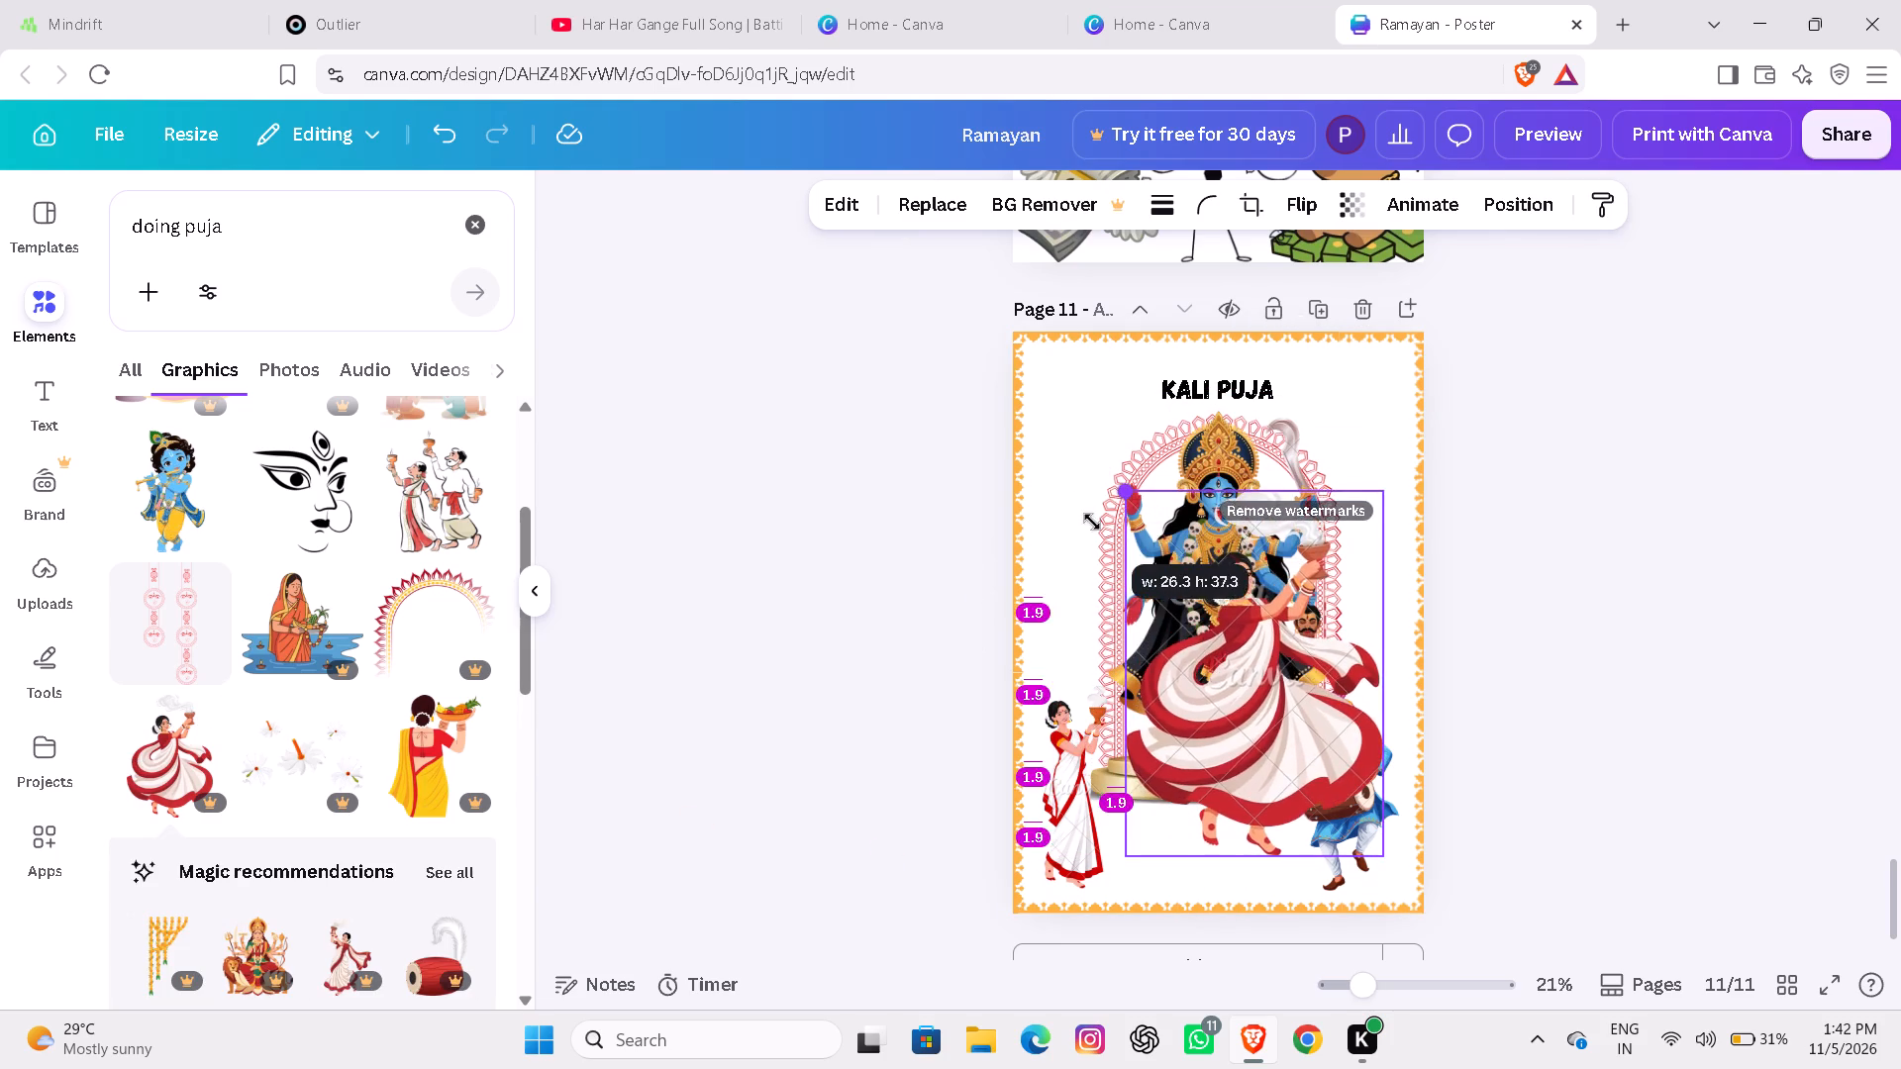
pyautogui.moveTo(1092, 522); pyautogui.dragTo(1114, 640)
pyautogui.moveTo(1300, 738); pyautogui.dragTo(1227, 797)
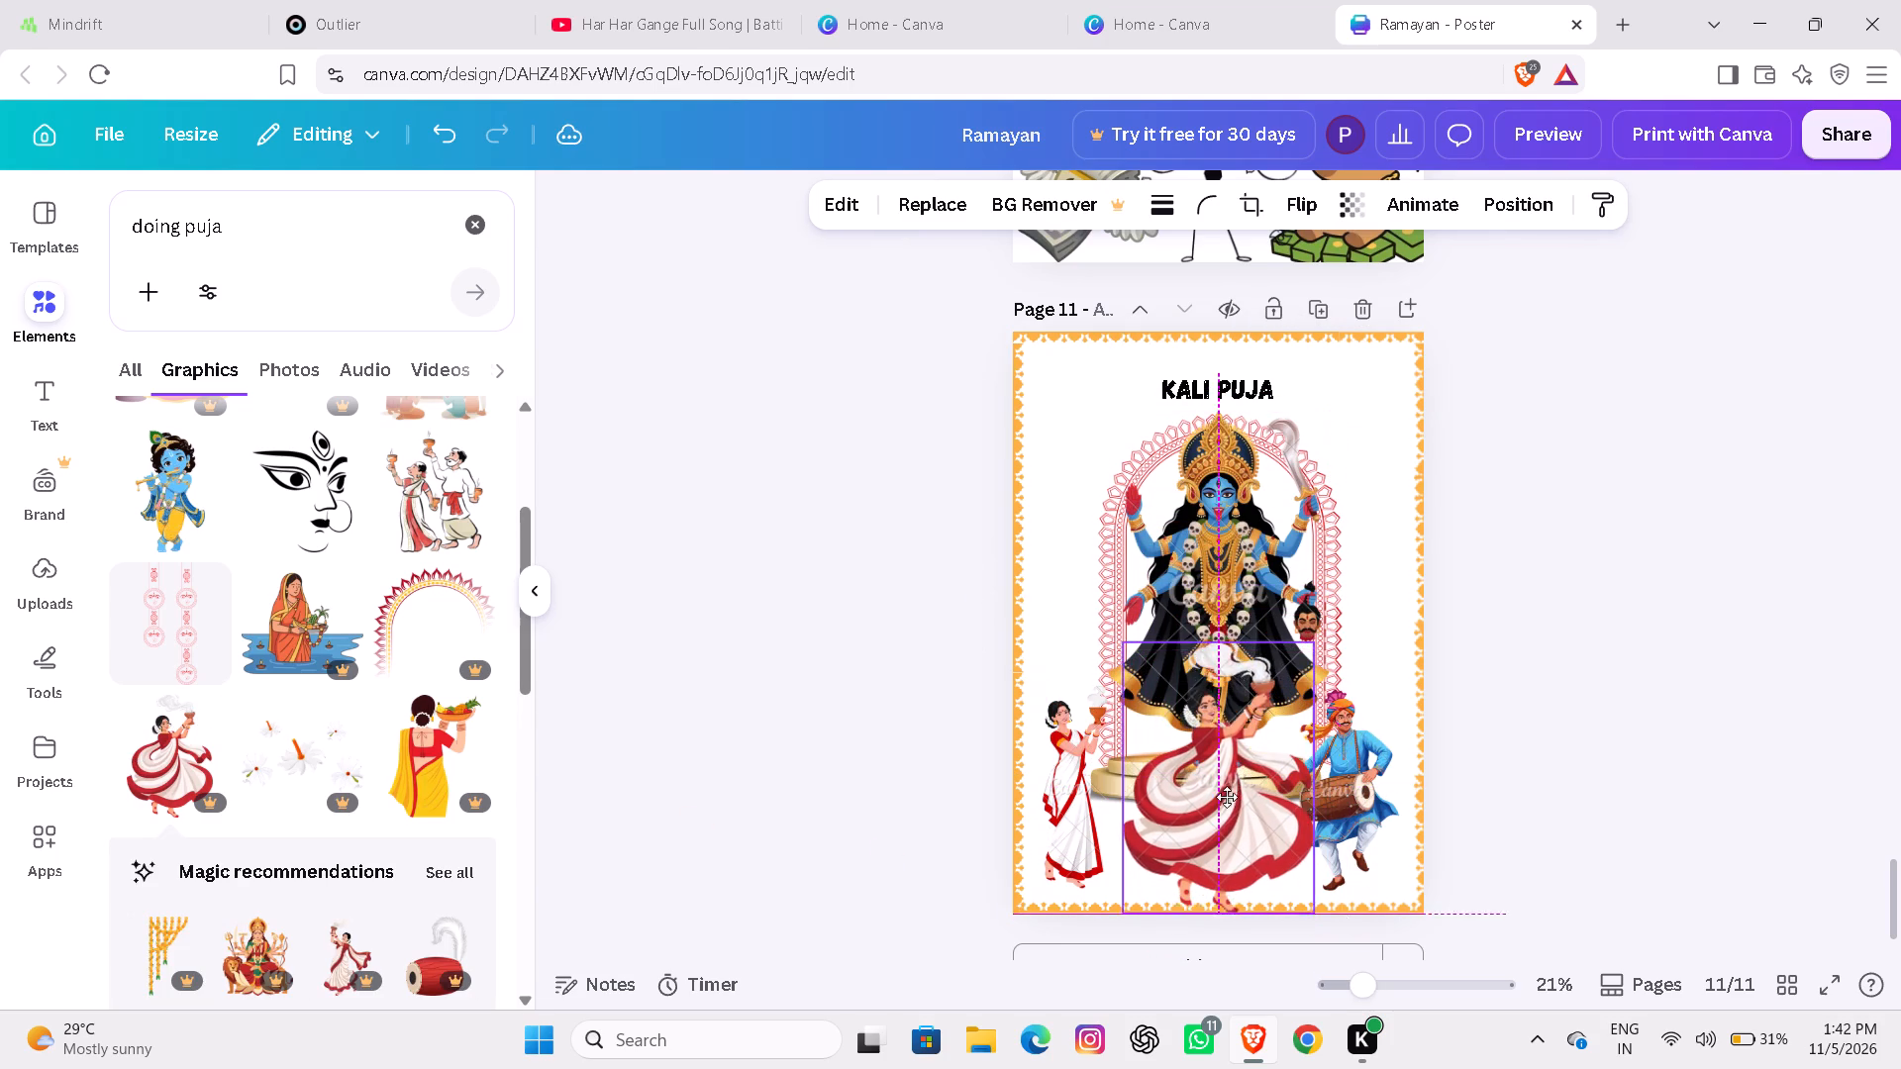
pyautogui.moveTo(1227, 797); pyautogui.dragTo(1224, 795)
pyautogui.moveTo(1106, 643); pyautogui.dragTo(1139, 693)
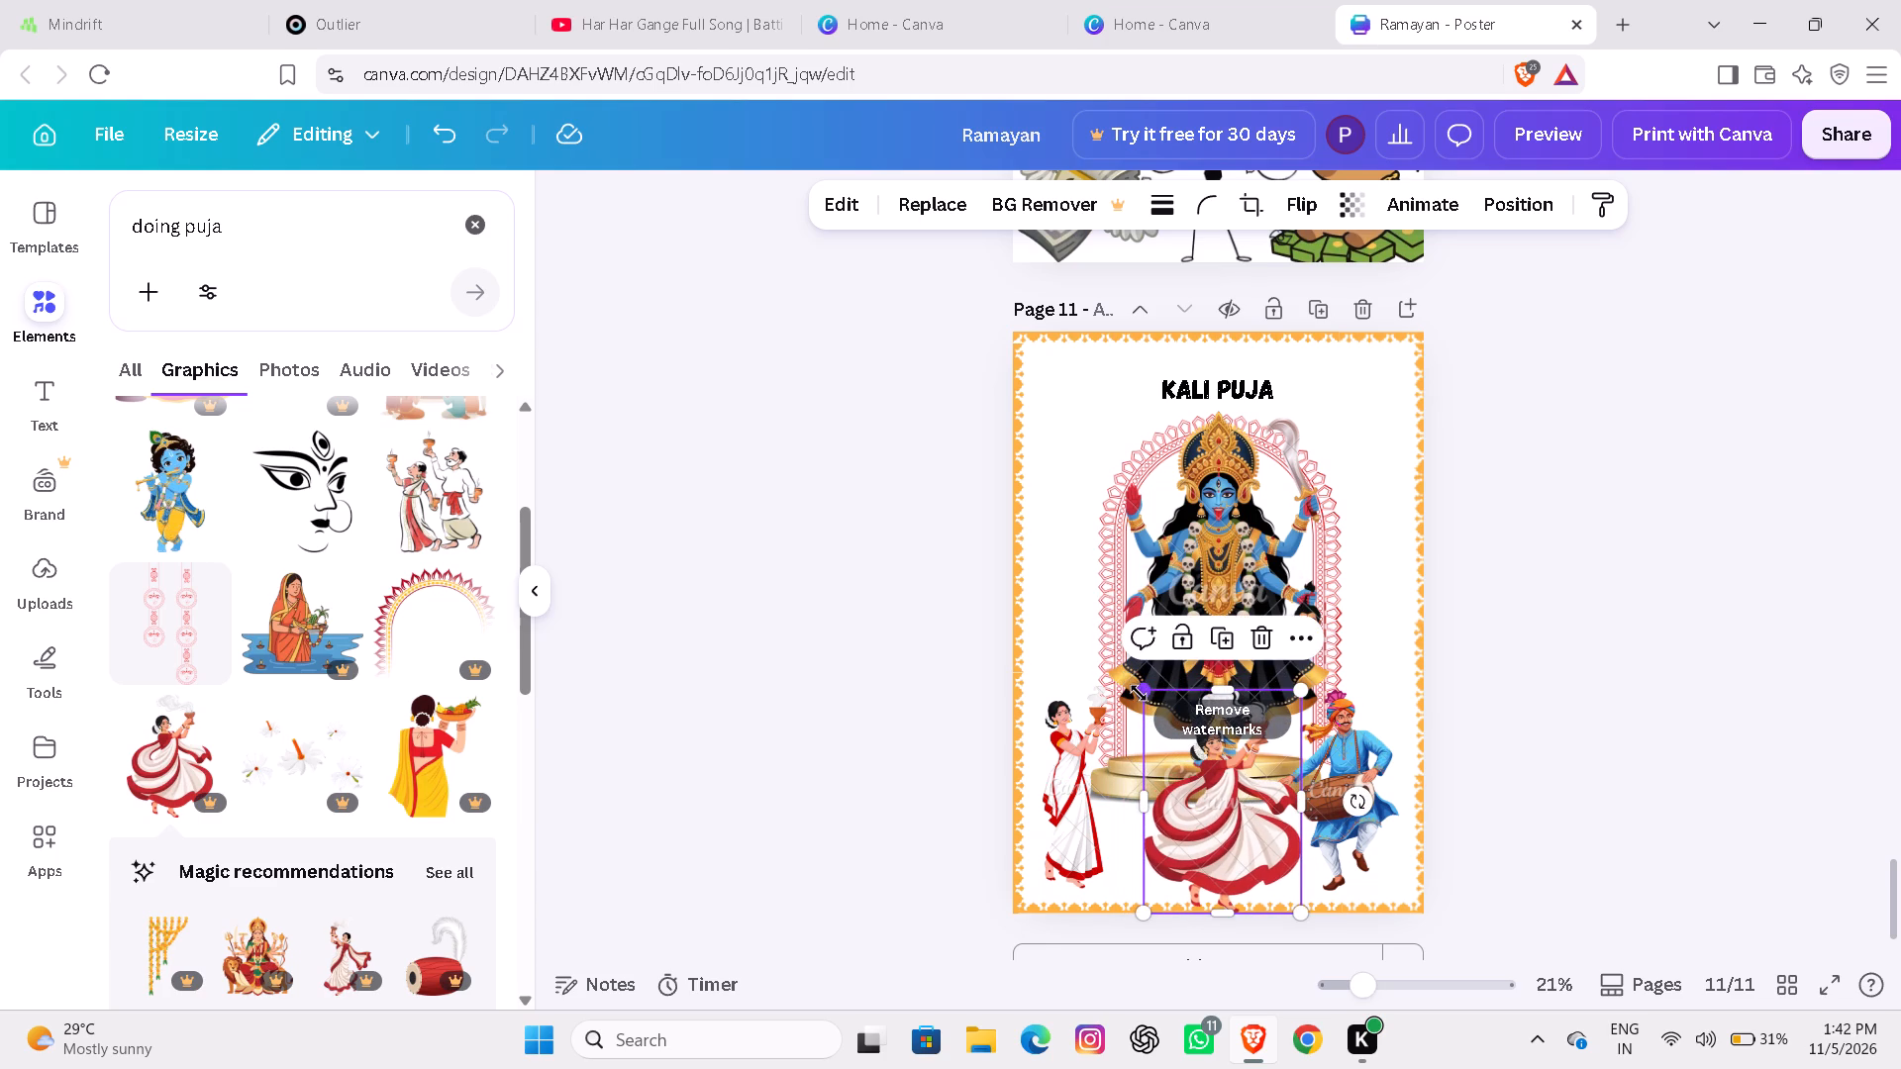
pyautogui.moveTo(1231, 808); pyautogui.dragTo(1192, 782)
pyautogui.moveTo(1102, 669); pyautogui.dragTo(1109, 685)
pyautogui.click(1156, 777)
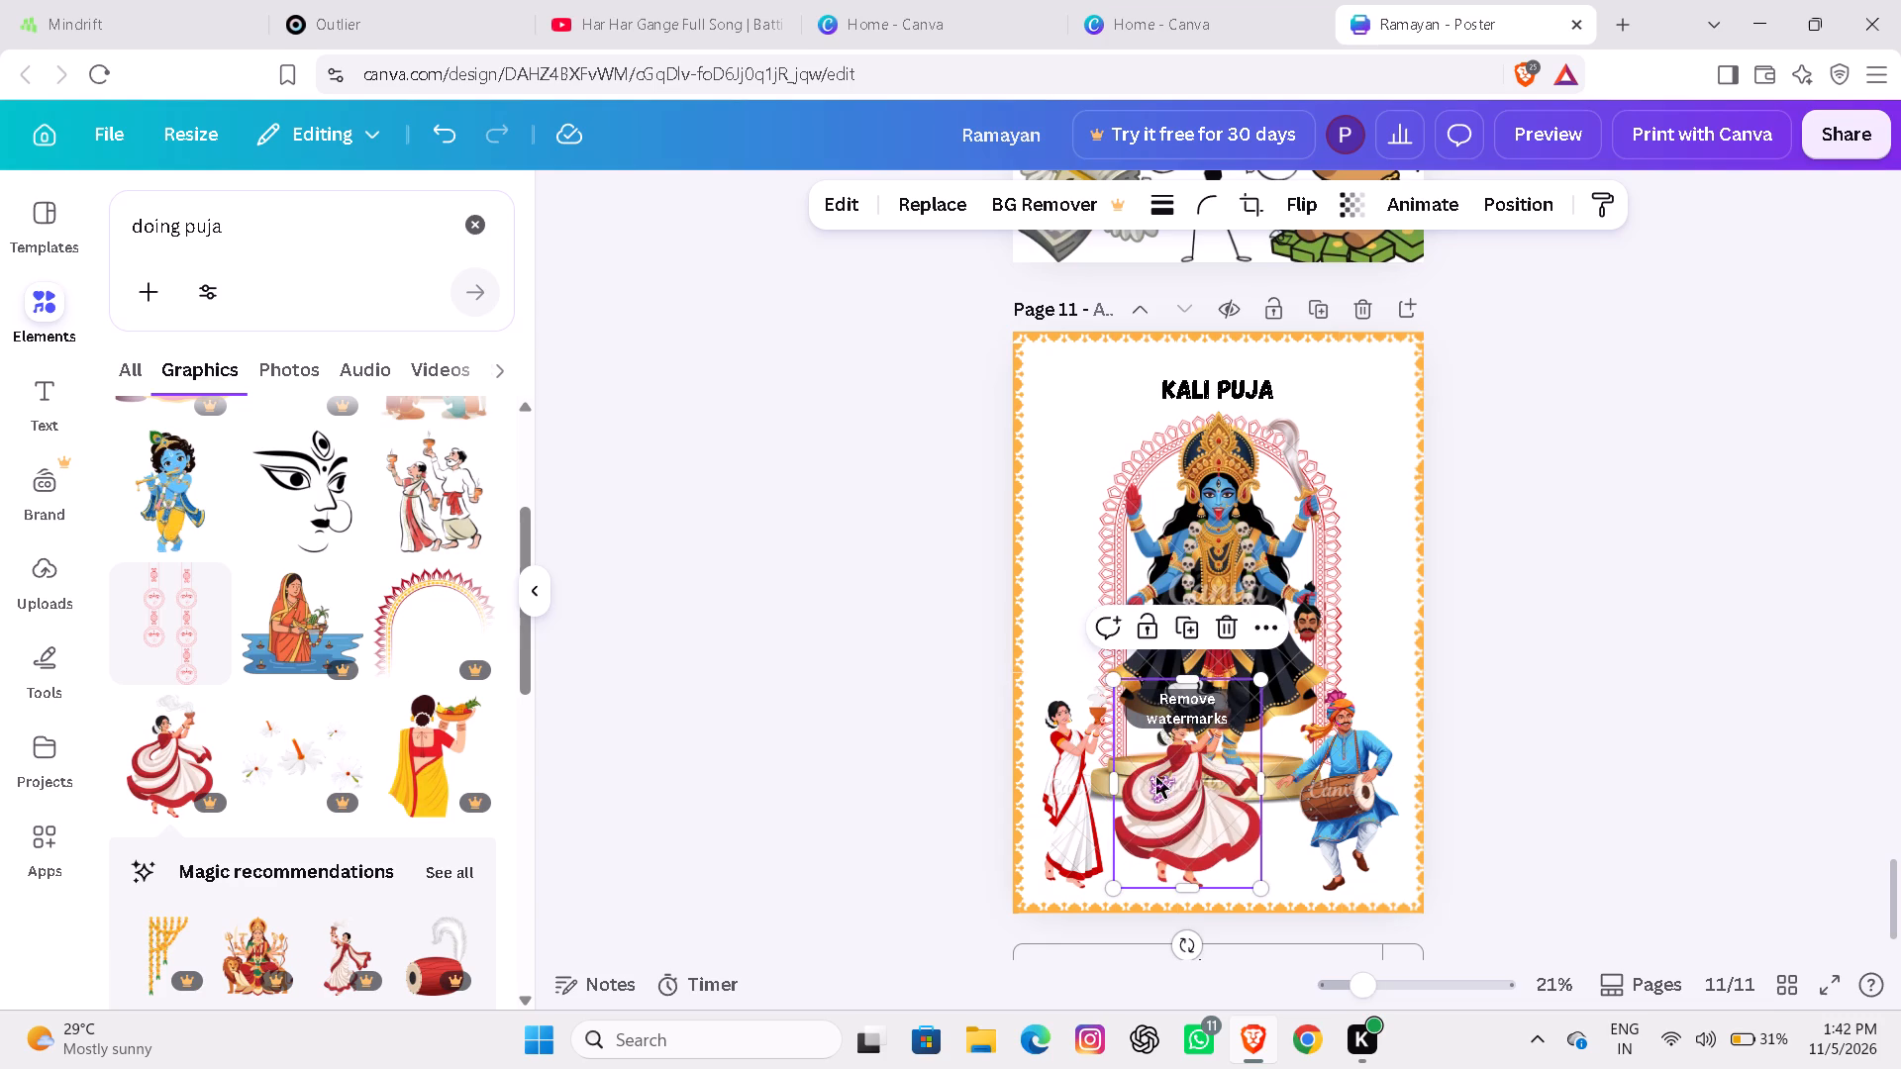
# Move the standing sari-clad woman above the dhol player and put the dancing woman in the page's lower-left corner.
pyautogui.moveTo(1074, 771); pyautogui.dragTo(1356, 597)
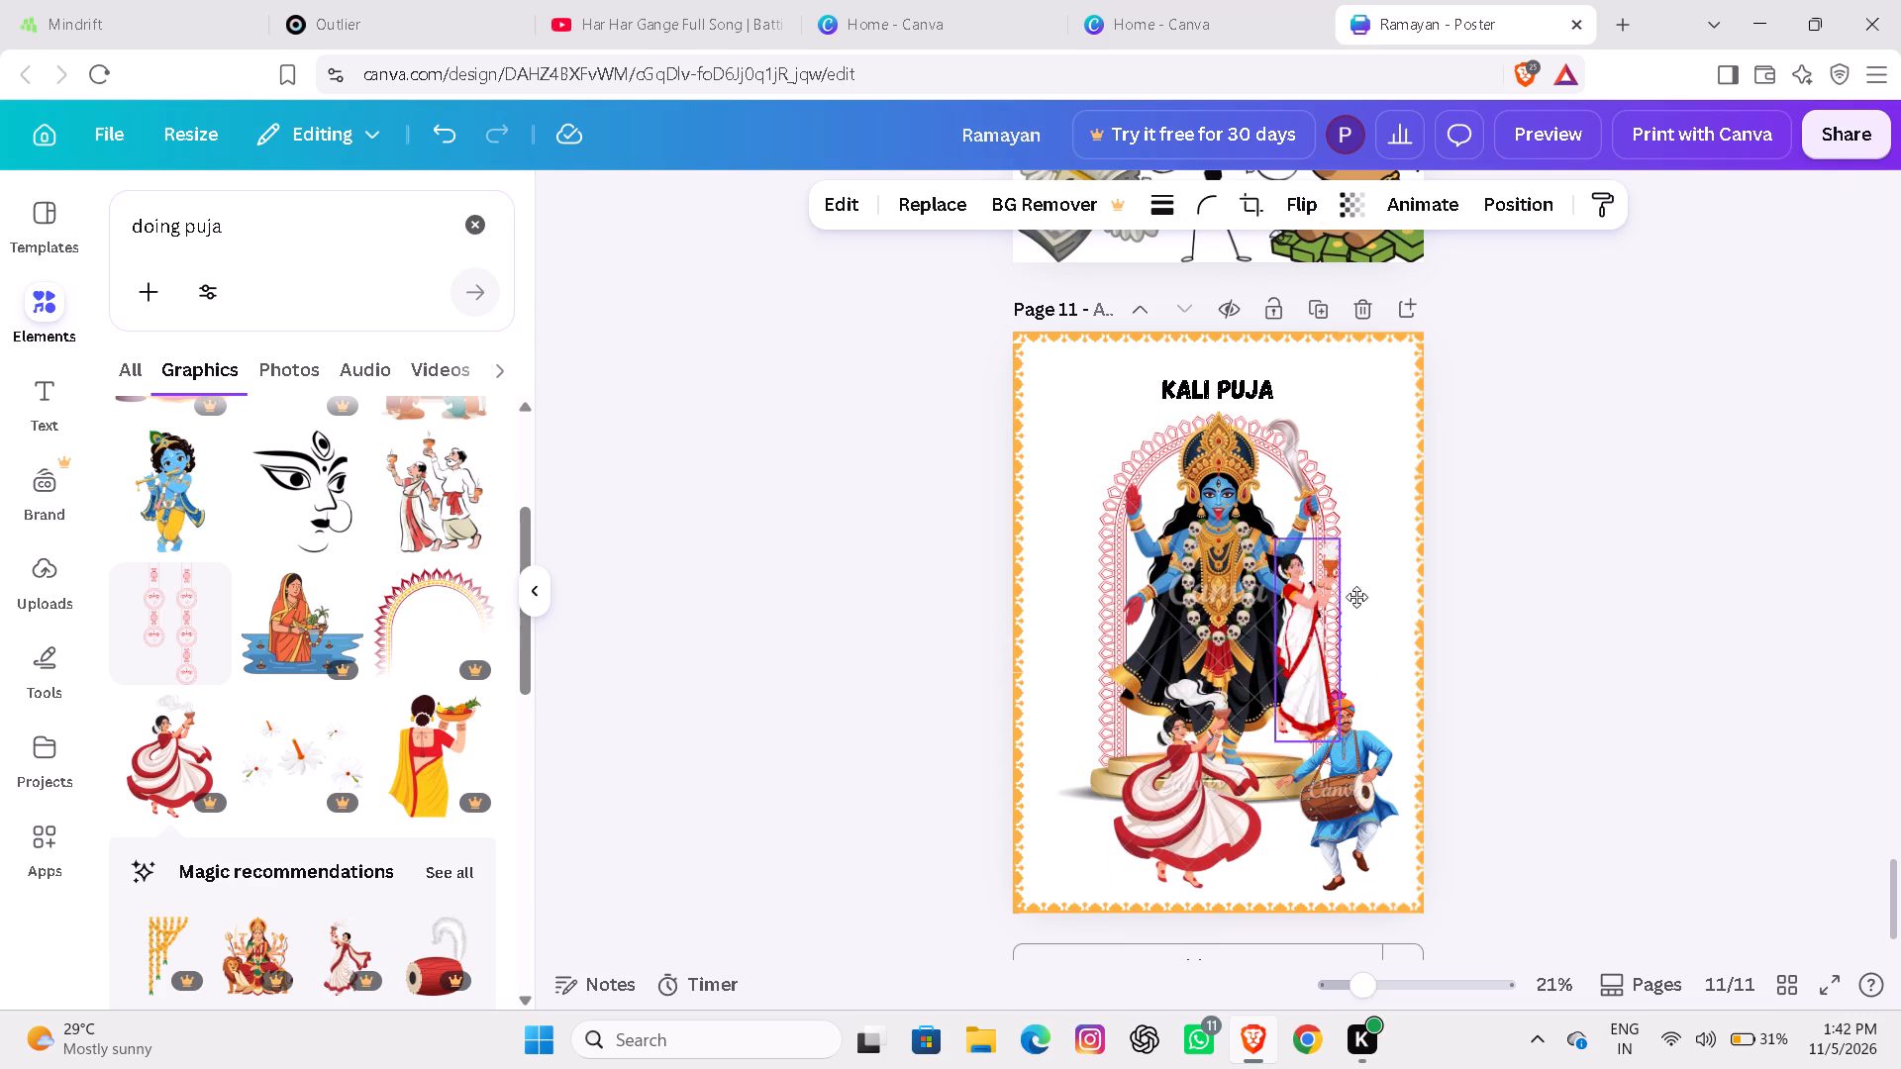
pyautogui.moveTo(1356, 597); pyautogui.dragTo(1385, 587)
pyautogui.moveTo(1203, 794); pyautogui.dragTo(1125, 776)
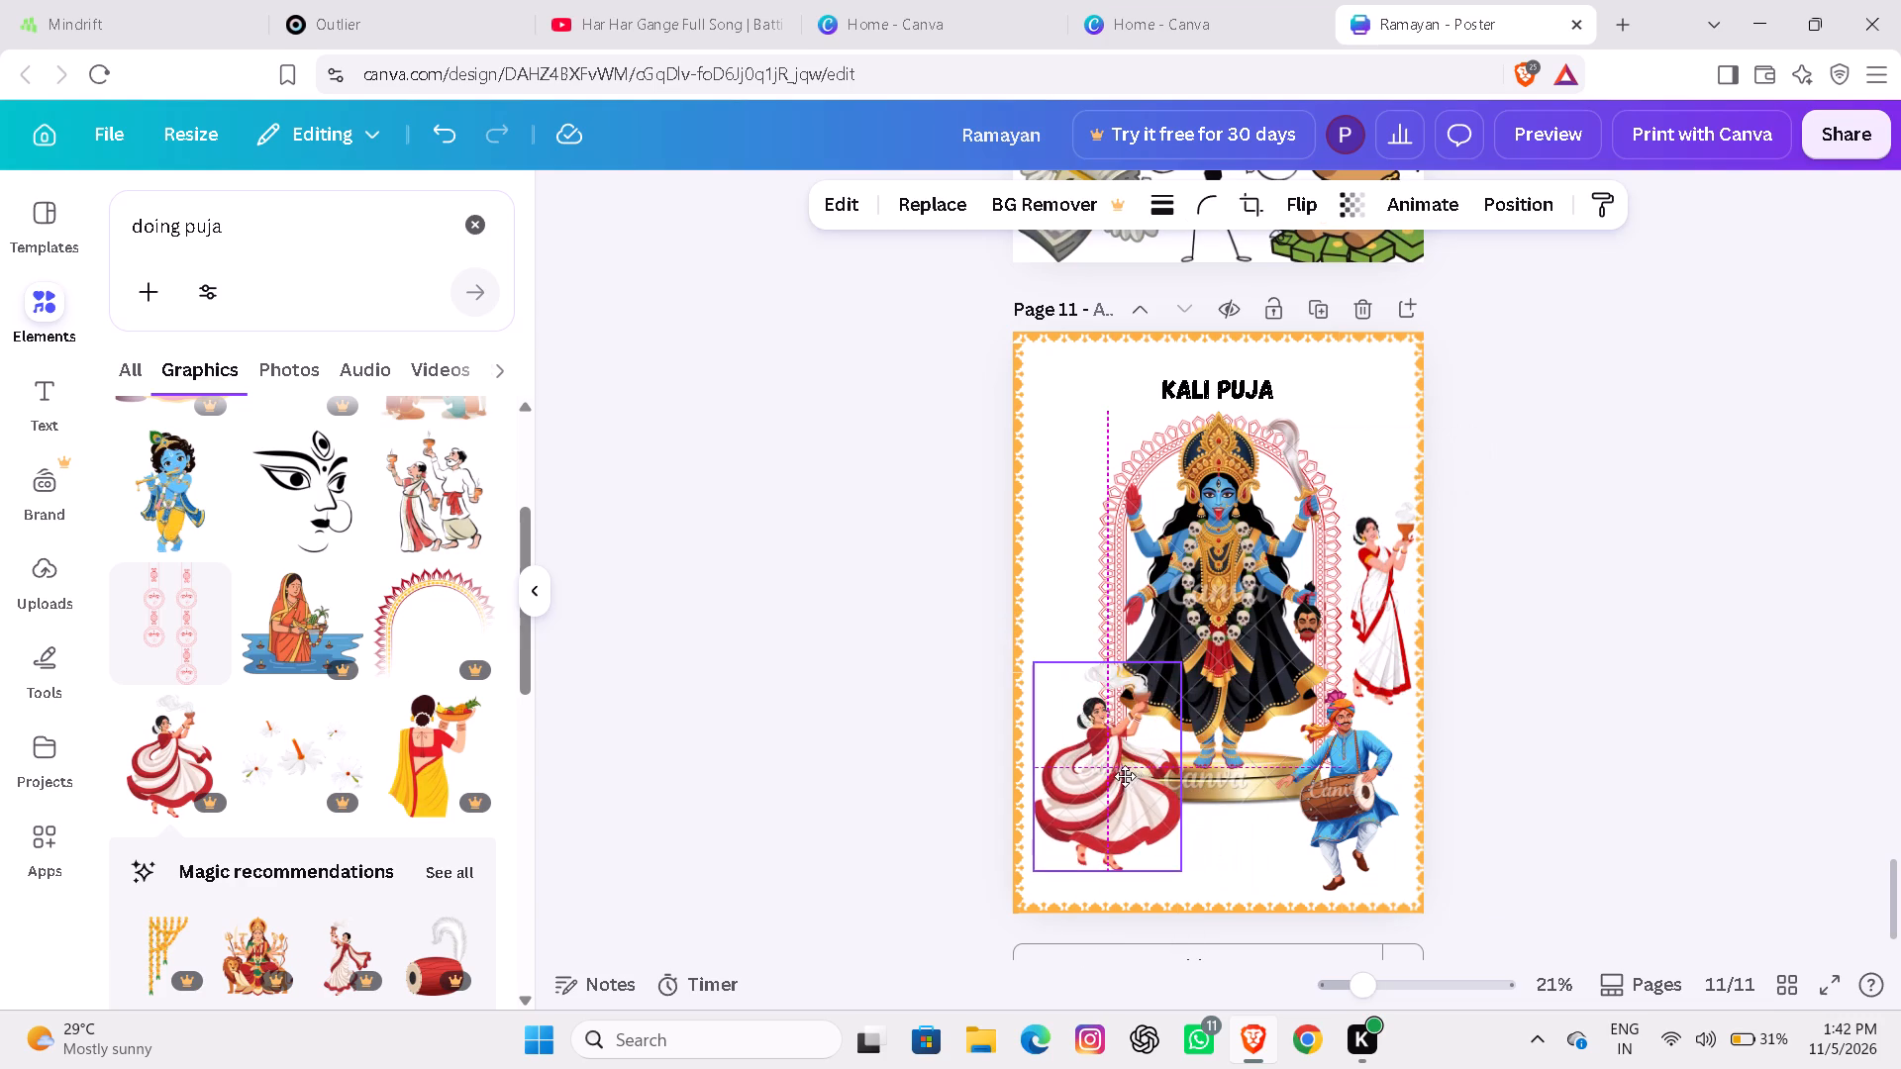
pyautogui.moveTo(1125, 776); pyautogui.dragTo(1119, 789)
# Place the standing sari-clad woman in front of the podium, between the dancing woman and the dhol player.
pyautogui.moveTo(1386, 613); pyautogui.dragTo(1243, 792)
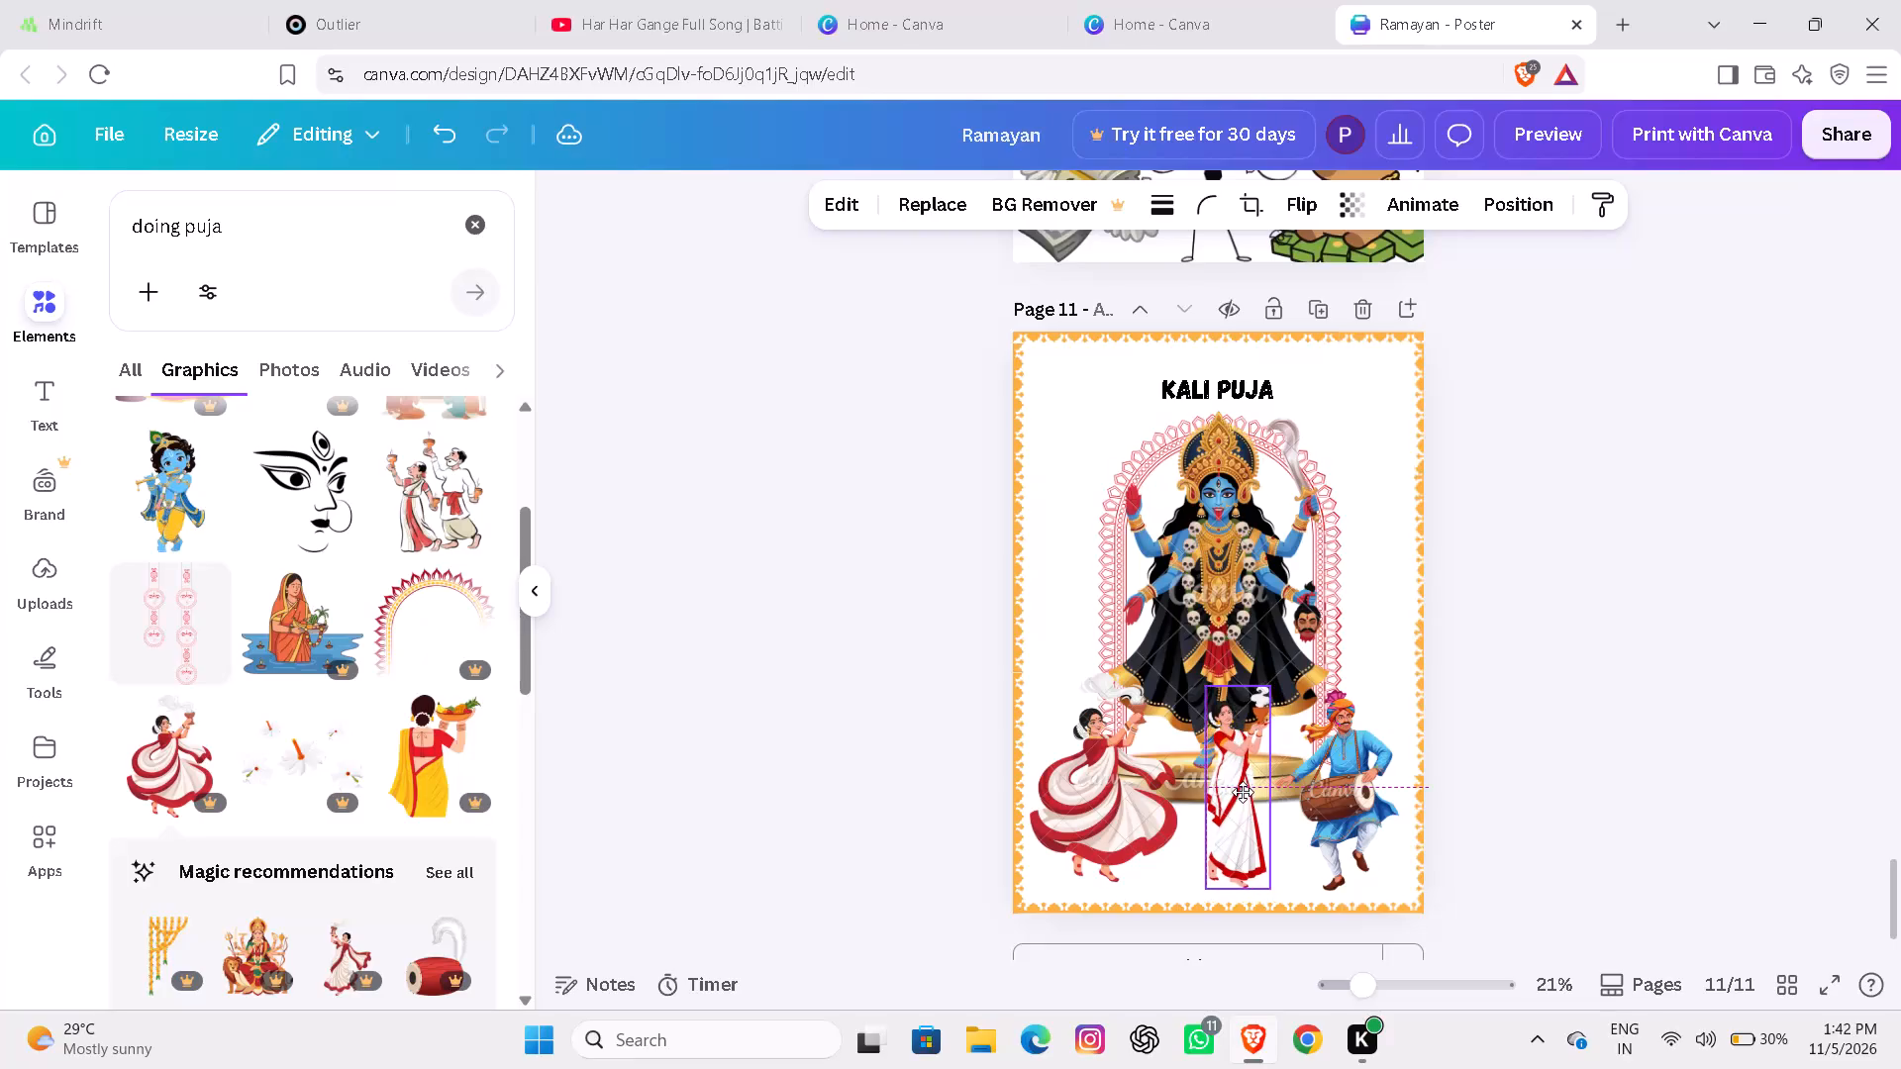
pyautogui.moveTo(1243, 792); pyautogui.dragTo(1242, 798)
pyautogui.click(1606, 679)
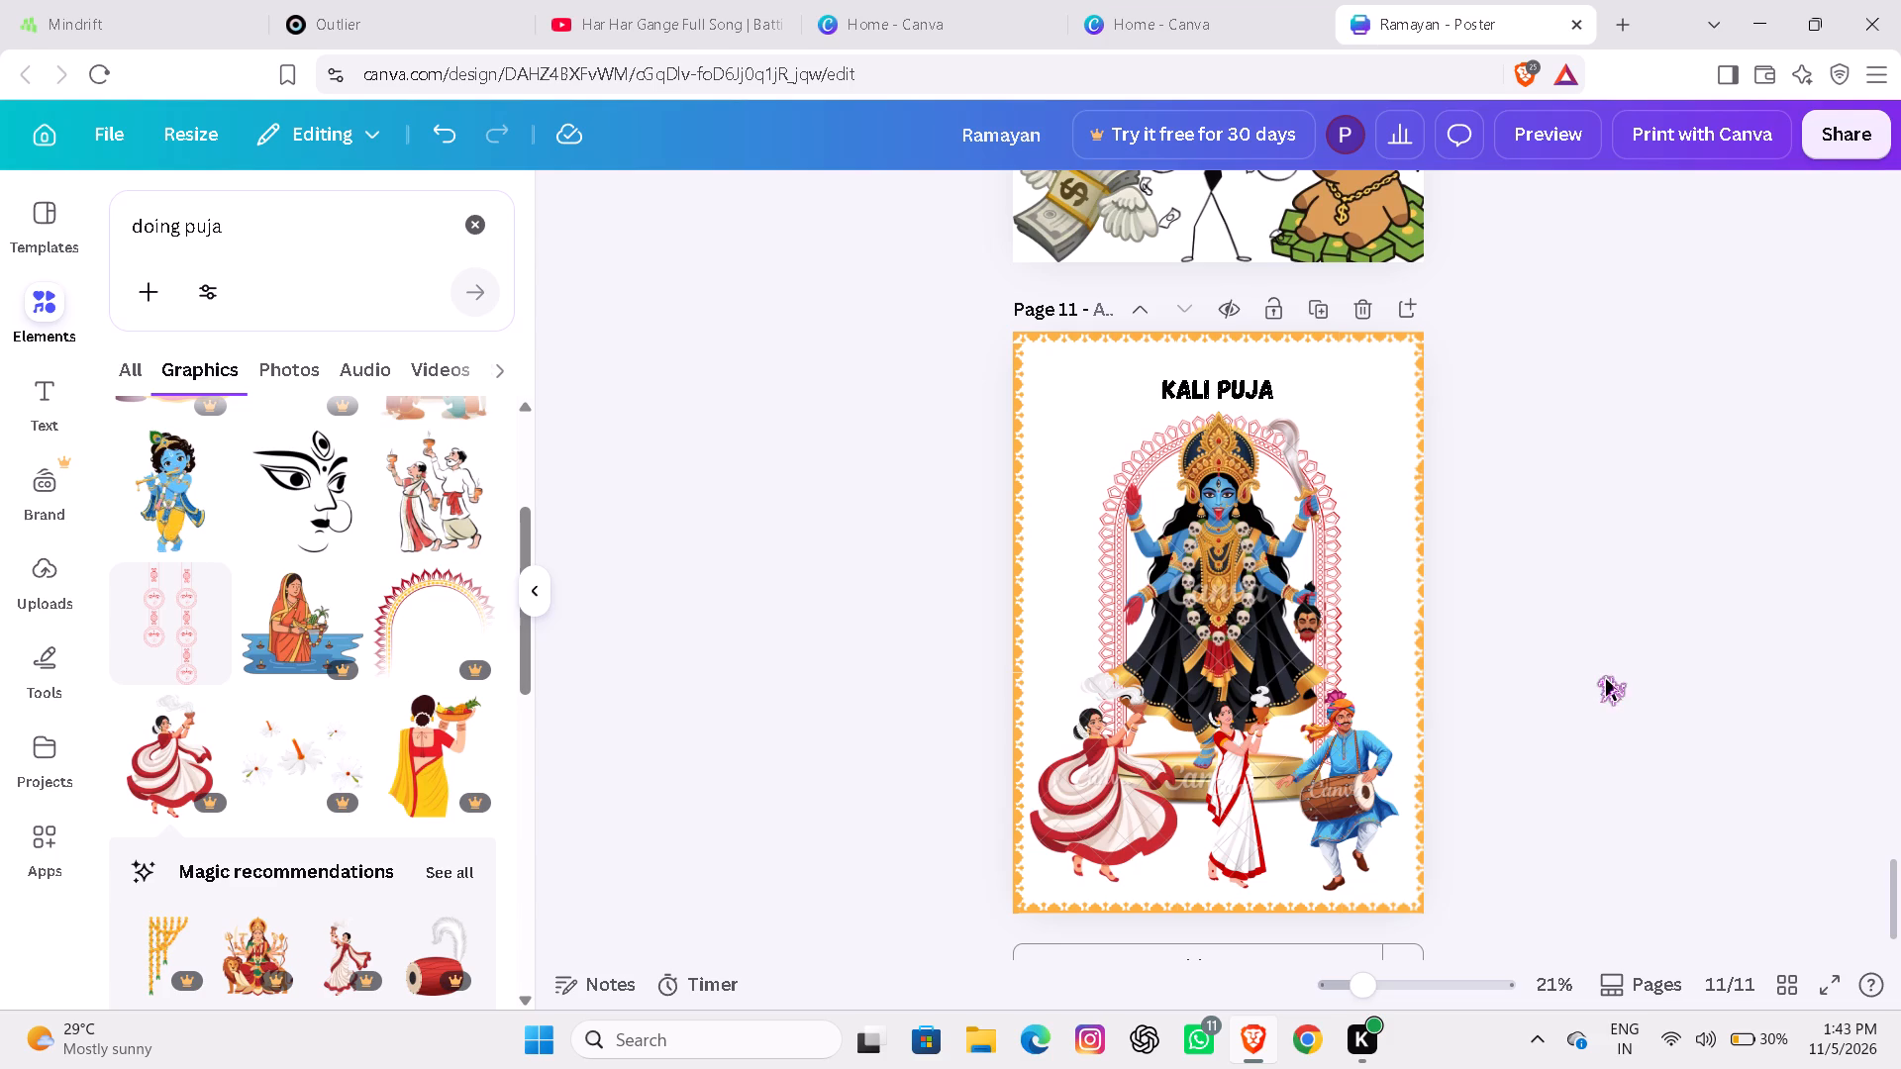
# Delete the standing sari-clad woman from in front of the podium.
pyautogui.click(1247, 785)
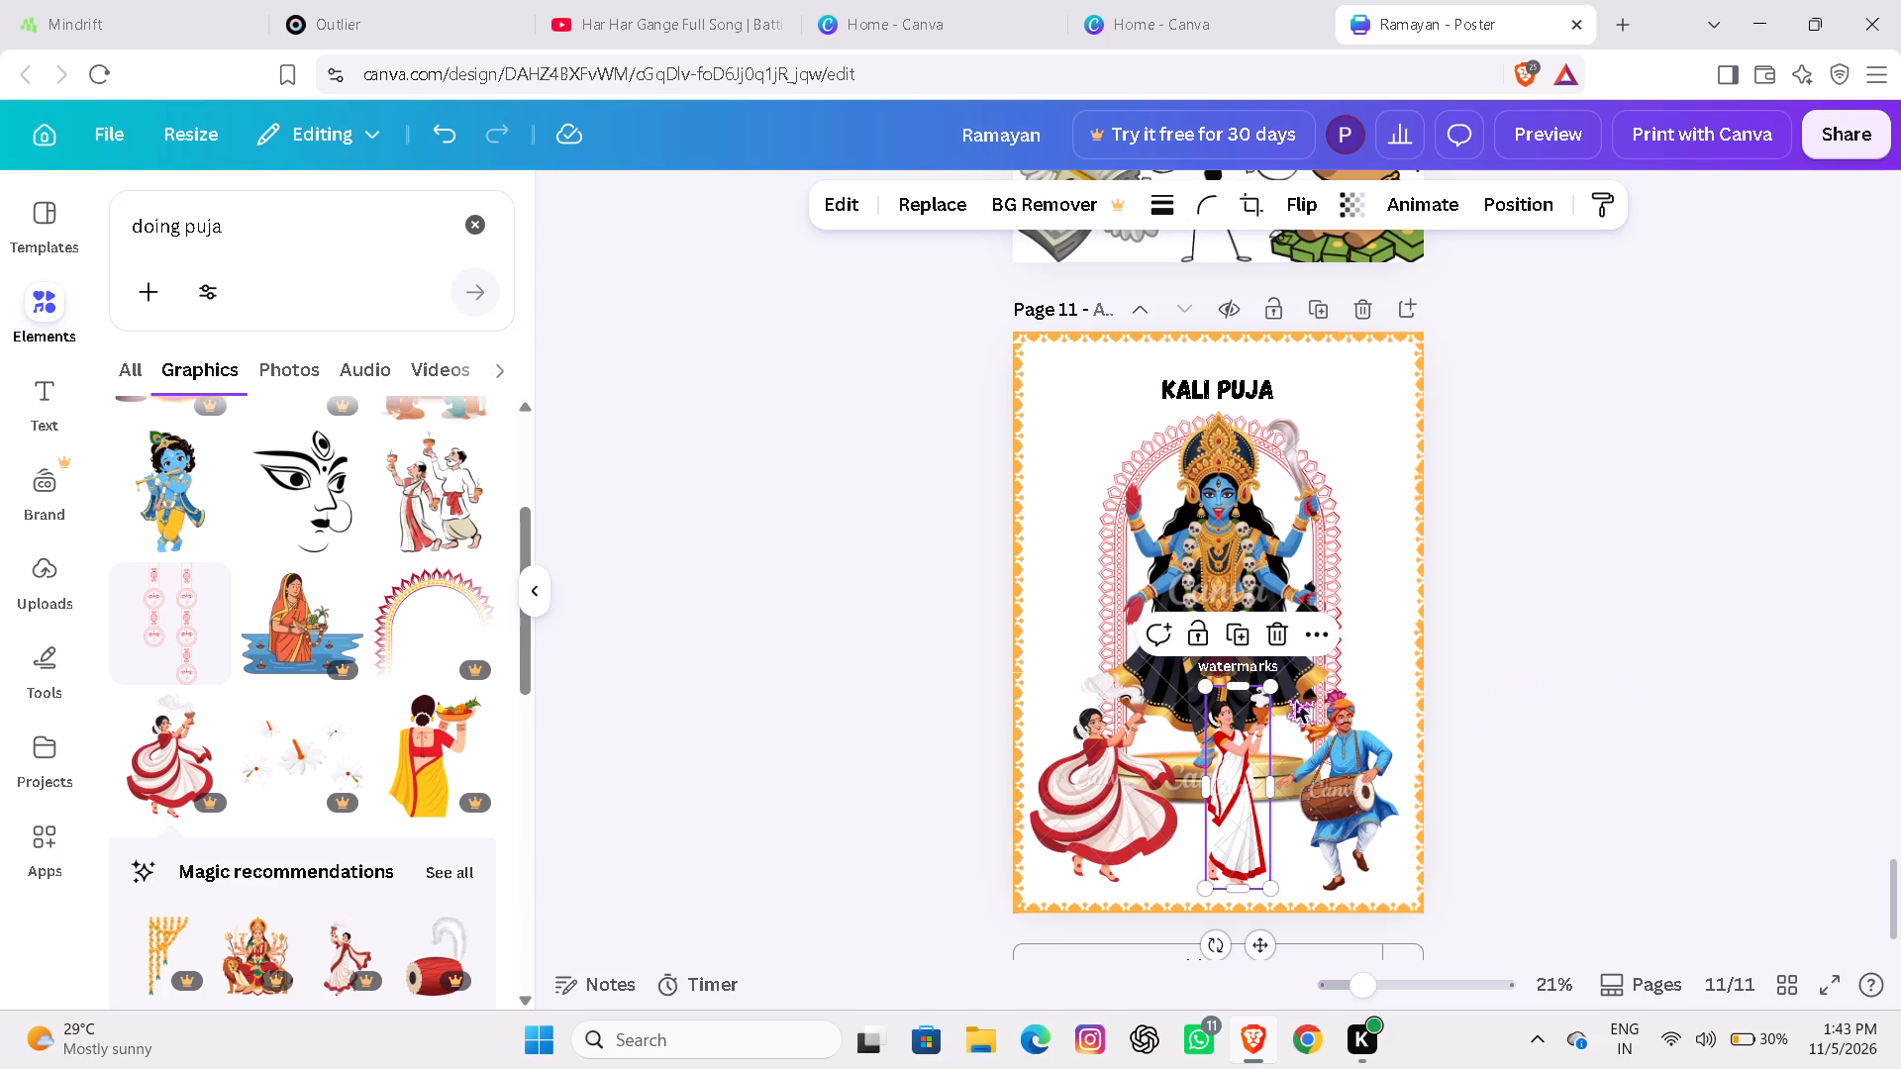
pyautogui.click(1278, 635)
# Nudge the dancing woman down so her feet are level with the dhol player's.
pyautogui.moveTo(1105, 806); pyautogui.dragTo(1105, 816)
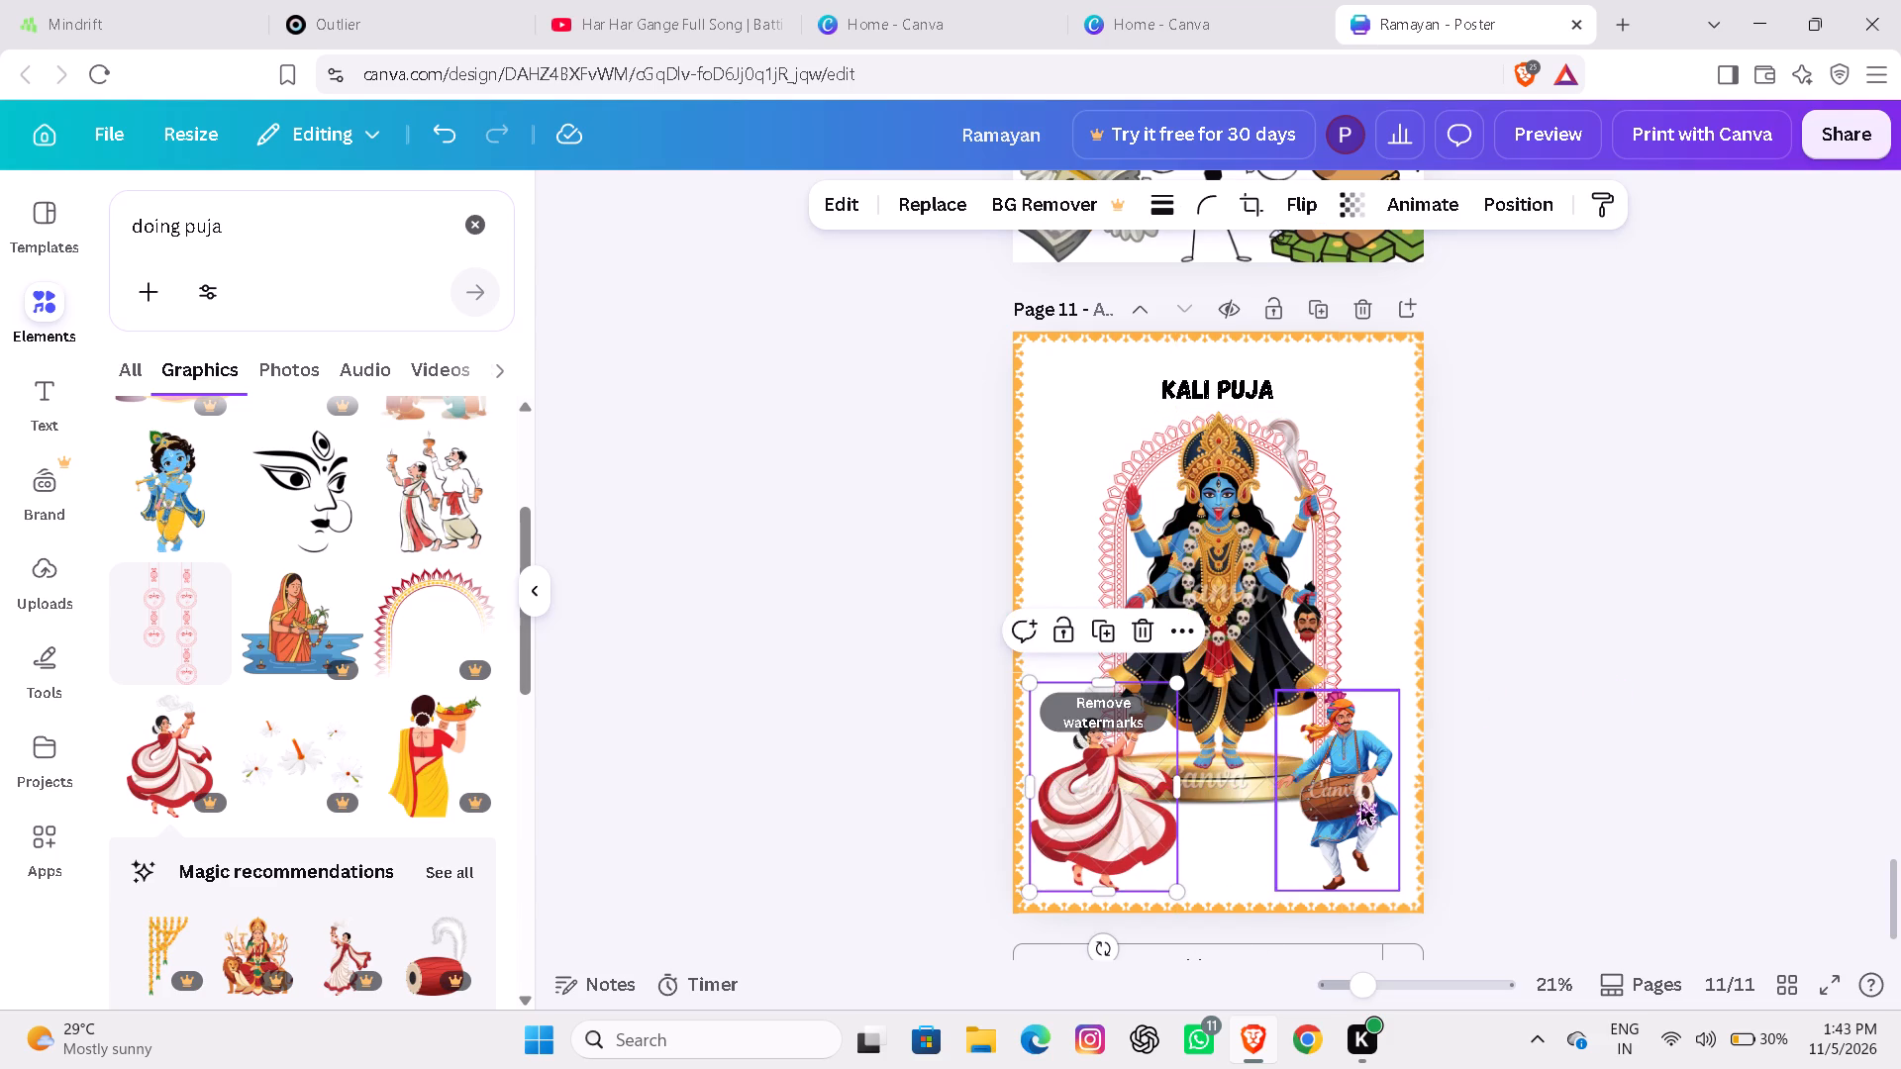
pyautogui.click(1503, 622)
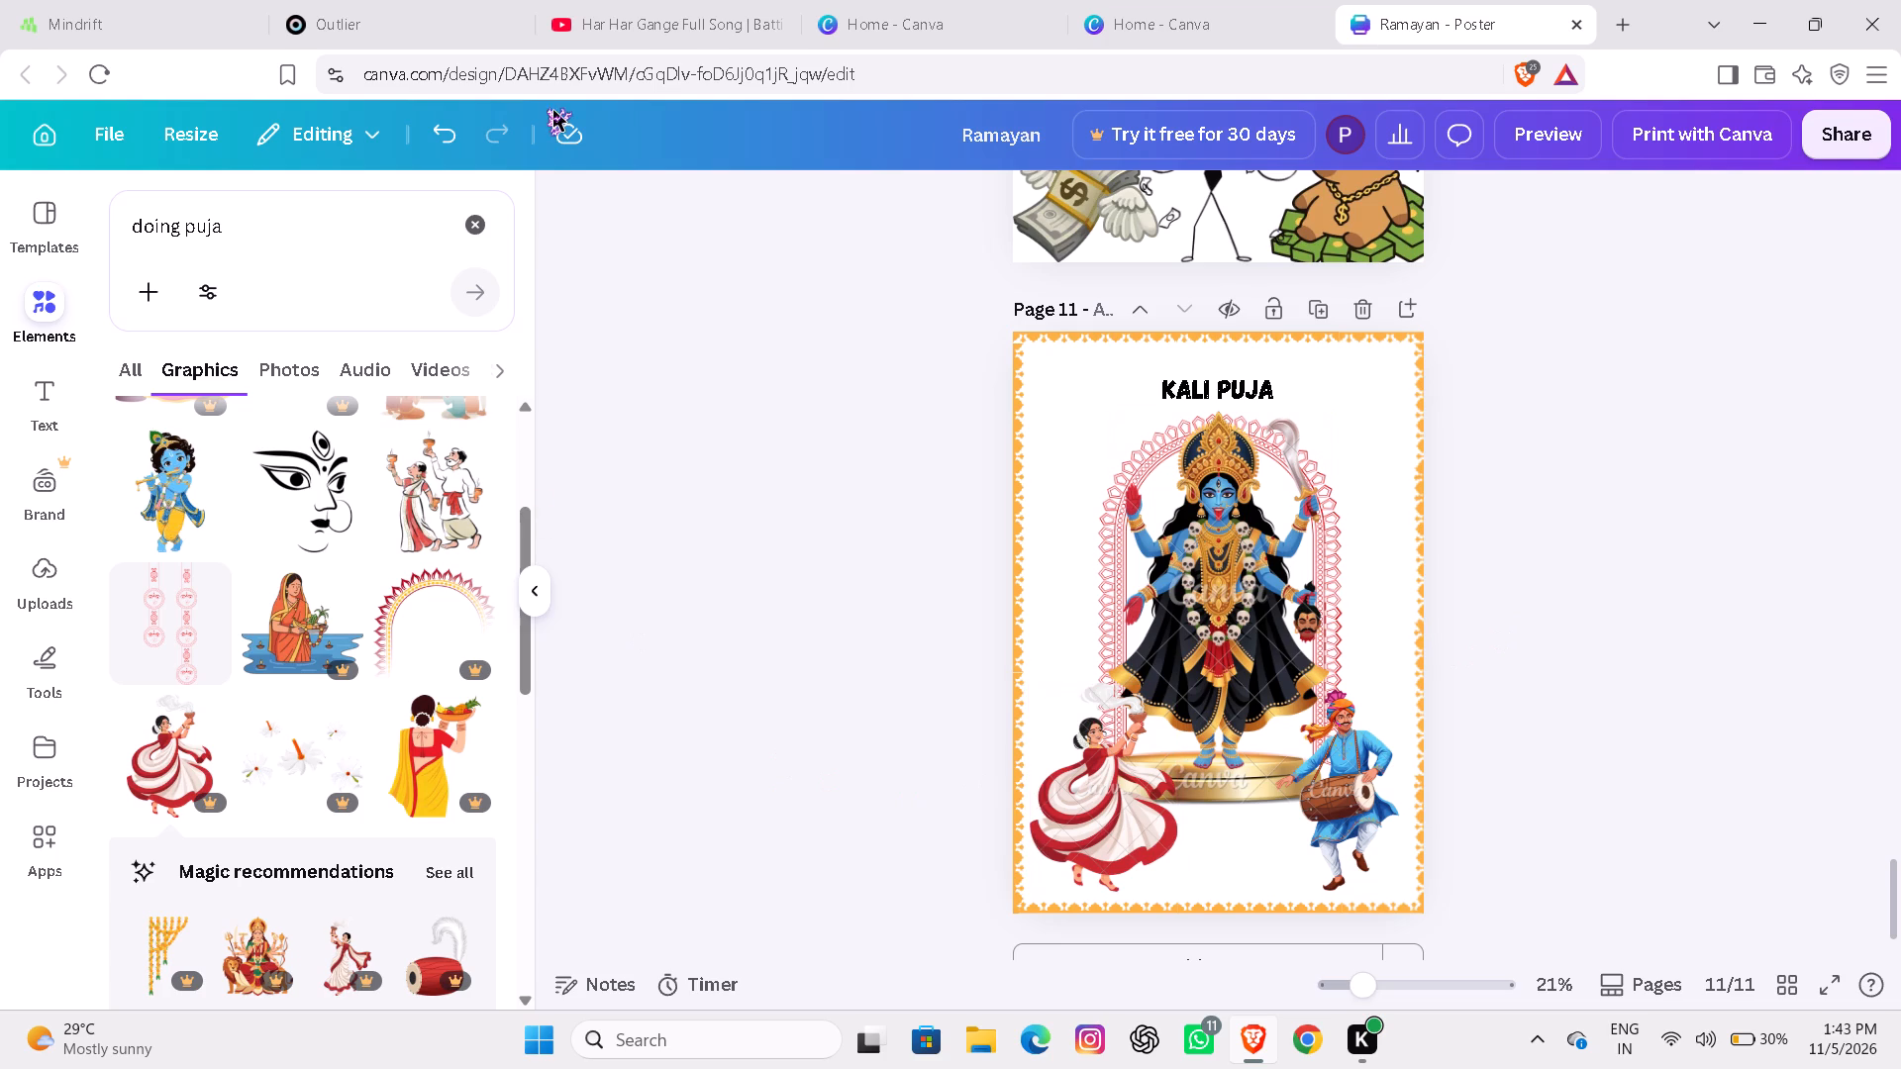
# Search the graphics for "diya".
pyautogui.click(334, 242)
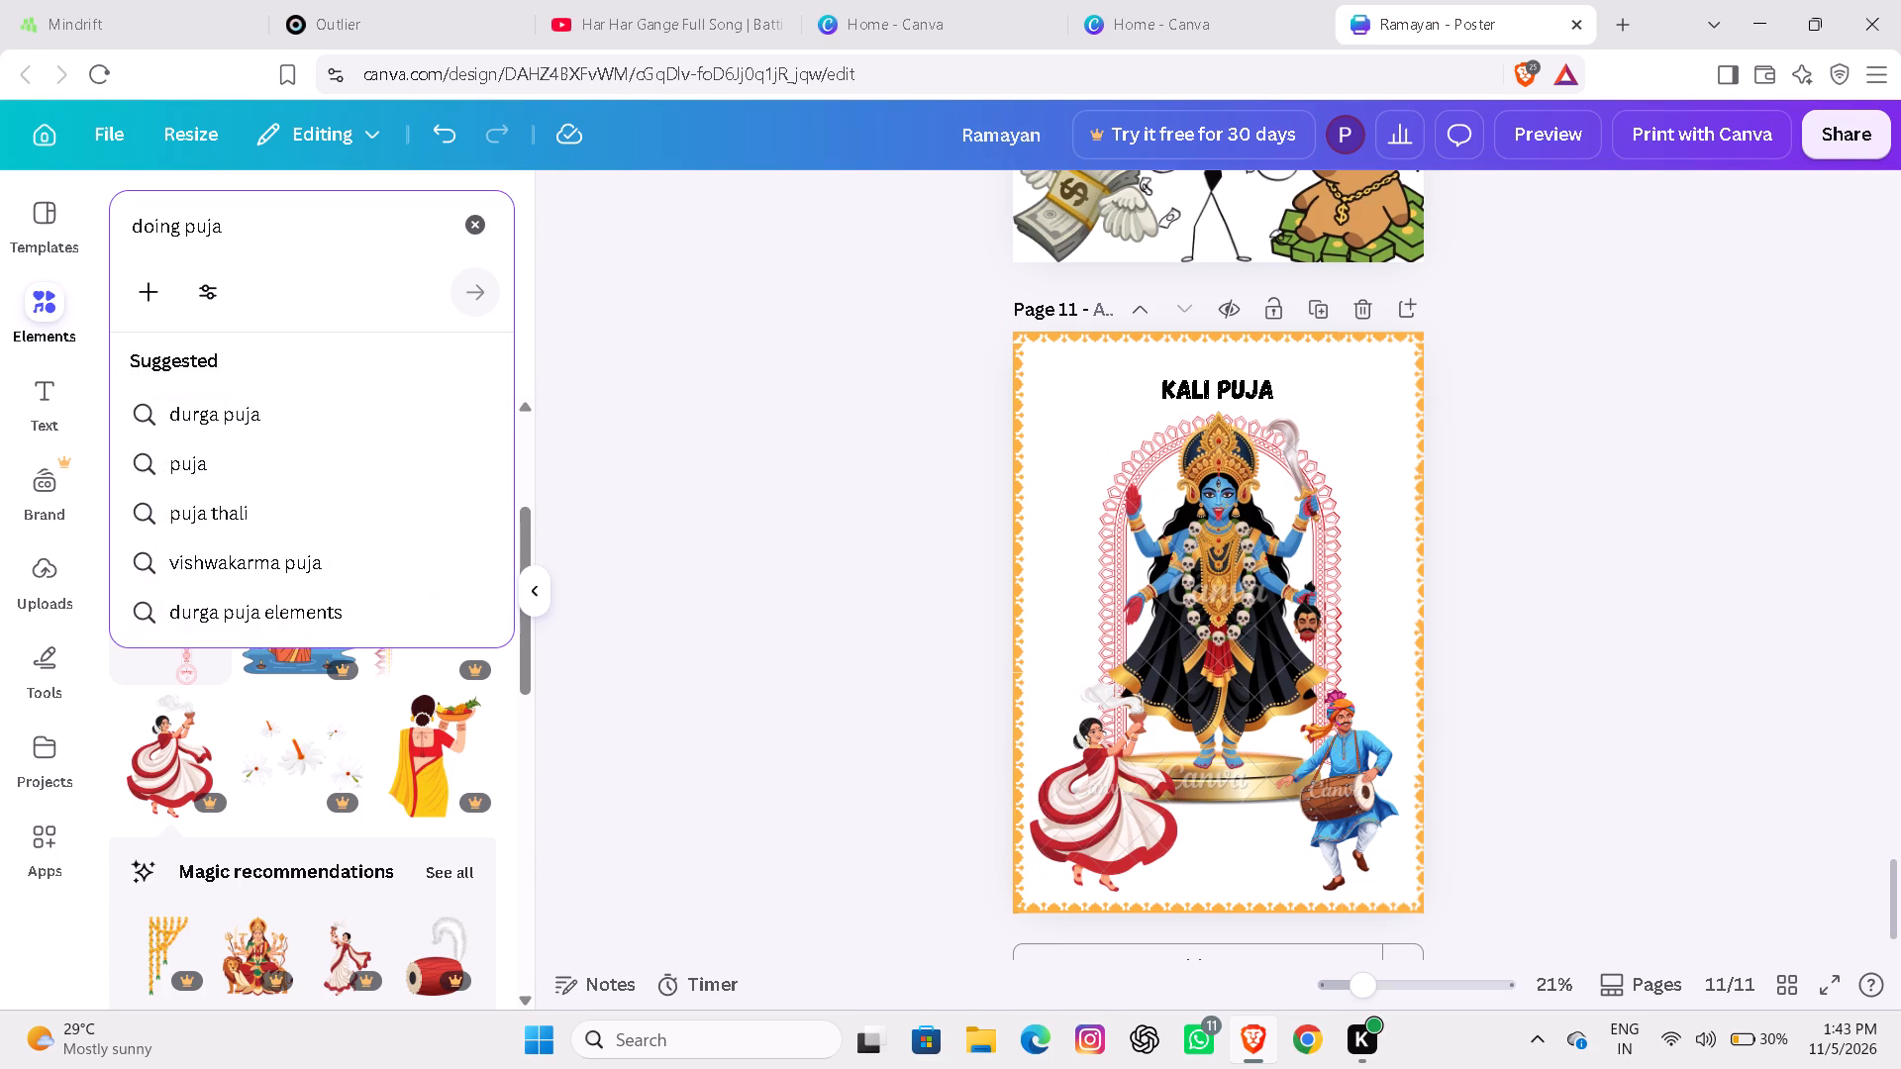
pyautogui.press('BackSpace')
pyautogui.press('BackSpace')
pyautogui.press('BackSpace')
pyautogui.press('BackSpace')
pyautogui.press('BackSpace')
pyautogui.press('BackSpace')
pyautogui.press('BackSpace')
pyautogui.press('BackSpace')
pyautogui.press('BackSpace')
pyautogui.press('BackSpace')
pyautogui.press('BackSpace')
pyautogui.press('BackSpace')
pyautogui.press('BackSpace')
pyautogui.press('BackSpace')
pyautogui.press('BackSpace')
pyautogui.press('BackSpace')
pyautogui.press('BackSpace')
pyautogui.press('BackSpace')
pyautogui.press('BackSpace')
pyautogui.press('BackSpace')
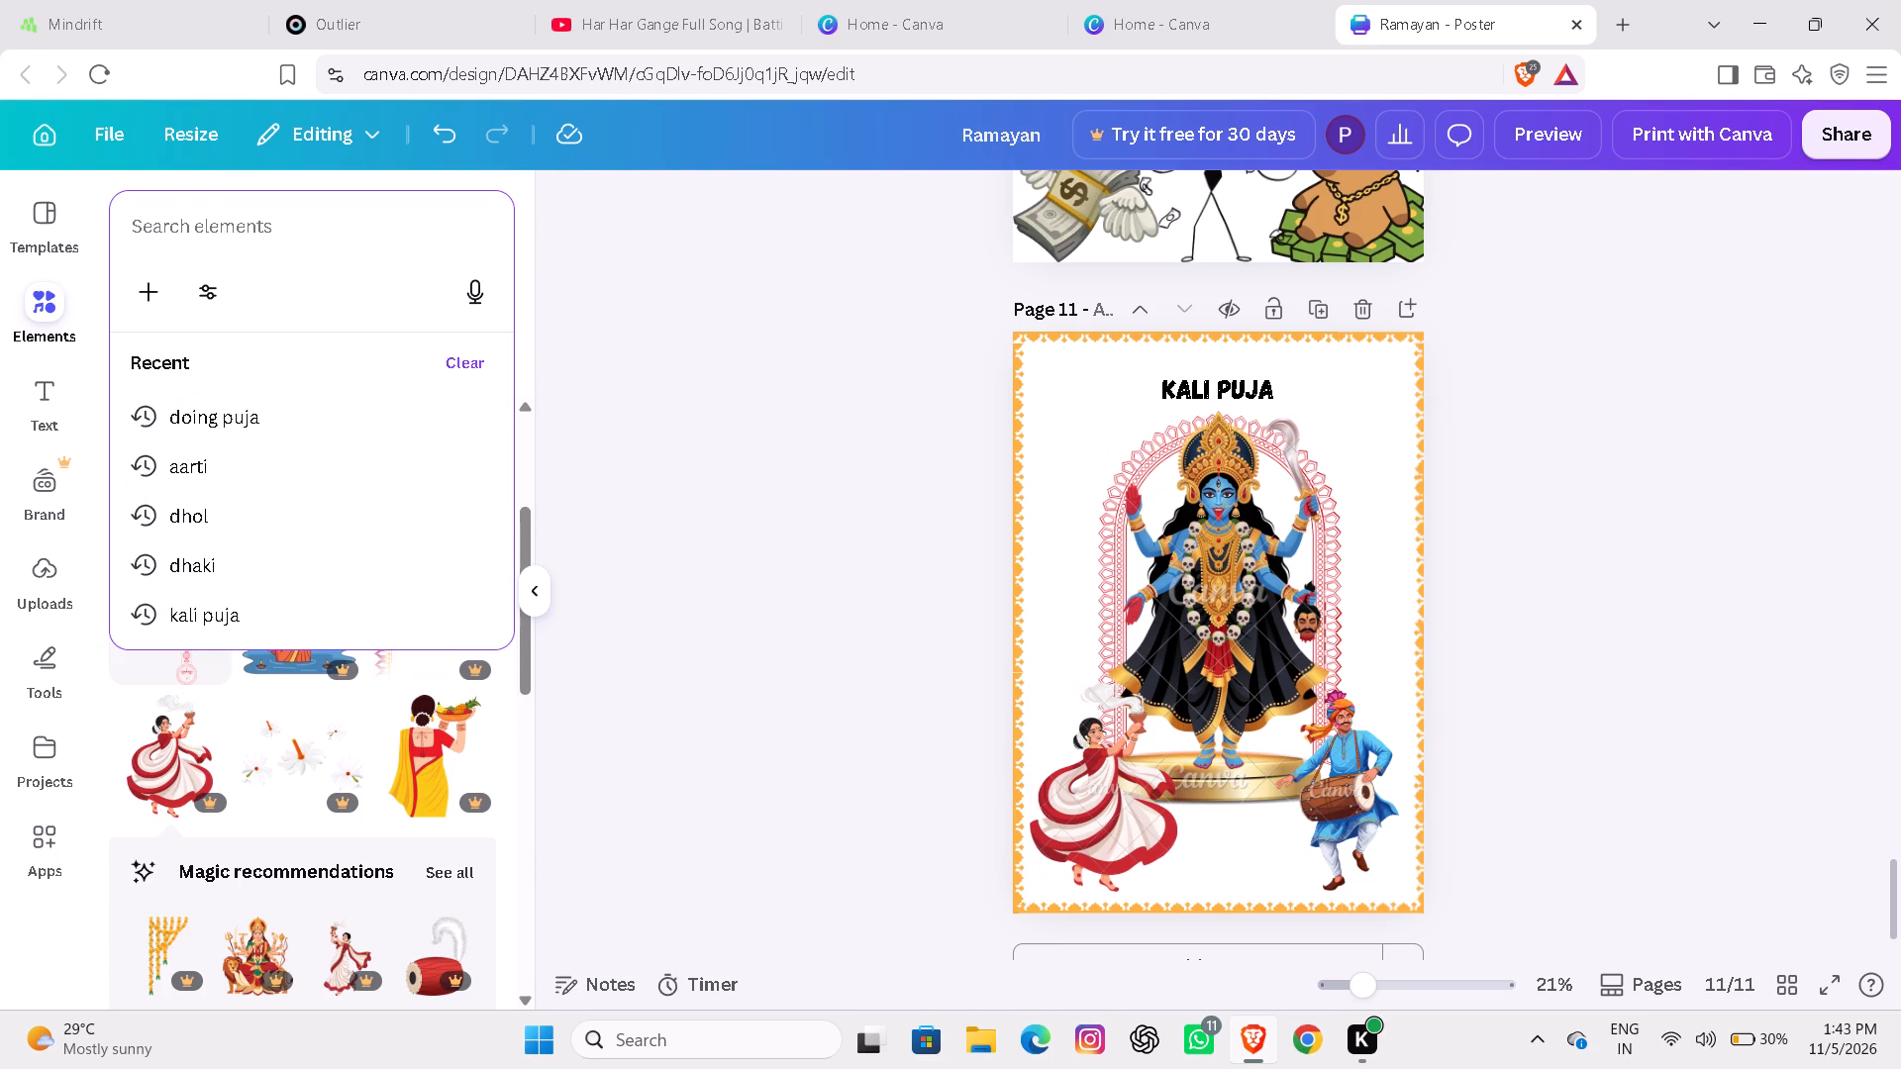
pyautogui.write('diya')
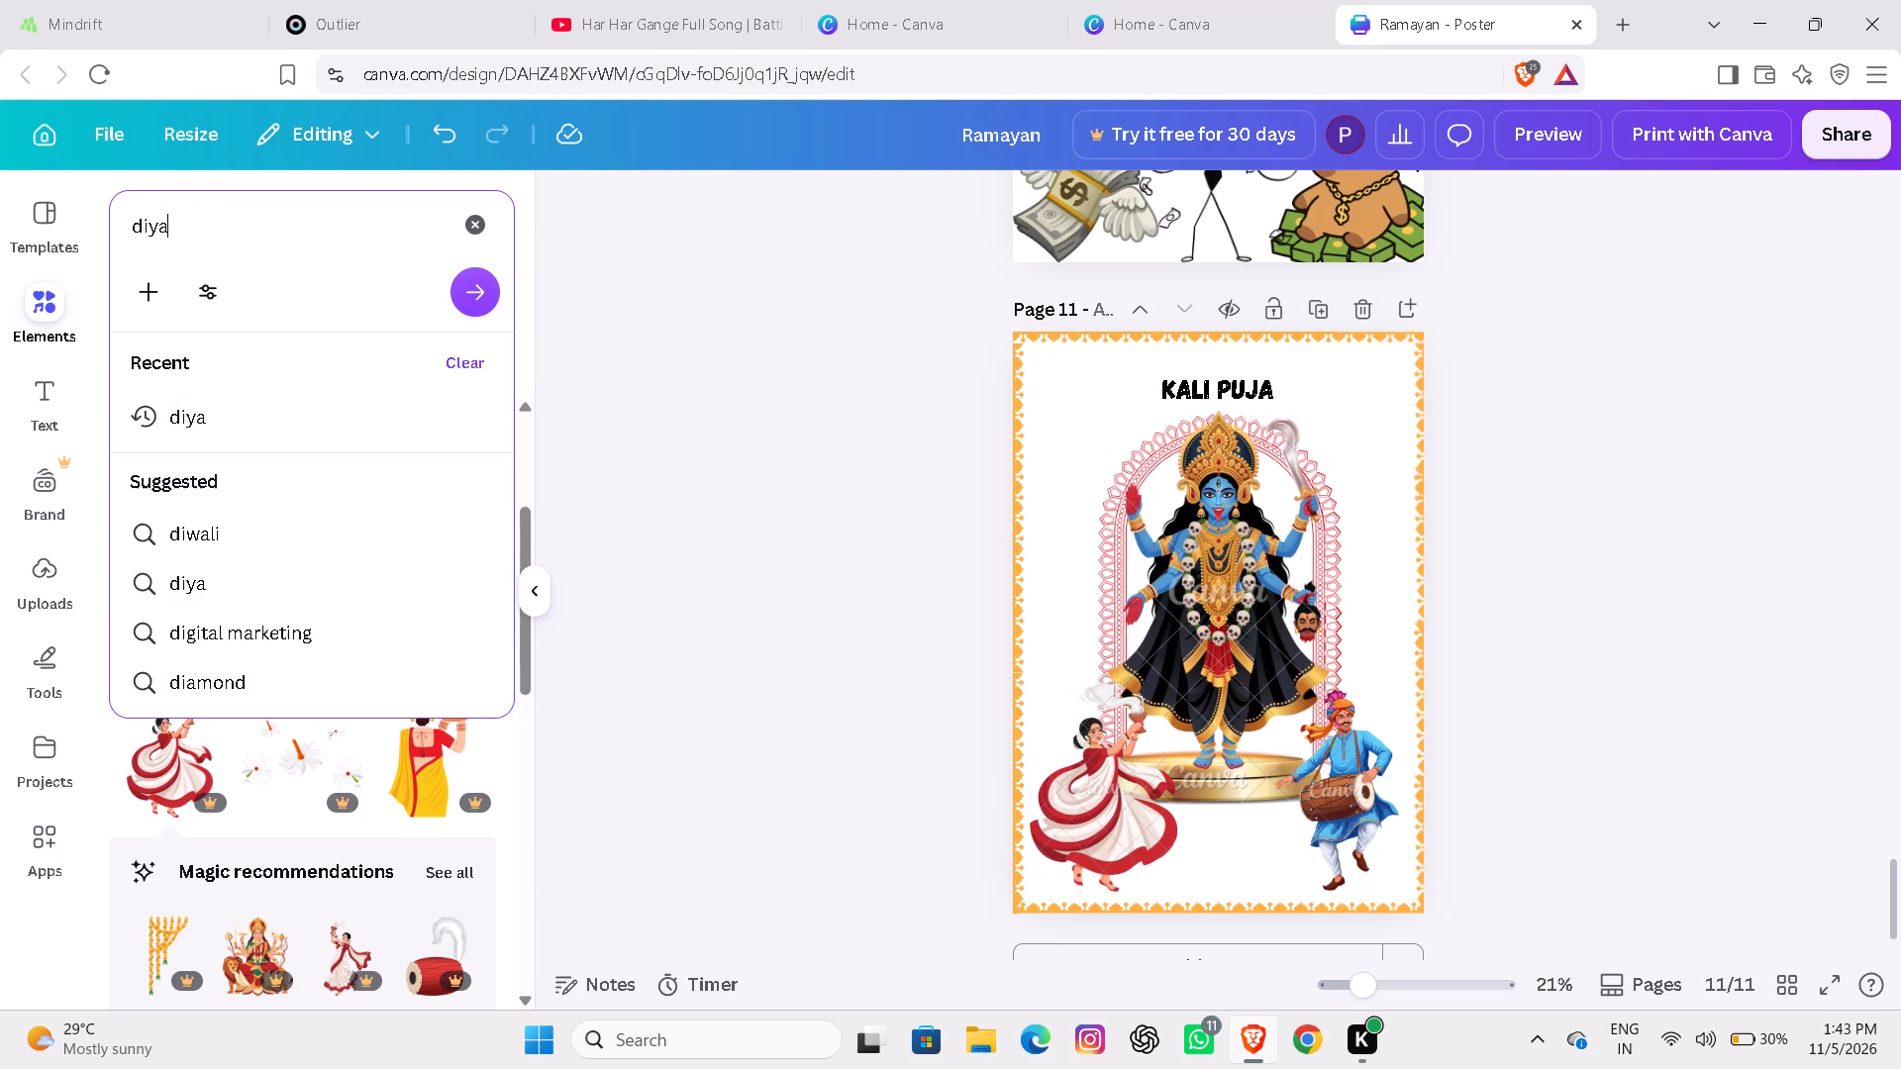
pyautogui.press('Return')
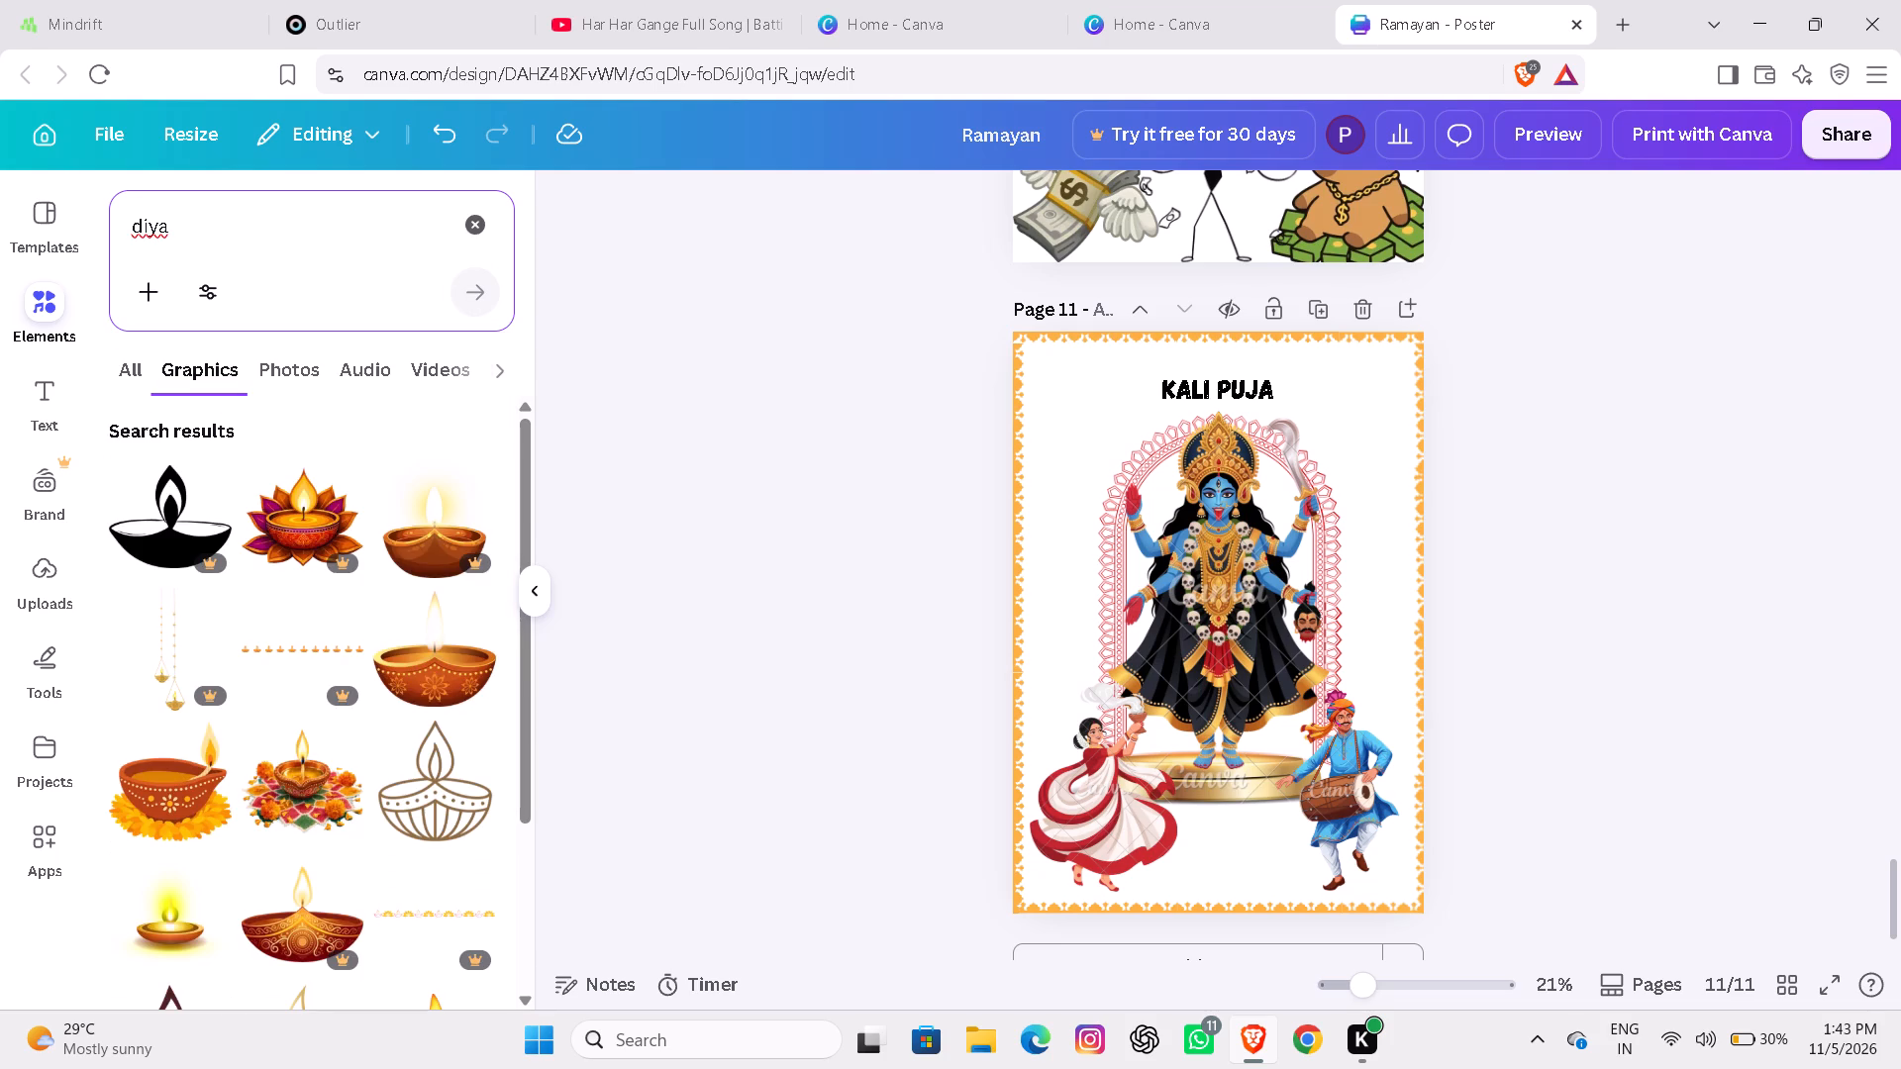
# Add the lit diya surrounded by flowers and place it just below the podium, between the dancing woman and the dhol player.
pyautogui.click(303, 771)
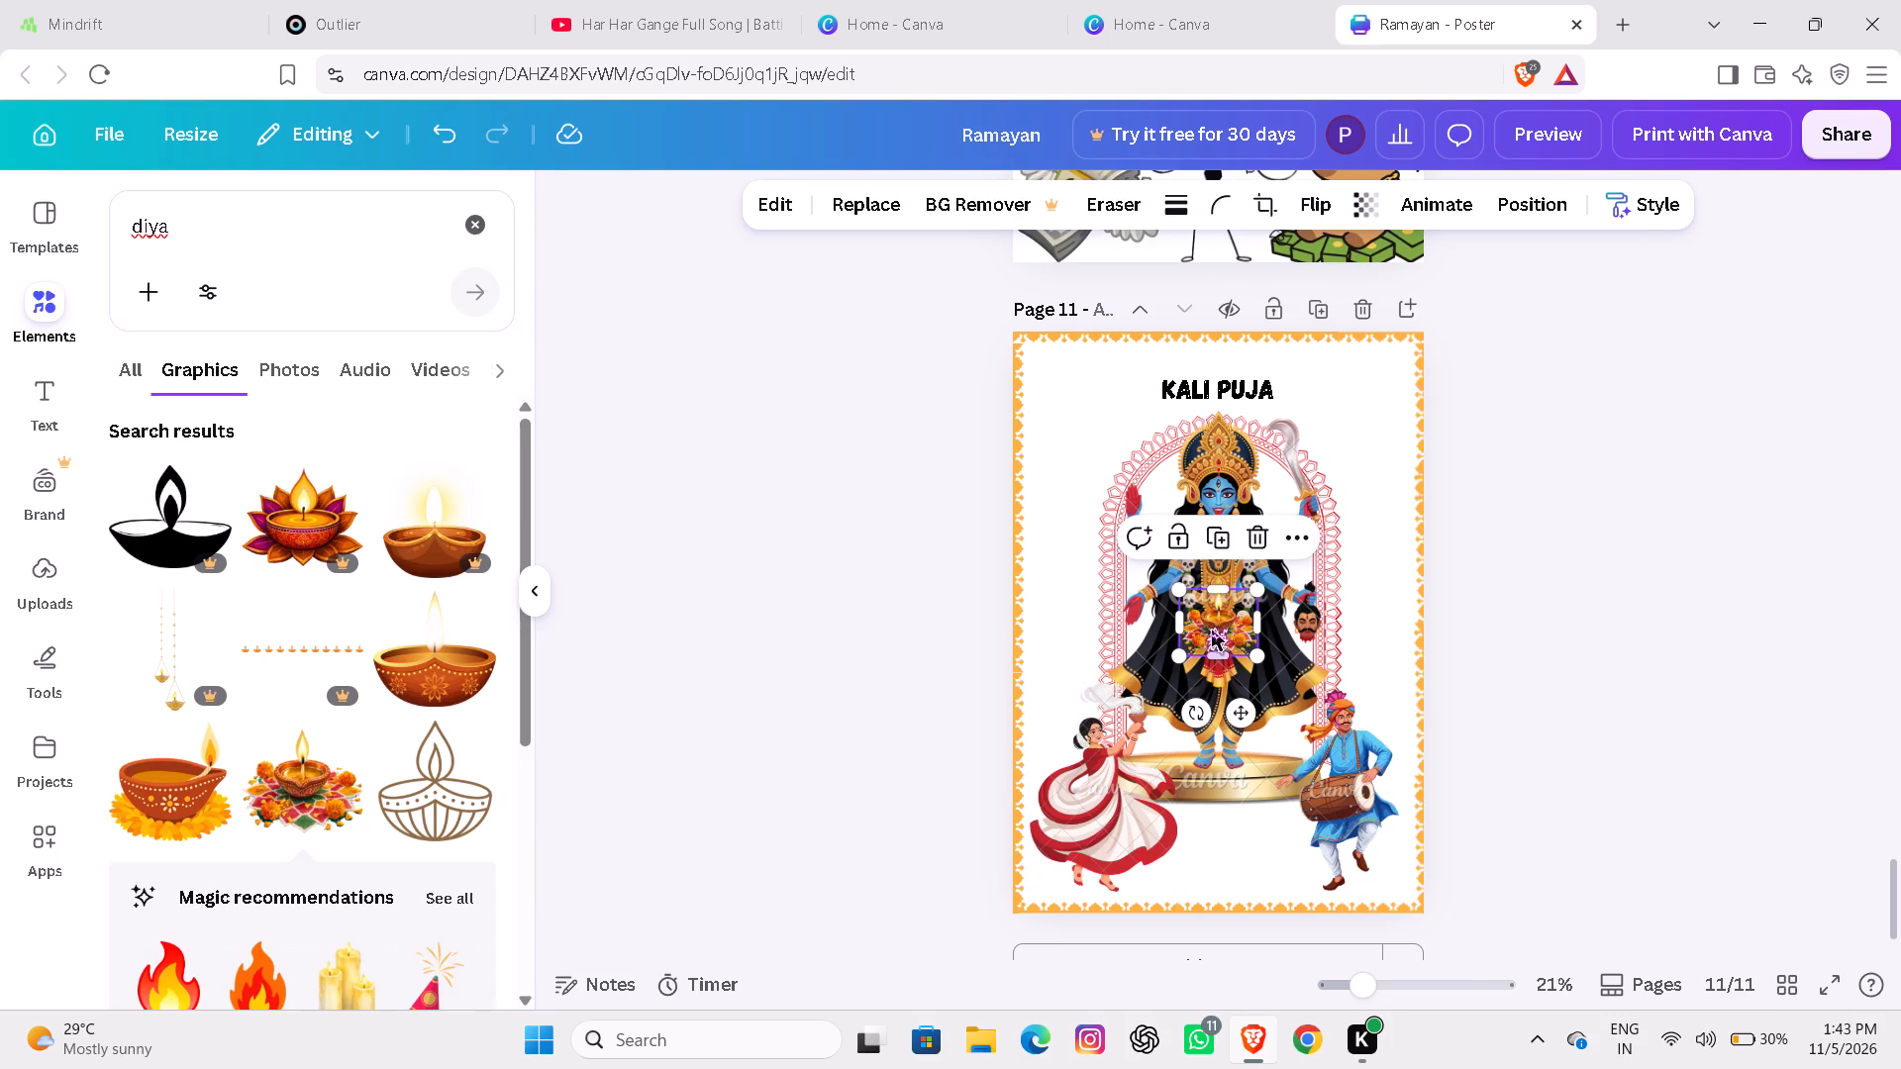
pyautogui.moveTo(1212, 625); pyautogui.dragTo(1207, 820)
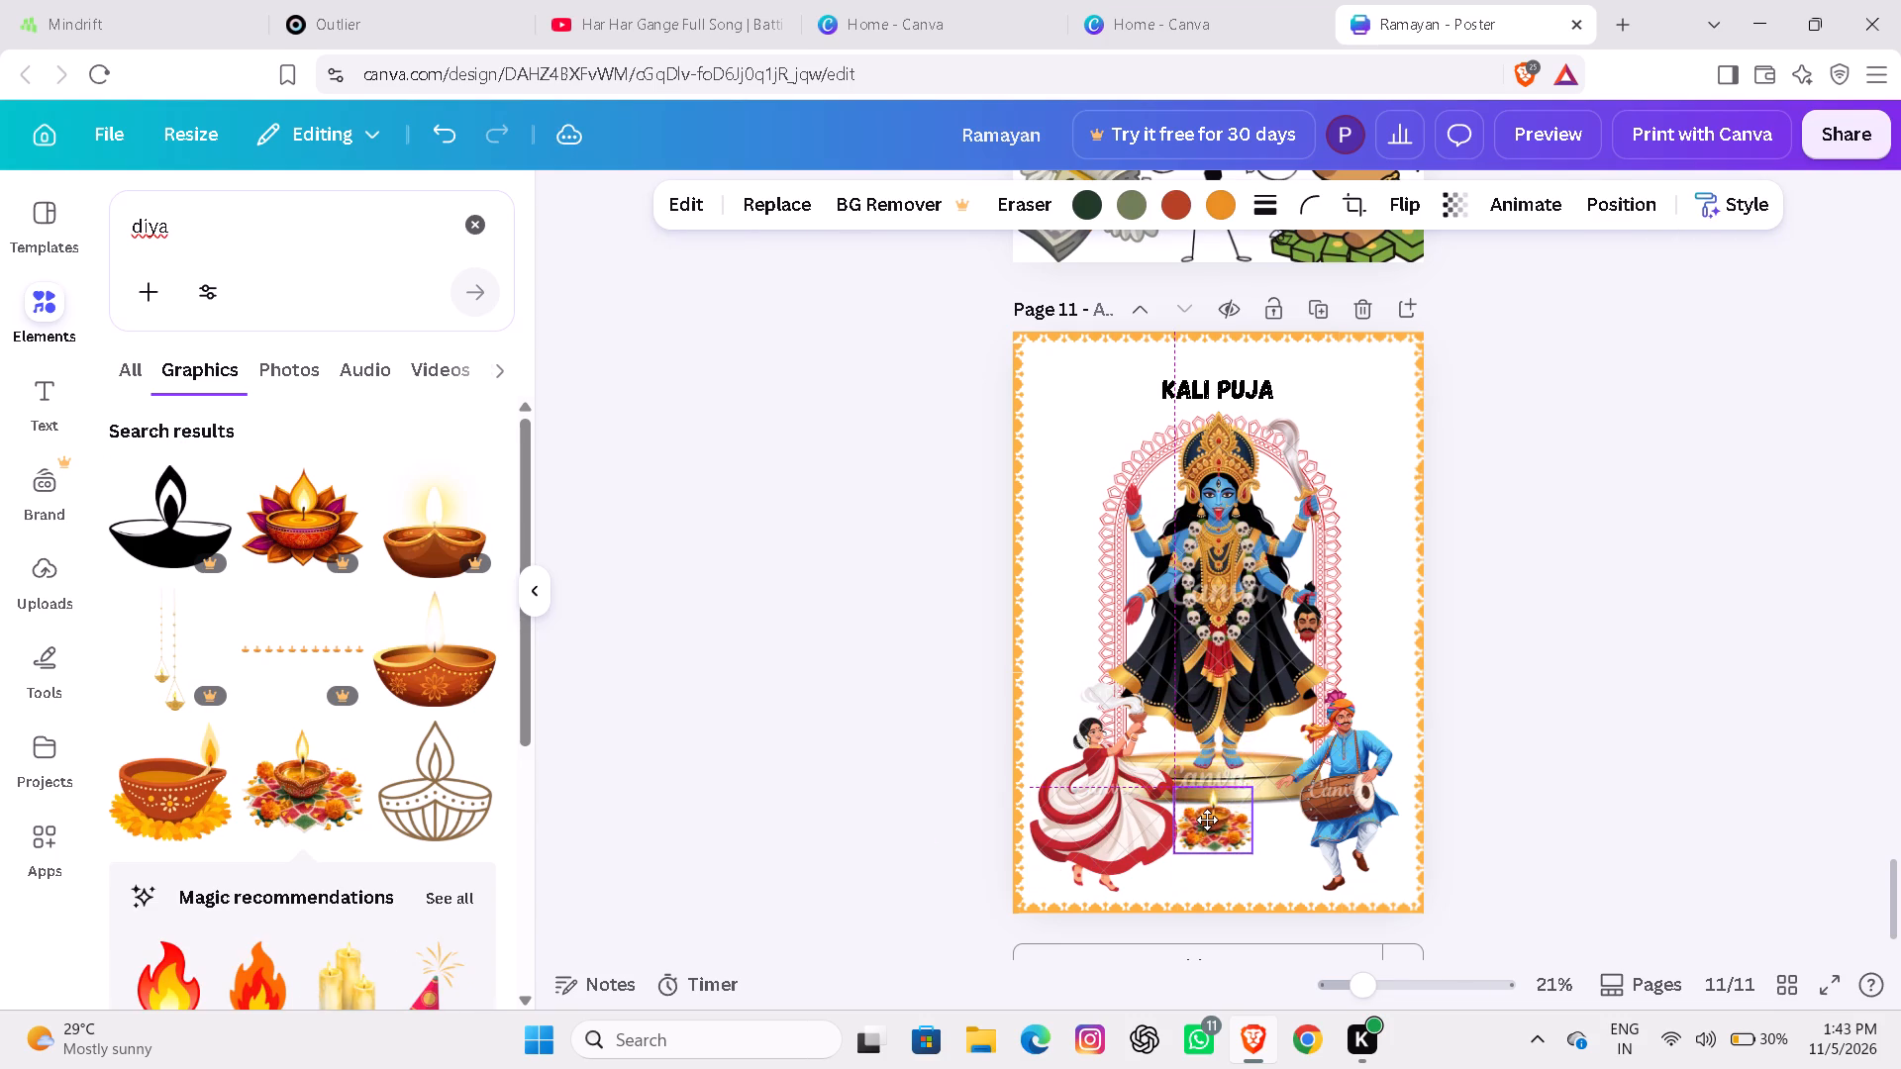
pyautogui.moveTo(1207, 820); pyautogui.dragTo(1207, 818)
pyautogui.moveTo(1207, 805); pyautogui.dragTo(1210, 811)
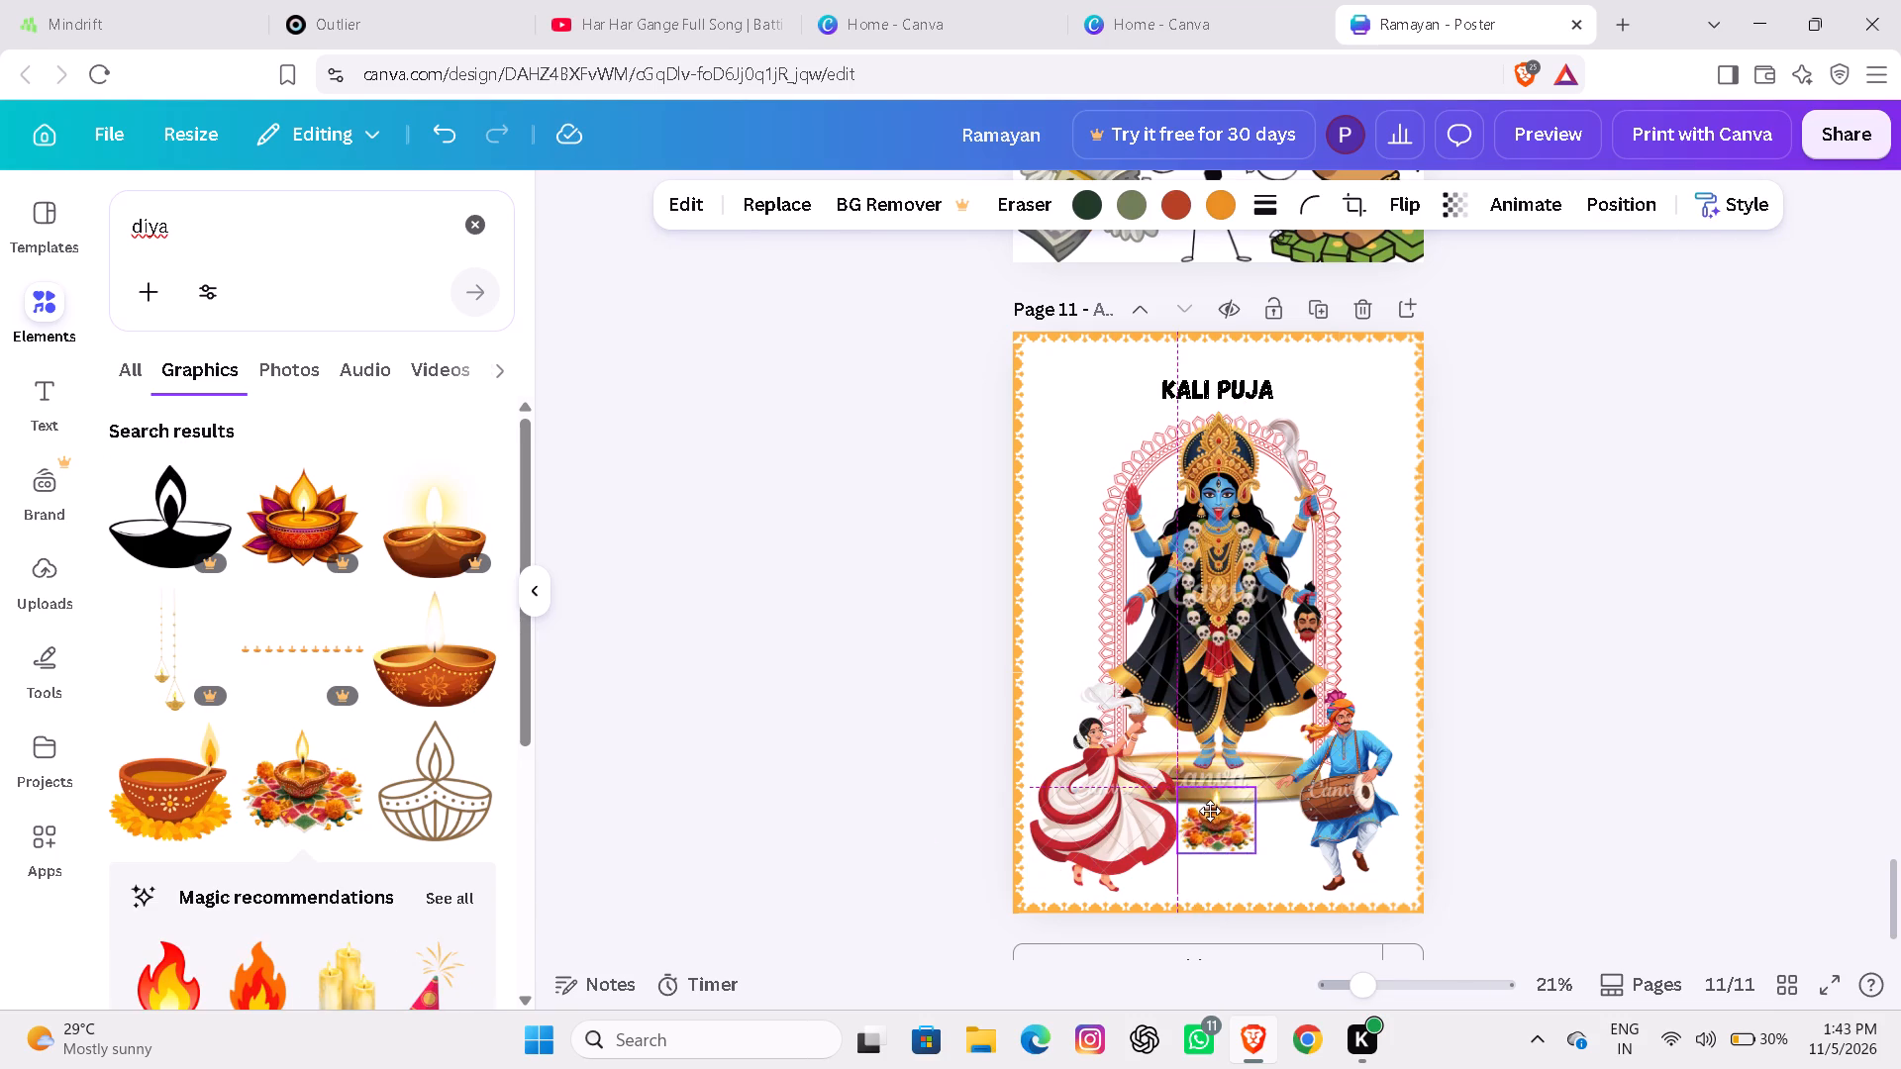
pyautogui.moveTo(1210, 811); pyautogui.dragTo(1215, 831)
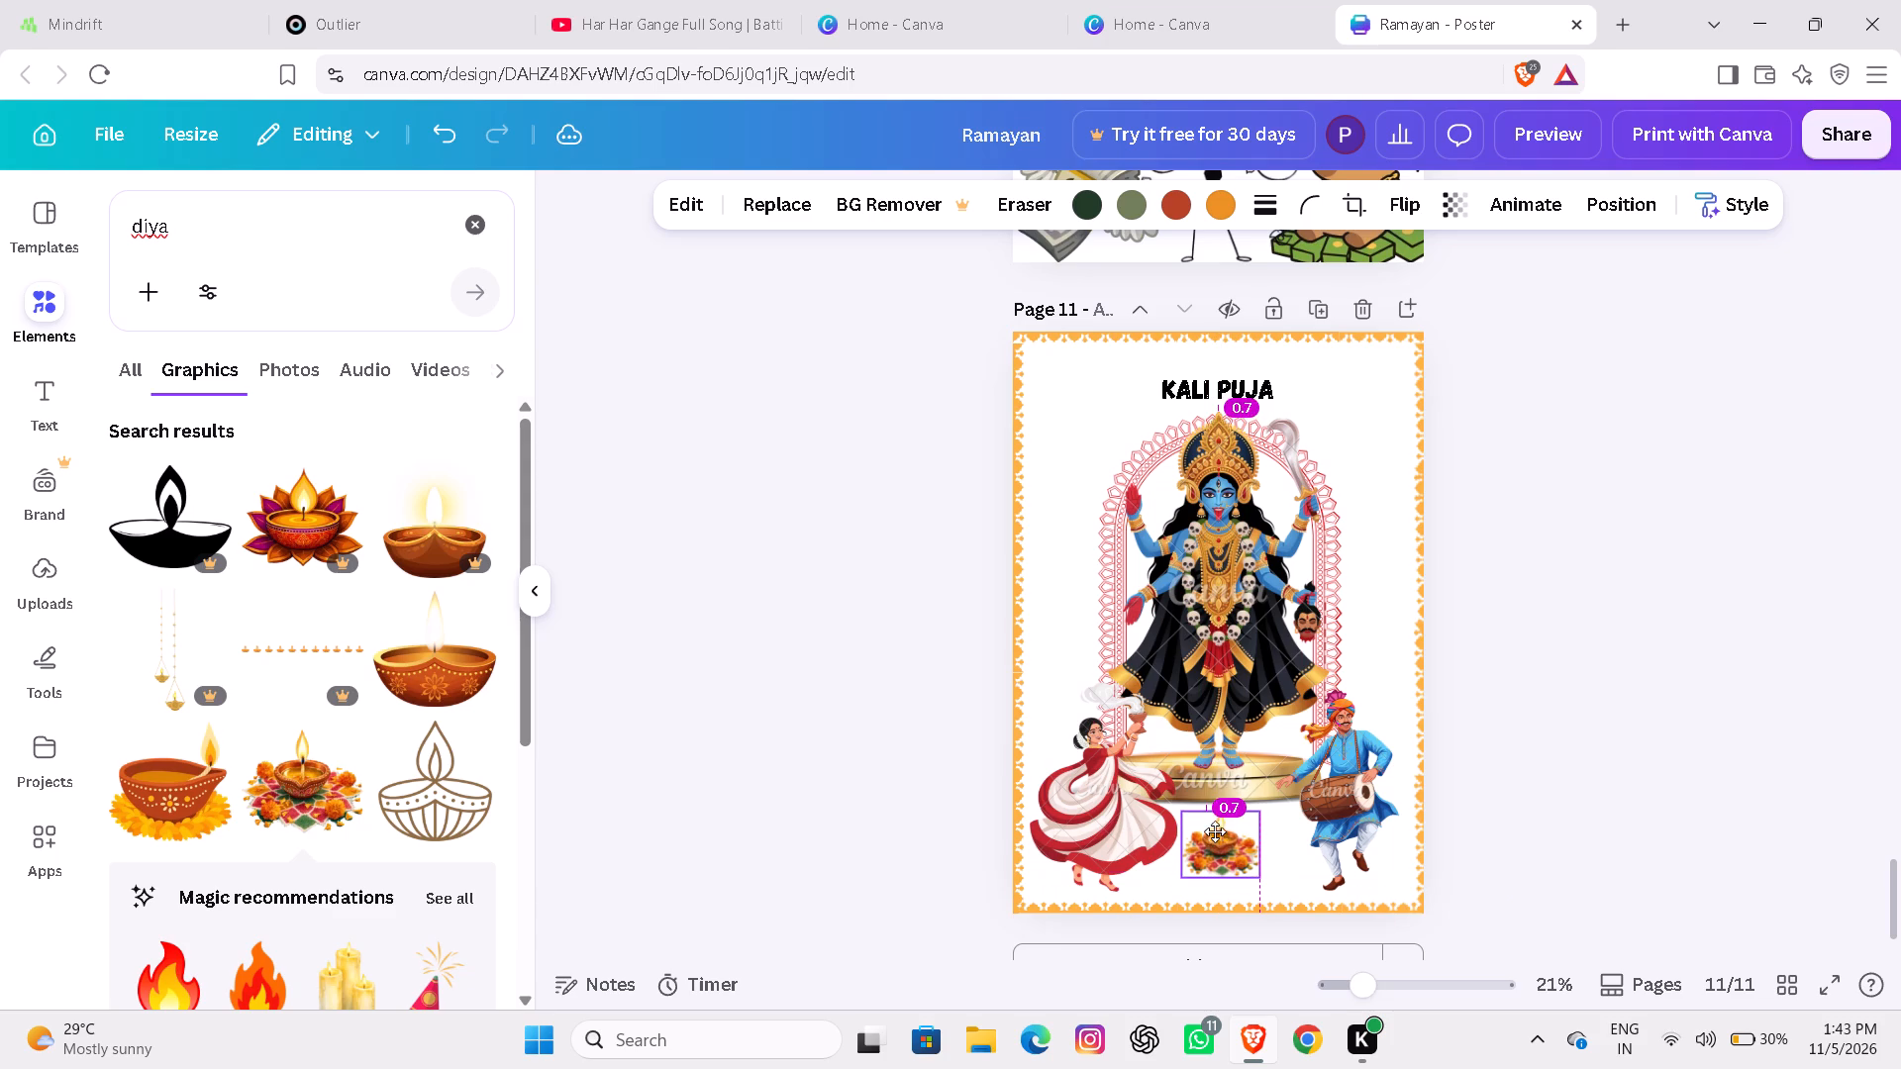
pyautogui.moveTo(1215, 831); pyautogui.dragTo(1215, 827)
pyautogui.click(1664, 771)
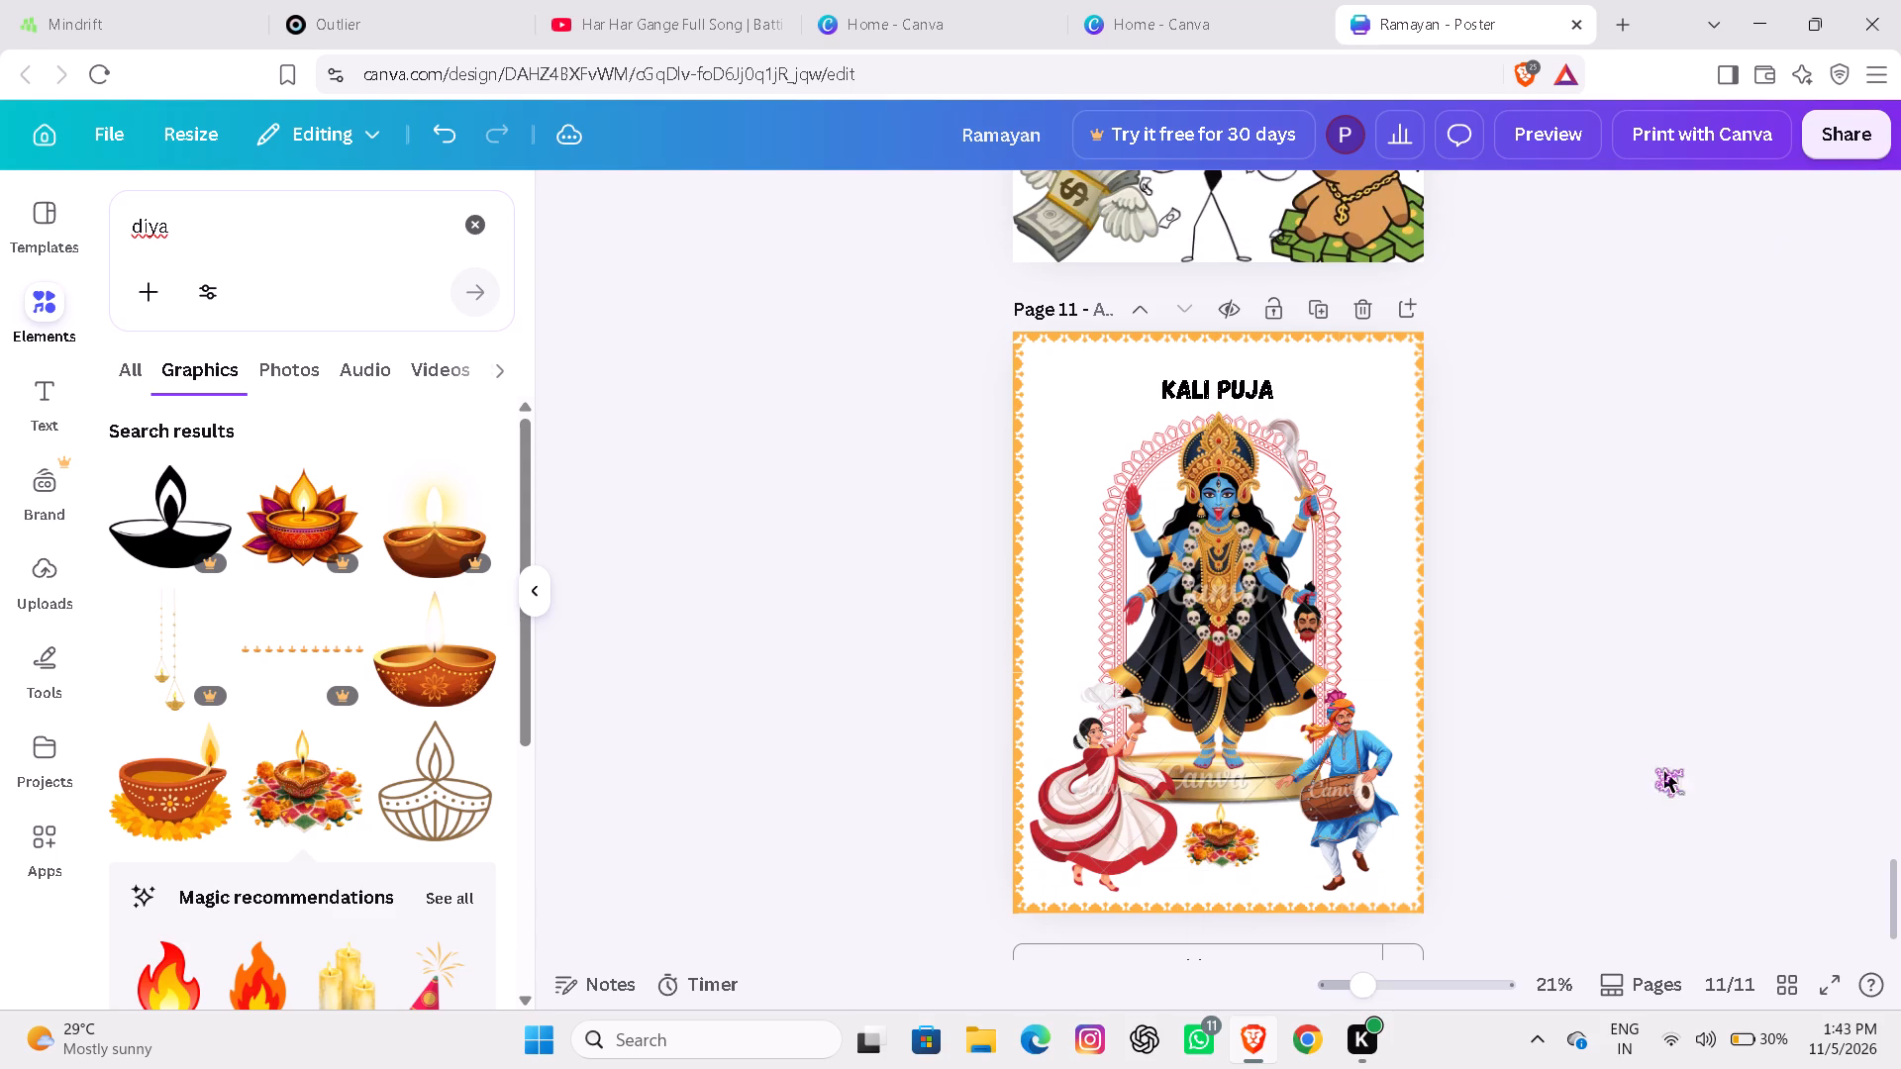
pyautogui.moveTo(1210, 839); pyautogui.dragTo(1210, 836)
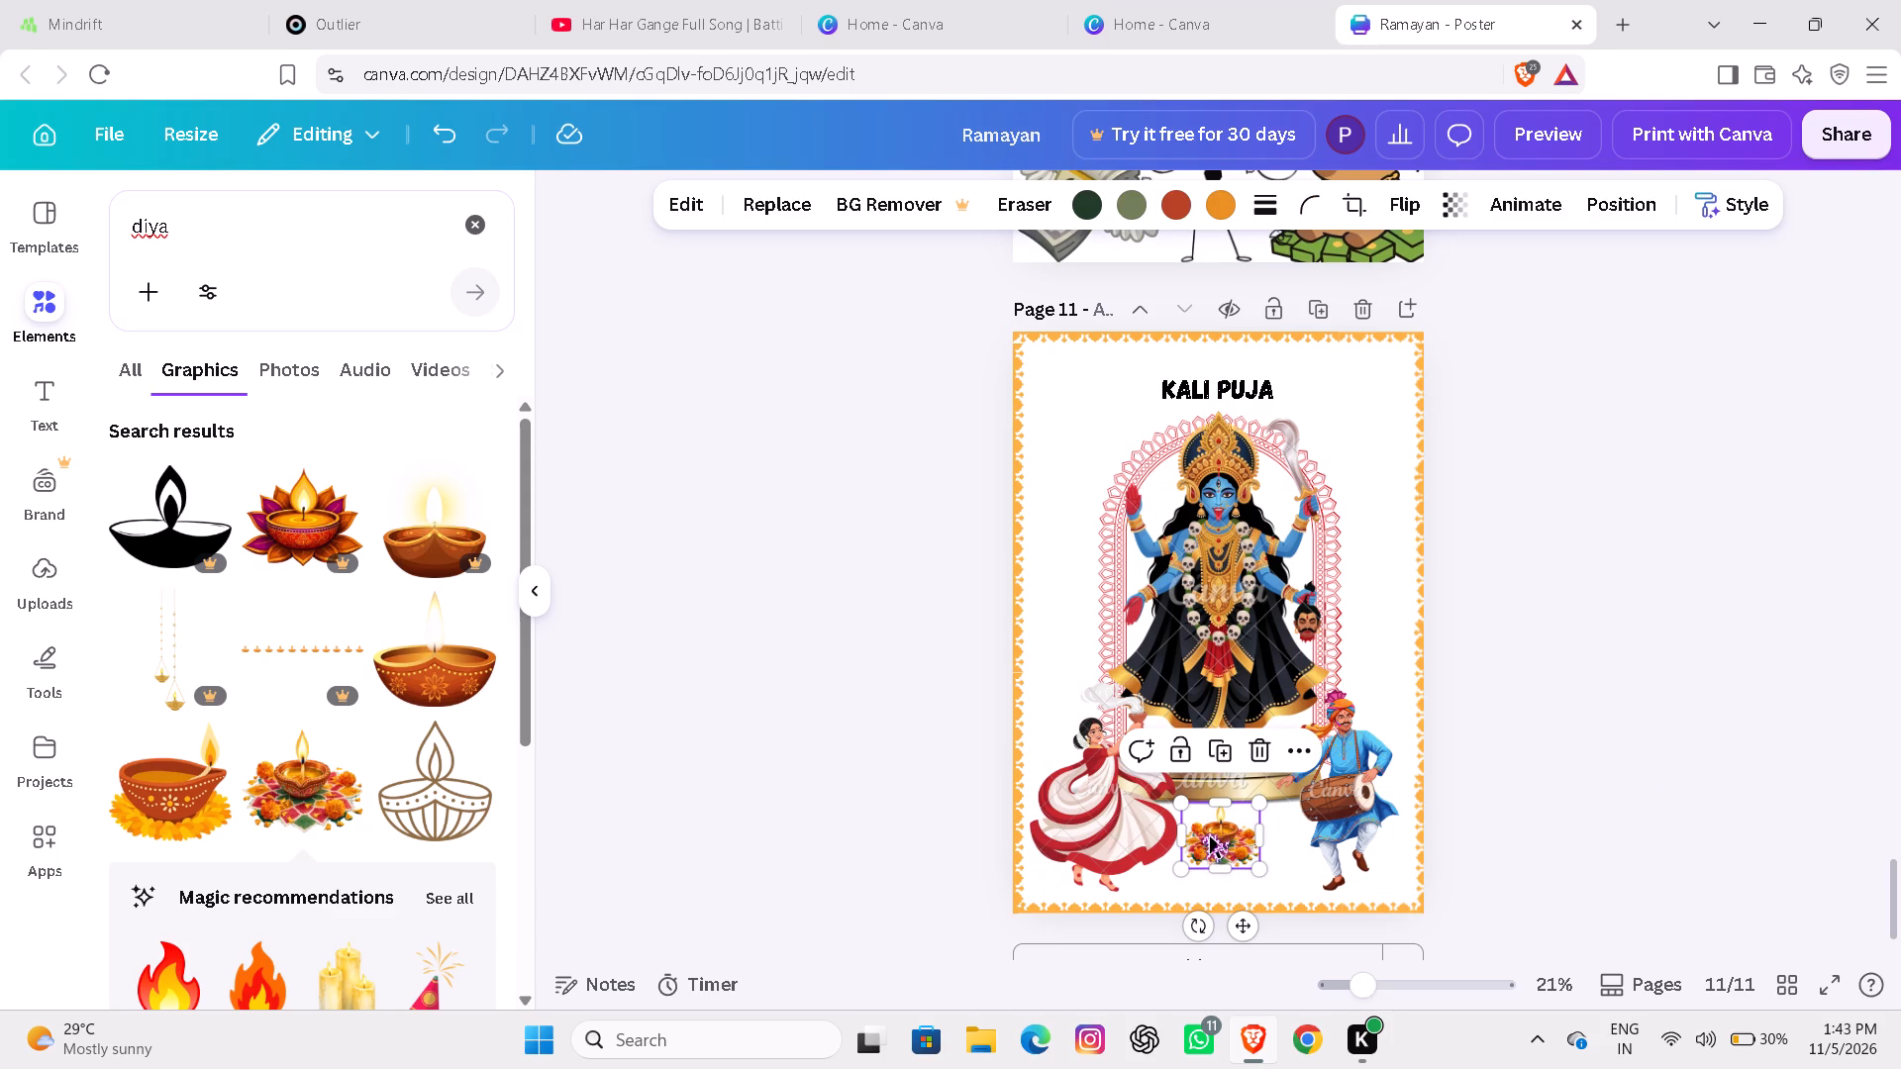
# Nudge the flower-ringed diya up slightly so it sits closer to the podium.
pyautogui.moveTo(1210, 836); pyautogui.dragTo(1211, 829)
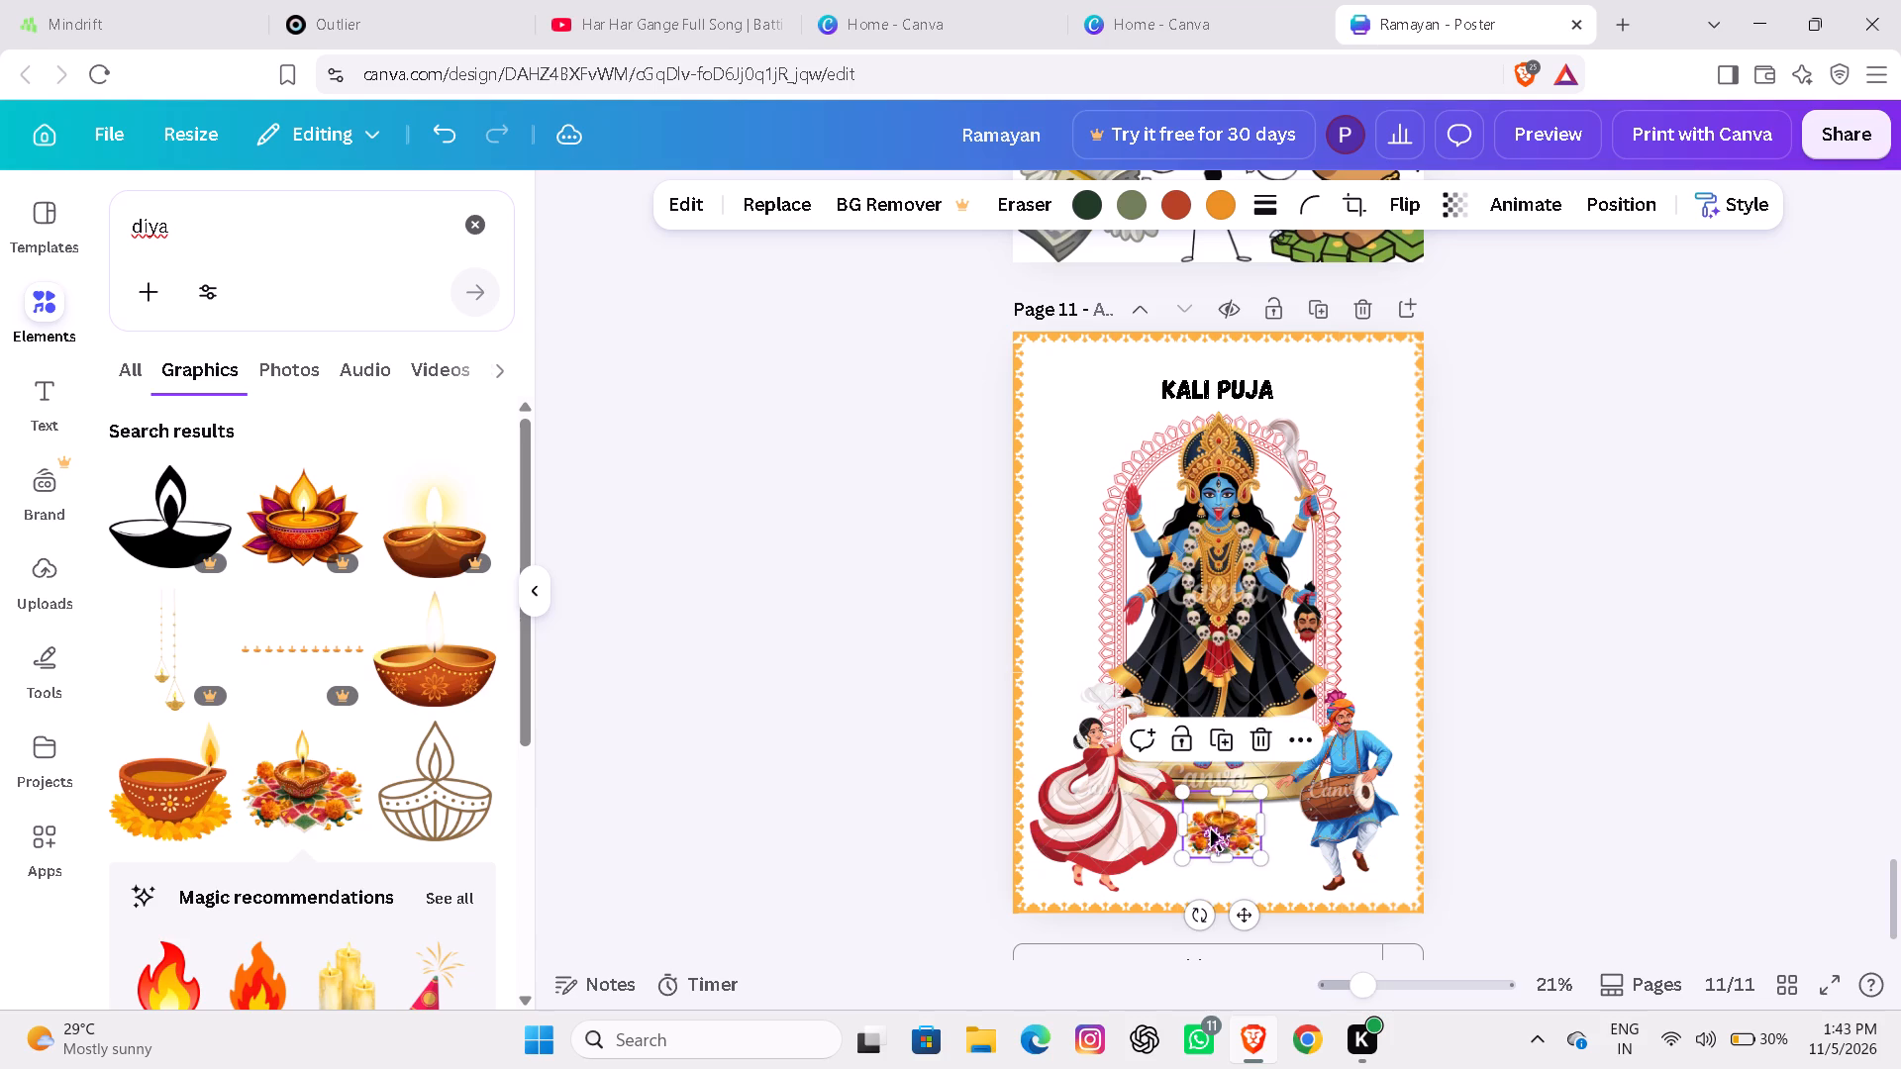
pyautogui.click(1583, 799)
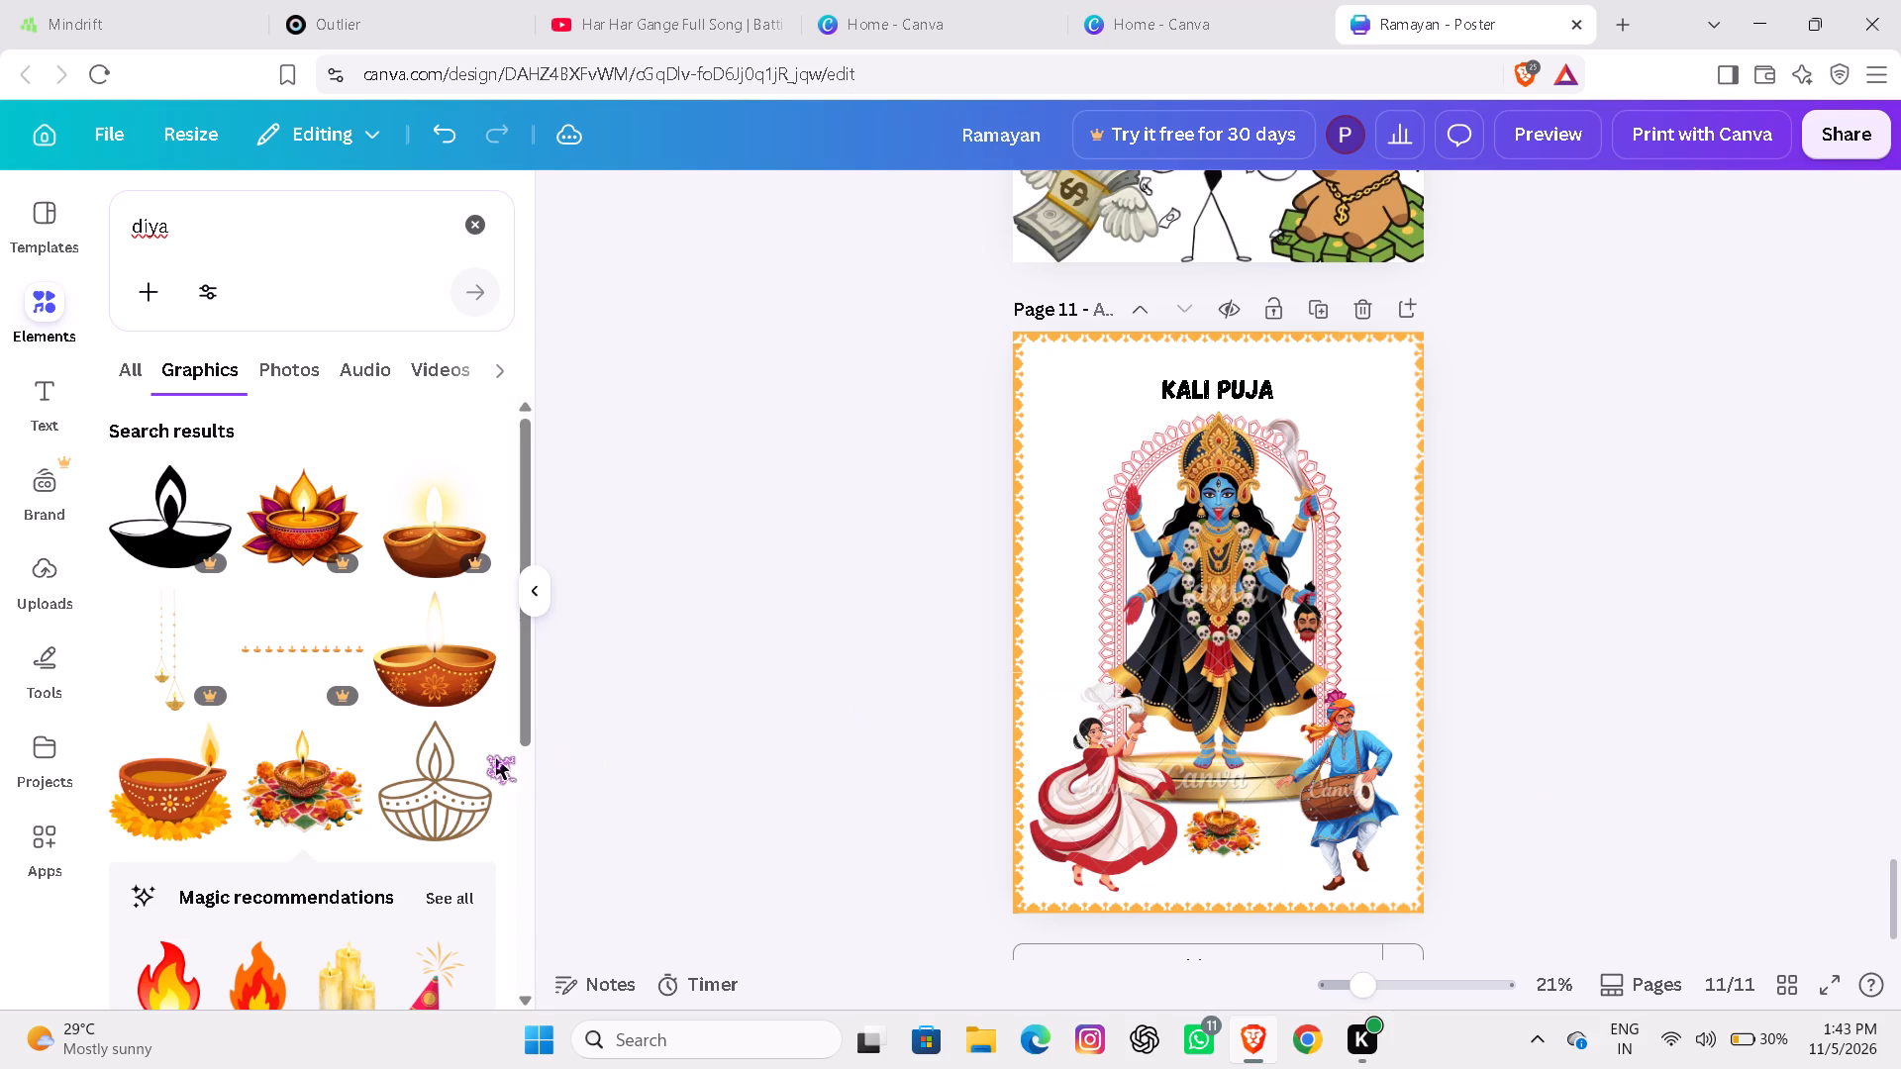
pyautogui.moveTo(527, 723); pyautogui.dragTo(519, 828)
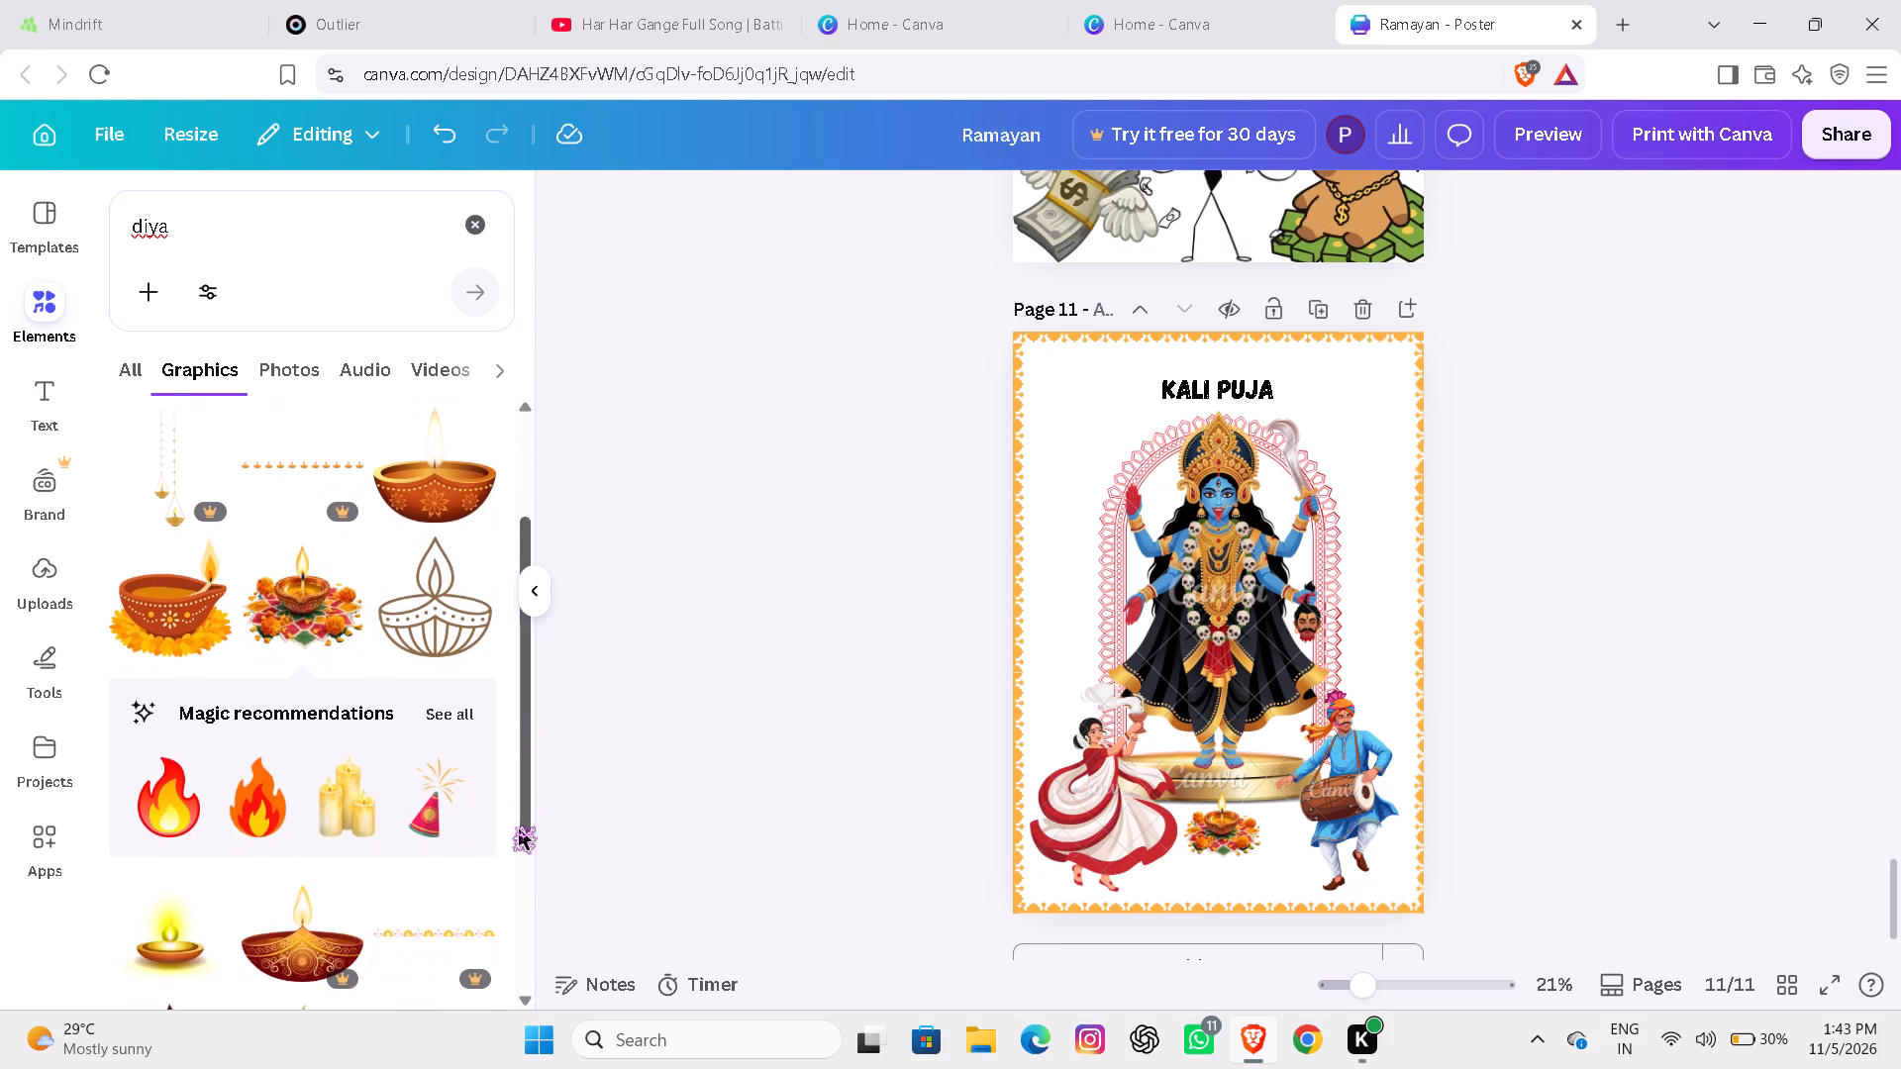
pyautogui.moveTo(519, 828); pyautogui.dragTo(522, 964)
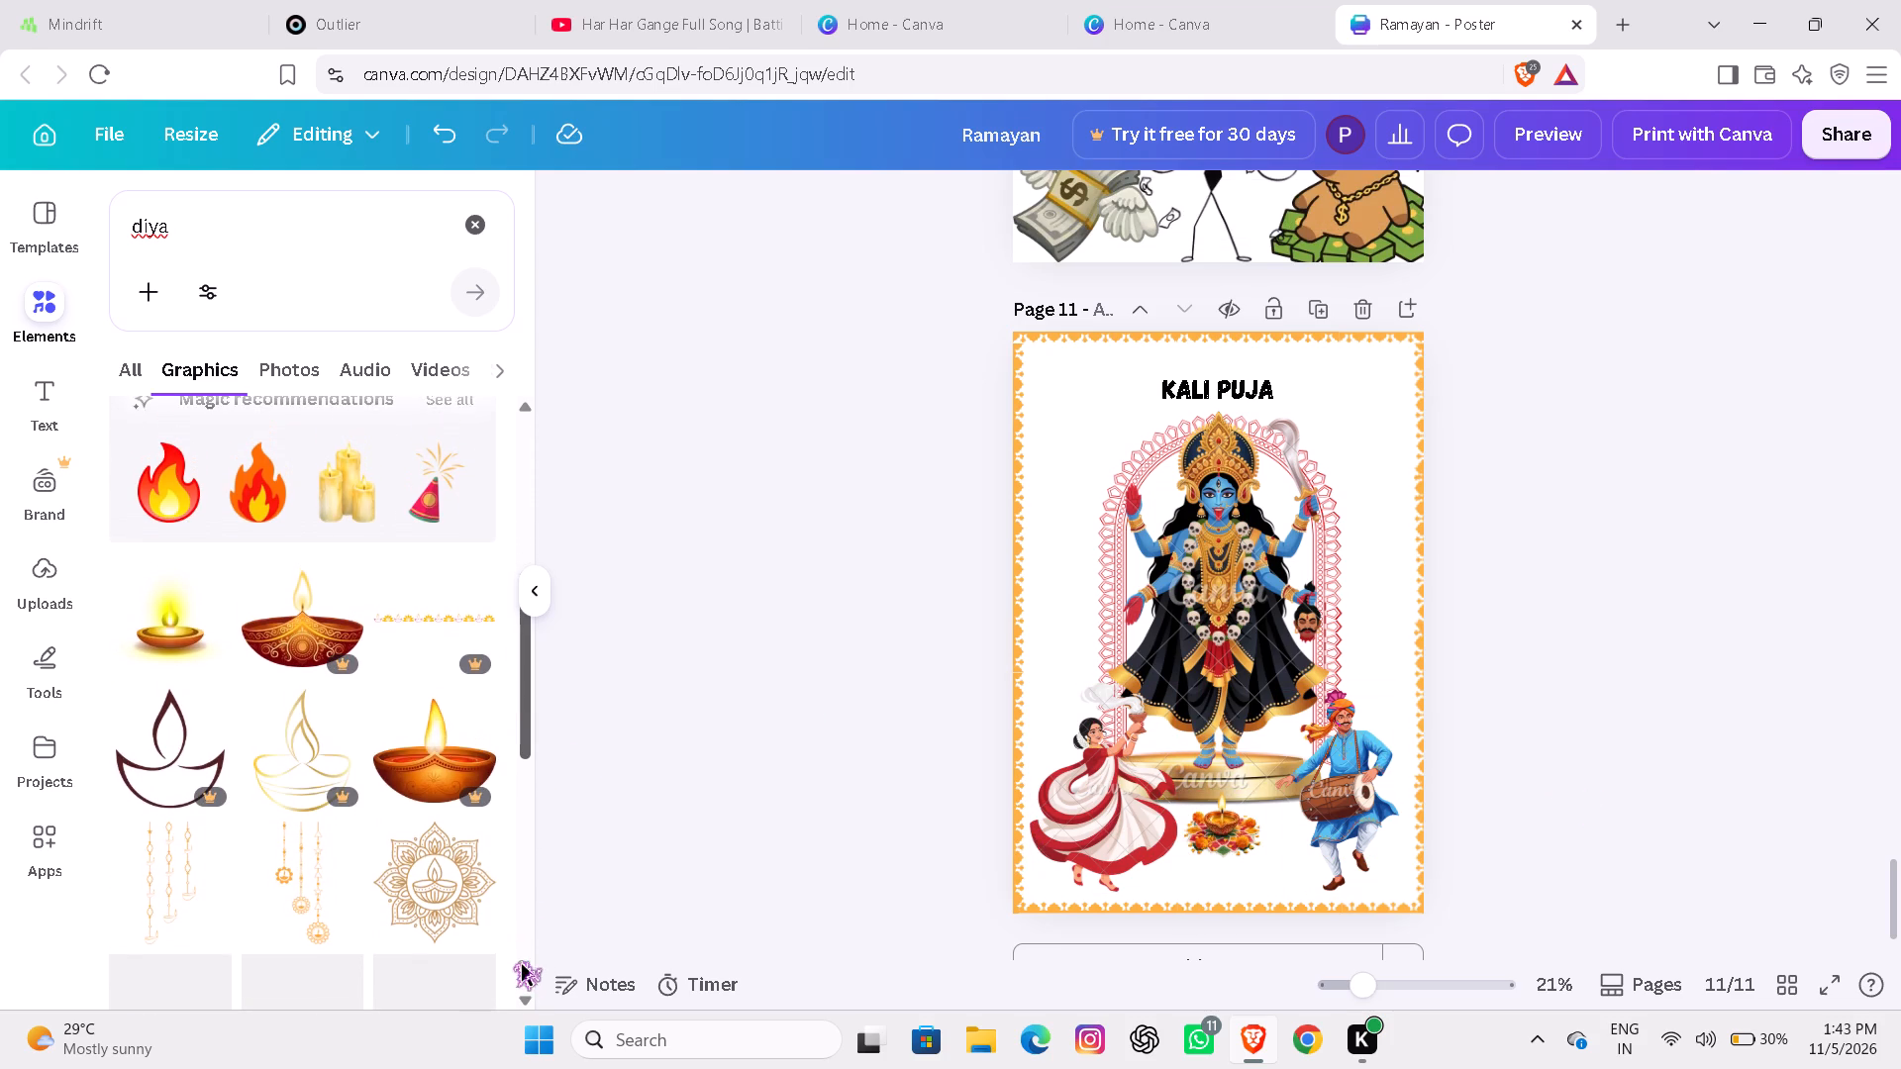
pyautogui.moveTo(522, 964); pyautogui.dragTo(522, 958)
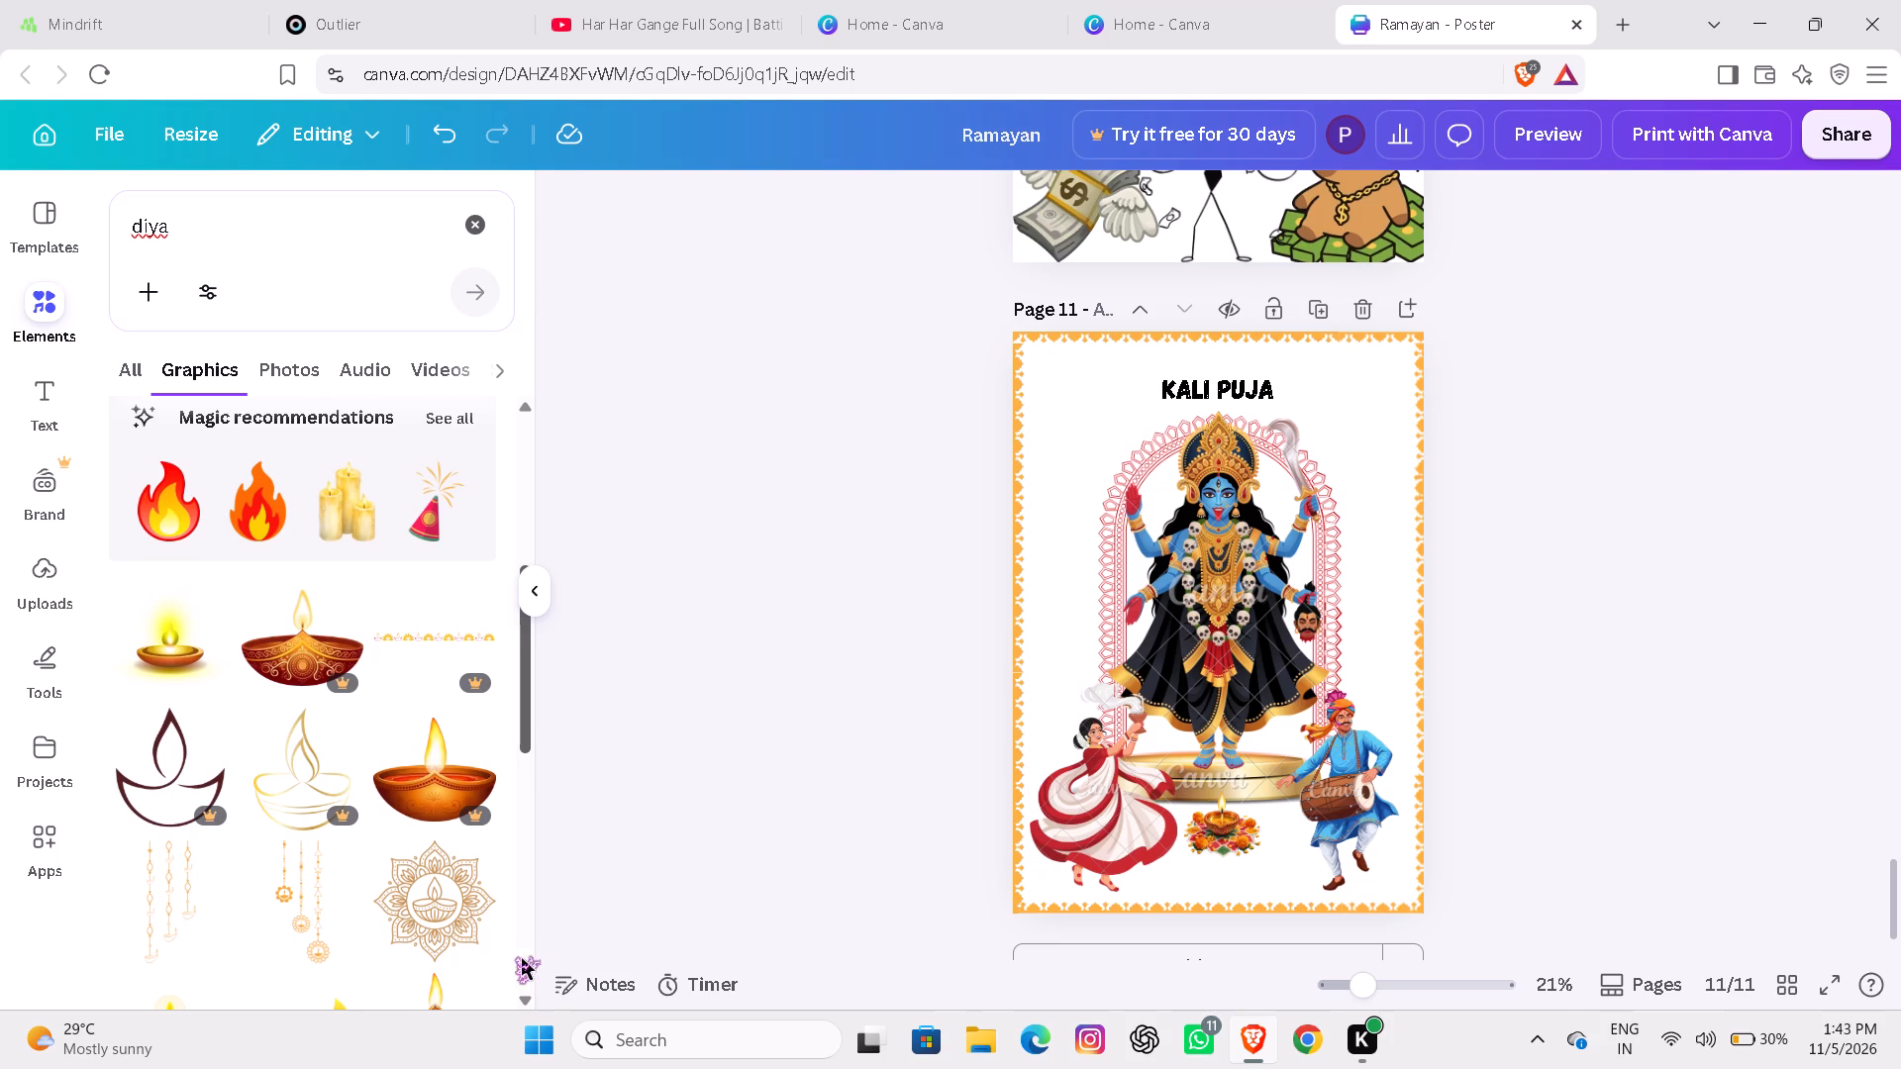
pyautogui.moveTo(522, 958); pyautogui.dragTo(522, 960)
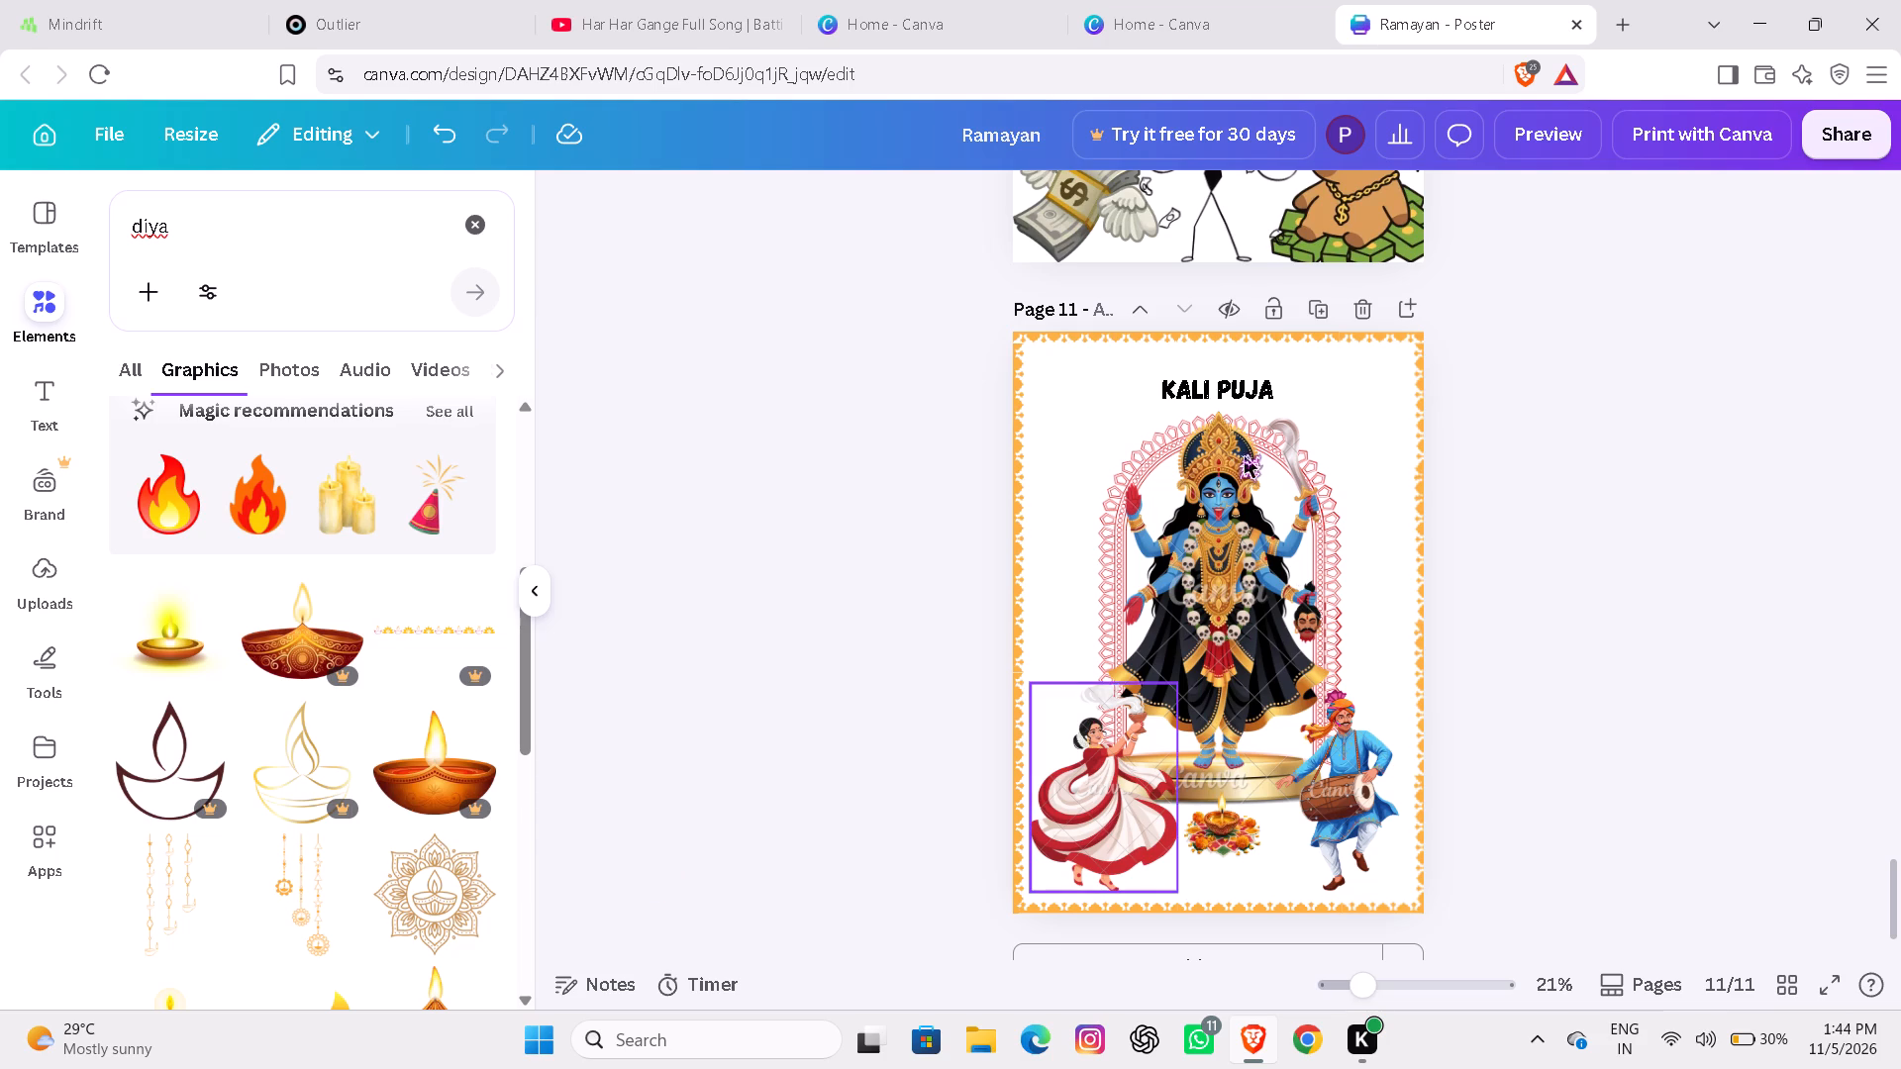
# Shift the KALI PUJA title slightly to the left above the arch.
pyautogui.moveTo(1222, 396); pyautogui.dragTo(1192, 397)
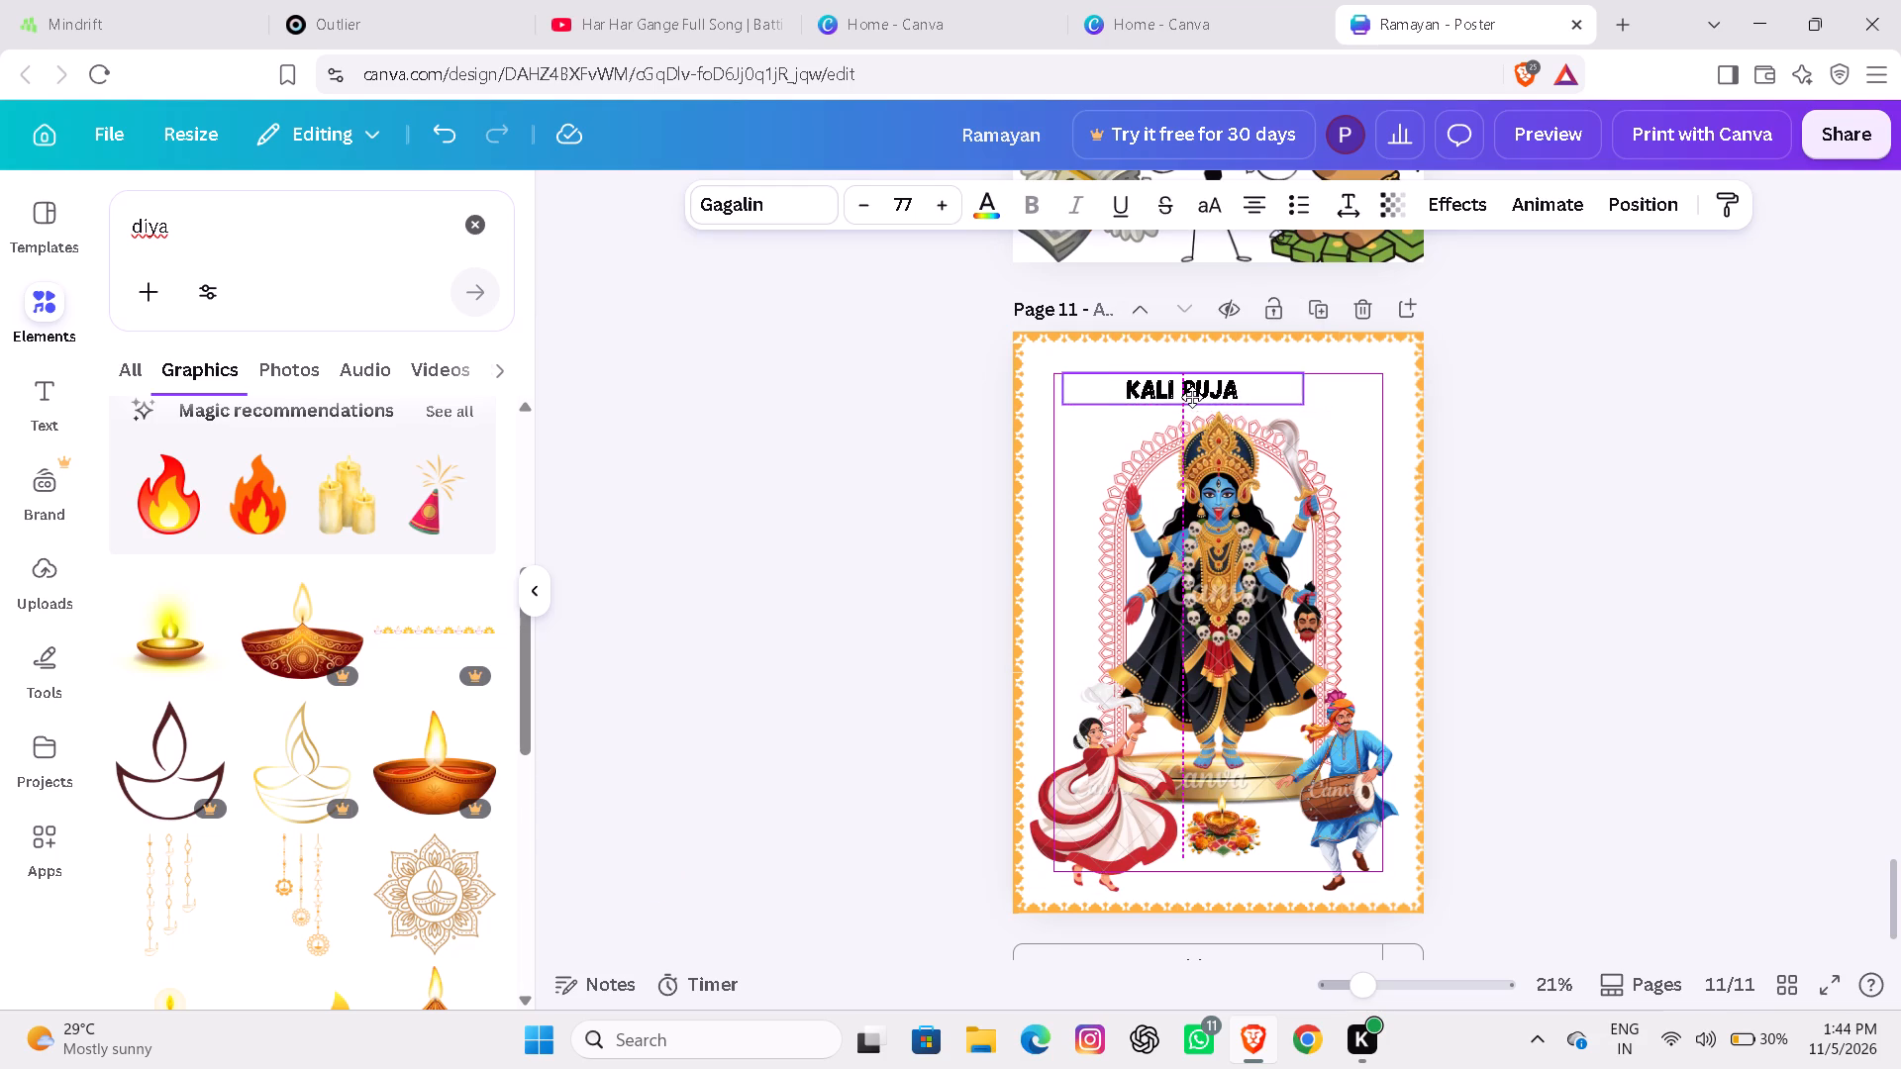
pyautogui.moveTo(1192, 397); pyautogui.dragTo(1209, 394)
# Search the graphics for "kali puja".
pyautogui.click(271, 244)
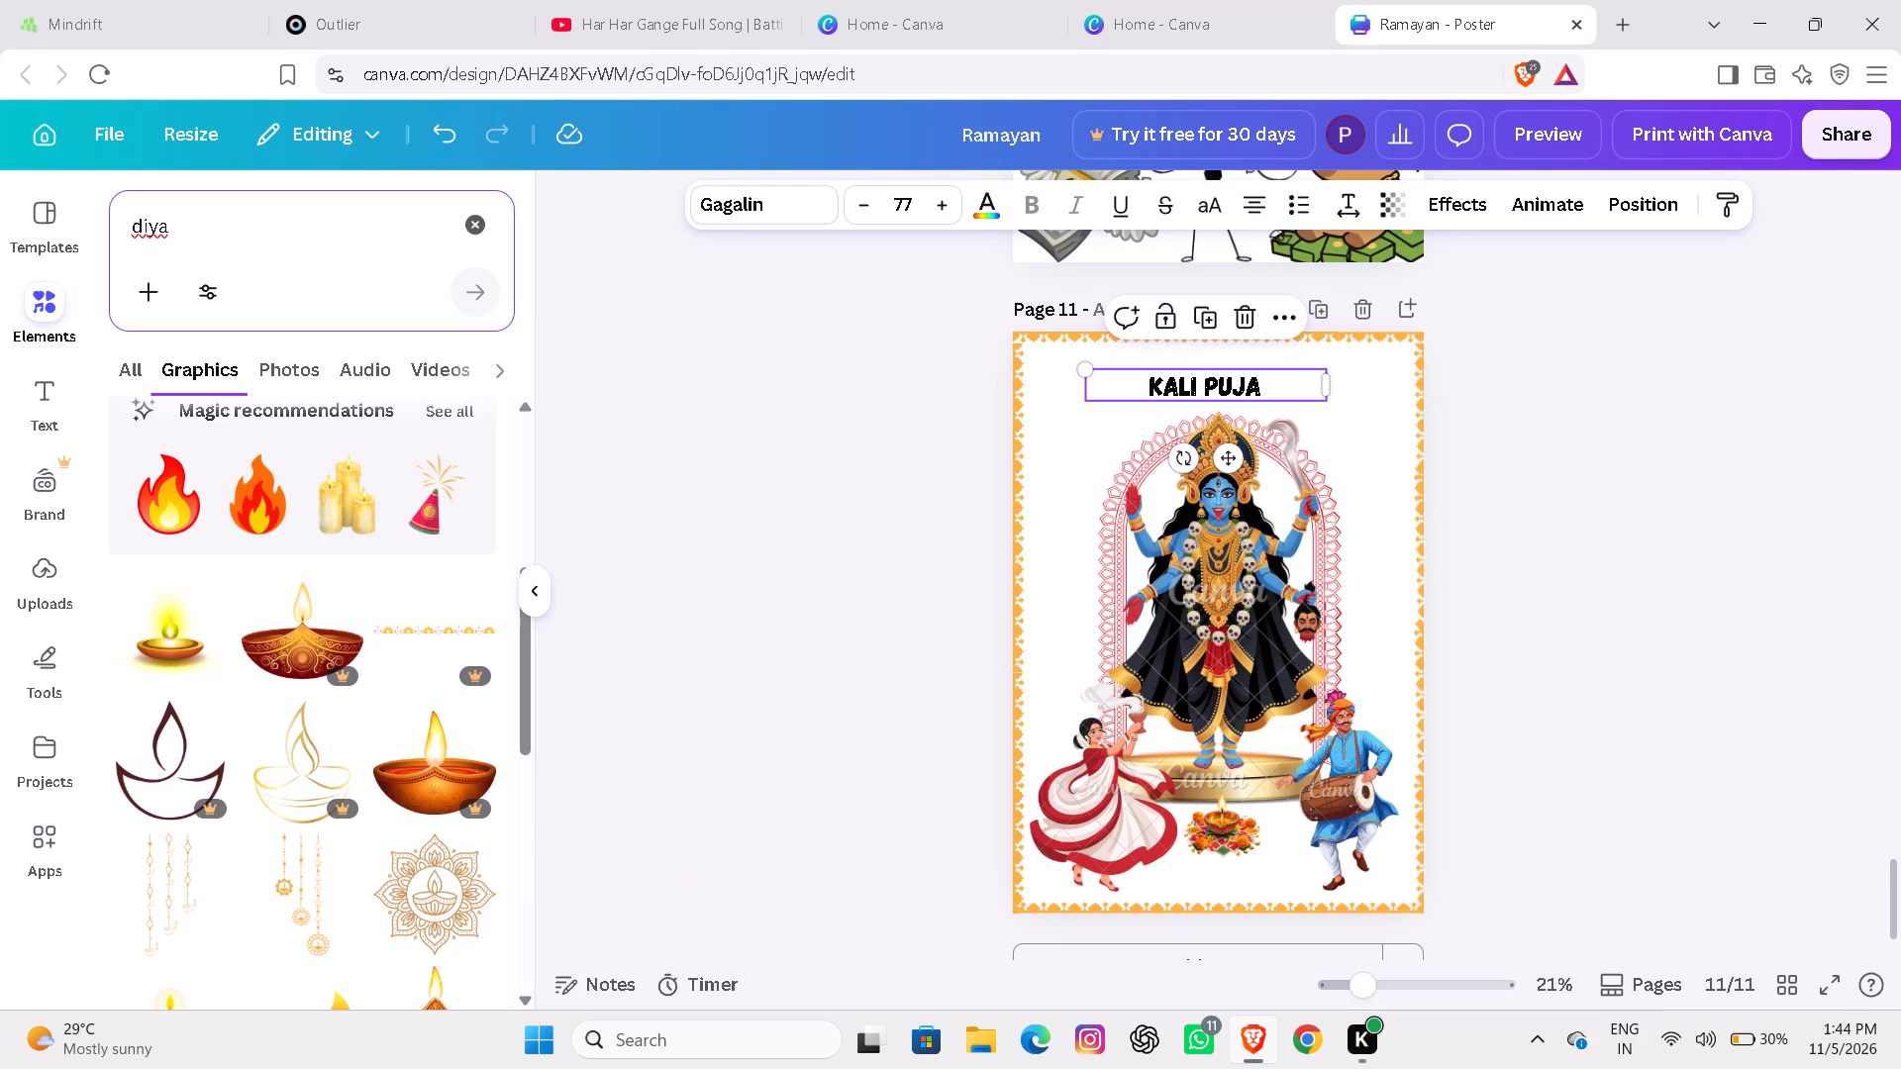
pyautogui.click(250, 243)
pyautogui.click(226, 239)
pyautogui.press('BackSpace')
pyautogui.press('BackSpace')
pyautogui.press('BackSpace')
pyautogui.press('BackSpace')
pyautogui.press('BackSpace')
pyautogui.press('BackSpace')
pyautogui.press('BackSpace')
pyautogui.press('BackSpace')
pyautogui.press('BackSpace')
pyautogui.press('BackSpace')
pyautogui.press('BackSpace')
pyautogui.press('BackSpace')
pyautogui.press('BackSpace')
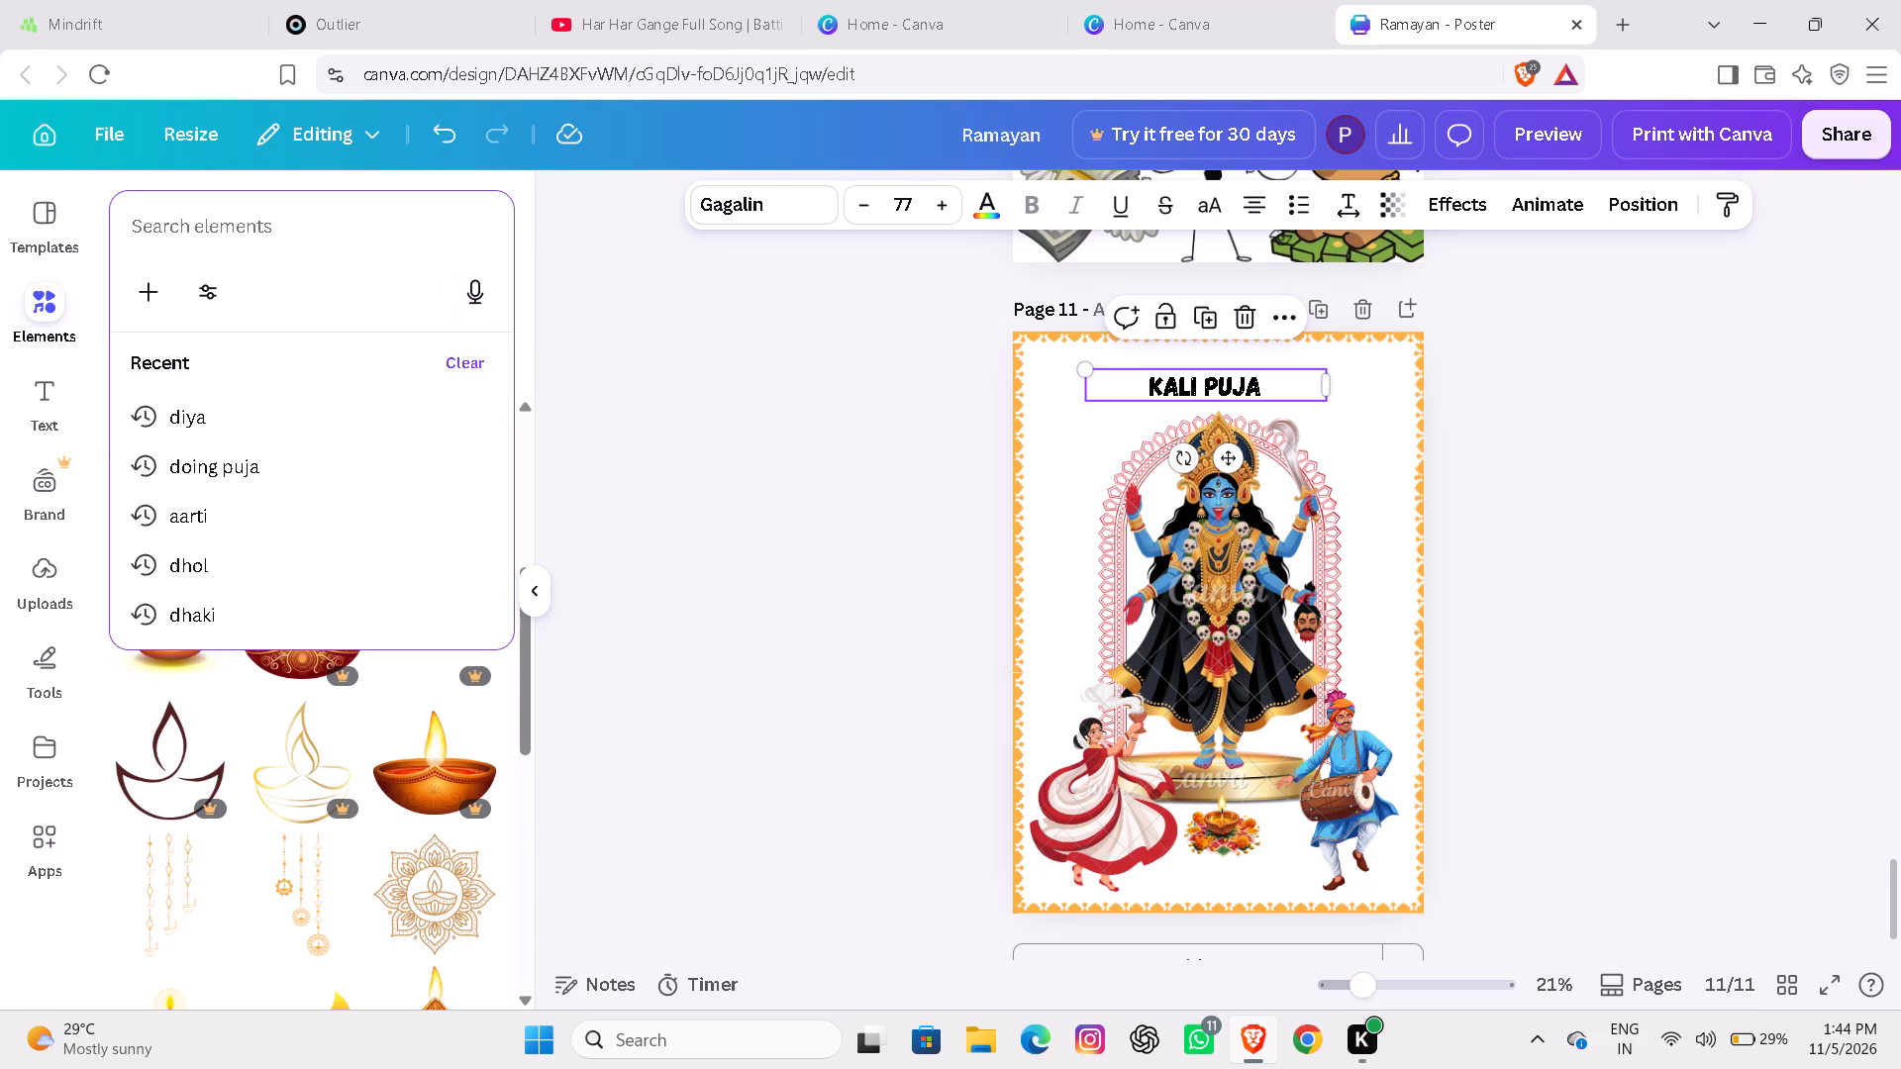
pyautogui.write('kali puja')
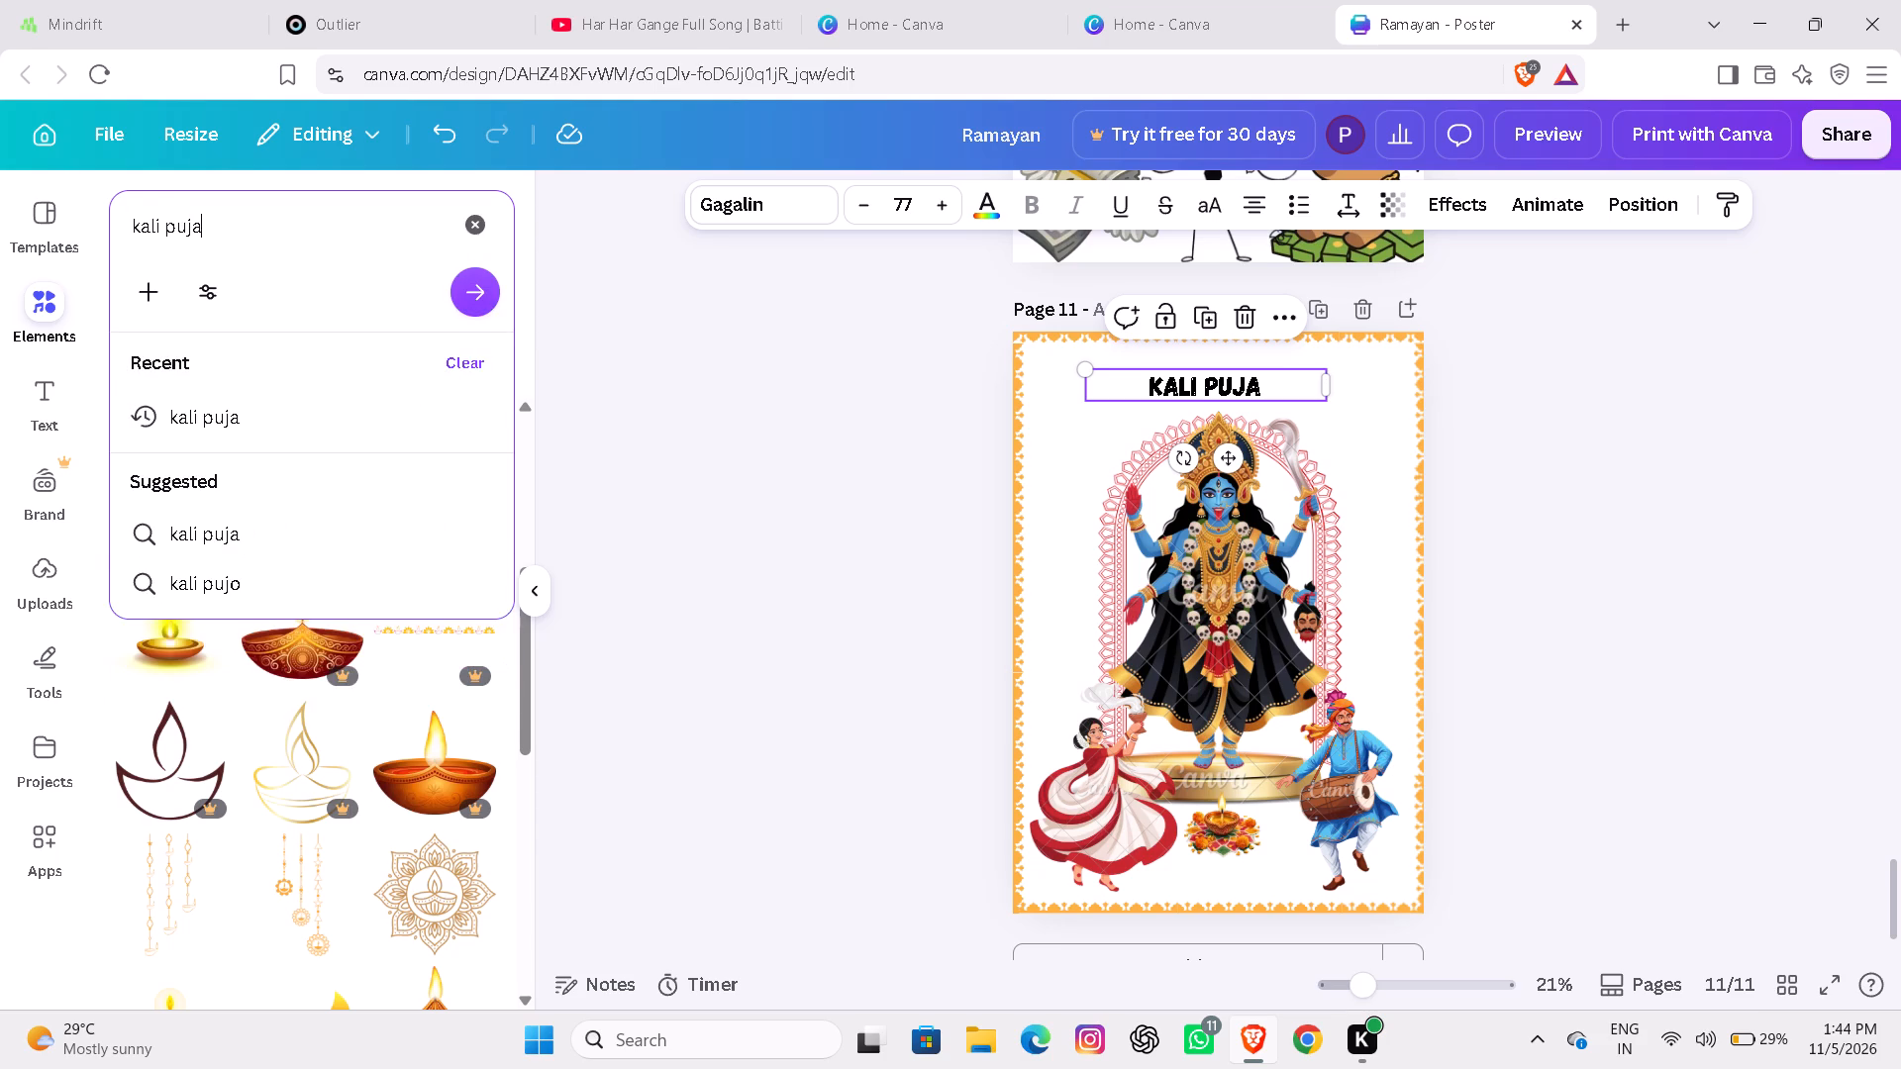
pyautogui.press('Return')
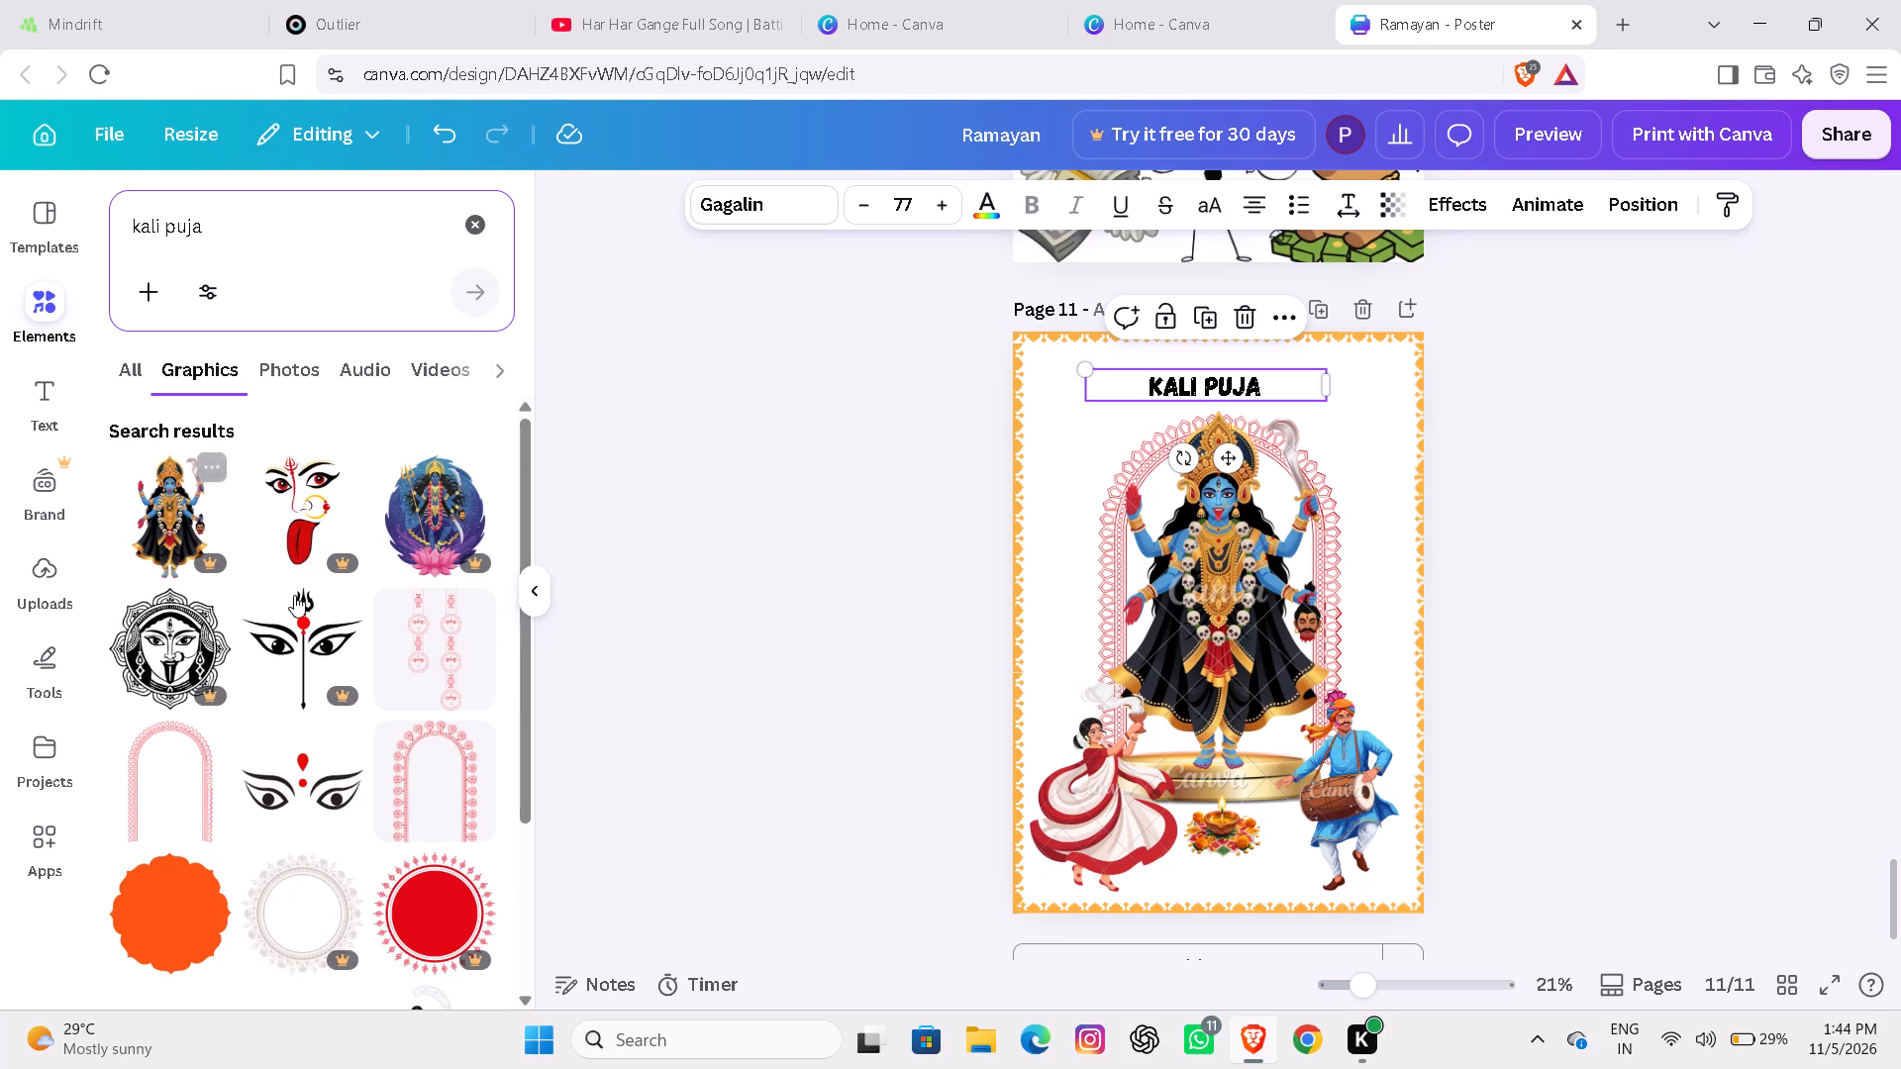
# Add the Kali face graphic with the red tongue, shrink it and place it just right of the KALI PUJA title.
pyautogui.click(294, 538)
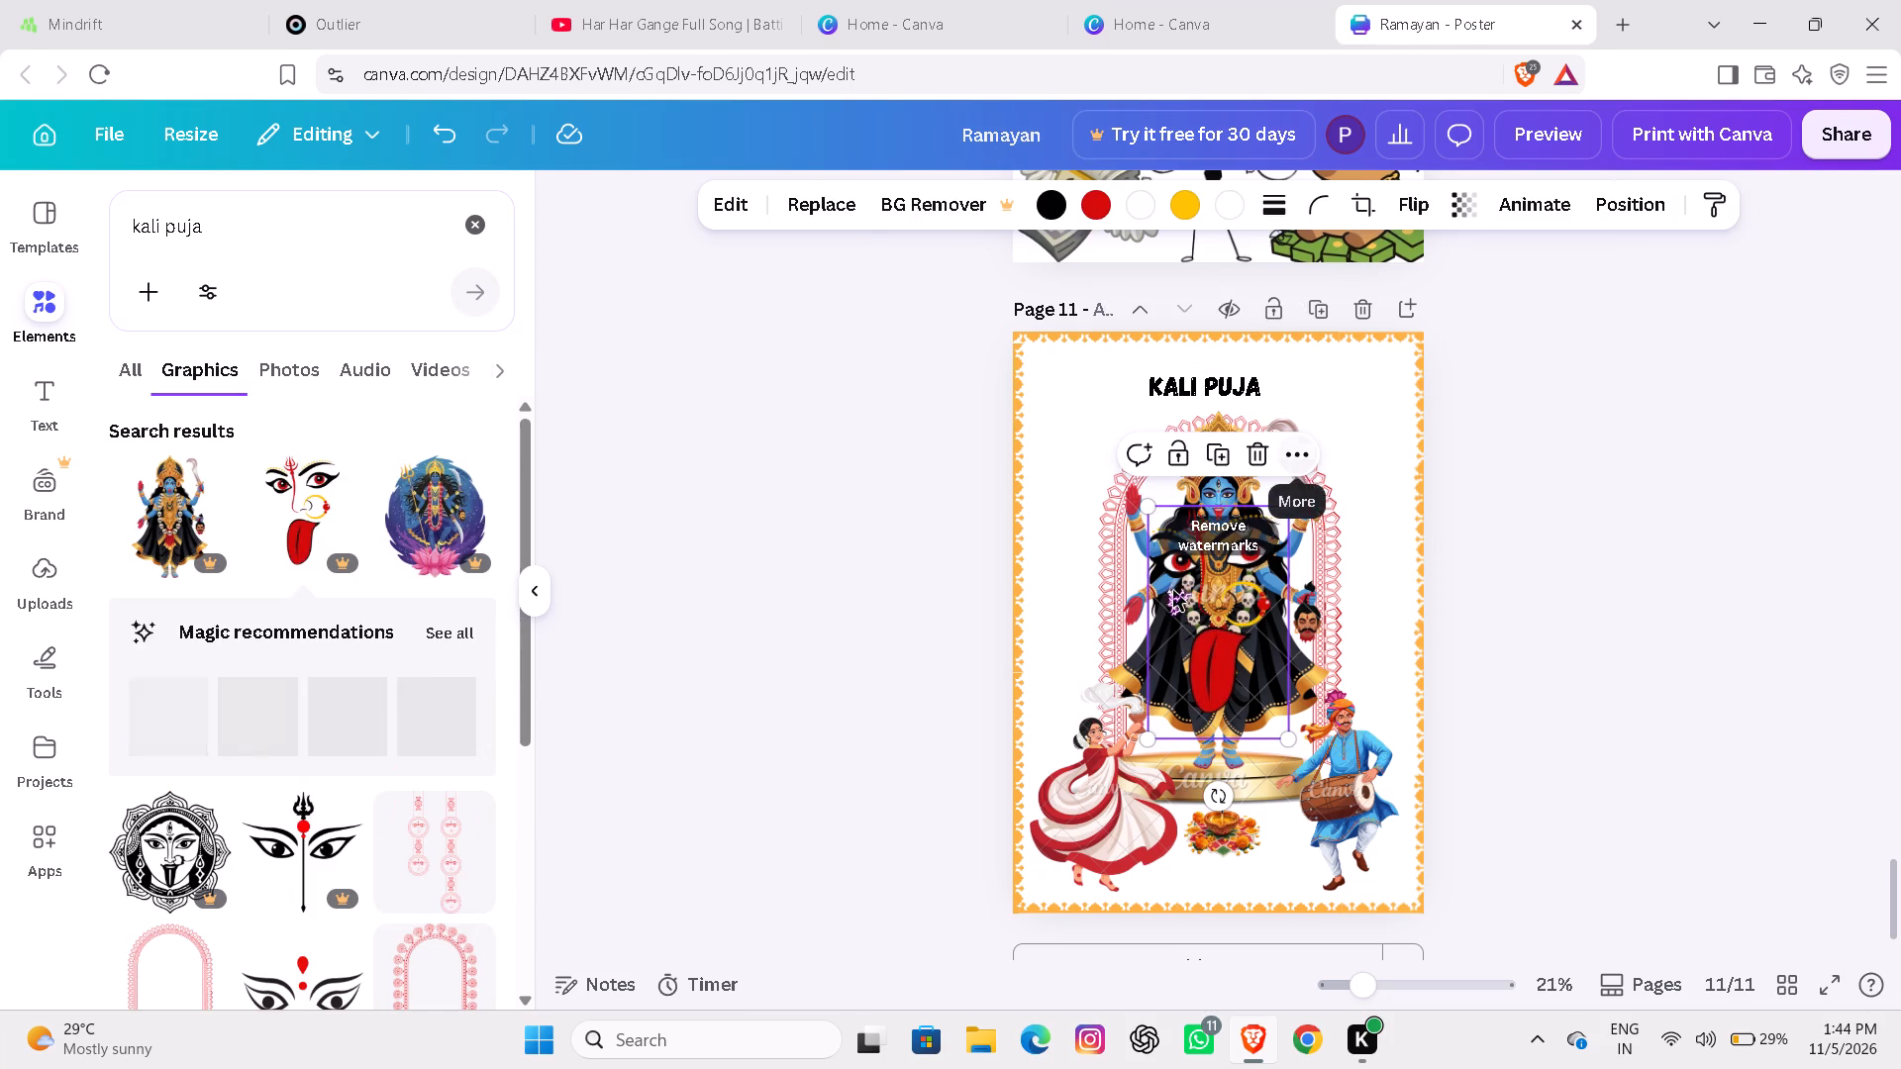
pyautogui.moveTo(1145, 508); pyautogui.dragTo(1212, 614)
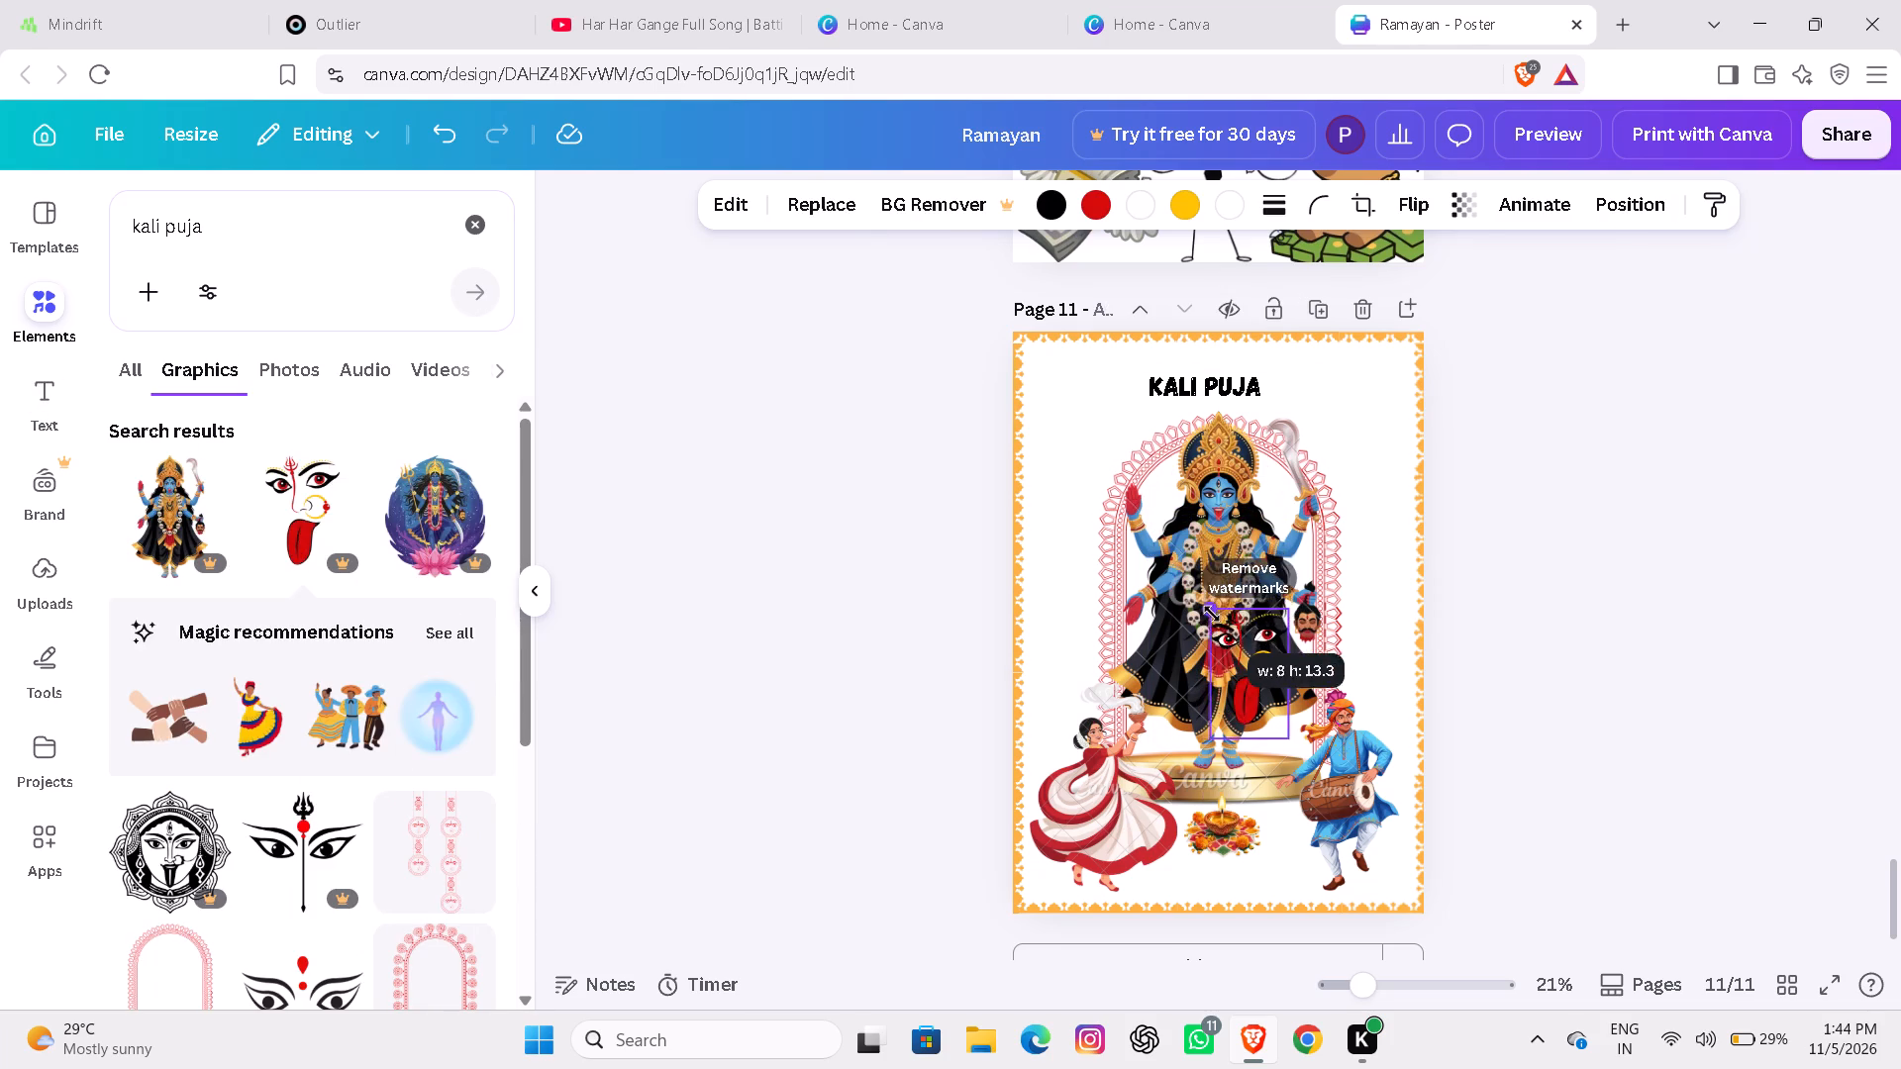
pyautogui.moveTo(1212, 614); pyautogui.dragTo(1212, 618)
pyautogui.moveTo(1238, 687); pyautogui.dragTo(1303, 420)
pyautogui.moveTo(1292, 357); pyautogui.dragTo(1300, 380)
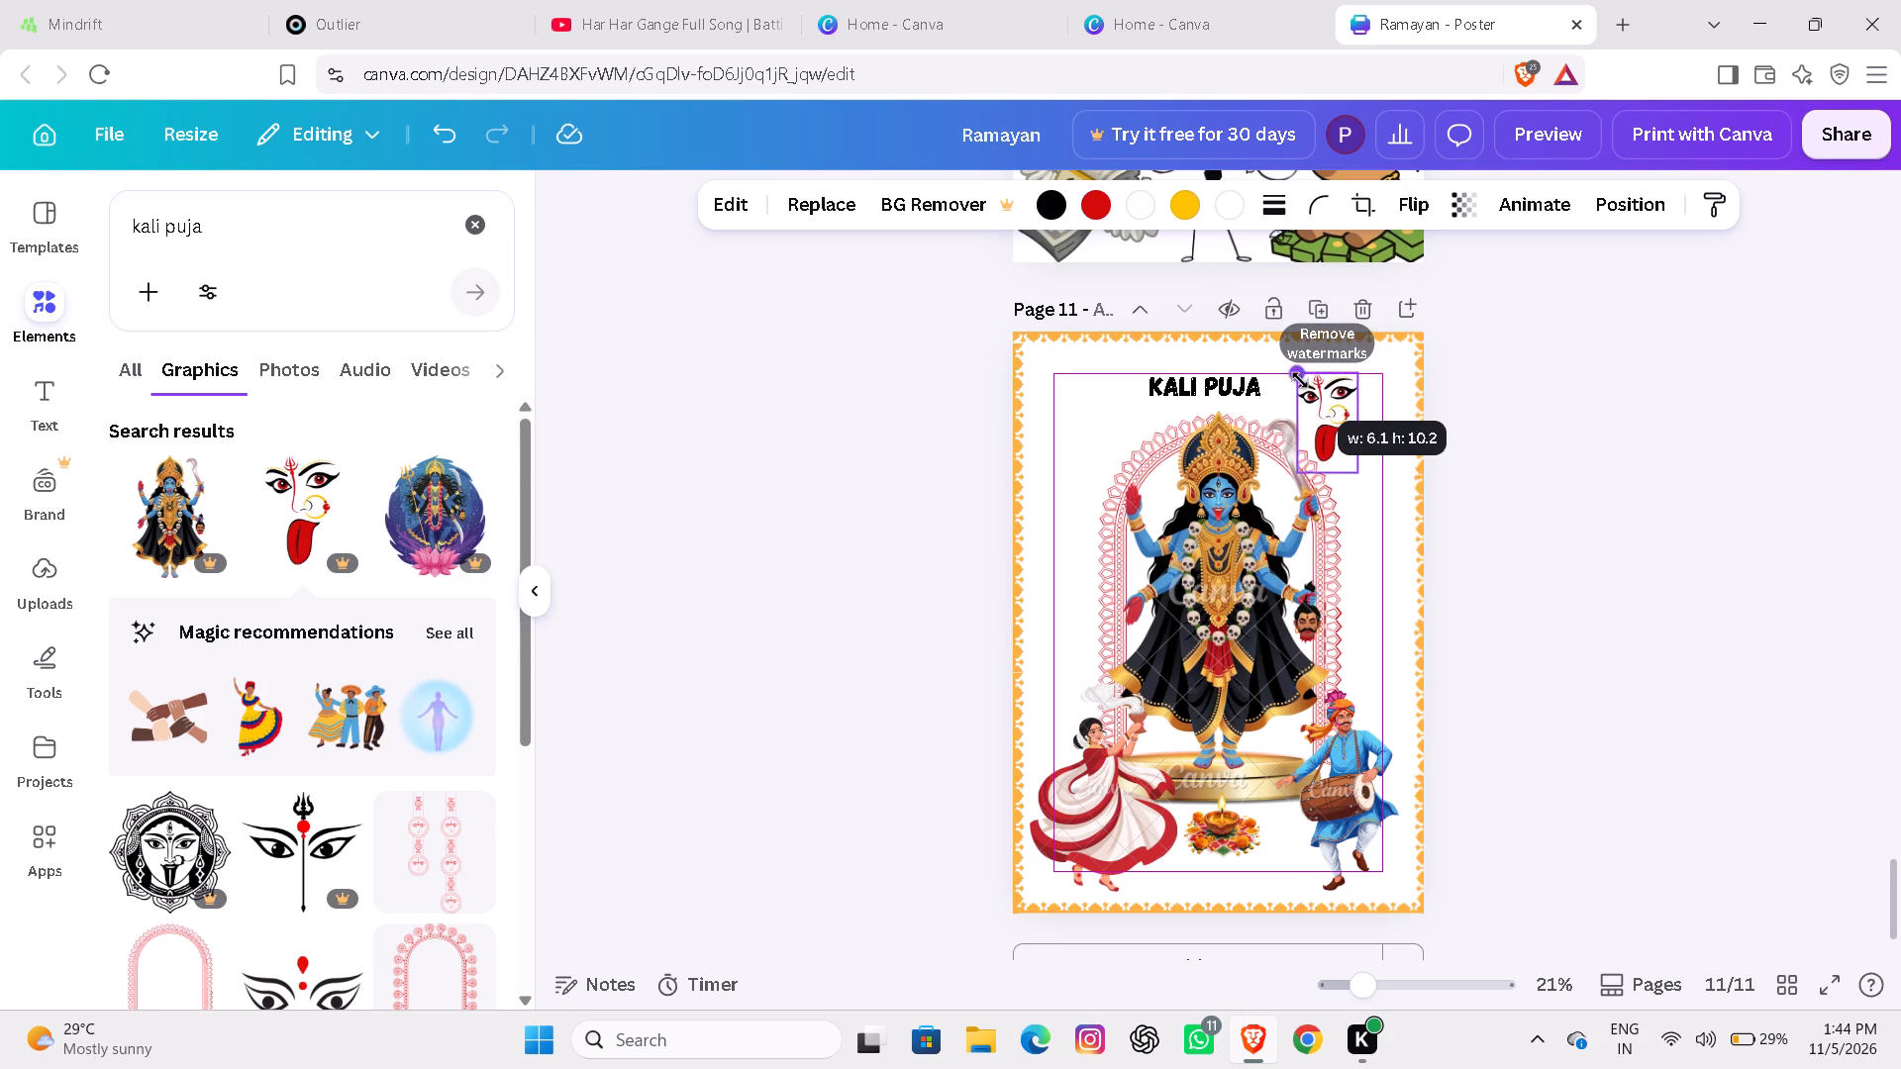
pyautogui.moveTo(1300, 380); pyautogui.dragTo(1306, 393)
pyautogui.moveTo(1325, 424); pyautogui.dragTo(1313, 405)
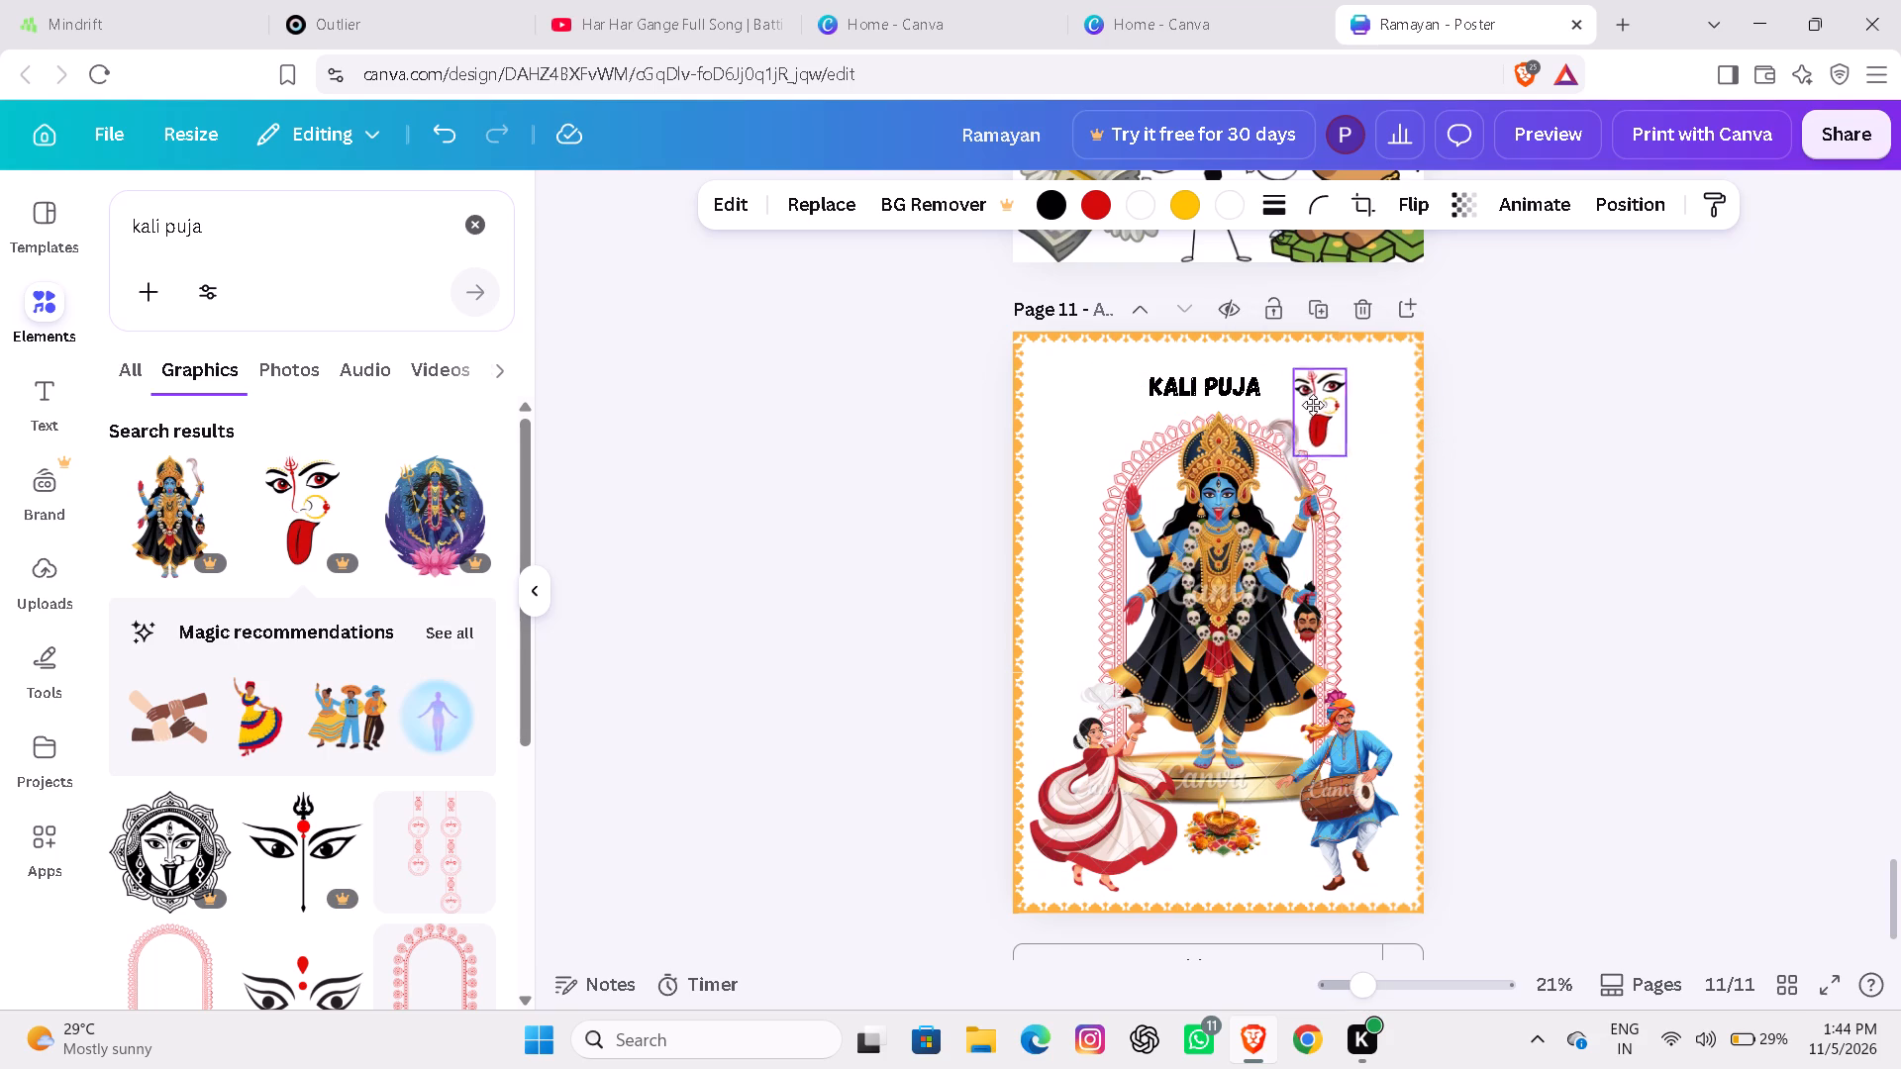
pyautogui.moveTo(1313, 405); pyautogui.dragTo(1307, 394)
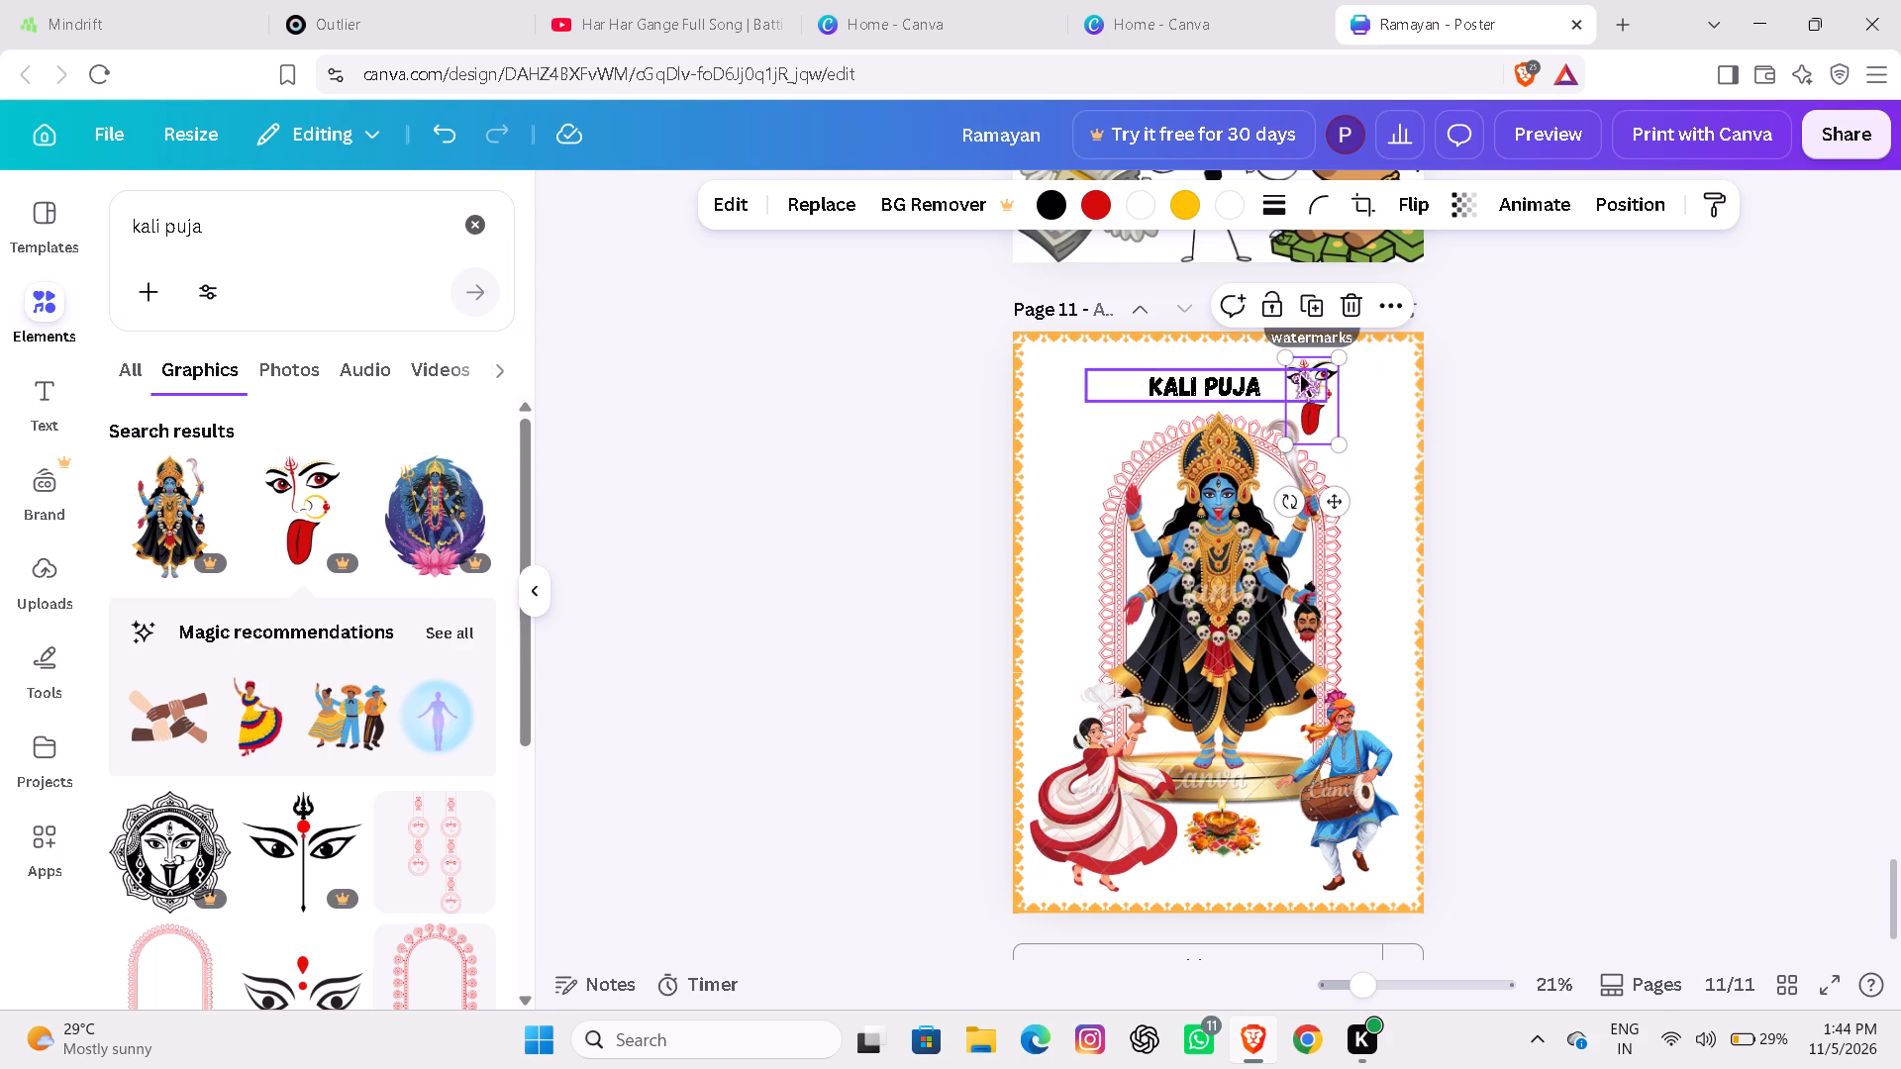
pyautogui.moveTo(1286, 358); pyautogui.dragTo(1292, 373)
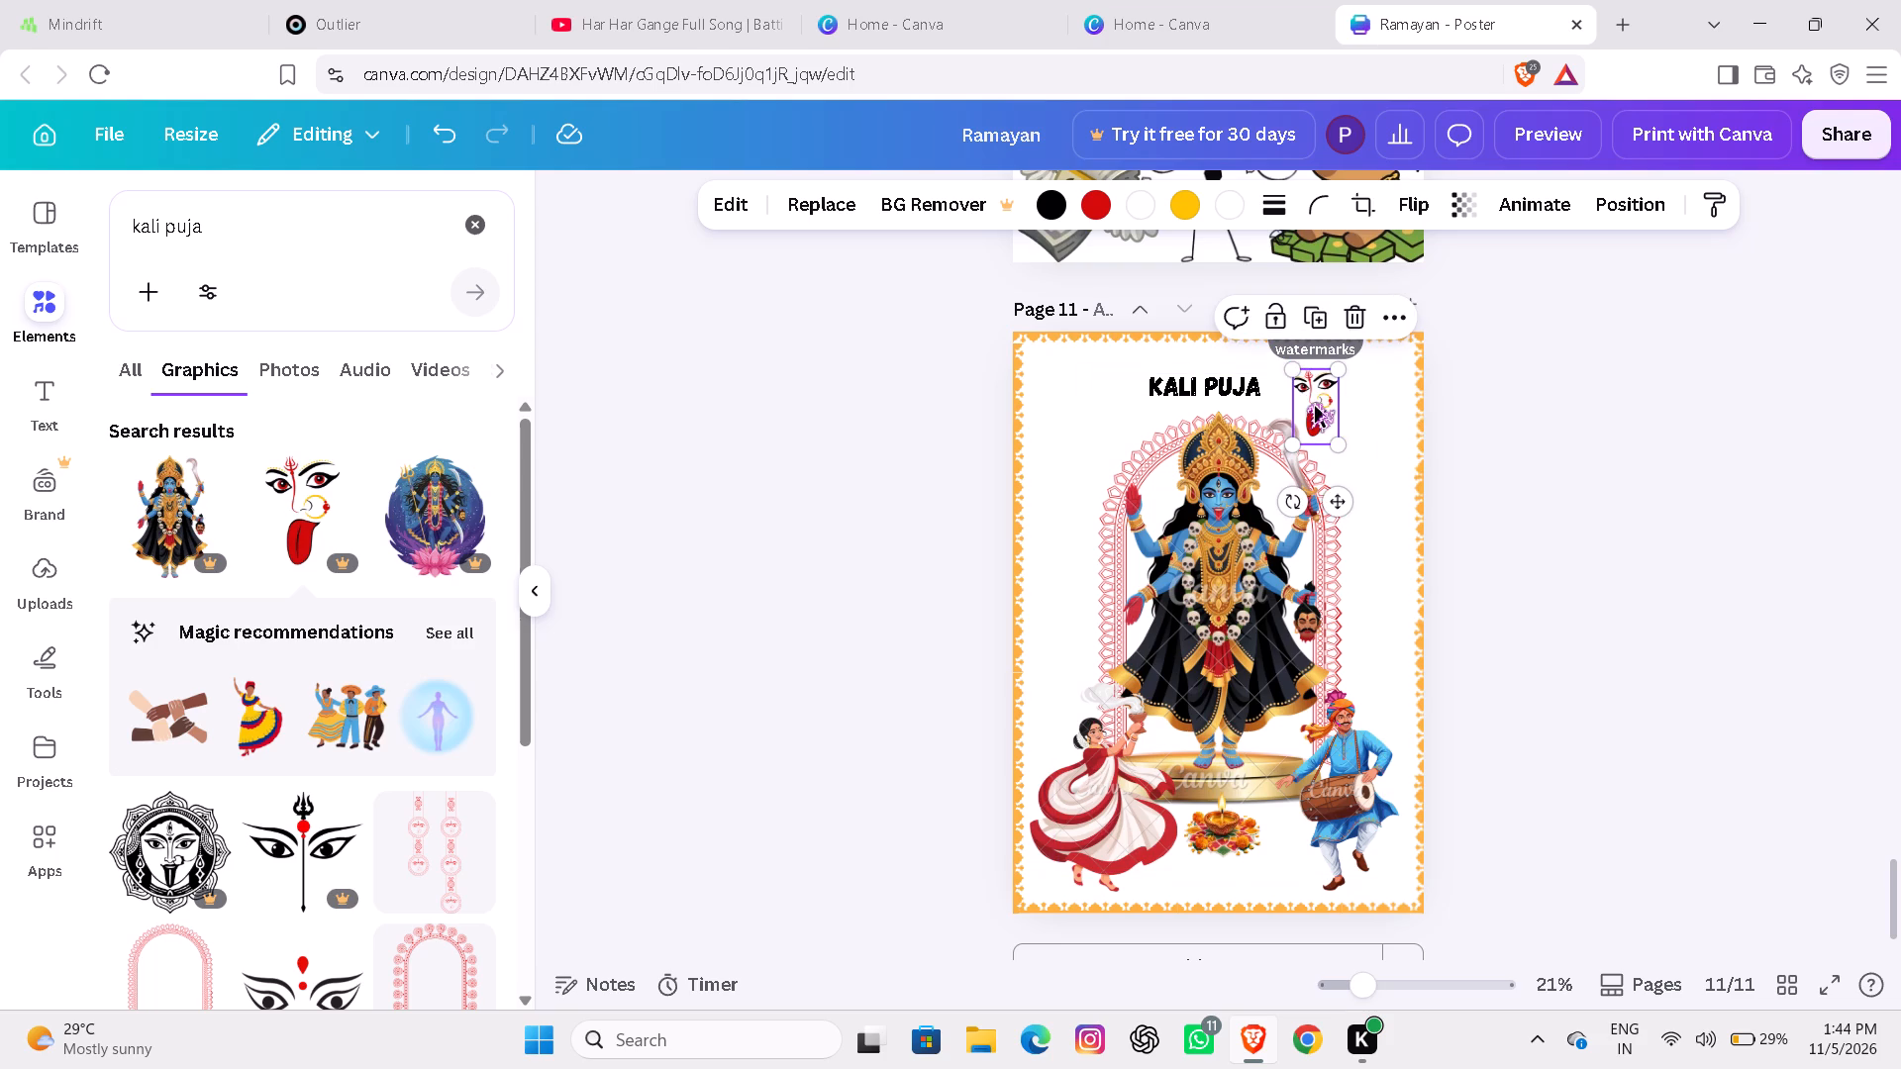
pyautogui.moveTo(1315, 406); pyautogui.dragTo(1310, 396)
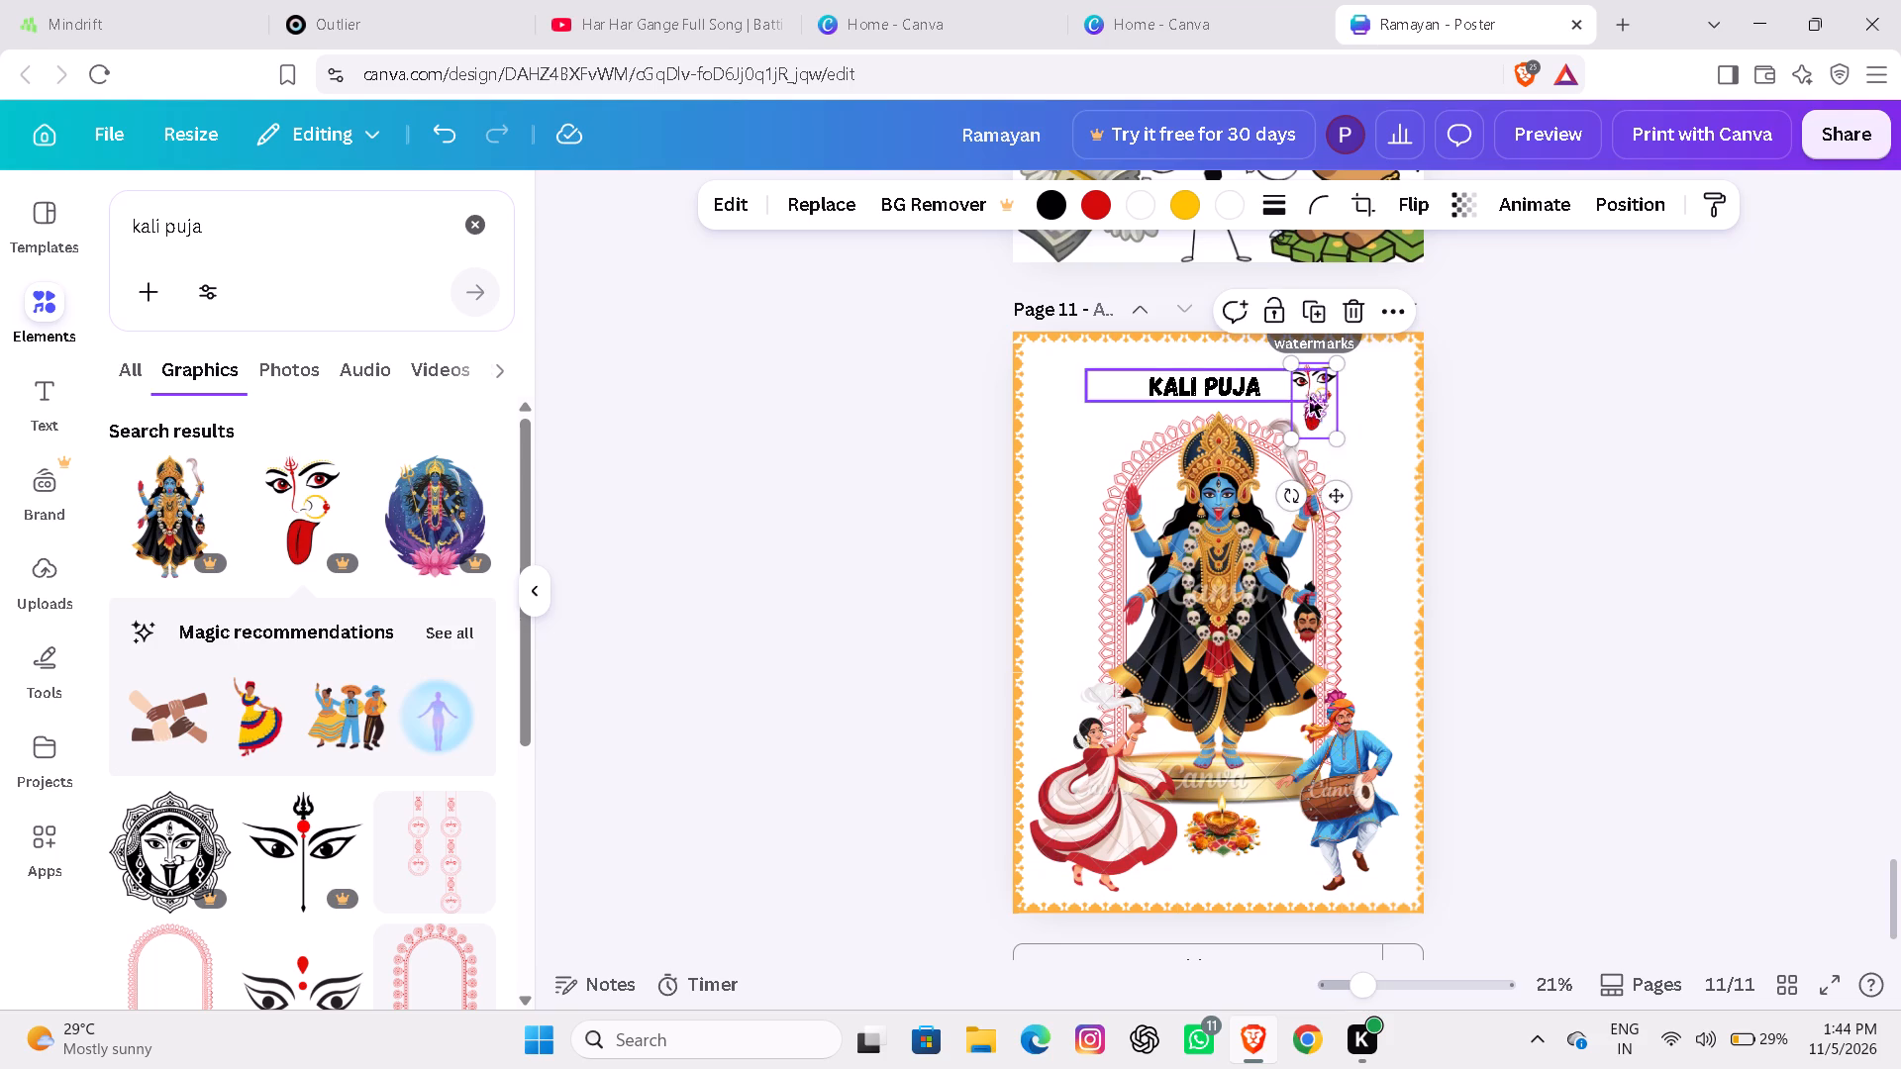
pyautogui.click(1370, 491)
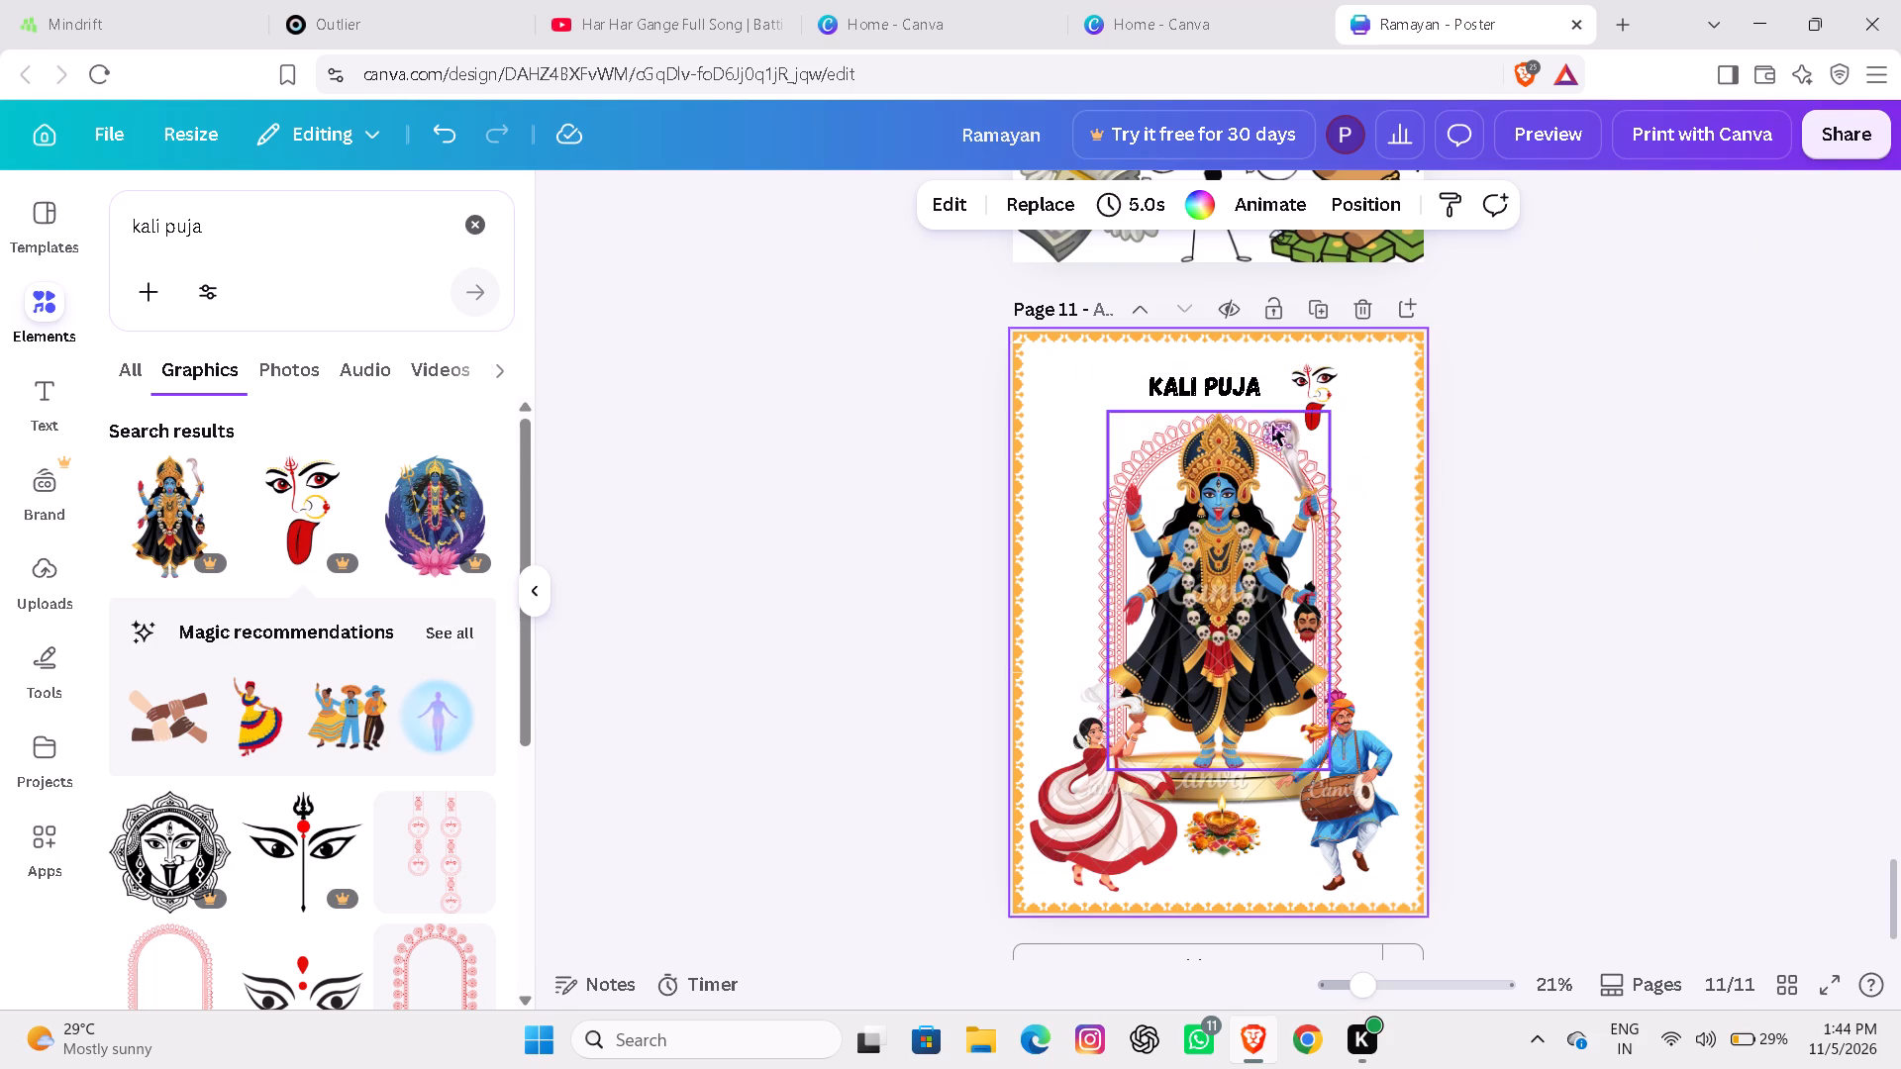
# Move the KALI PUJA title and the Kali face graphic up slightly, keeping them side by side above the arch.
pyautogui.moveTo(1242, 395); pyautogui.dragTo(1242, 383)
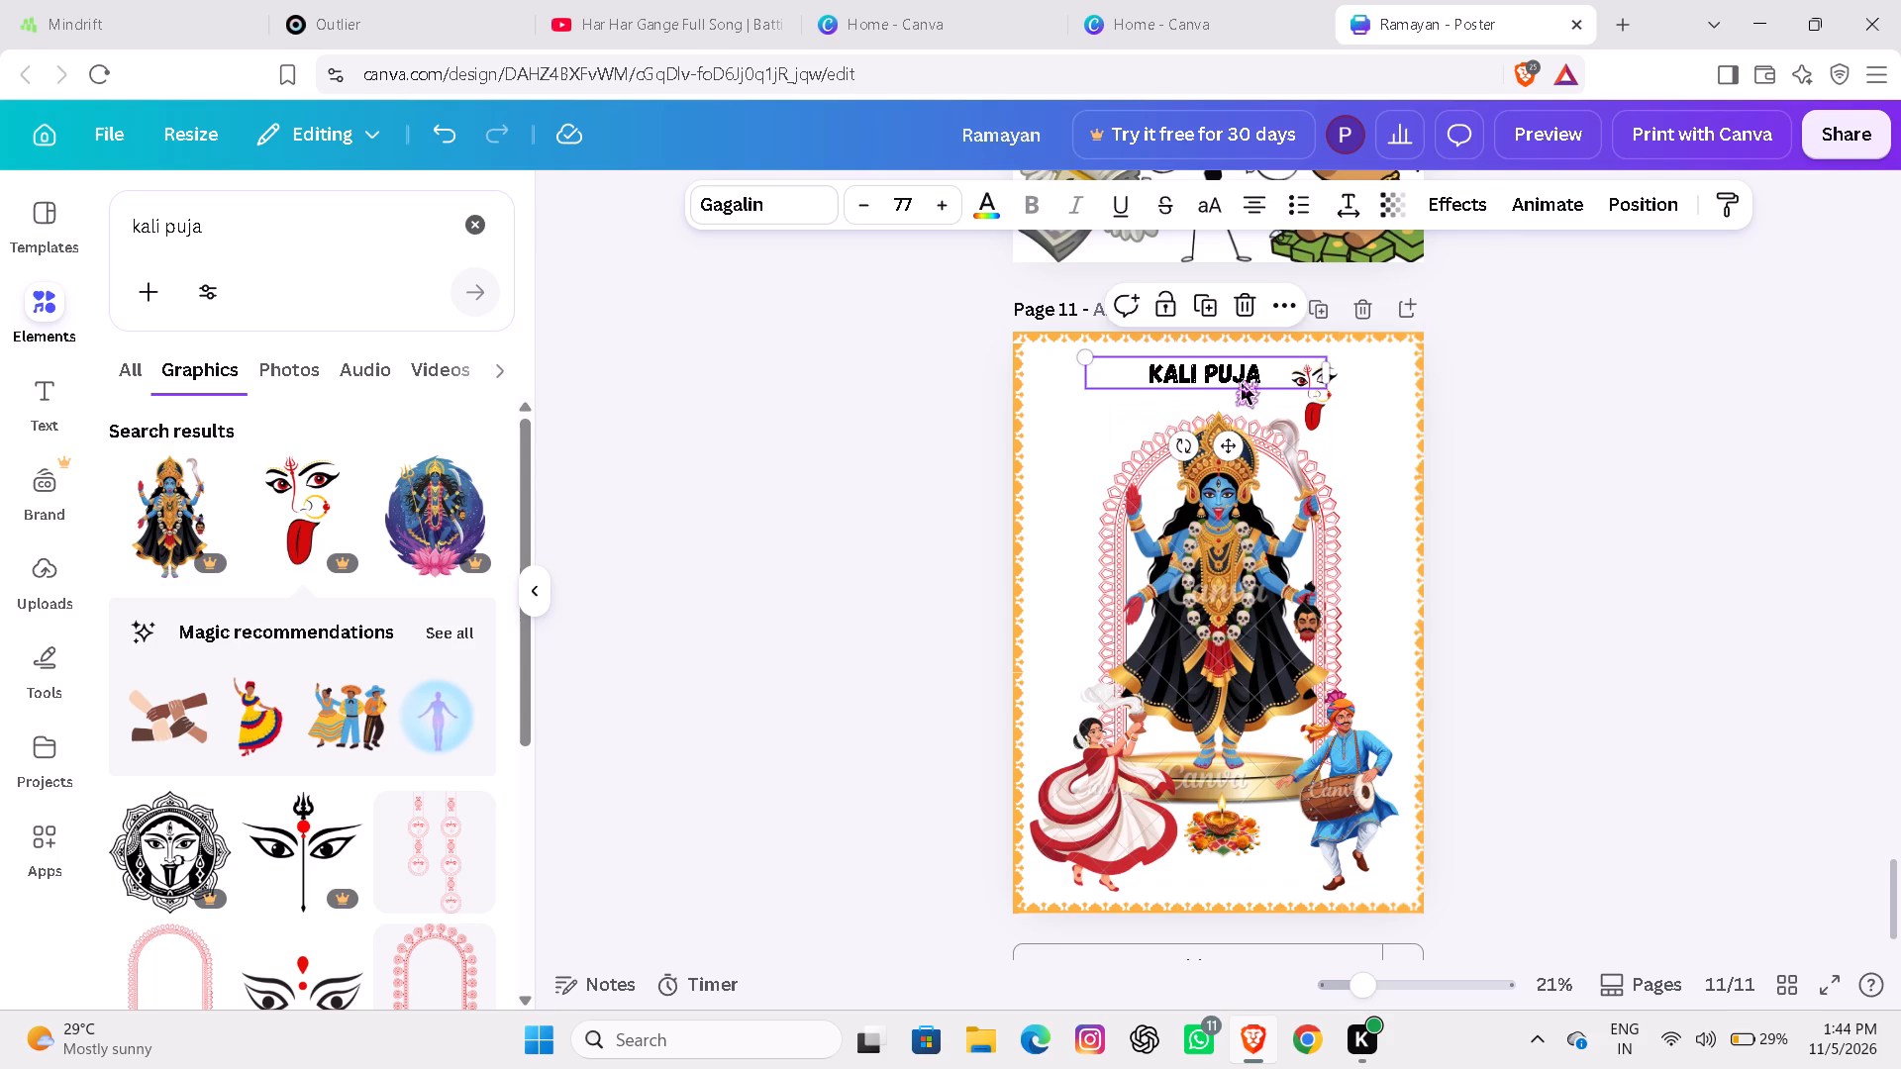
pyautogui.moveTo(1306, 402); pyautogui.dragTo(1297, 389)
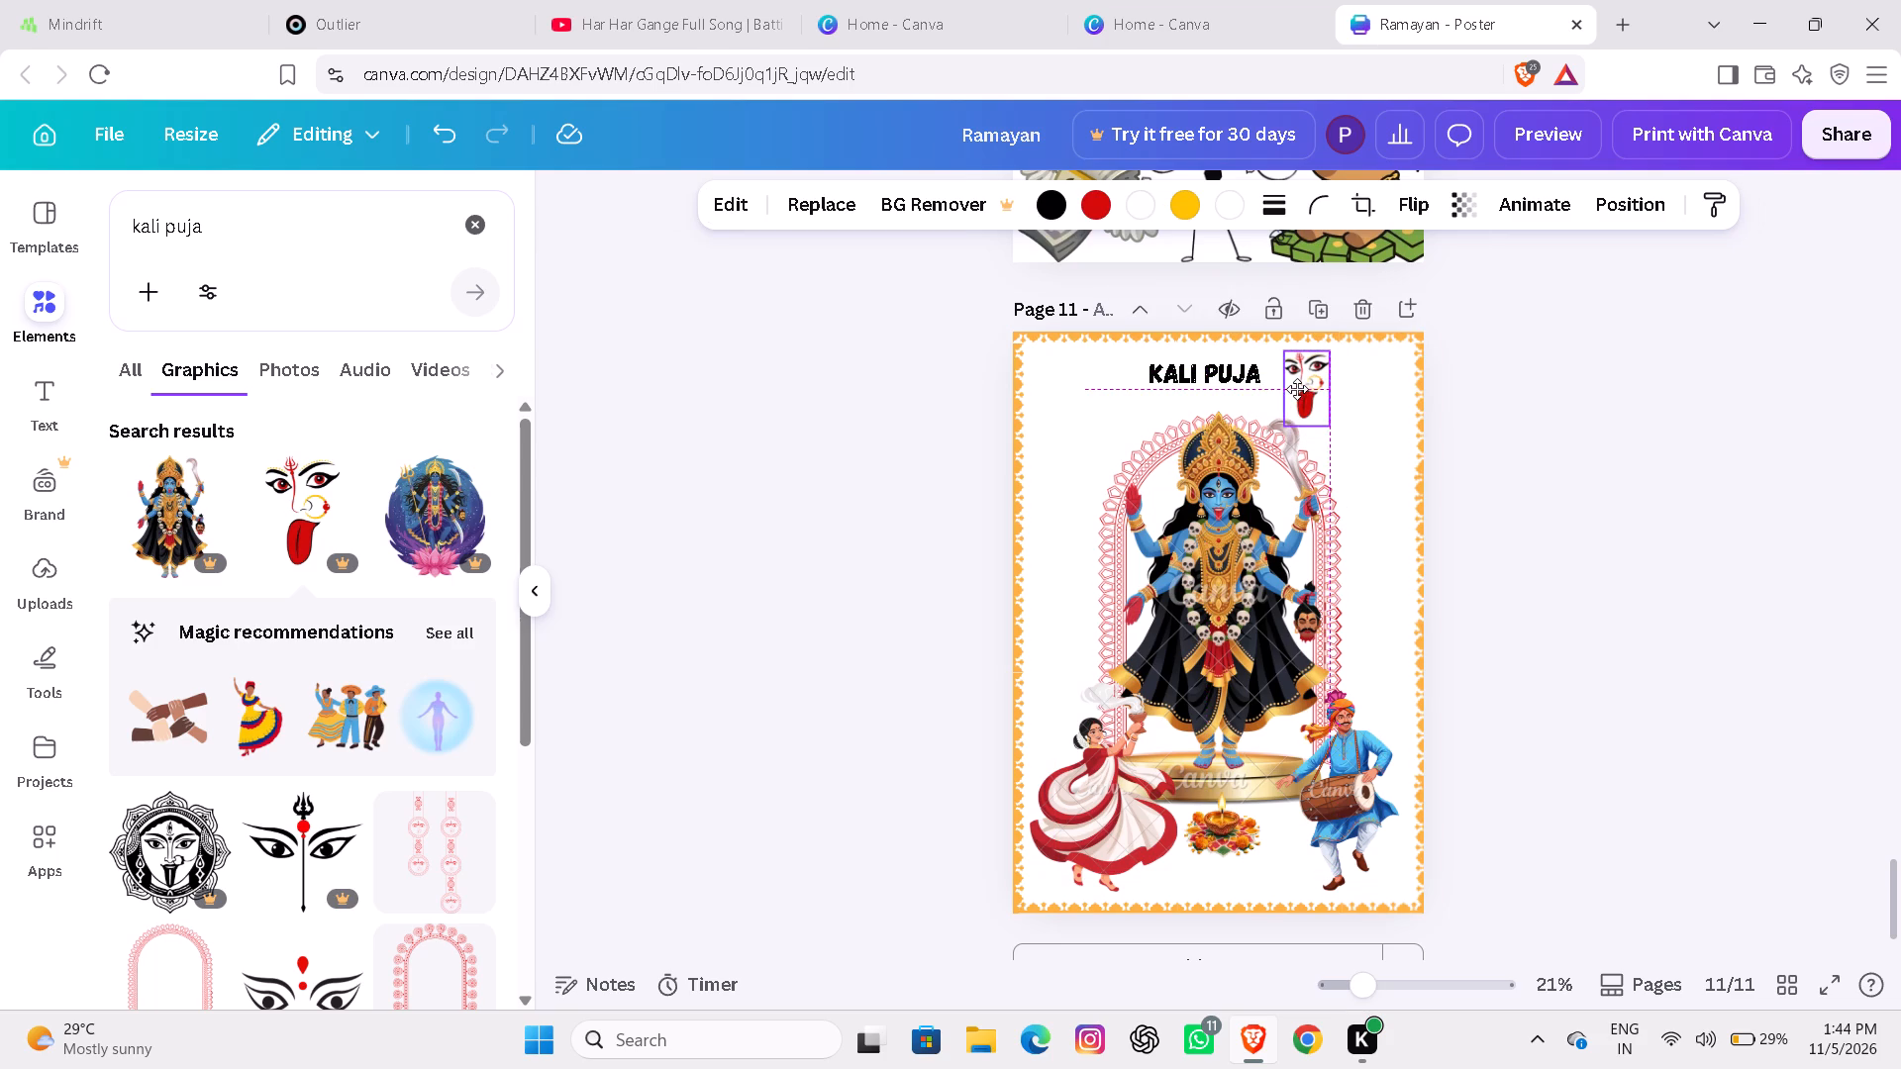
pyautogui.moveTo(1297, 389); pyautogui.dragTo(1295, 388)
pyautogui.click(1575, 500)
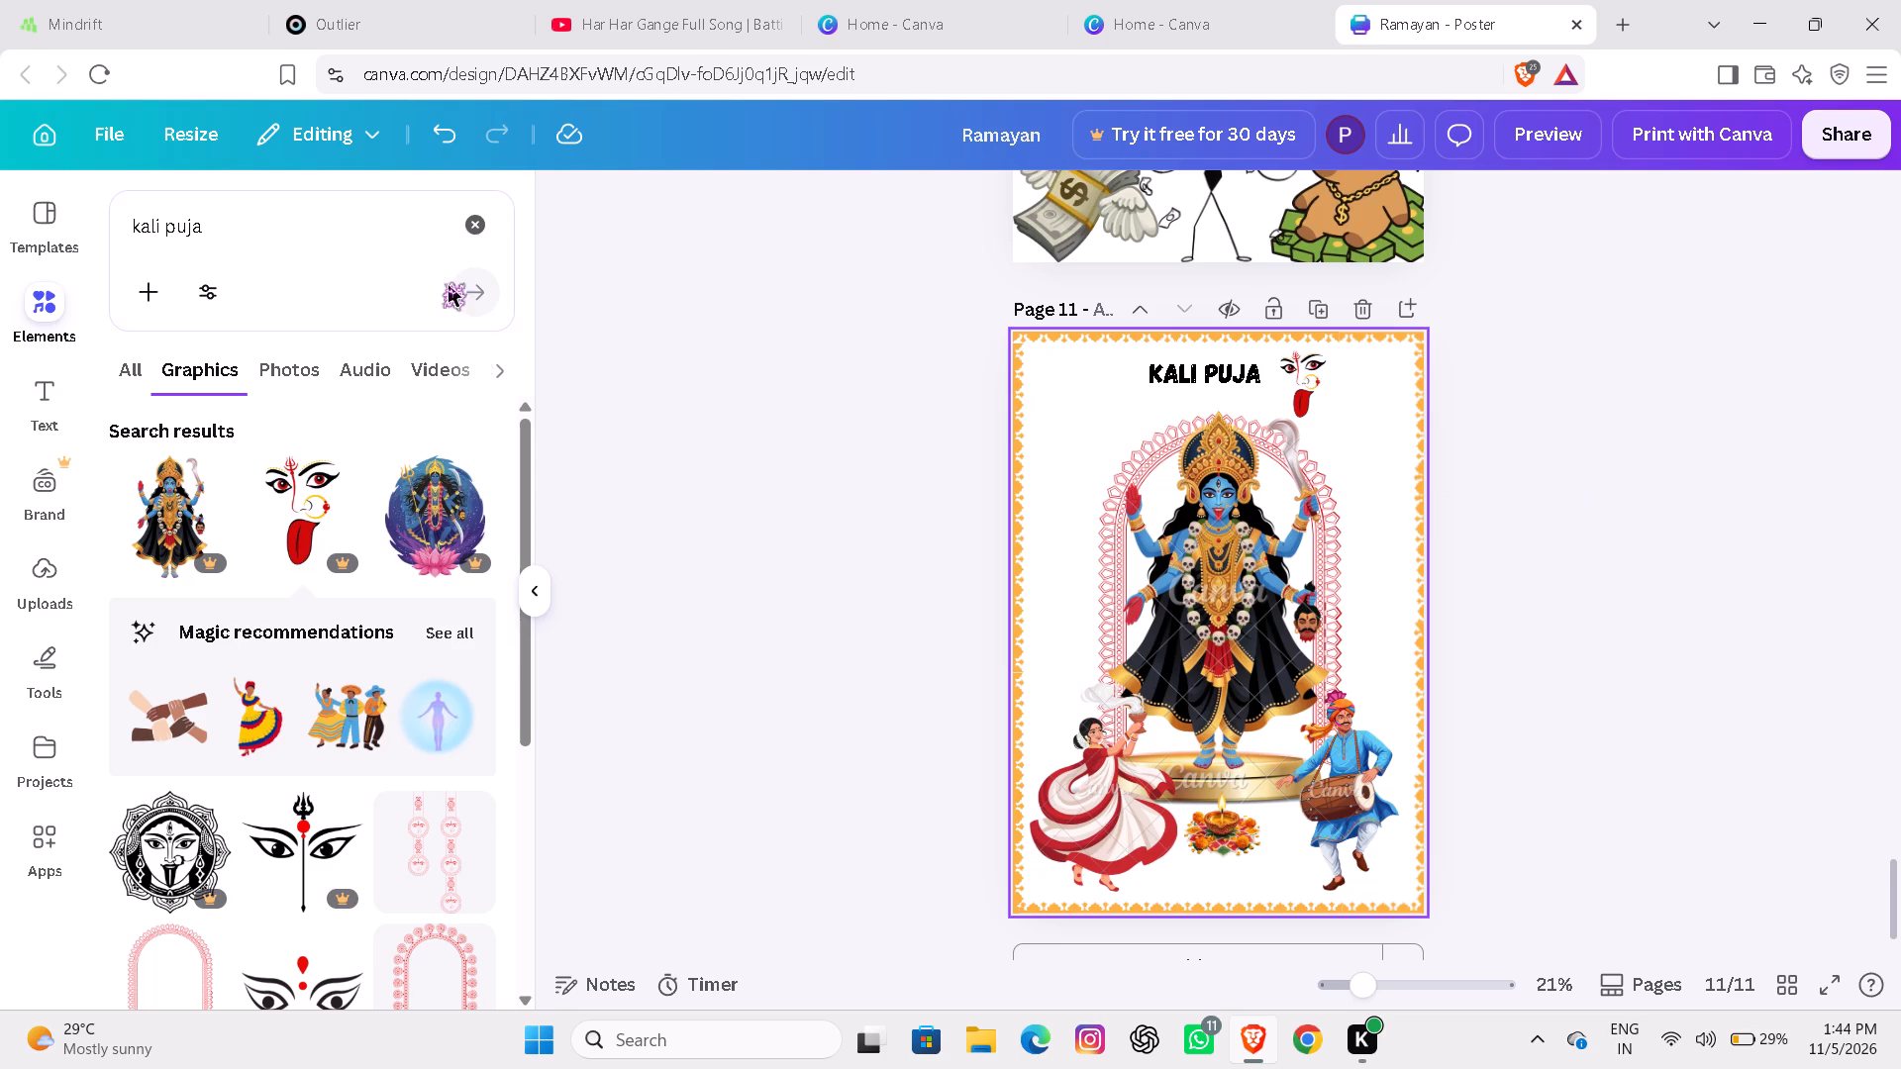
# Search the graphics for "om".
pyautogui.click(379, 252)
pyautogui.click(316, 243)
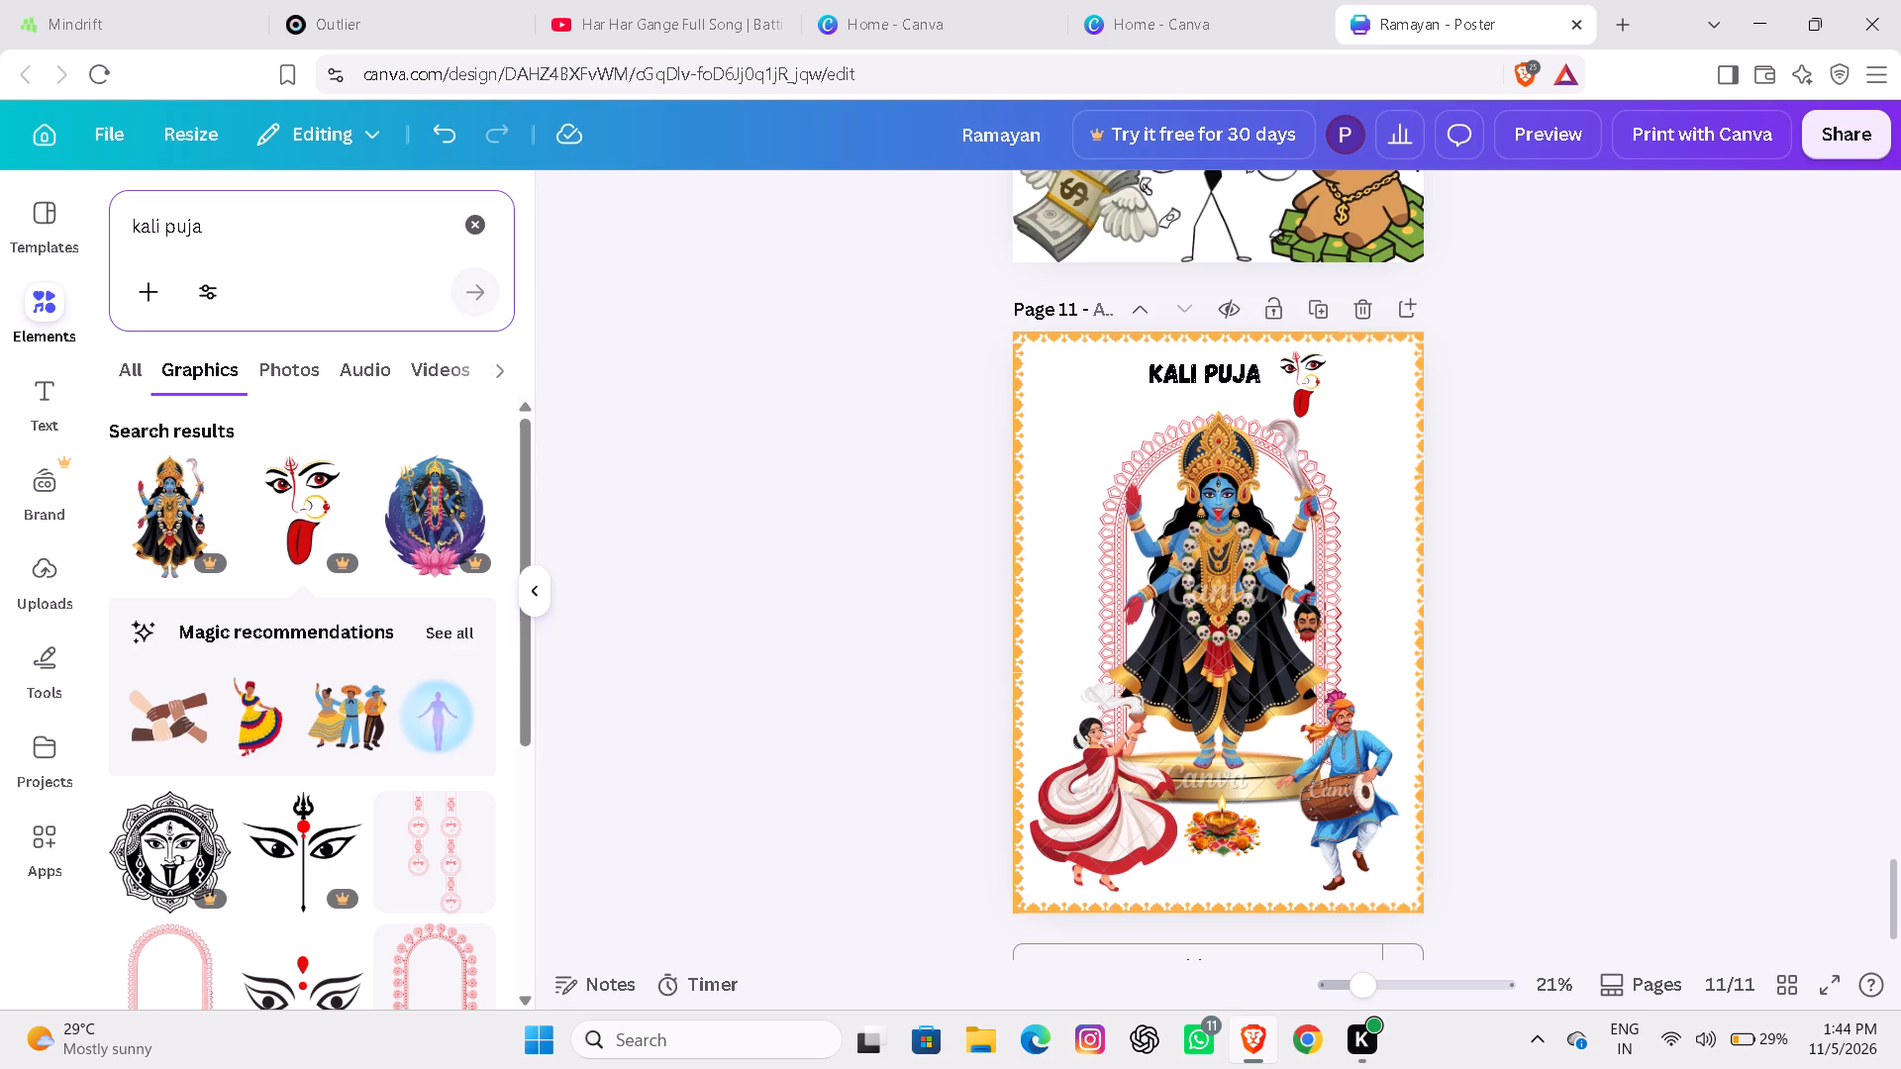
pyautogui.click(268, 230)
pyautogui.press('BackSpace')
pyautogui.press('BackSpace')
pyautogui.press('BackSpace')
pyautogui.press('BackSpace')
pyautogui.press('BackSpace')
pyautogui.press('BackSpace')
pyautogui.press('BackSpace')
pyautogui.press('BackSpace')
pyautogui.press('BackSpace')
pyautogui.press('BackSpace')
pyautogui.press('BackSpace')
pyautogui.press('BackSpace')
pyautogui.press('BackSpace')
pyautogui.press('BackSpace')
pyautogui.press('BackSpace')
pyautogui.press('BackSpace')
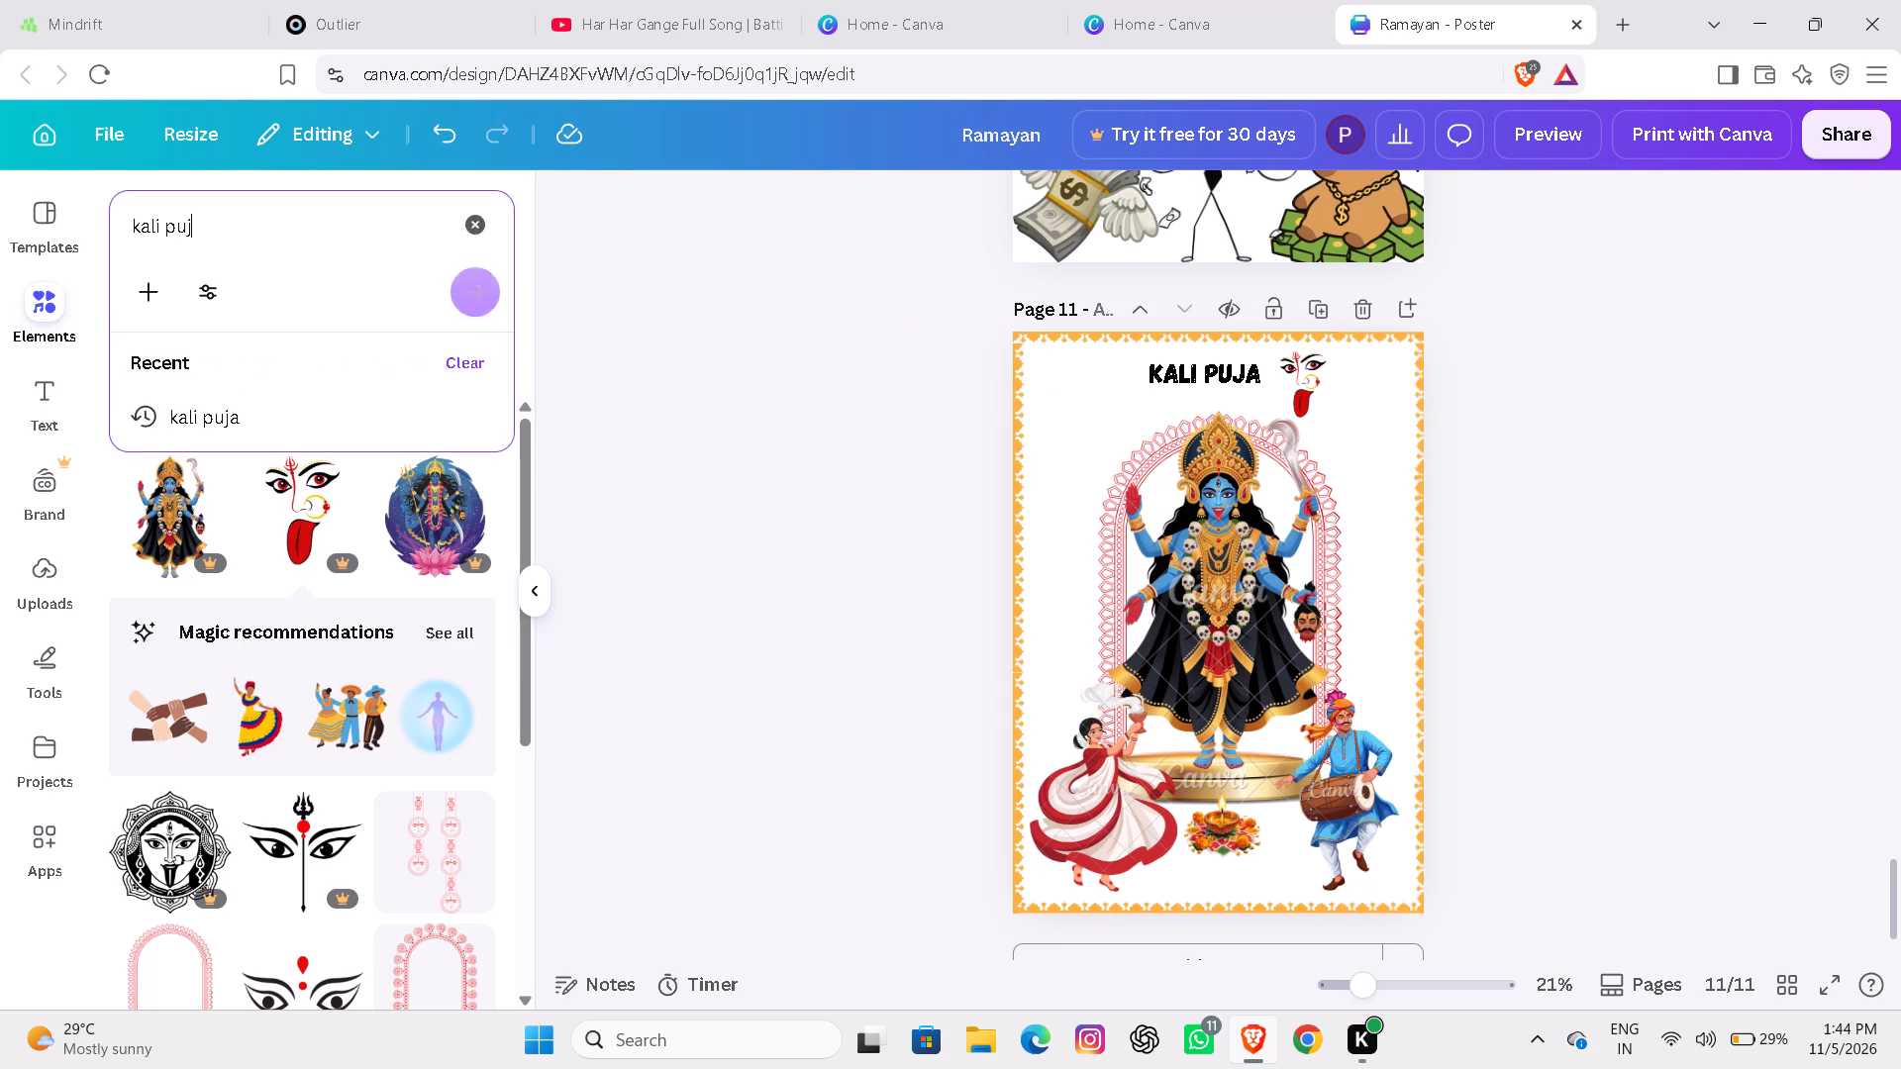
pyautogui.write('om')
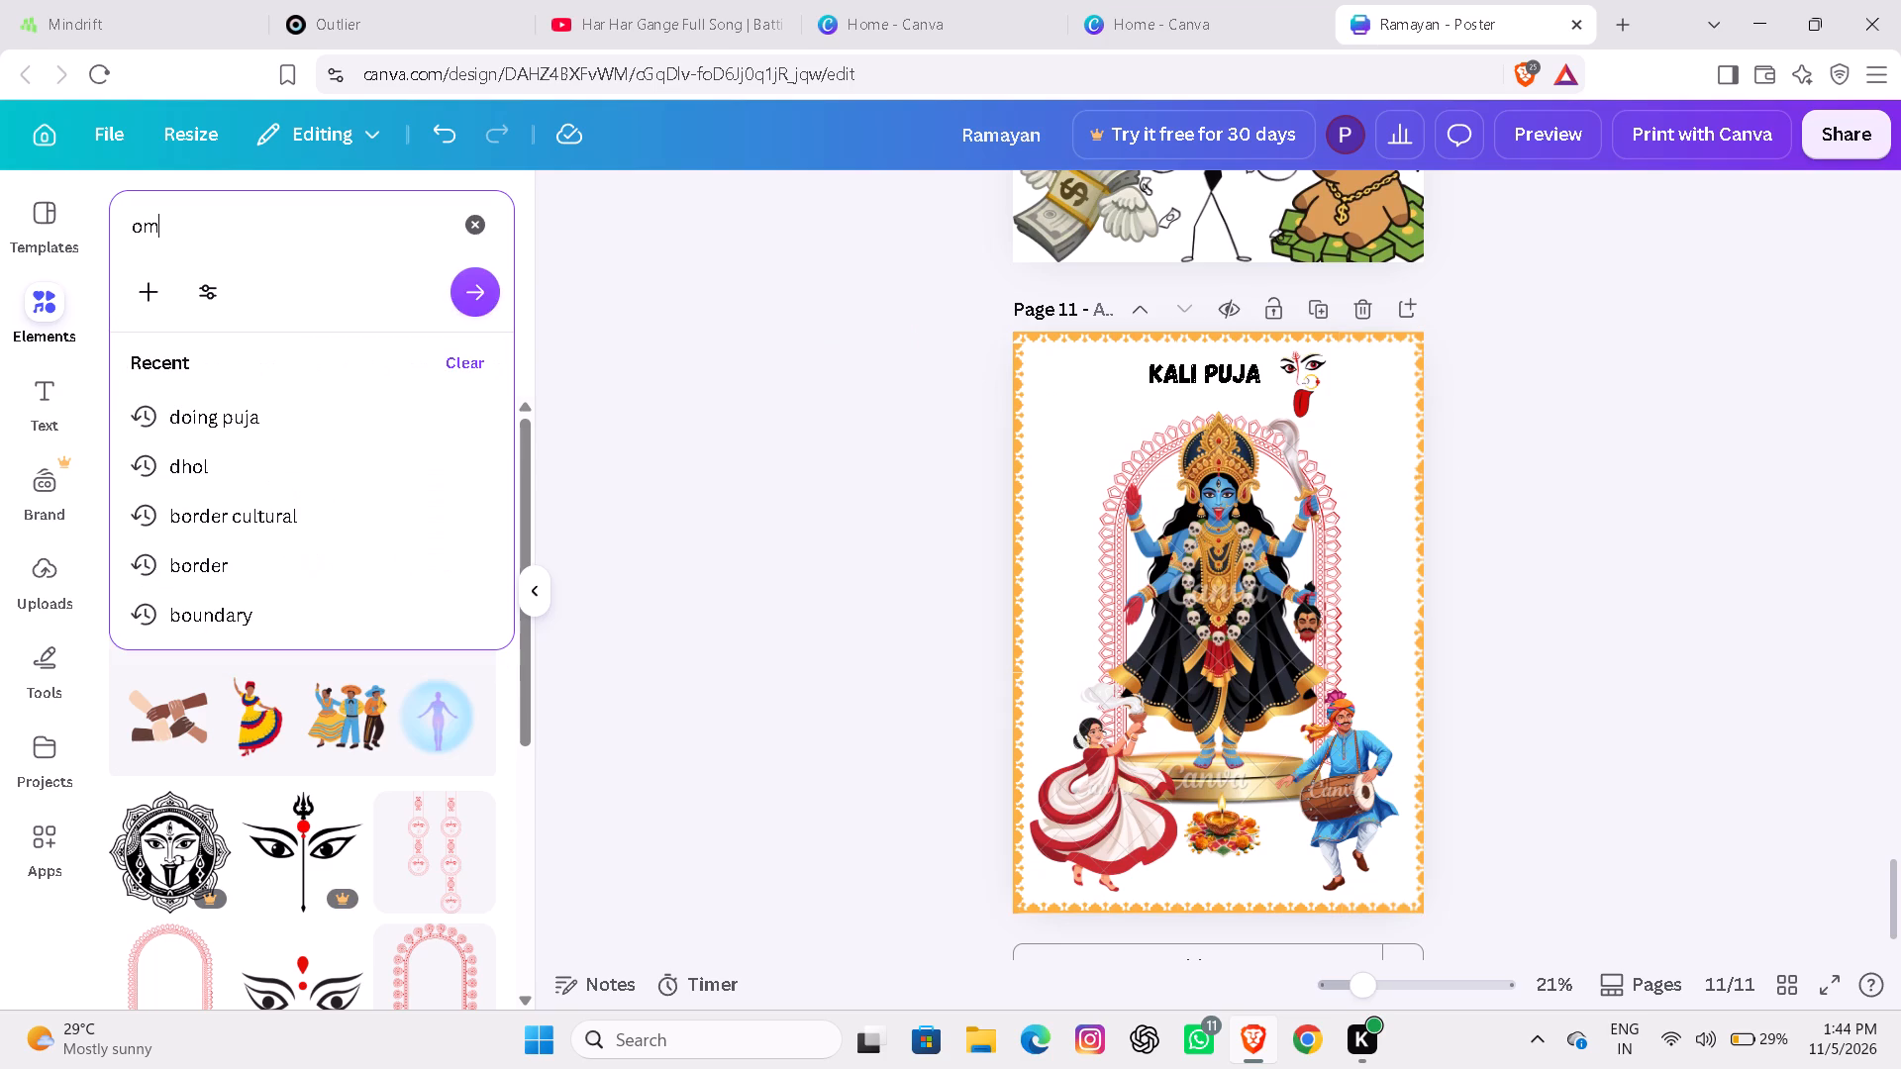
pyautogui.press('Return')
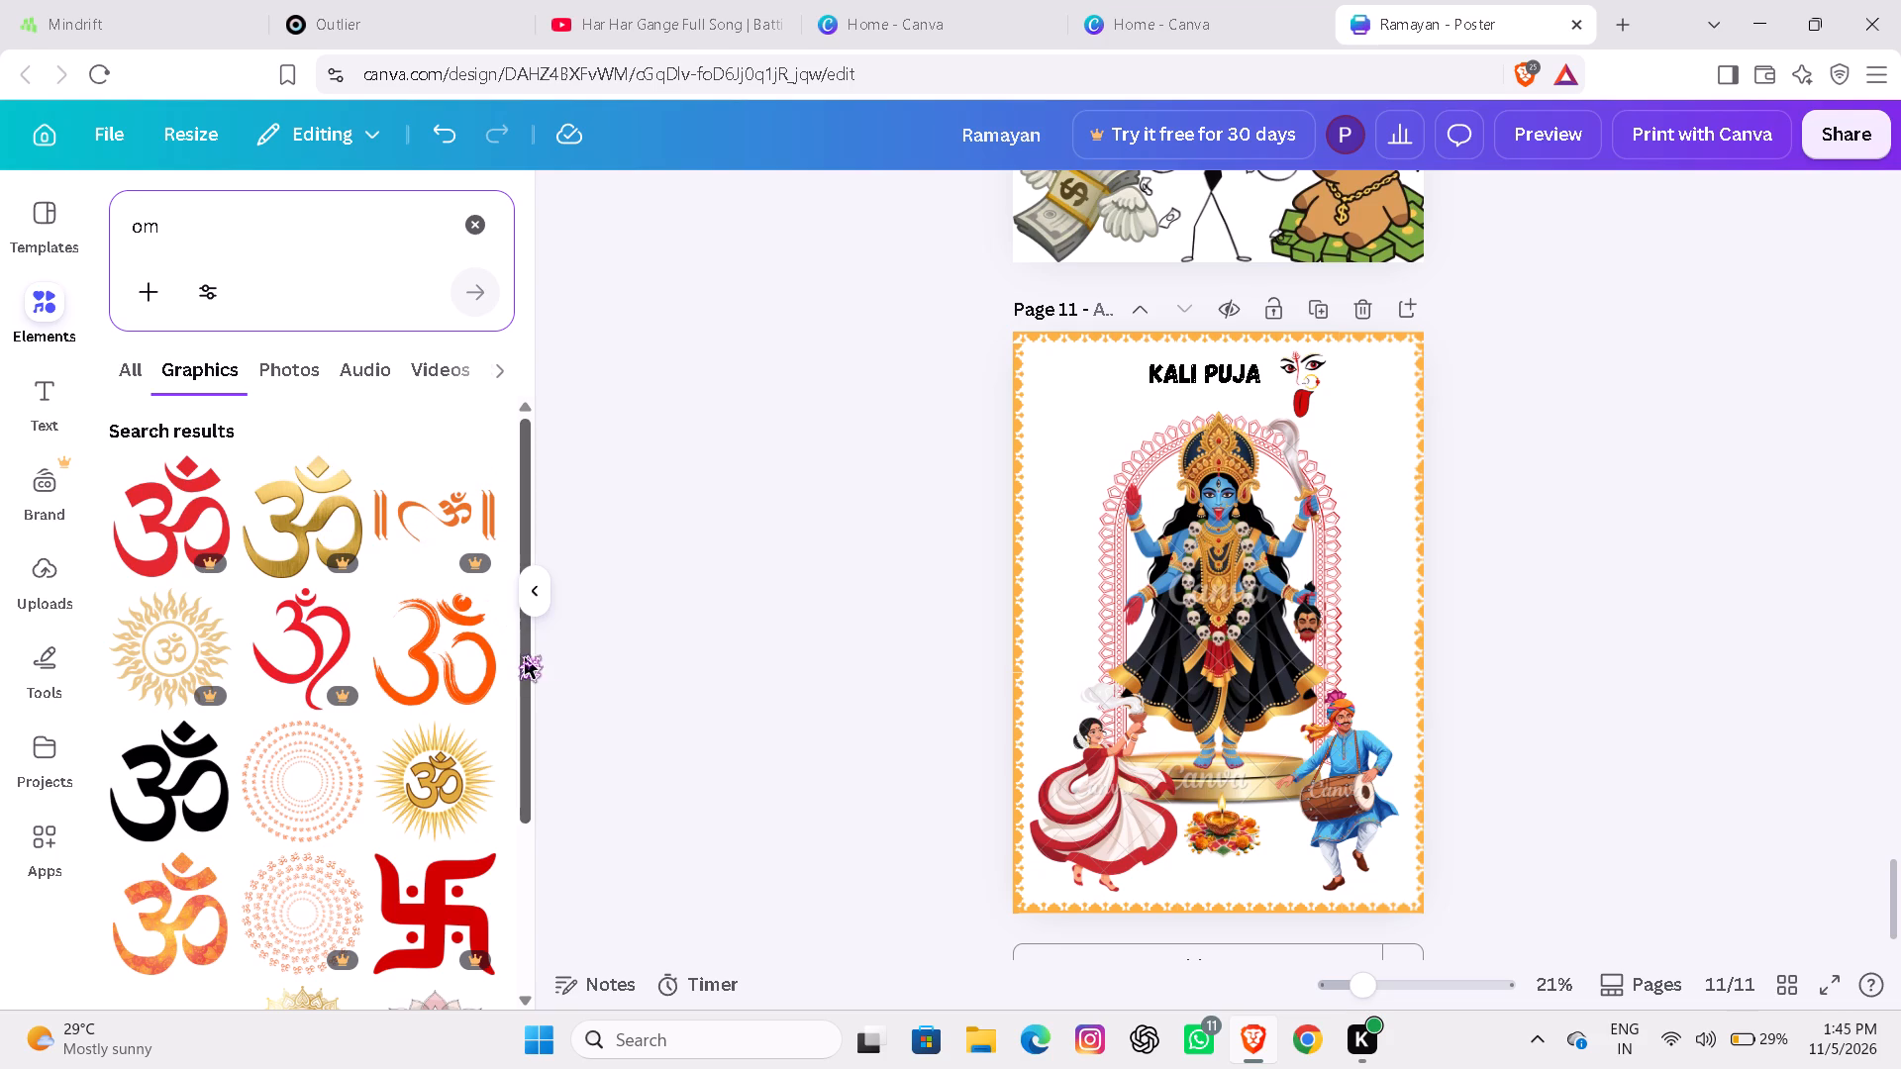
# Add the slender red Om symbol with the long tail, shrink it and place it left of the KALI PUJA title.
pyautogui.moveTo(527, 665); pyautogui.dragTo(528, 665)
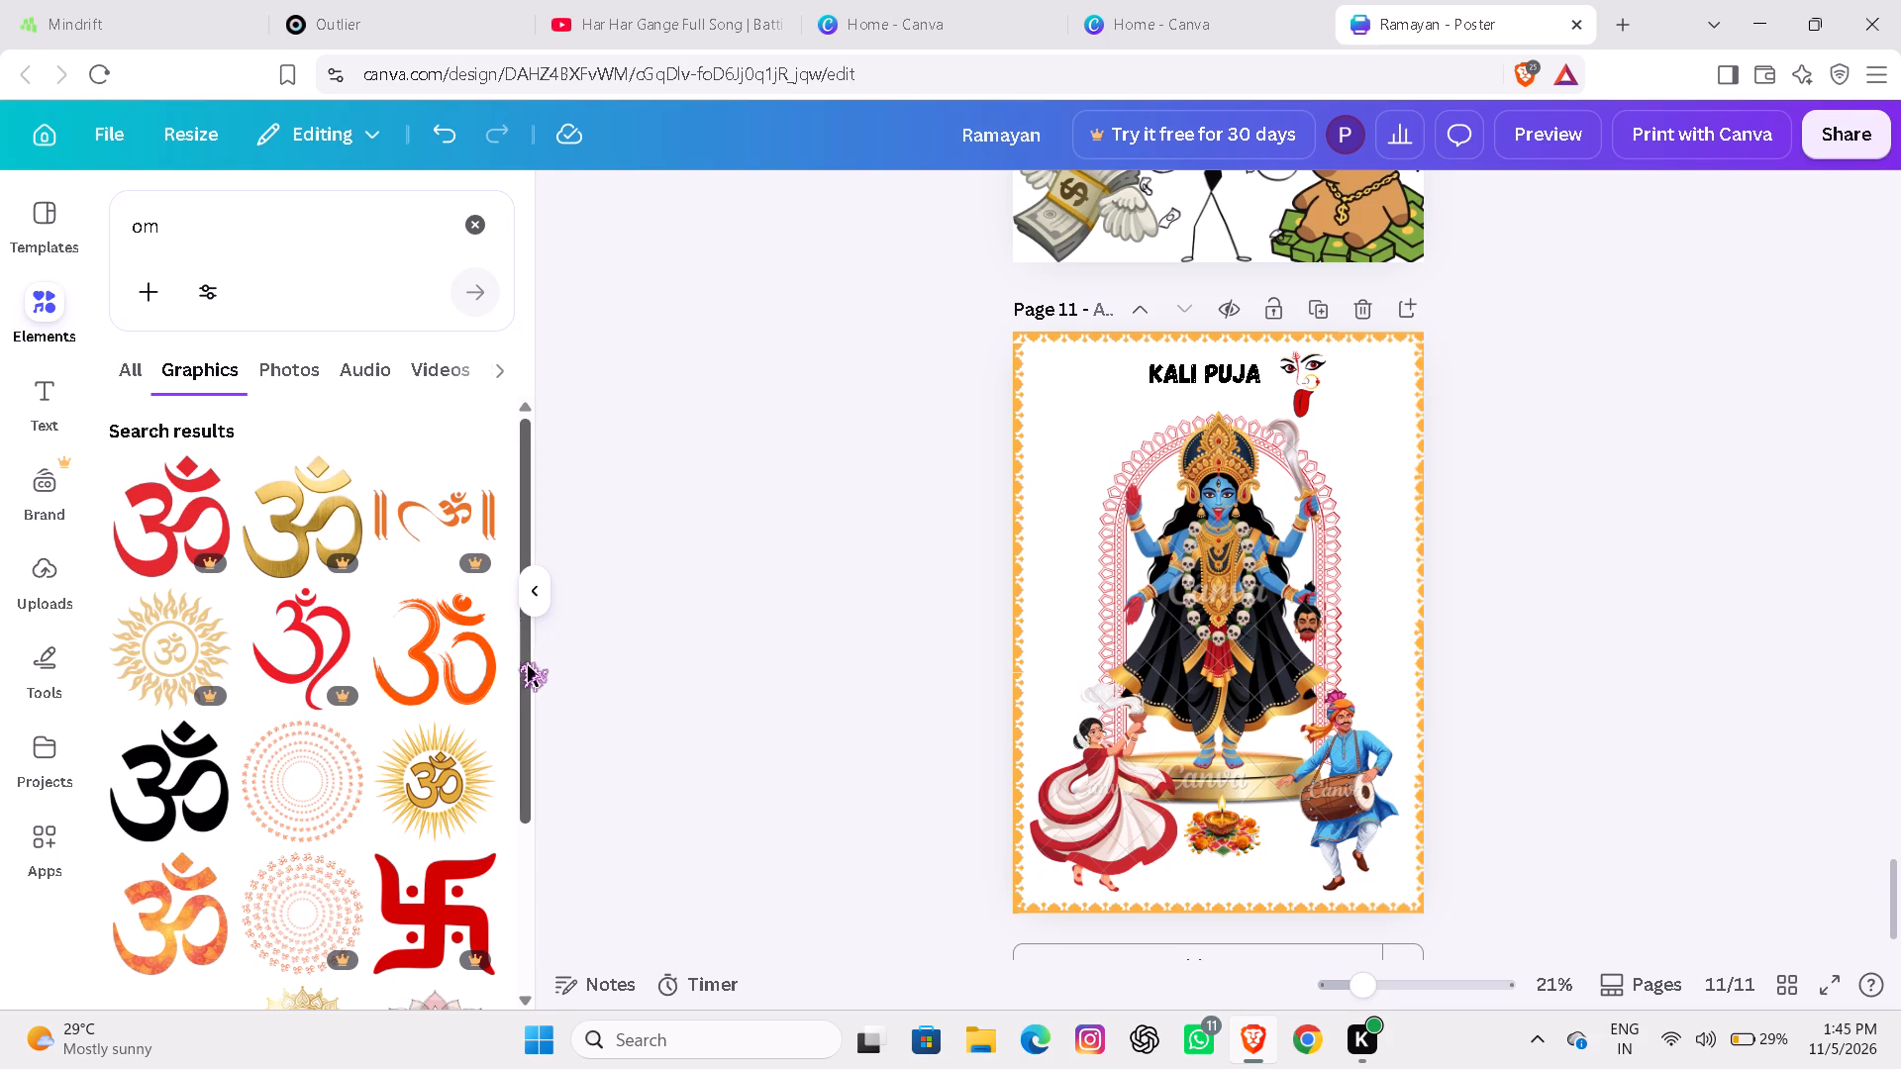
pyautogui.moveTo(528, 665); pyautogui.dragTo(538, 678)
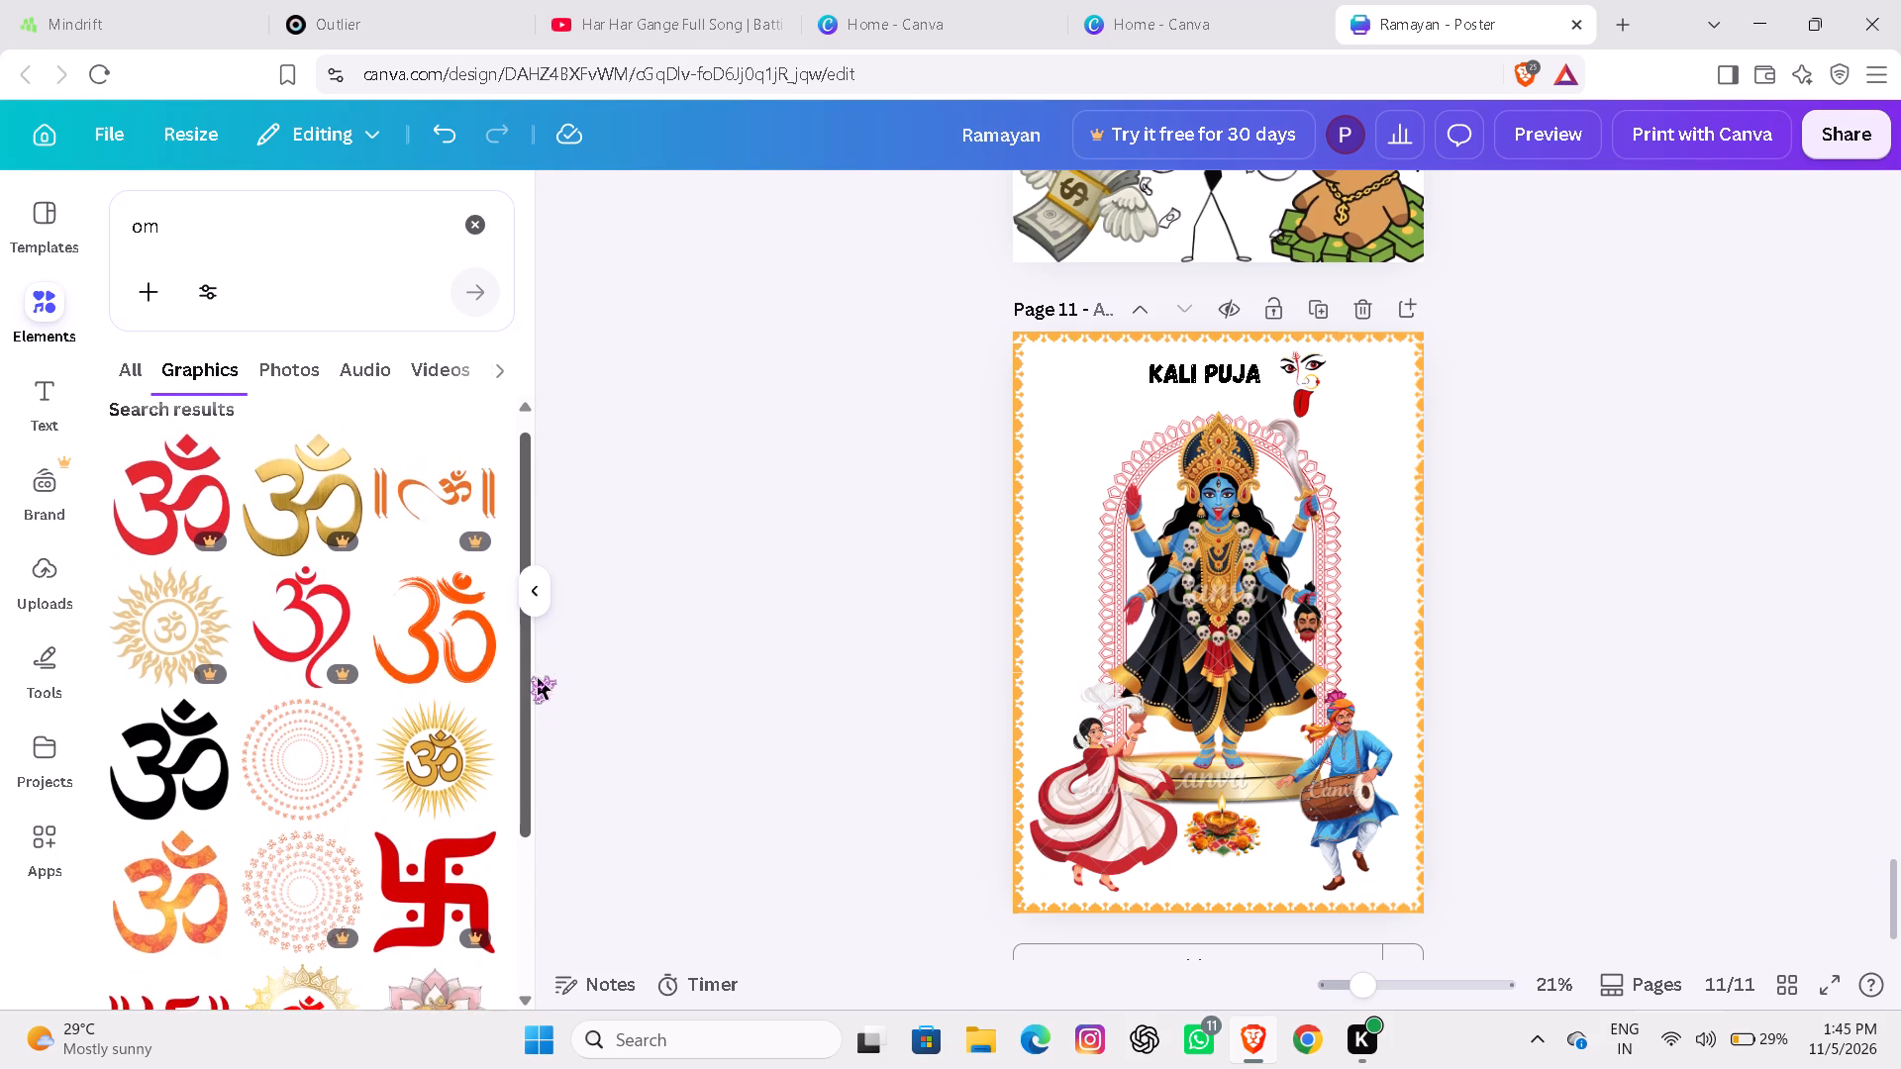
pyautogui.moveTo(538, 678); pyautogui.dragTo(536, 636)
pyautogui.click(298, 668)
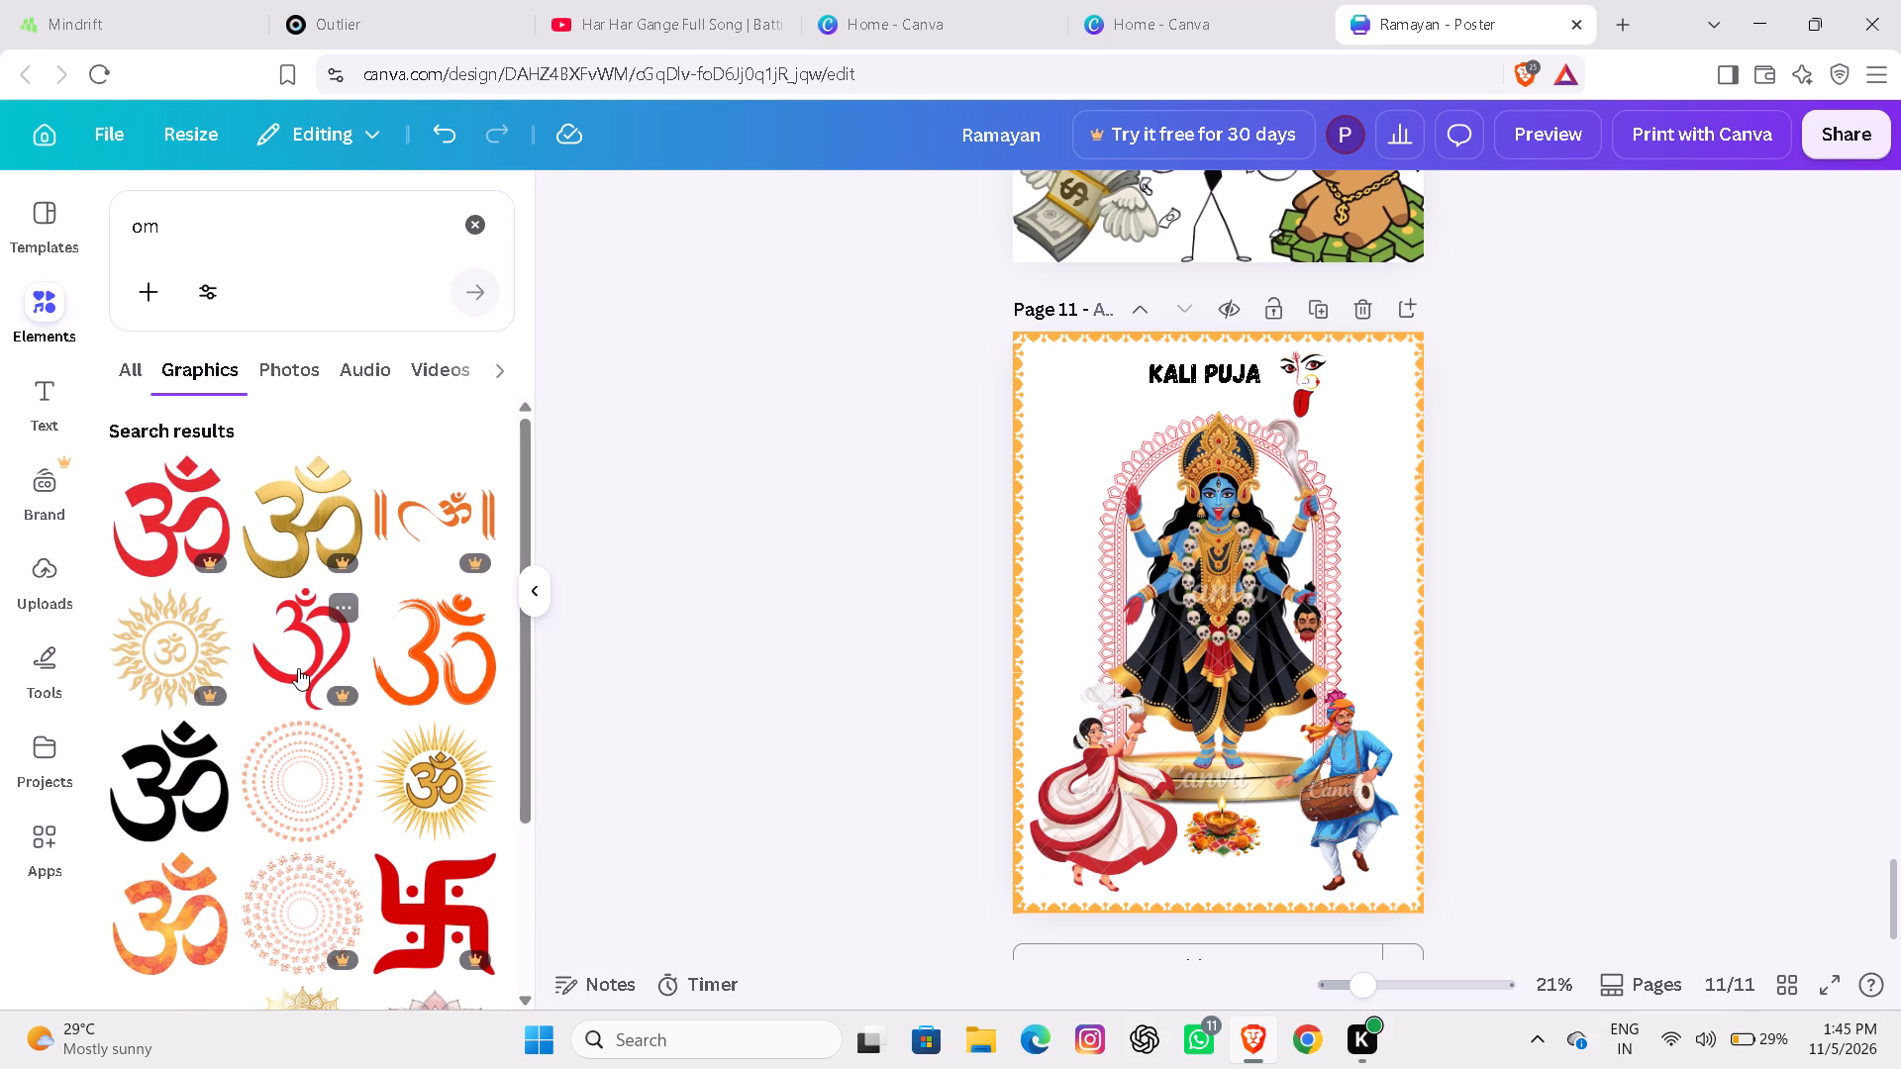
pyautogui.moveTo(1133, 520); pyautogui.dragTo(1159, 563)
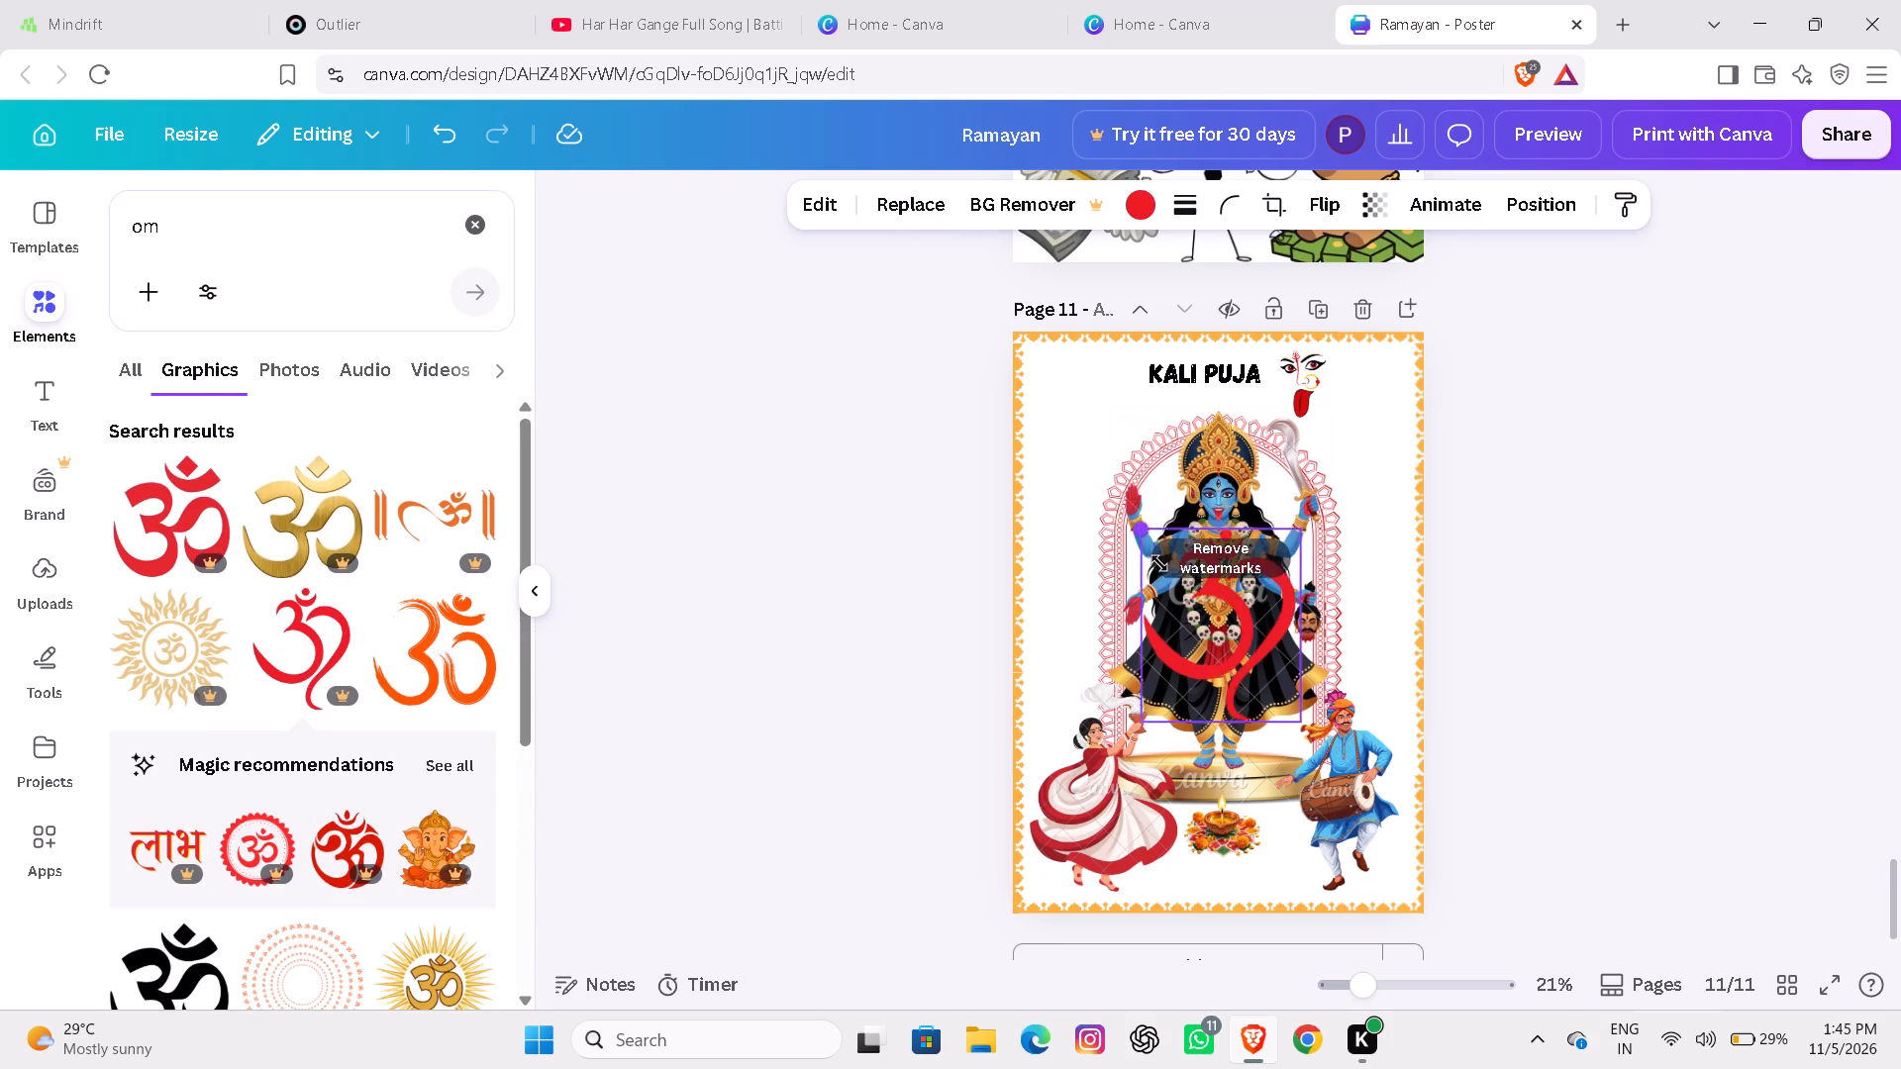
pyautogui.moveTo(1159, 563); pyautogui.dragTo(1208, 656)
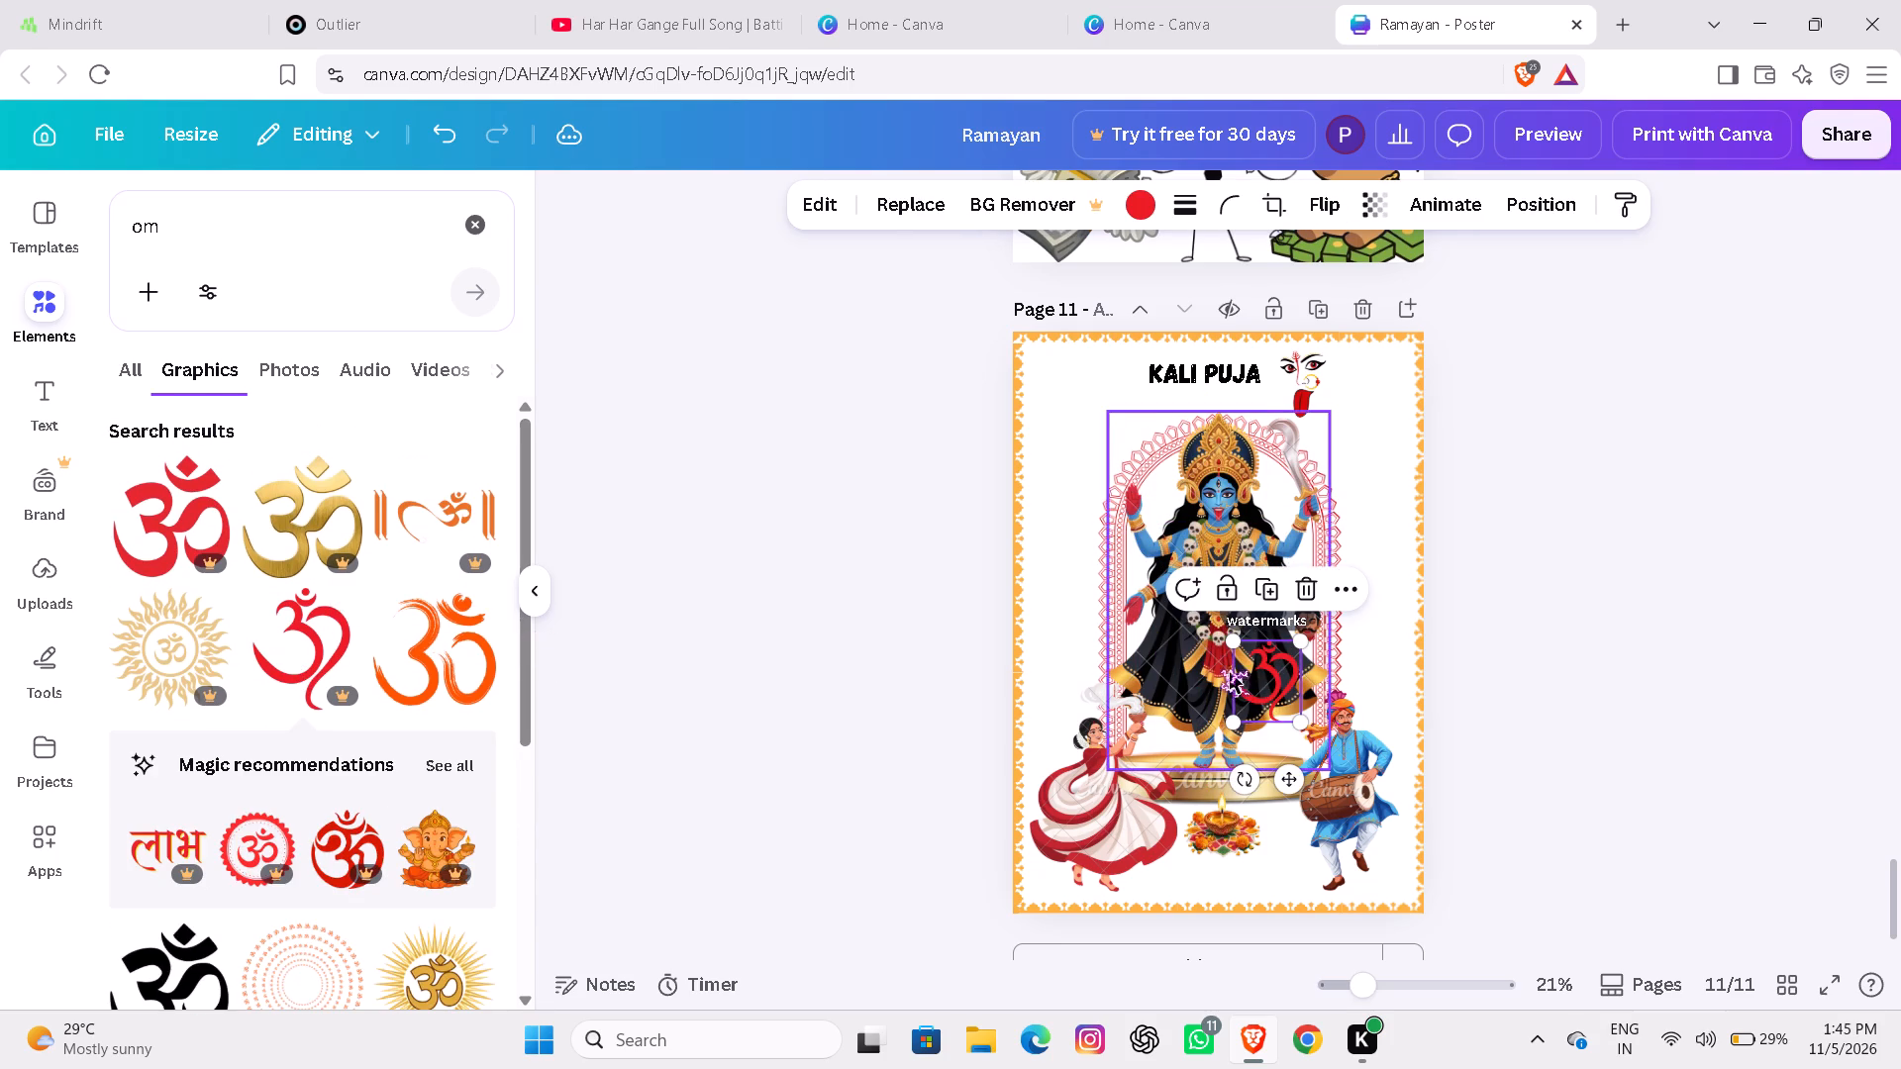
pyautogui.moveTo(1260, 698); pyautogui.dragTo(1078, 420)
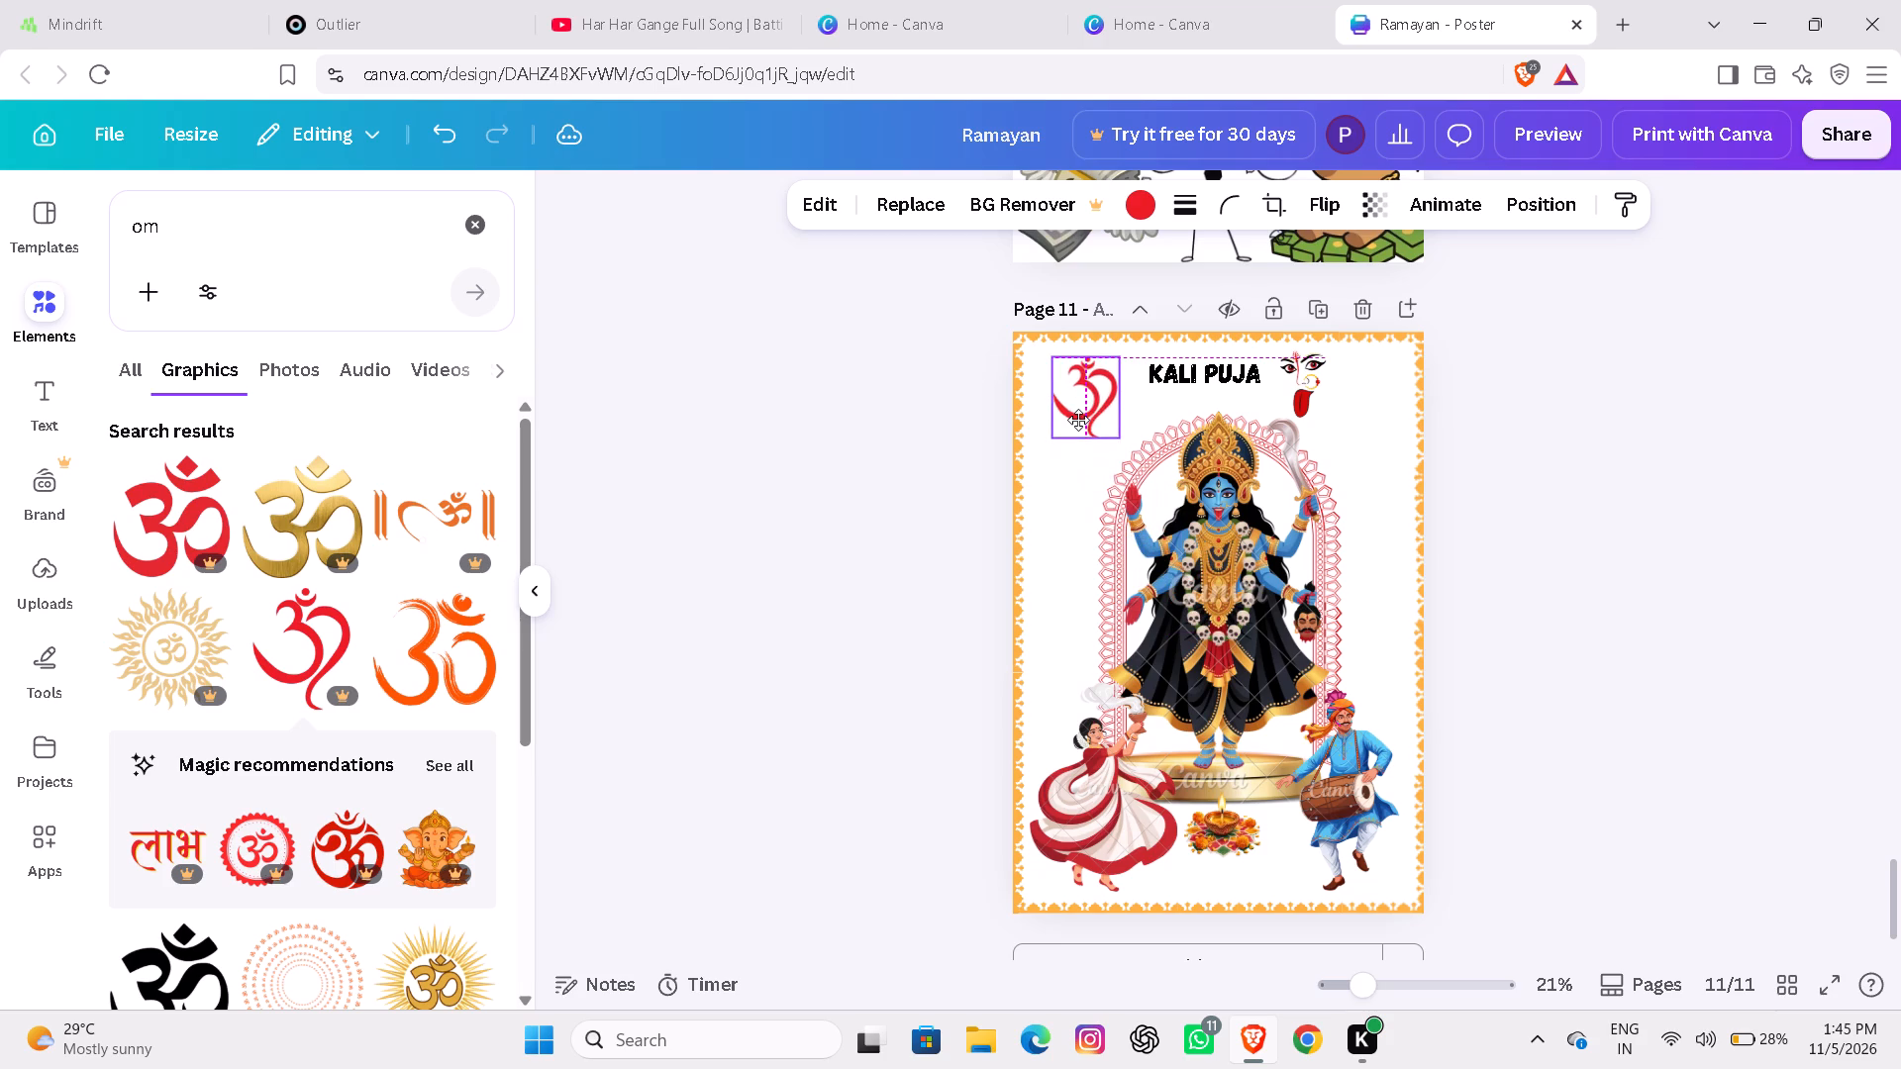
pyautogui.moveTo(1078, 420); pyautogui.dragTo(1364, 406)
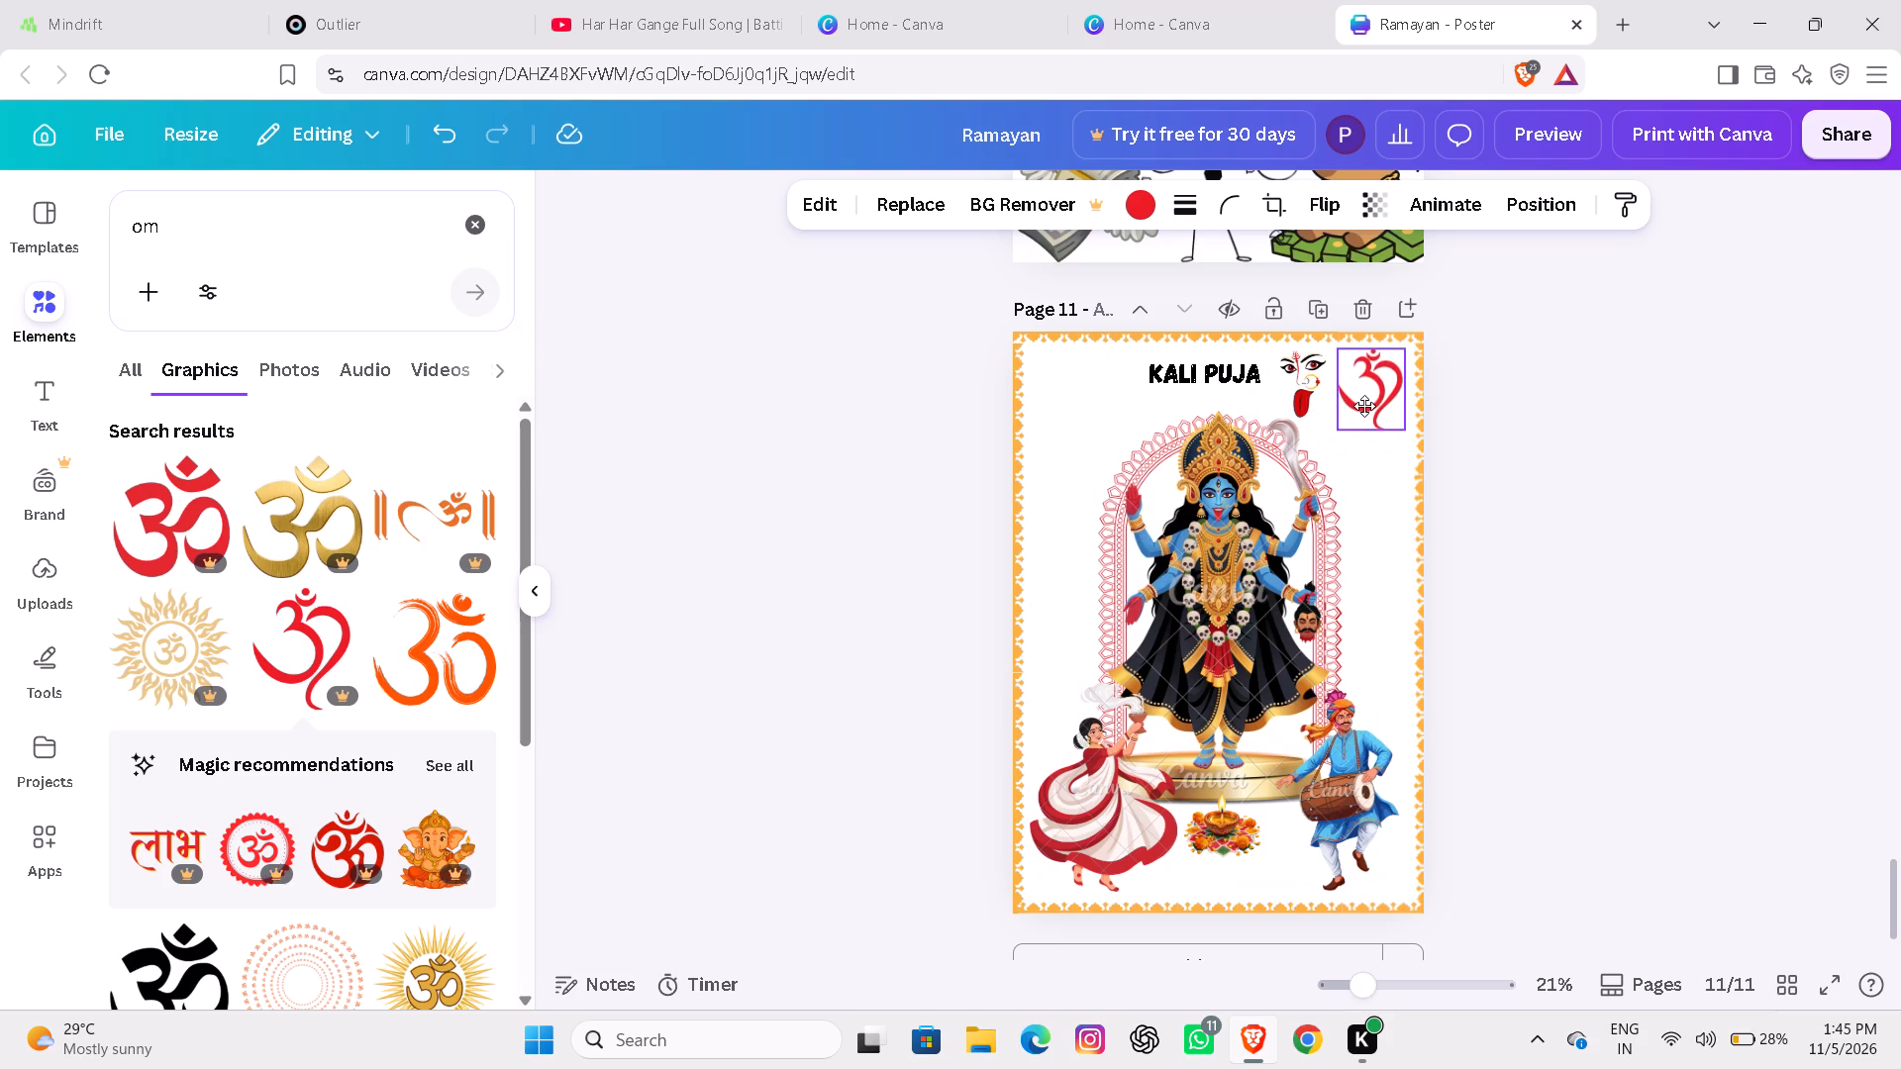
pyautogui.moveTo(1364, 406); pyautogui.dragTo(1081, 403)
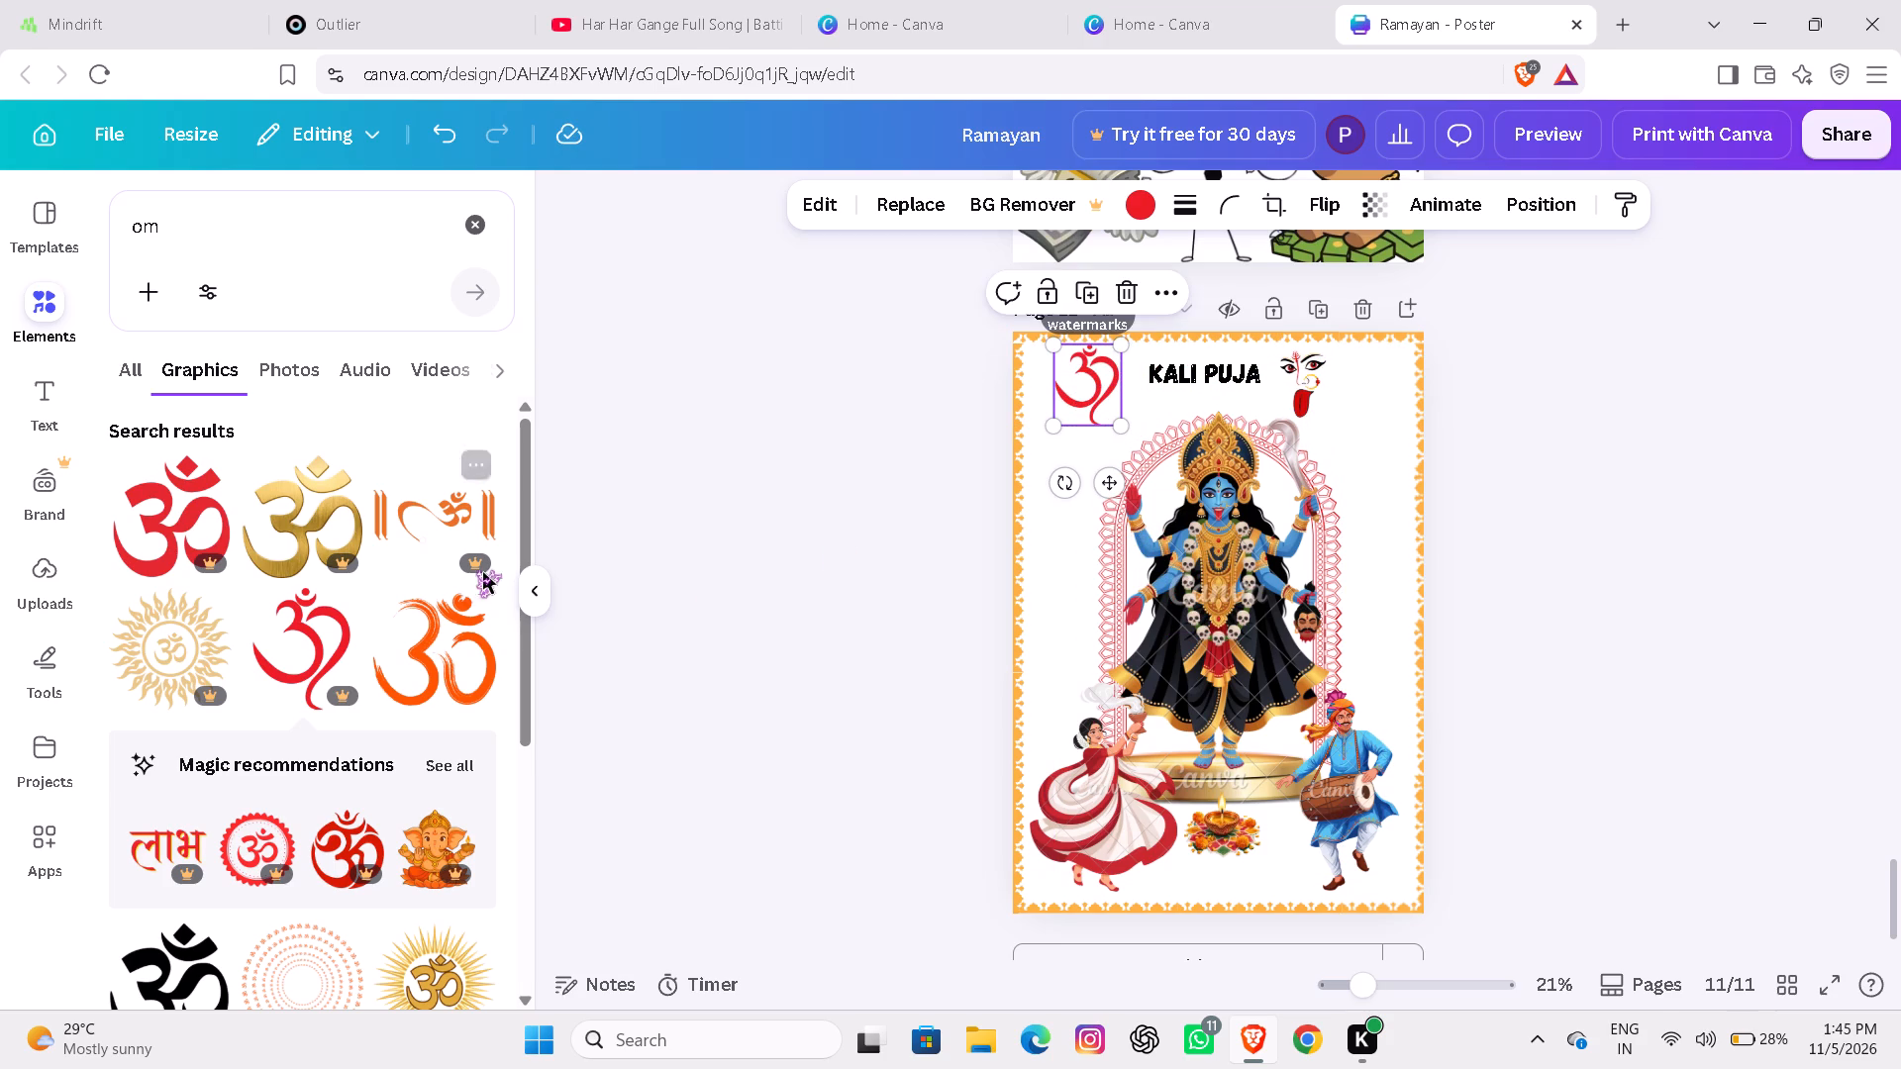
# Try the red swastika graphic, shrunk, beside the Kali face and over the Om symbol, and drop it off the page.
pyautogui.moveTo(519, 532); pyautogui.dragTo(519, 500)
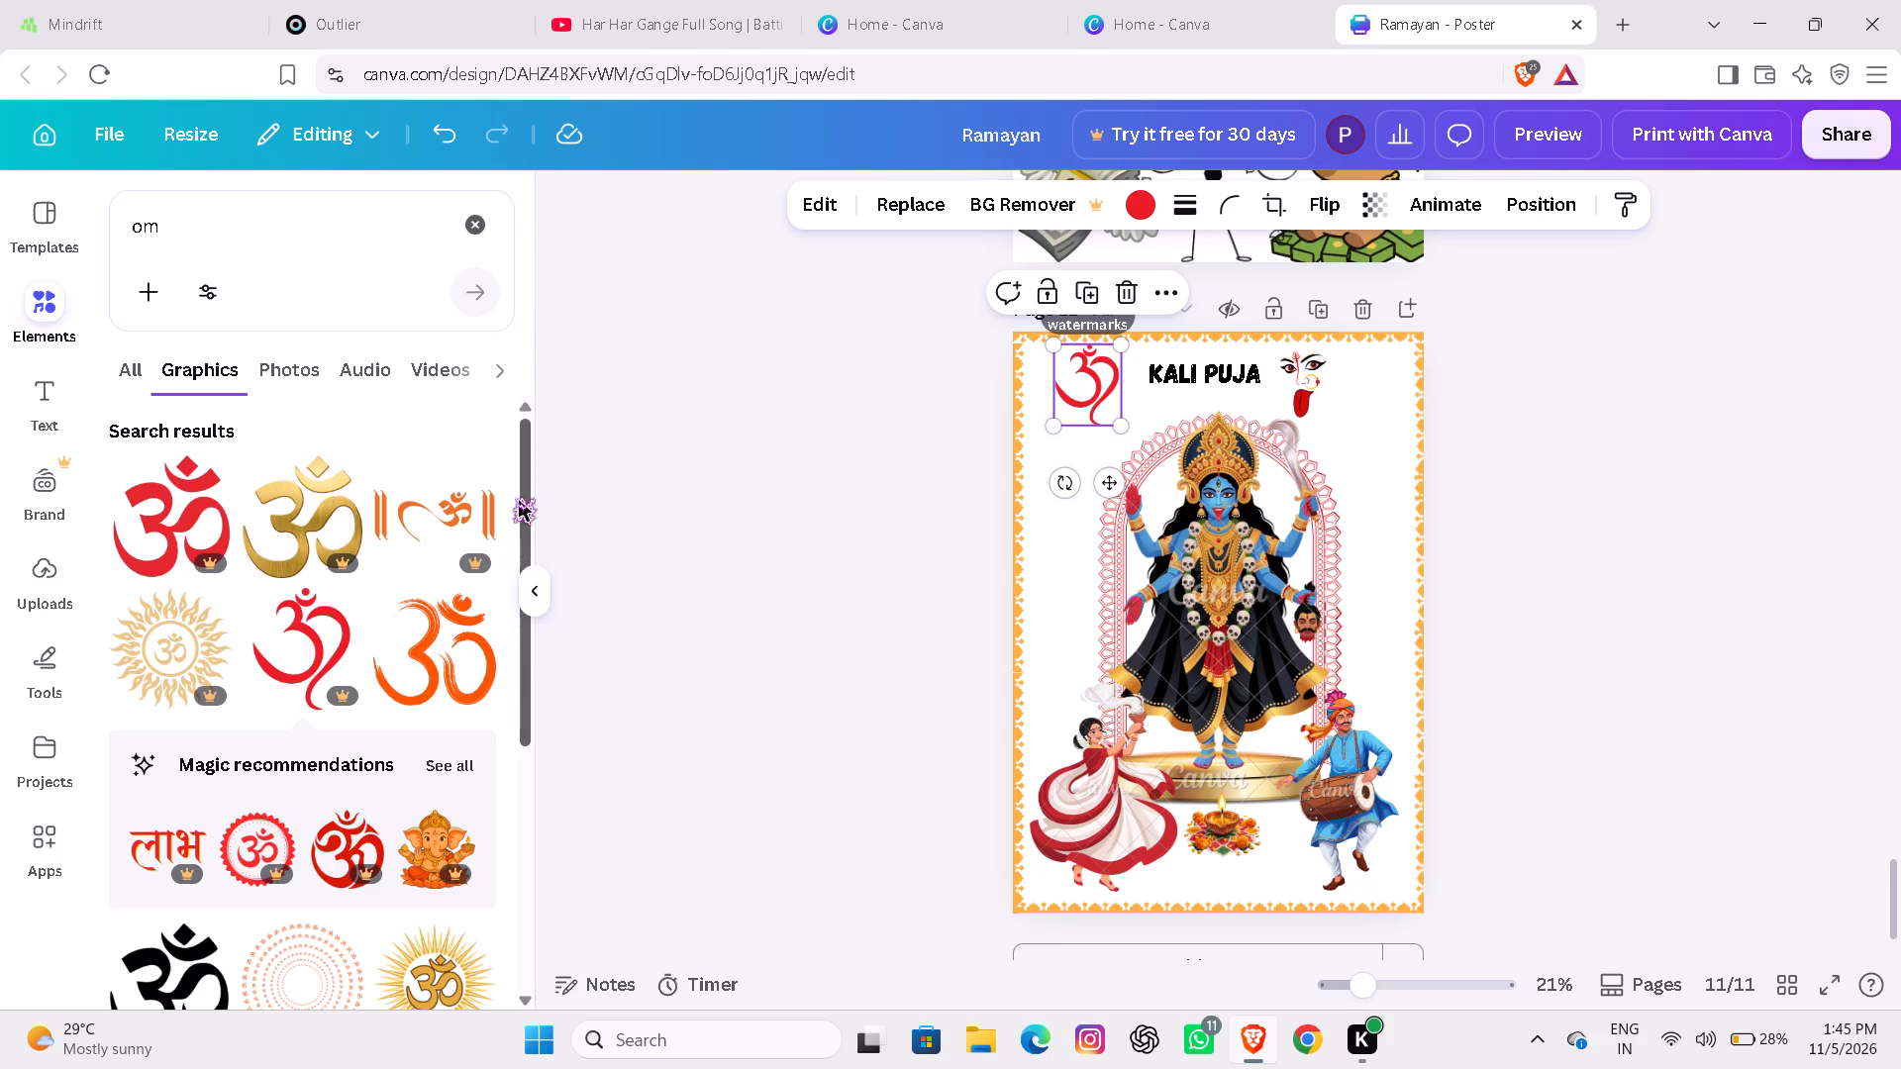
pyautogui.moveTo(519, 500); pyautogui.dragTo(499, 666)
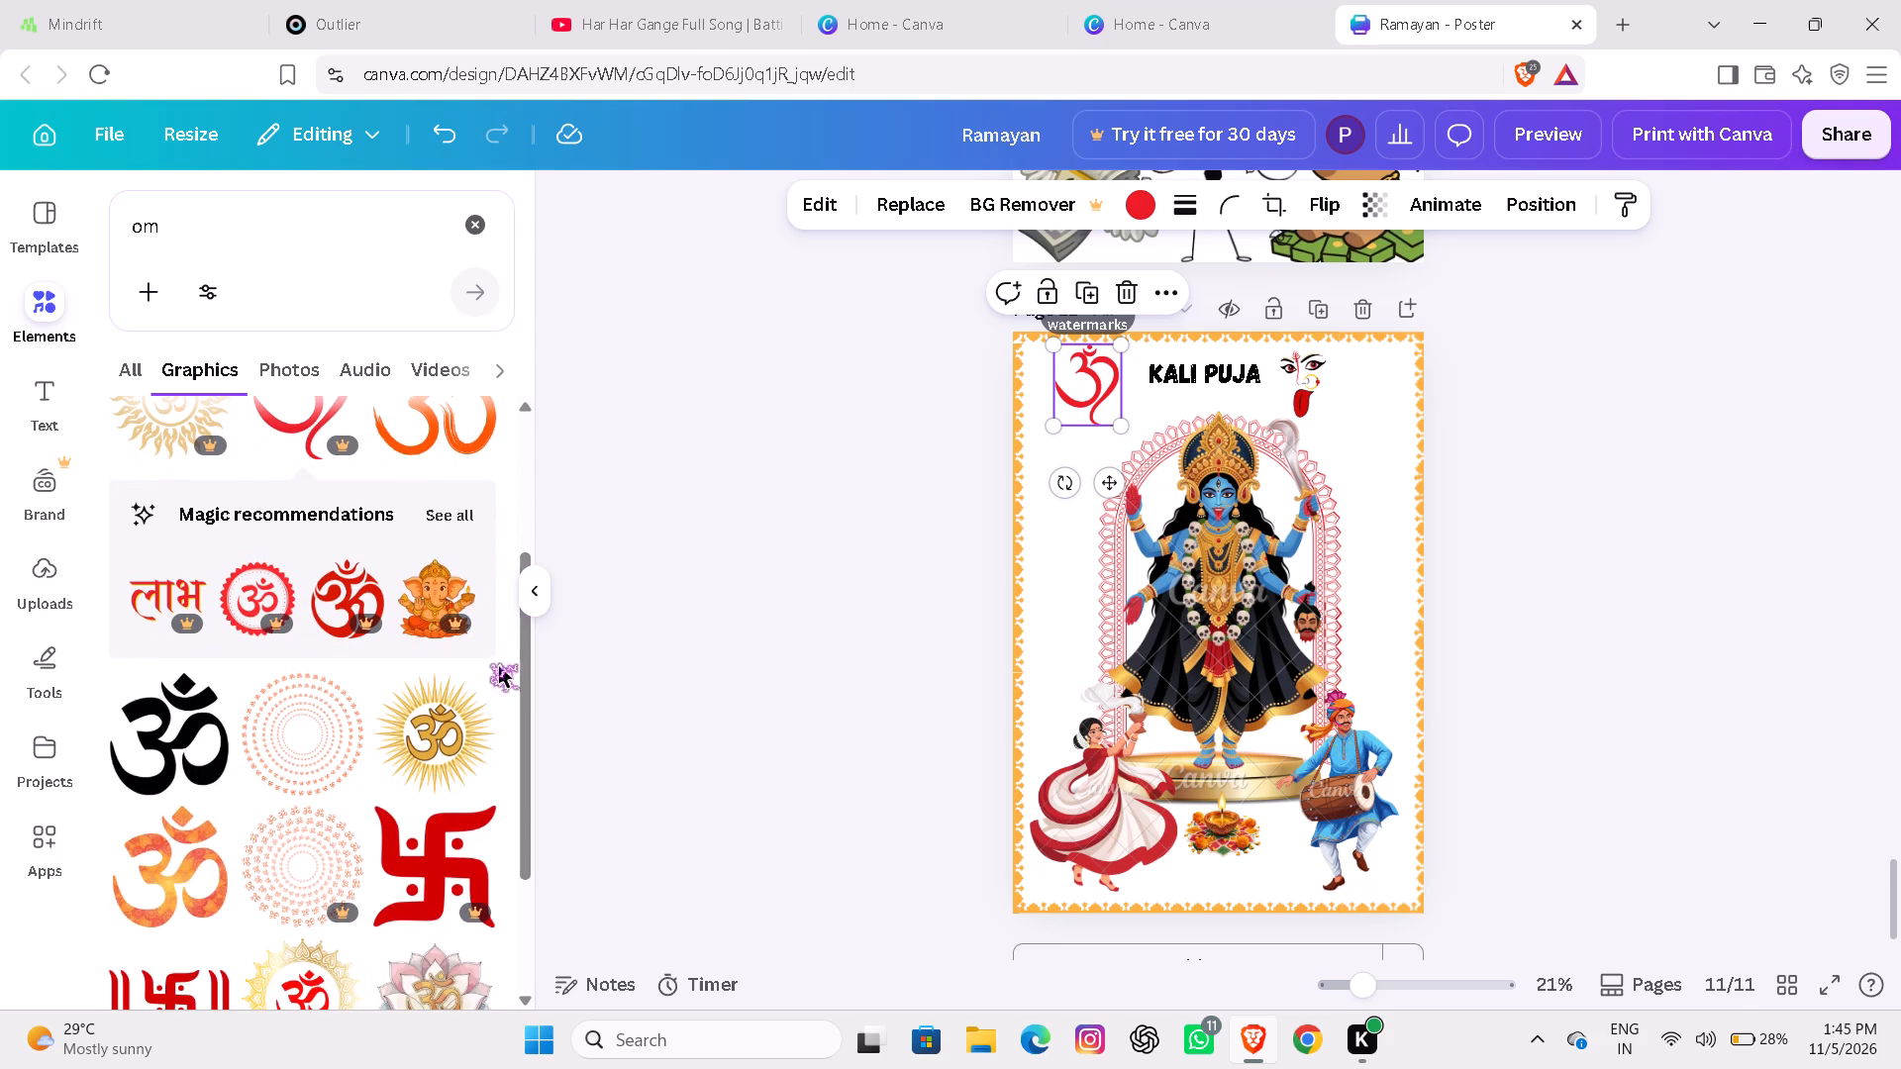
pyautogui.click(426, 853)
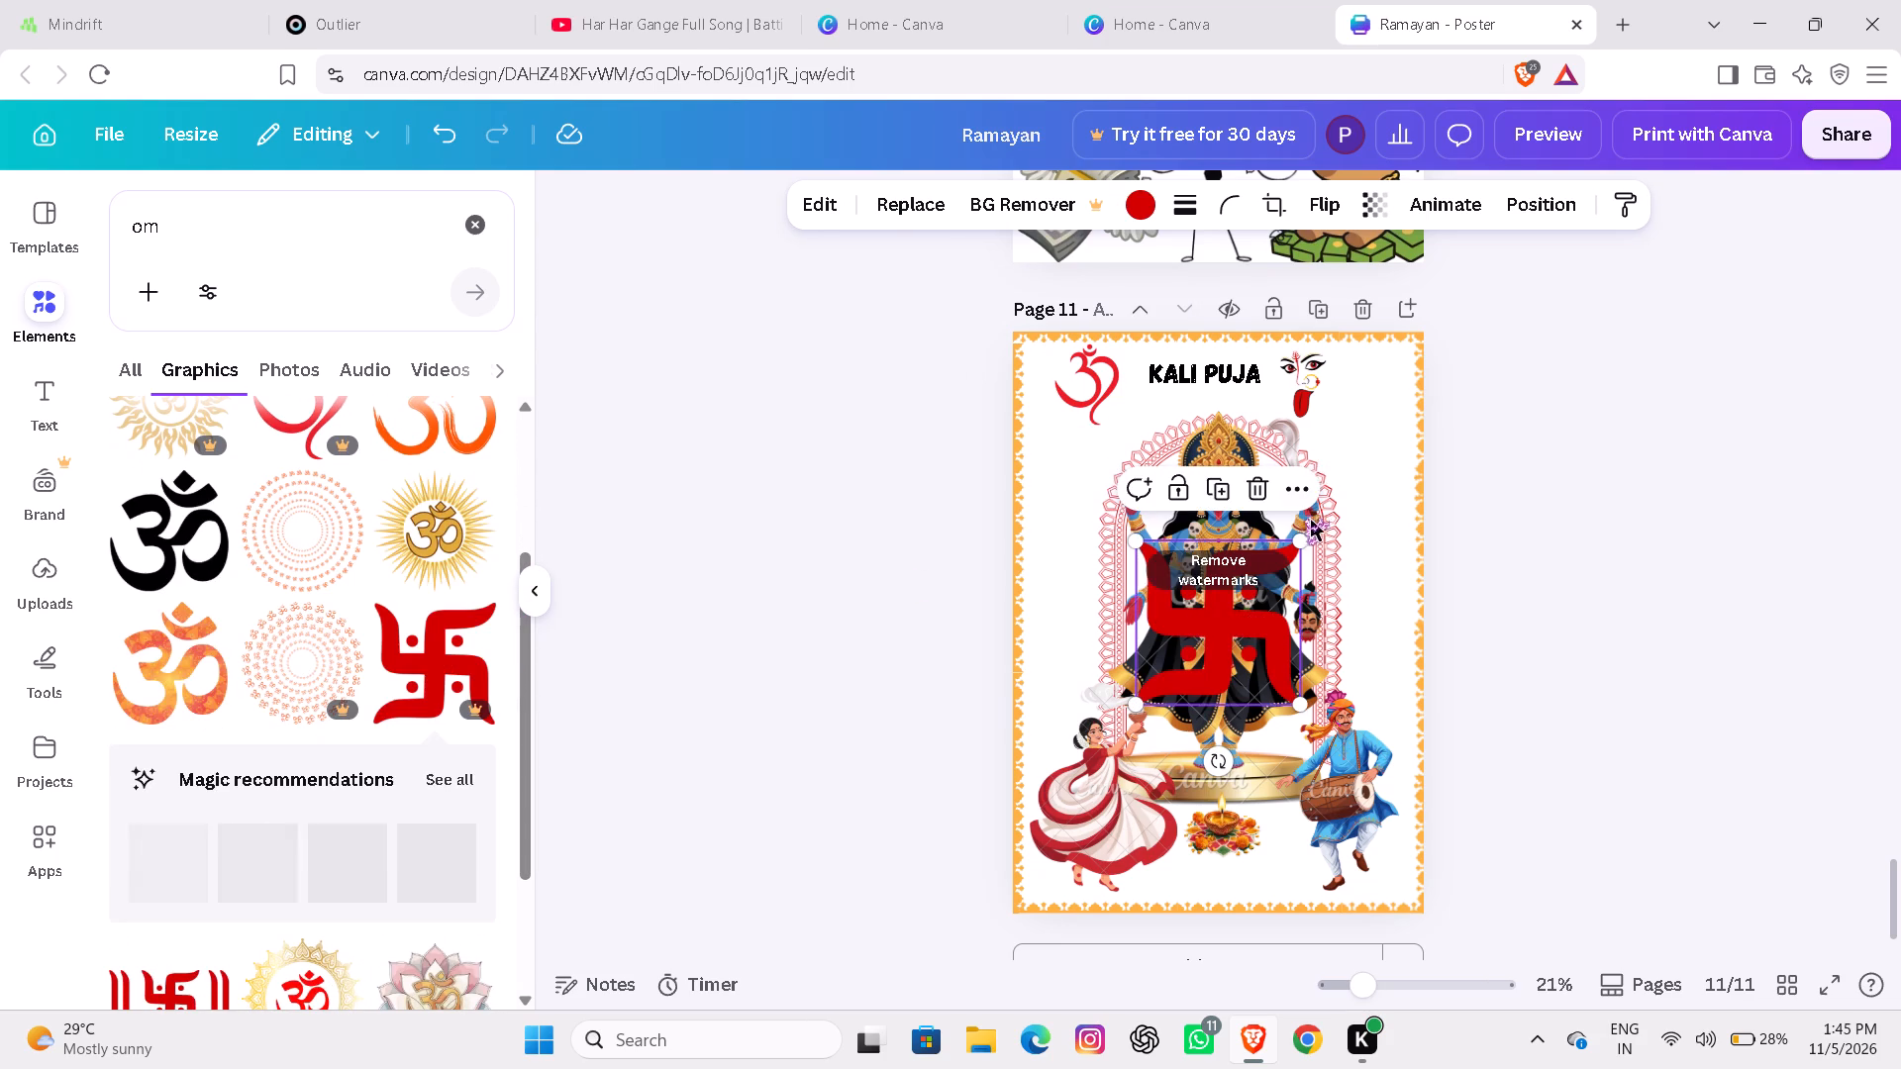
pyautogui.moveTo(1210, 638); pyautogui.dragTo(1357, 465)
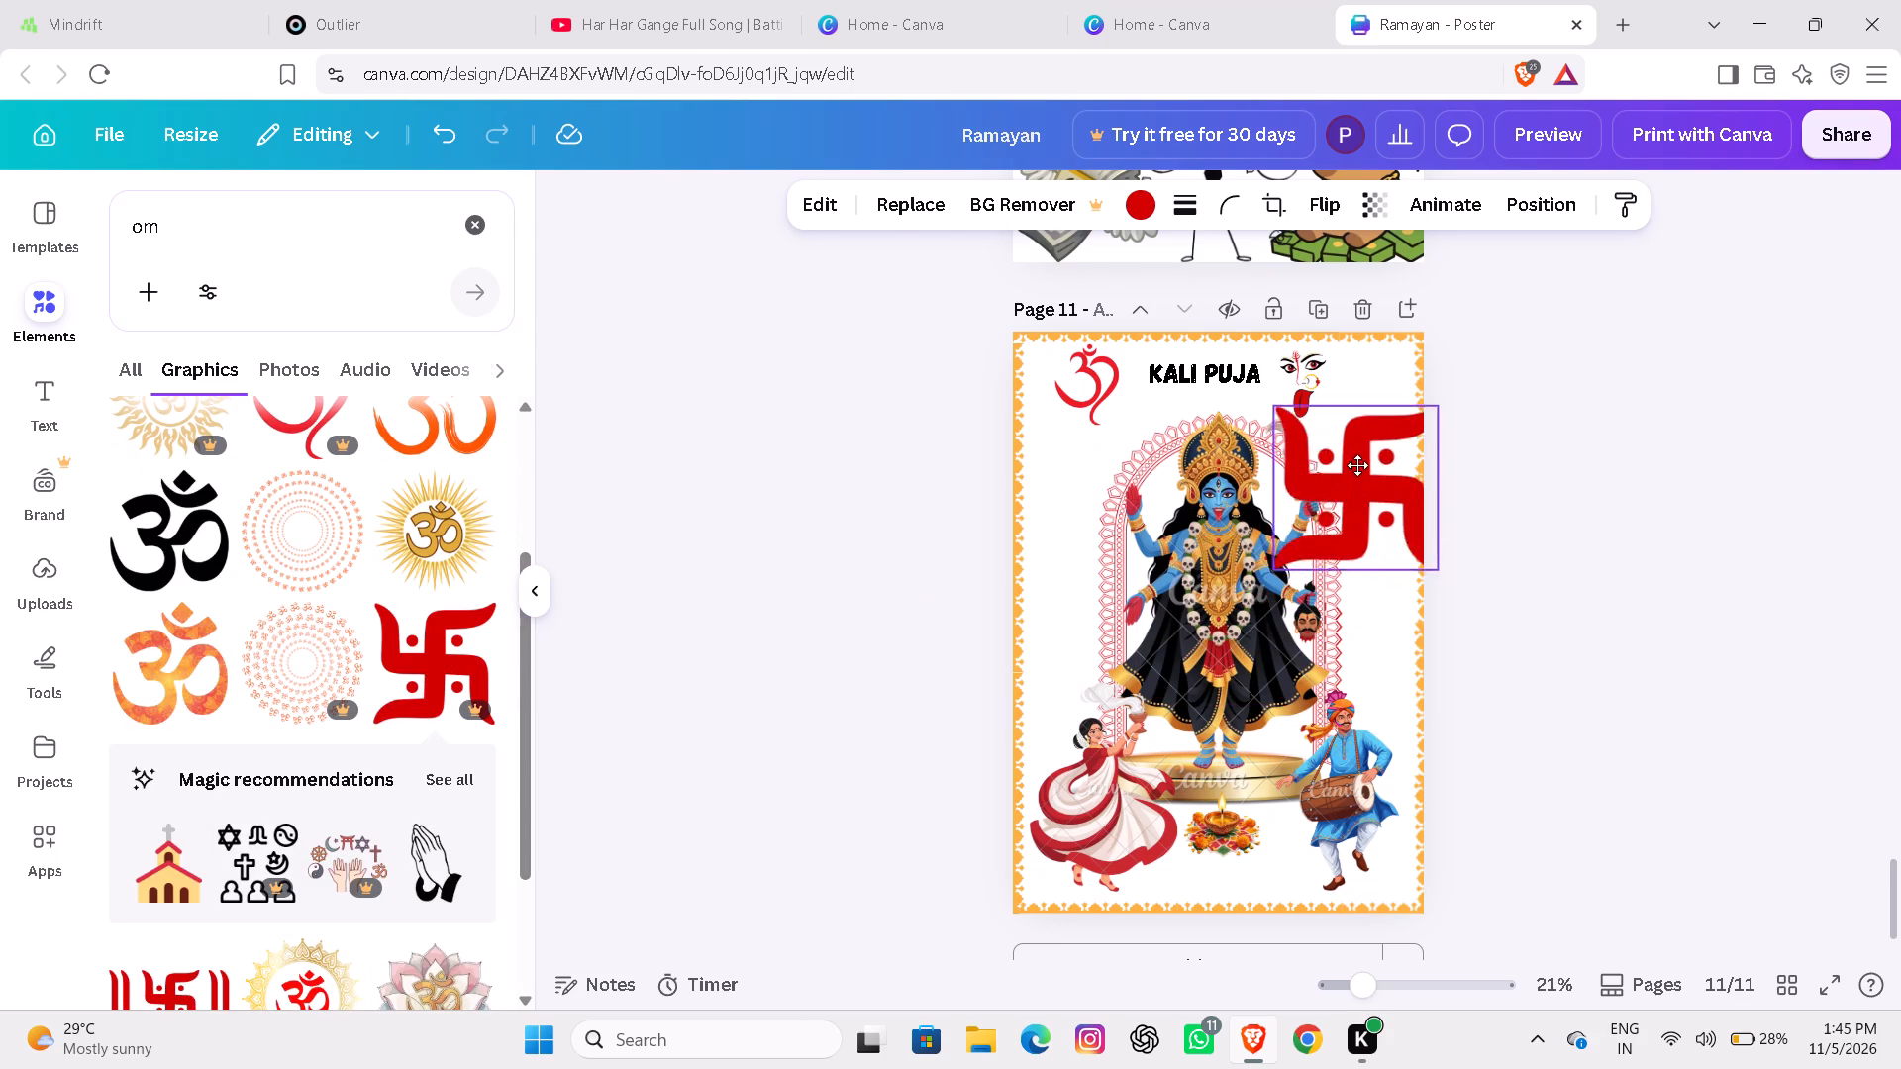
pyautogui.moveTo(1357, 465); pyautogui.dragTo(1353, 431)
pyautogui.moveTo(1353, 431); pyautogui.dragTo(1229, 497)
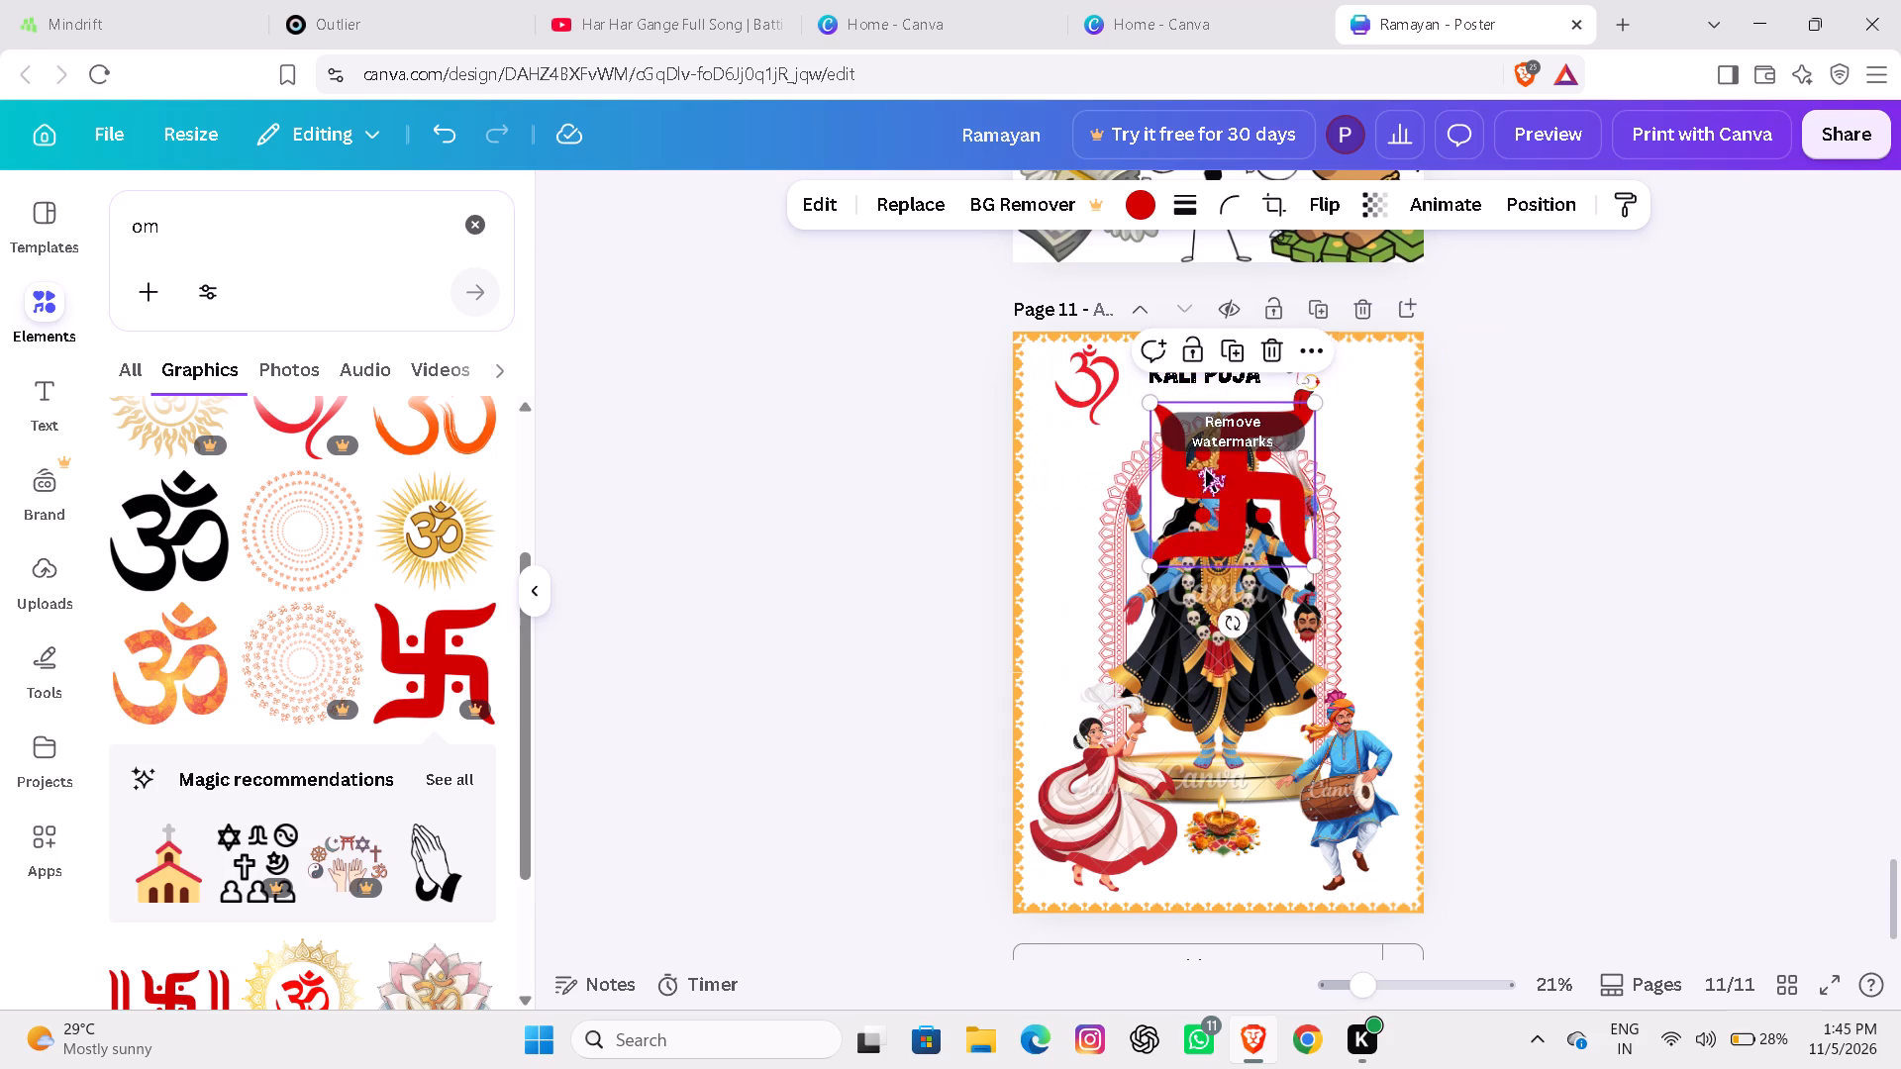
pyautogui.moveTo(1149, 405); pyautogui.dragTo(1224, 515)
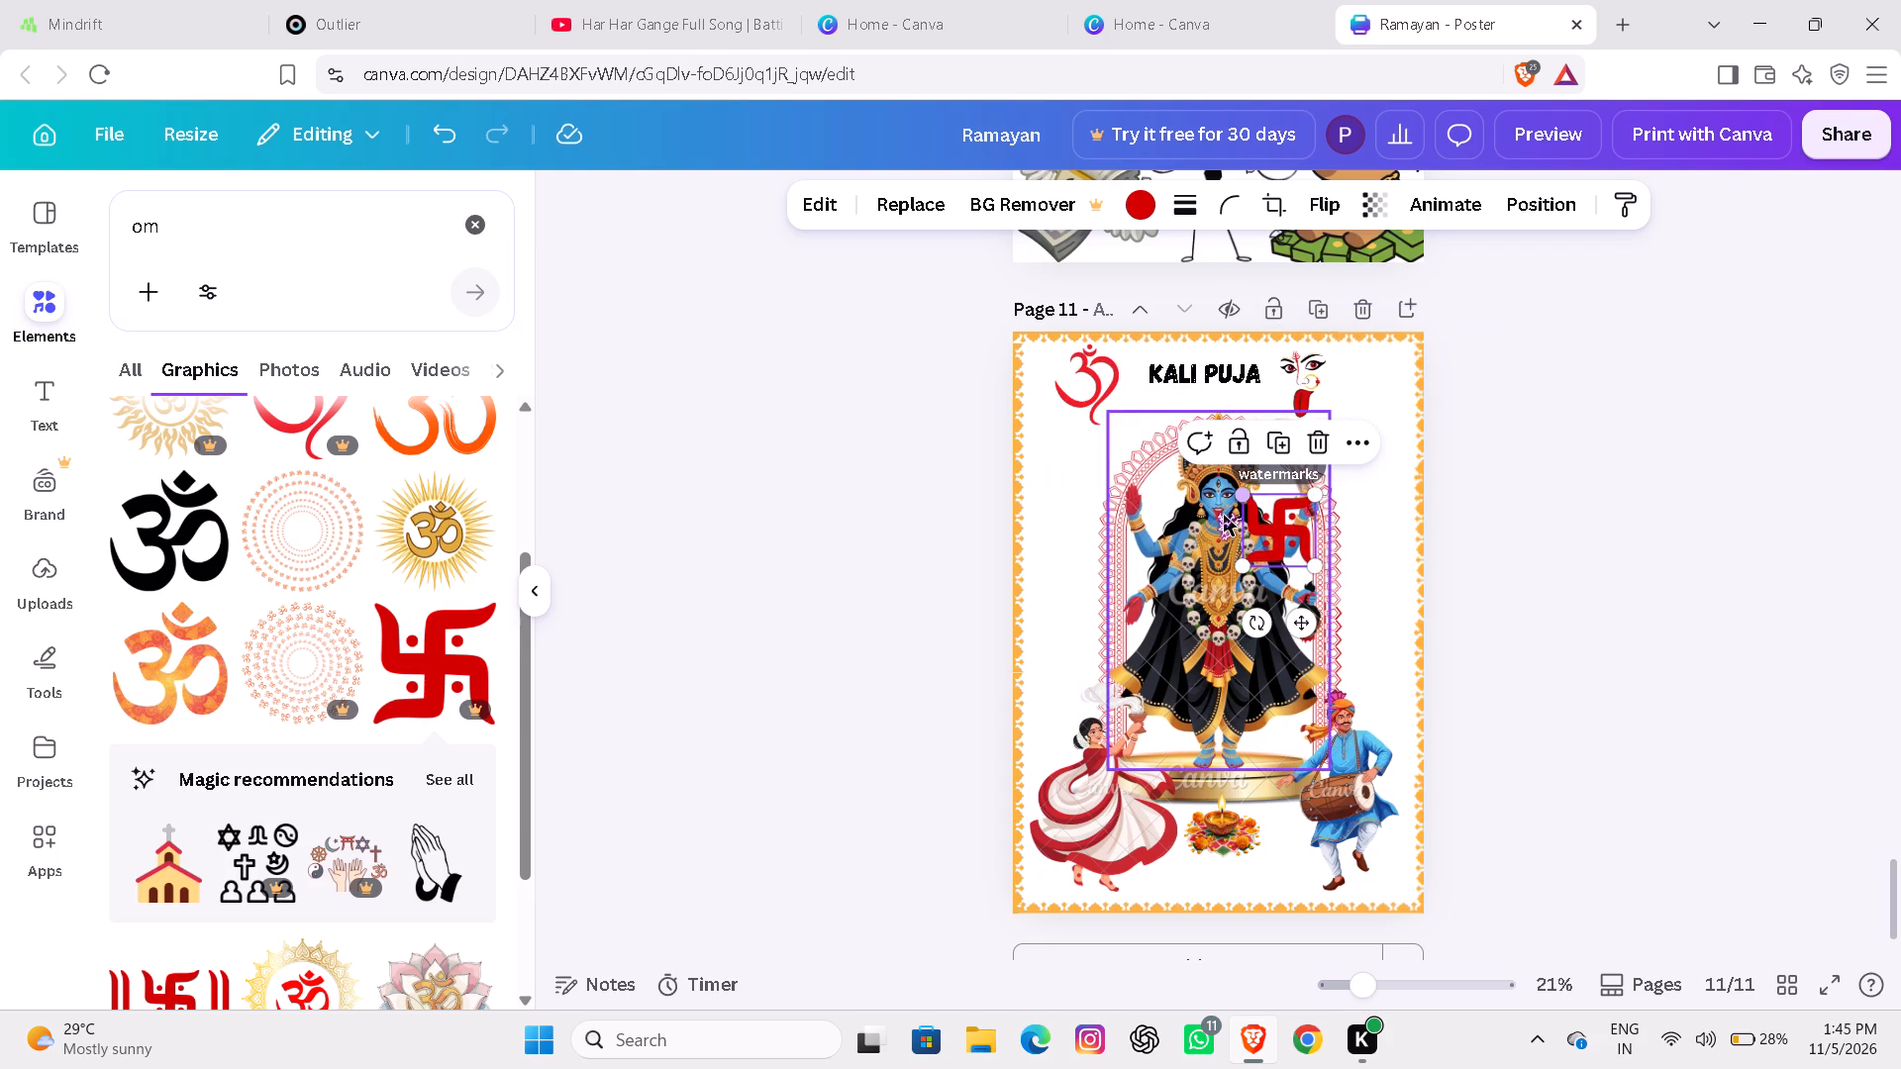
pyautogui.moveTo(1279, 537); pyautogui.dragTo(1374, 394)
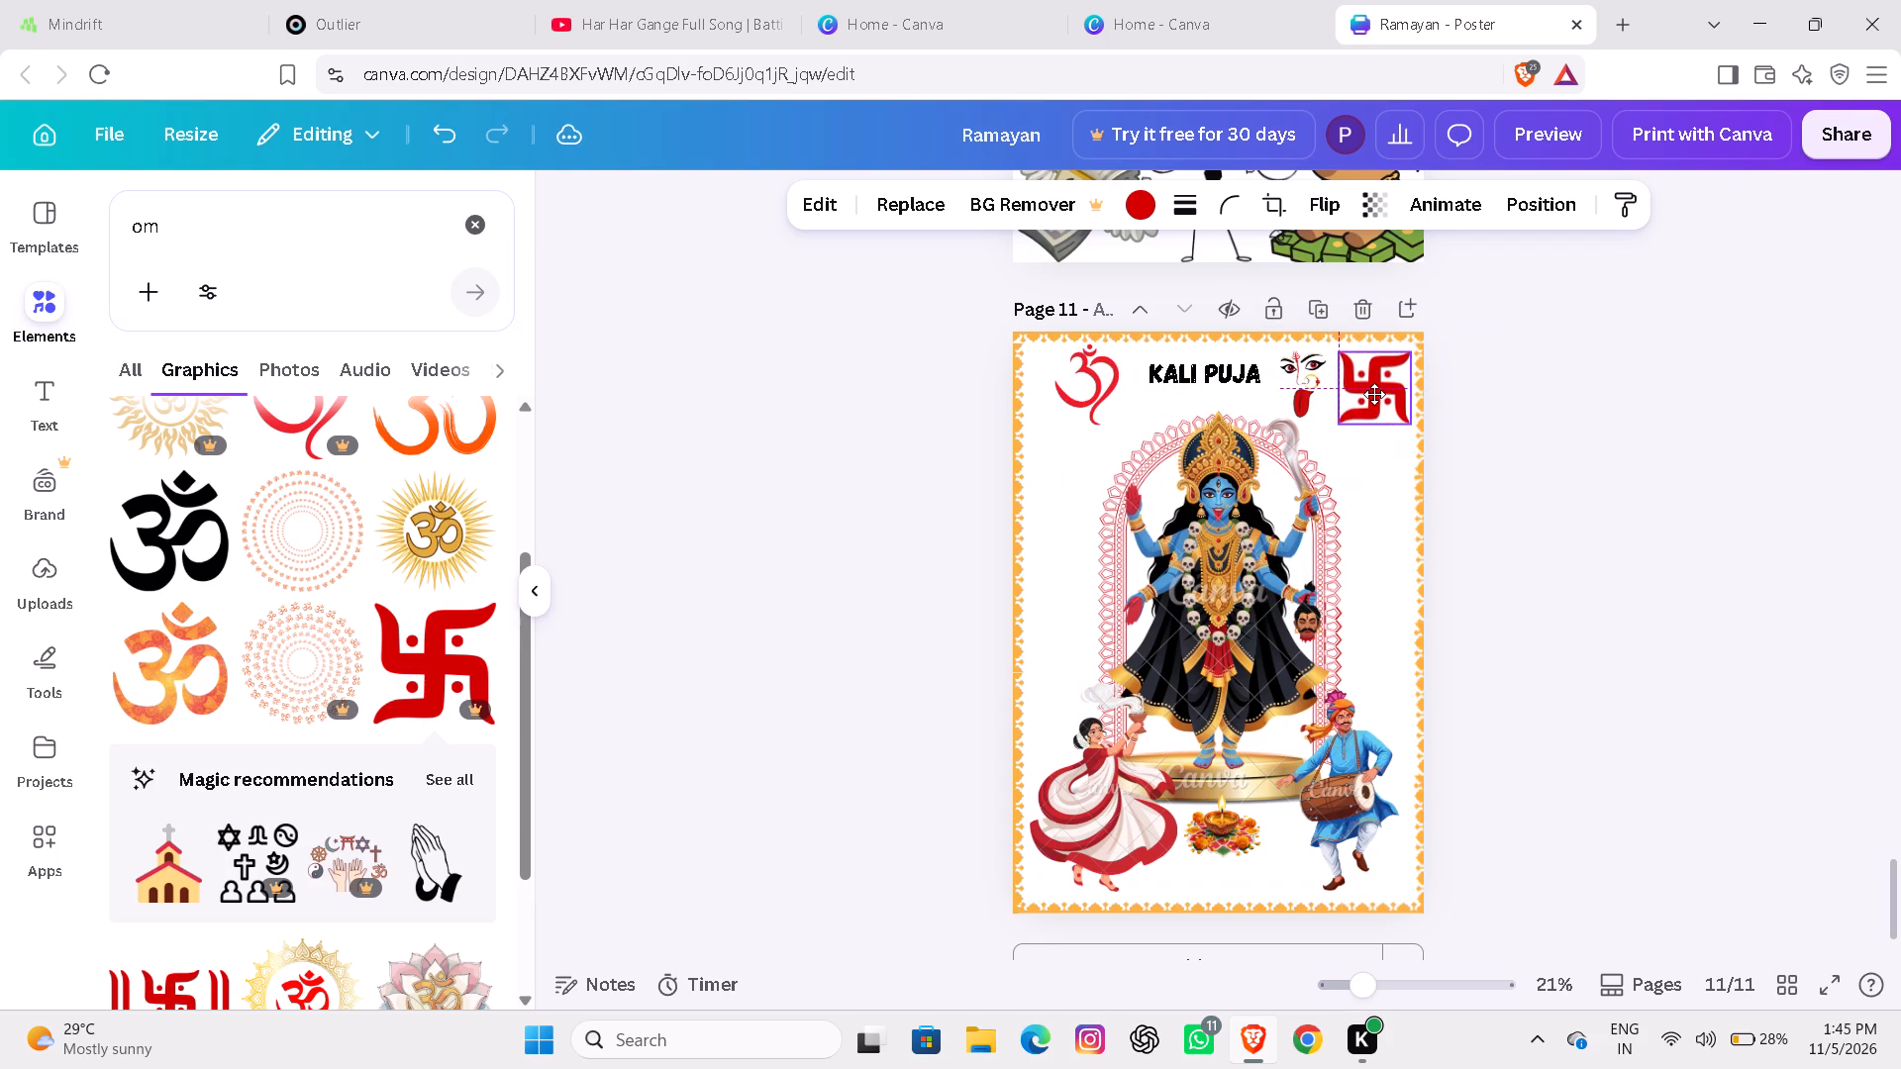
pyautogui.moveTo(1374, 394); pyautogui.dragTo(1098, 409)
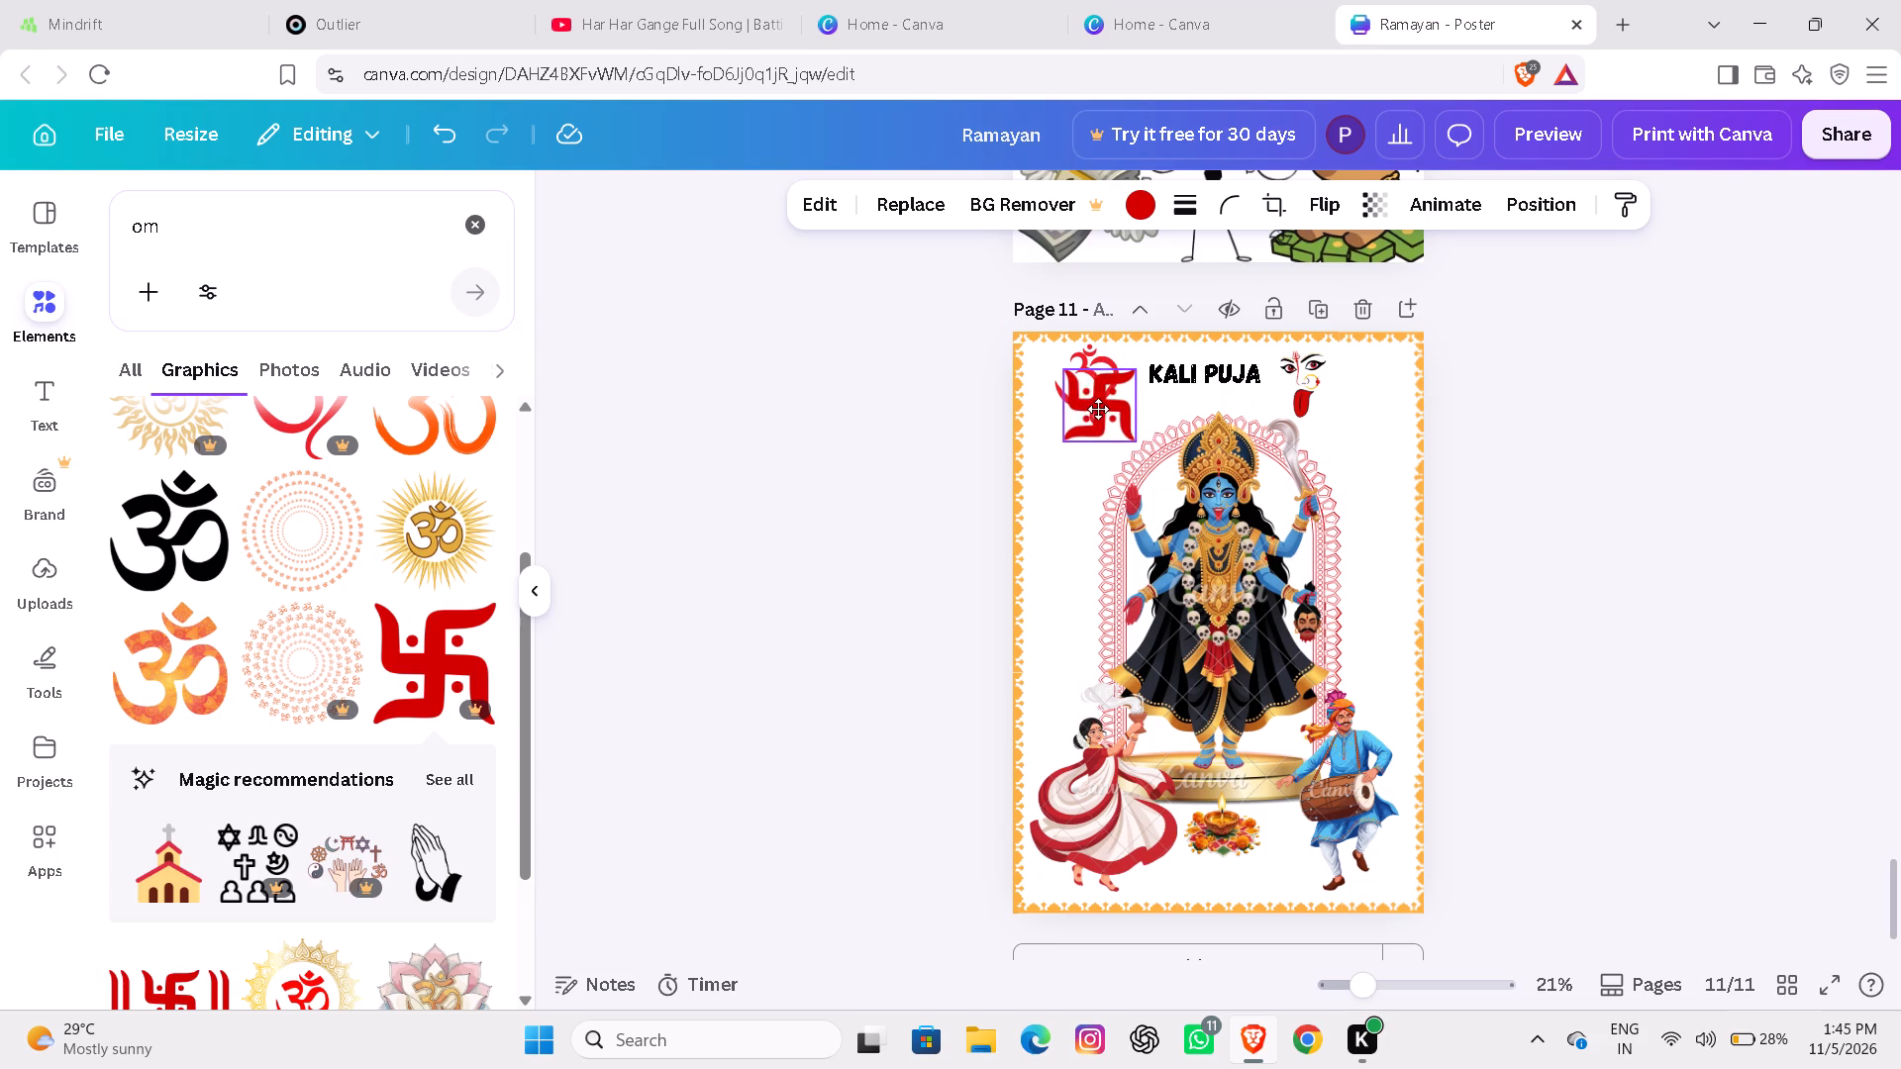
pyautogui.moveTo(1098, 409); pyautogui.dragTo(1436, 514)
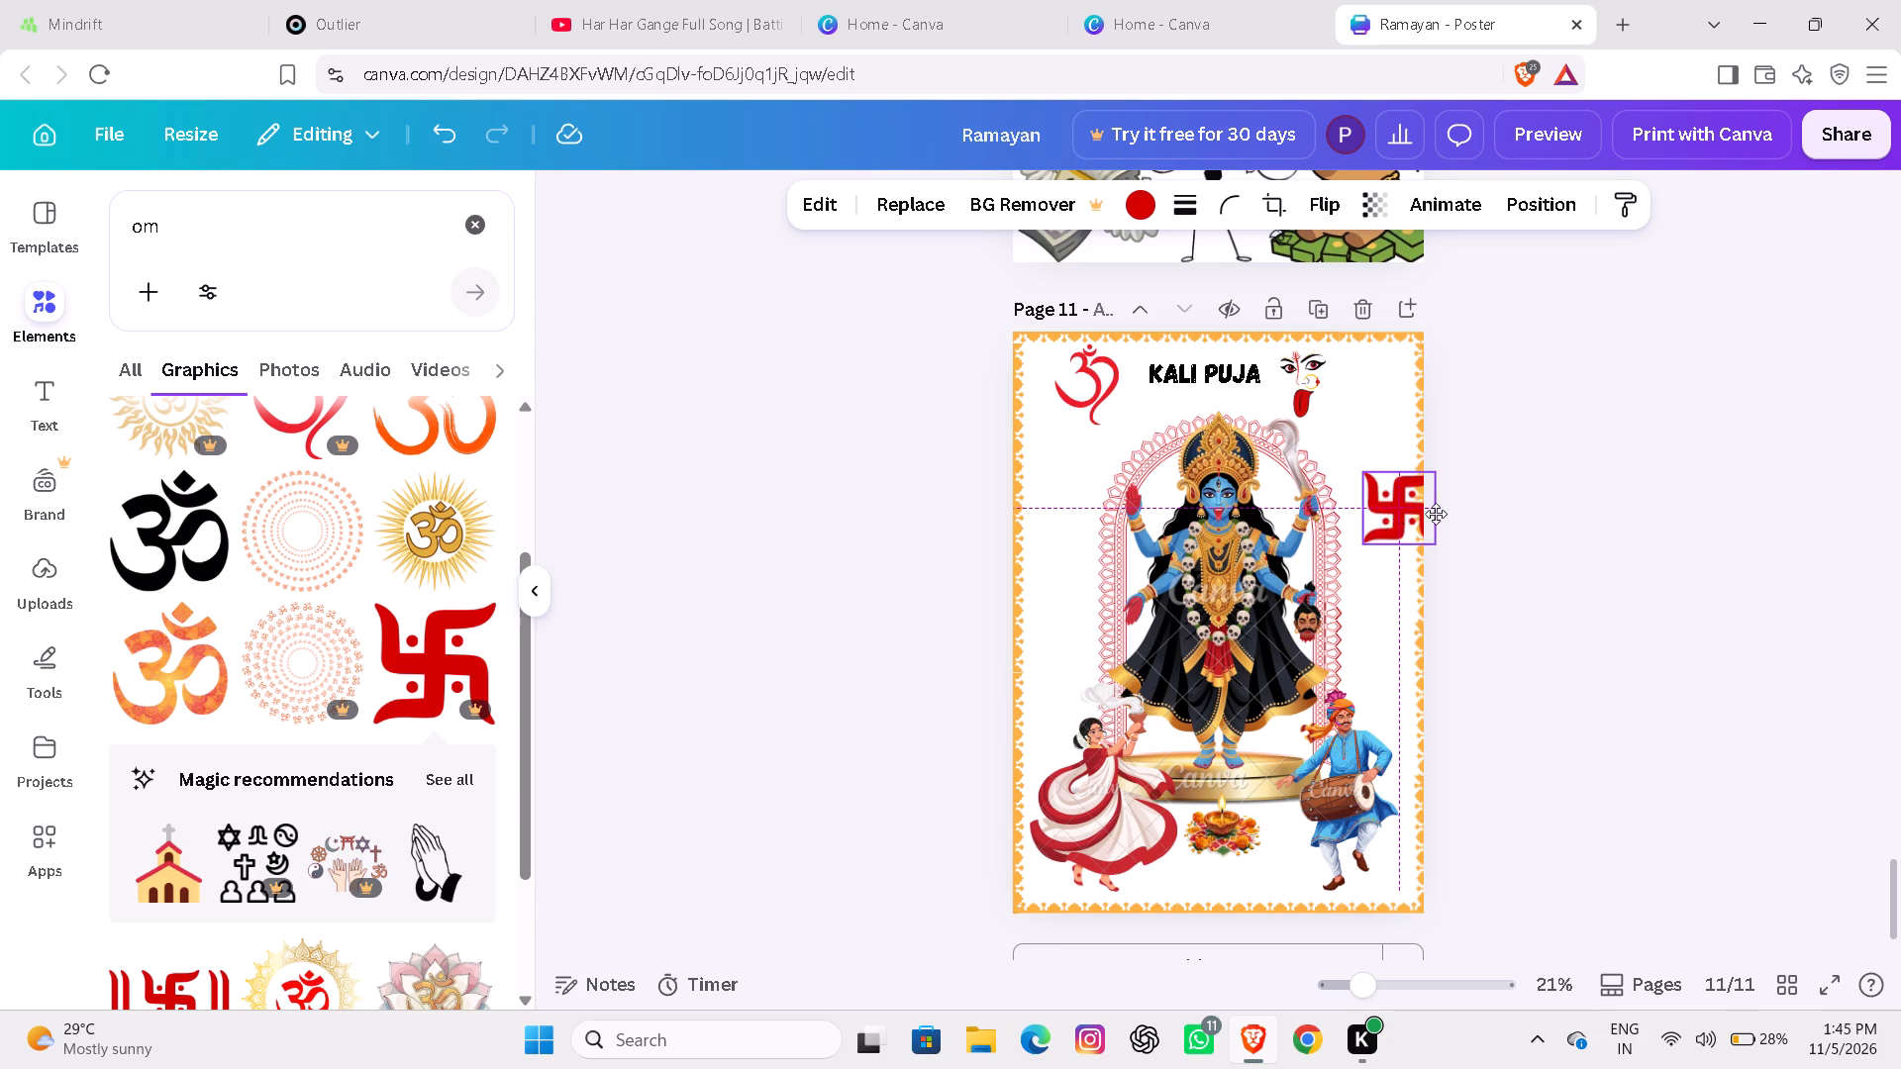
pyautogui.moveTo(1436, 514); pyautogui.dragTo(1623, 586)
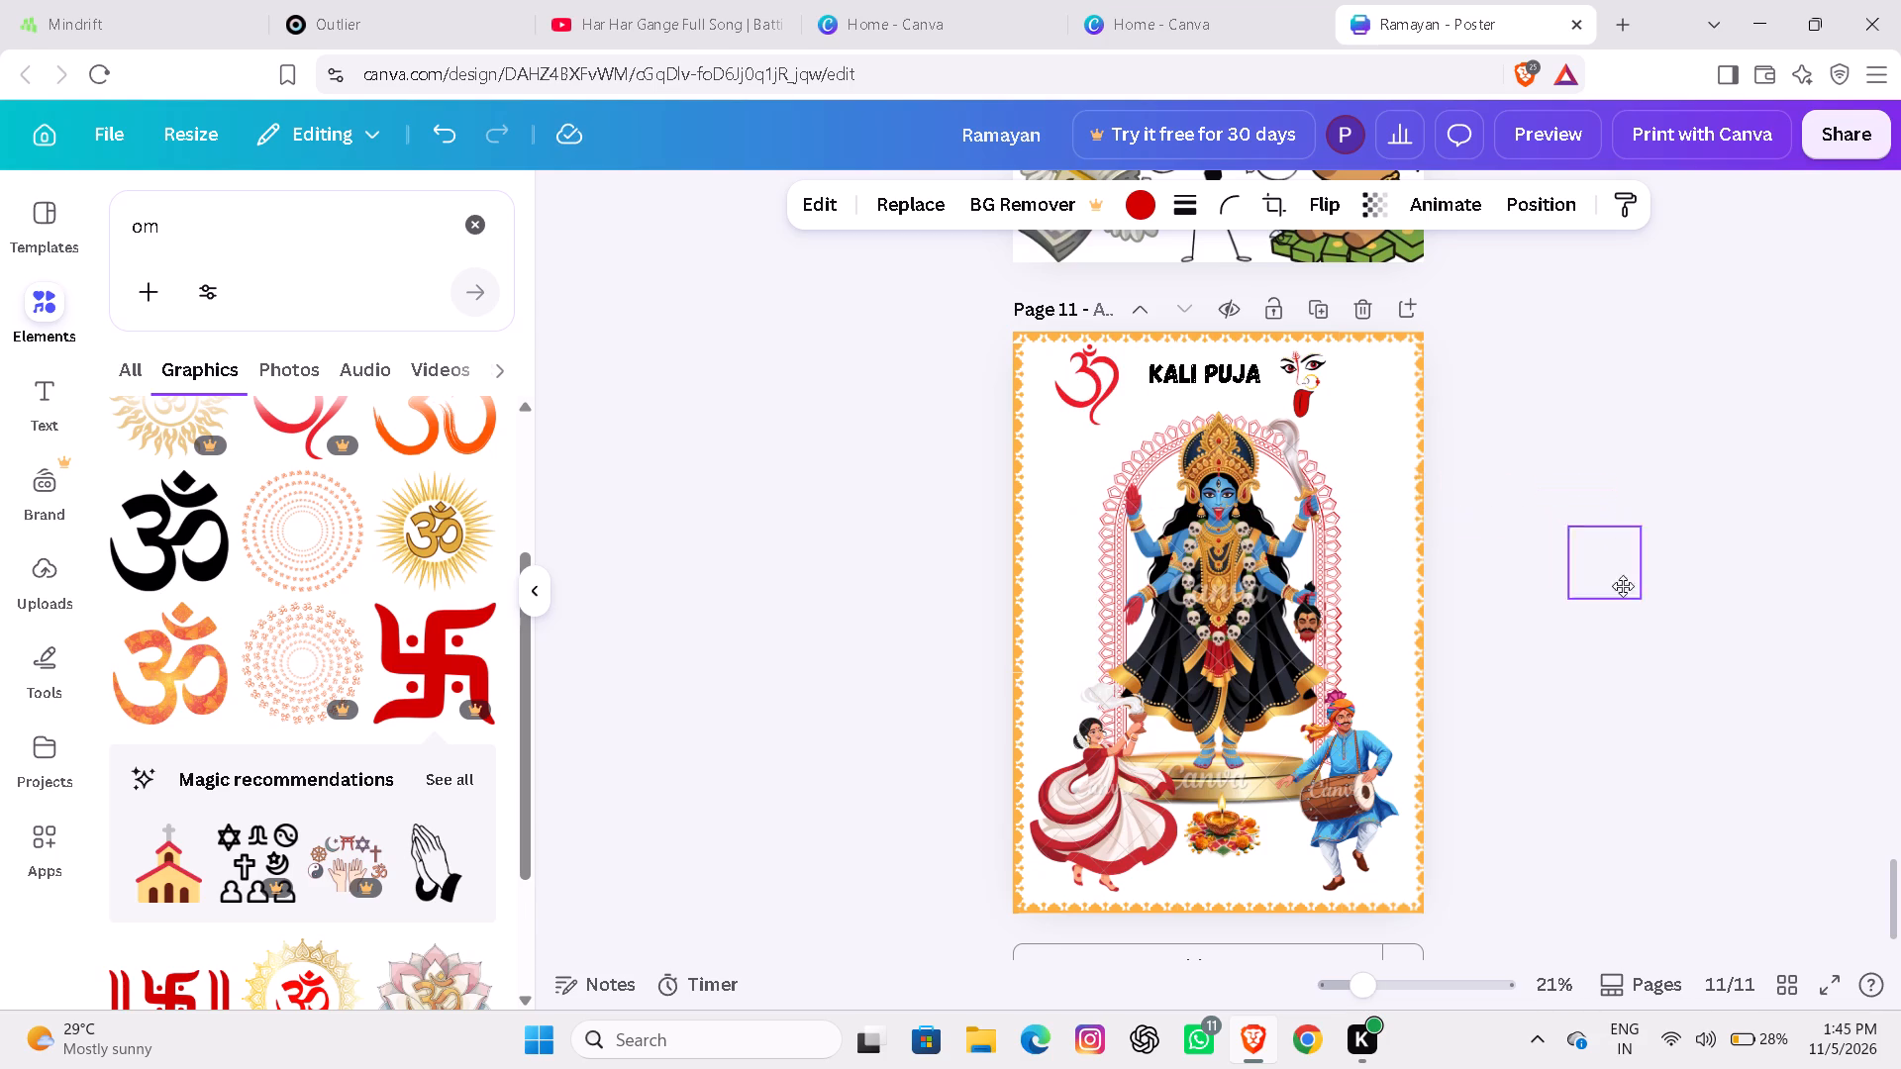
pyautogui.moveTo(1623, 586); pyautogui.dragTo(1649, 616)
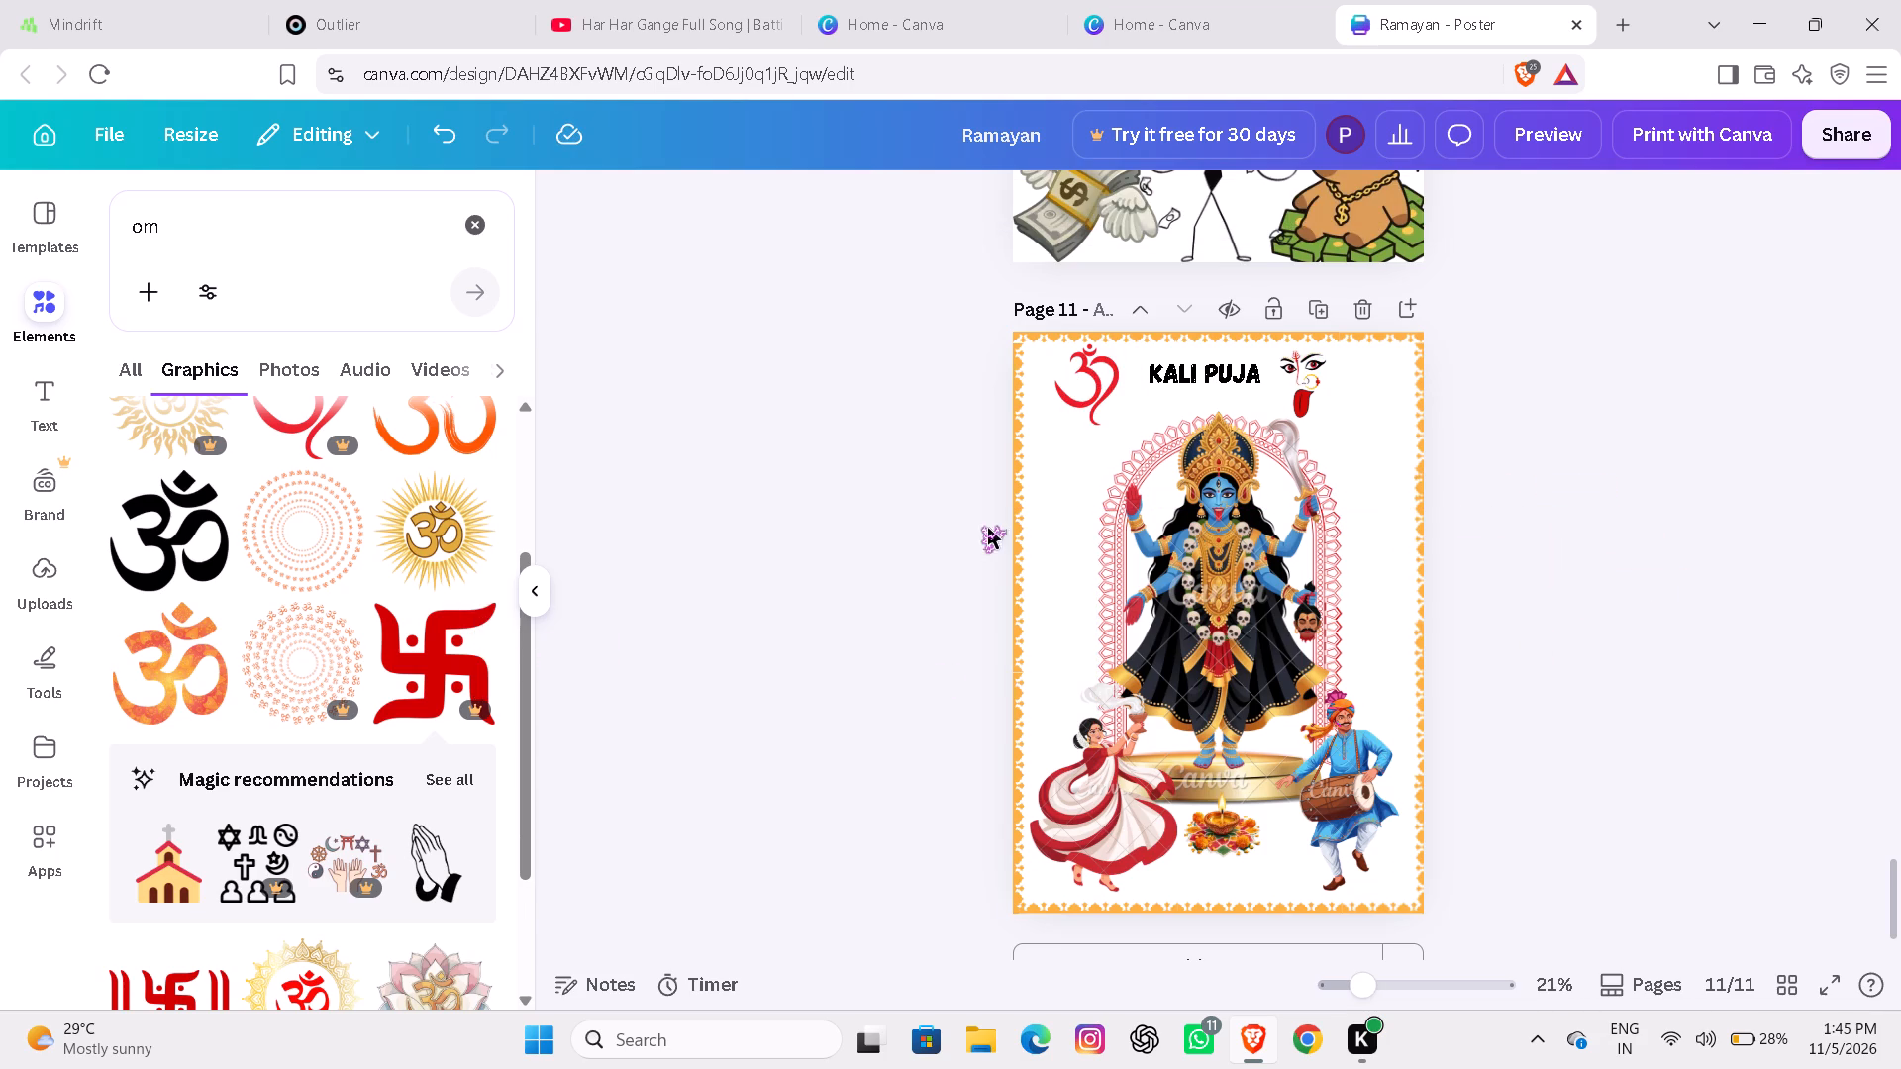
# Copy the red Om symbol and place the duplicate just right of the Kali face graphic.
pyautogui.click(1074, 405)
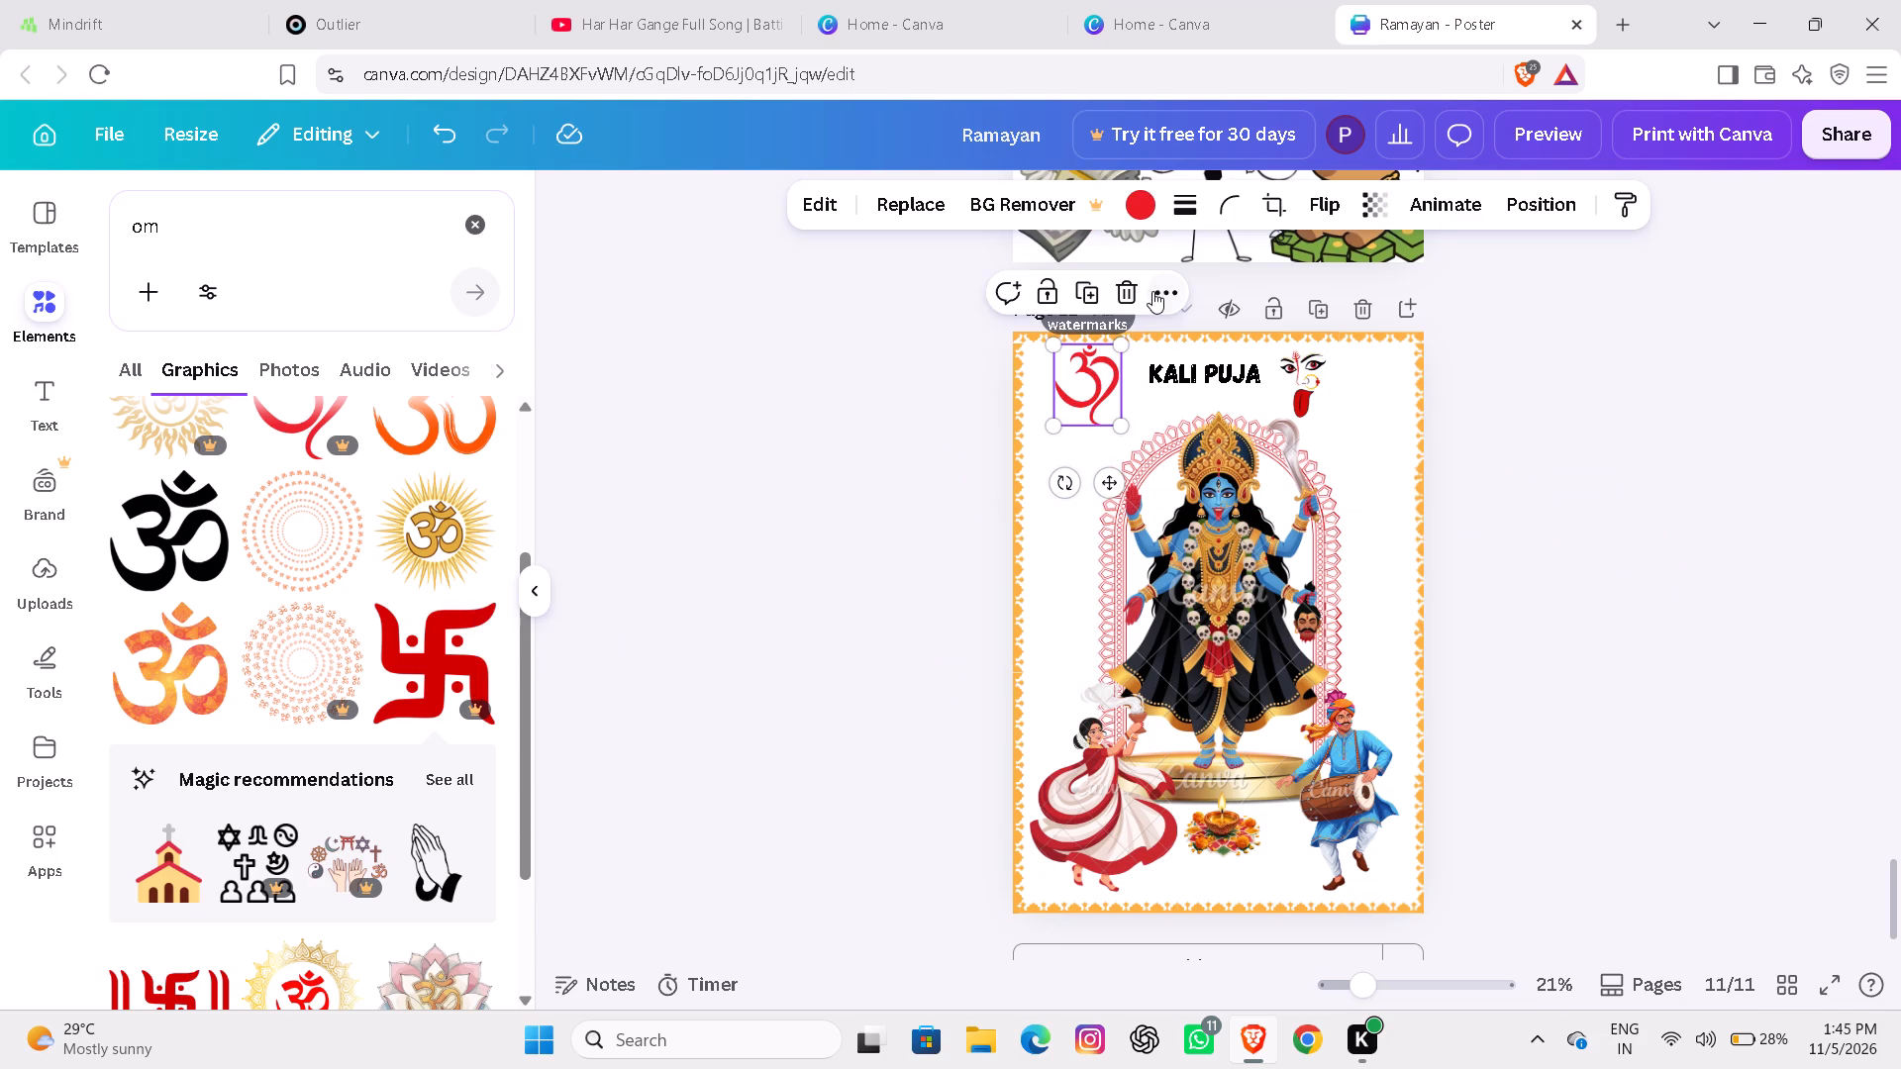
pyautogui.click(1152, 291)
pyautogui.click(1182, 349)
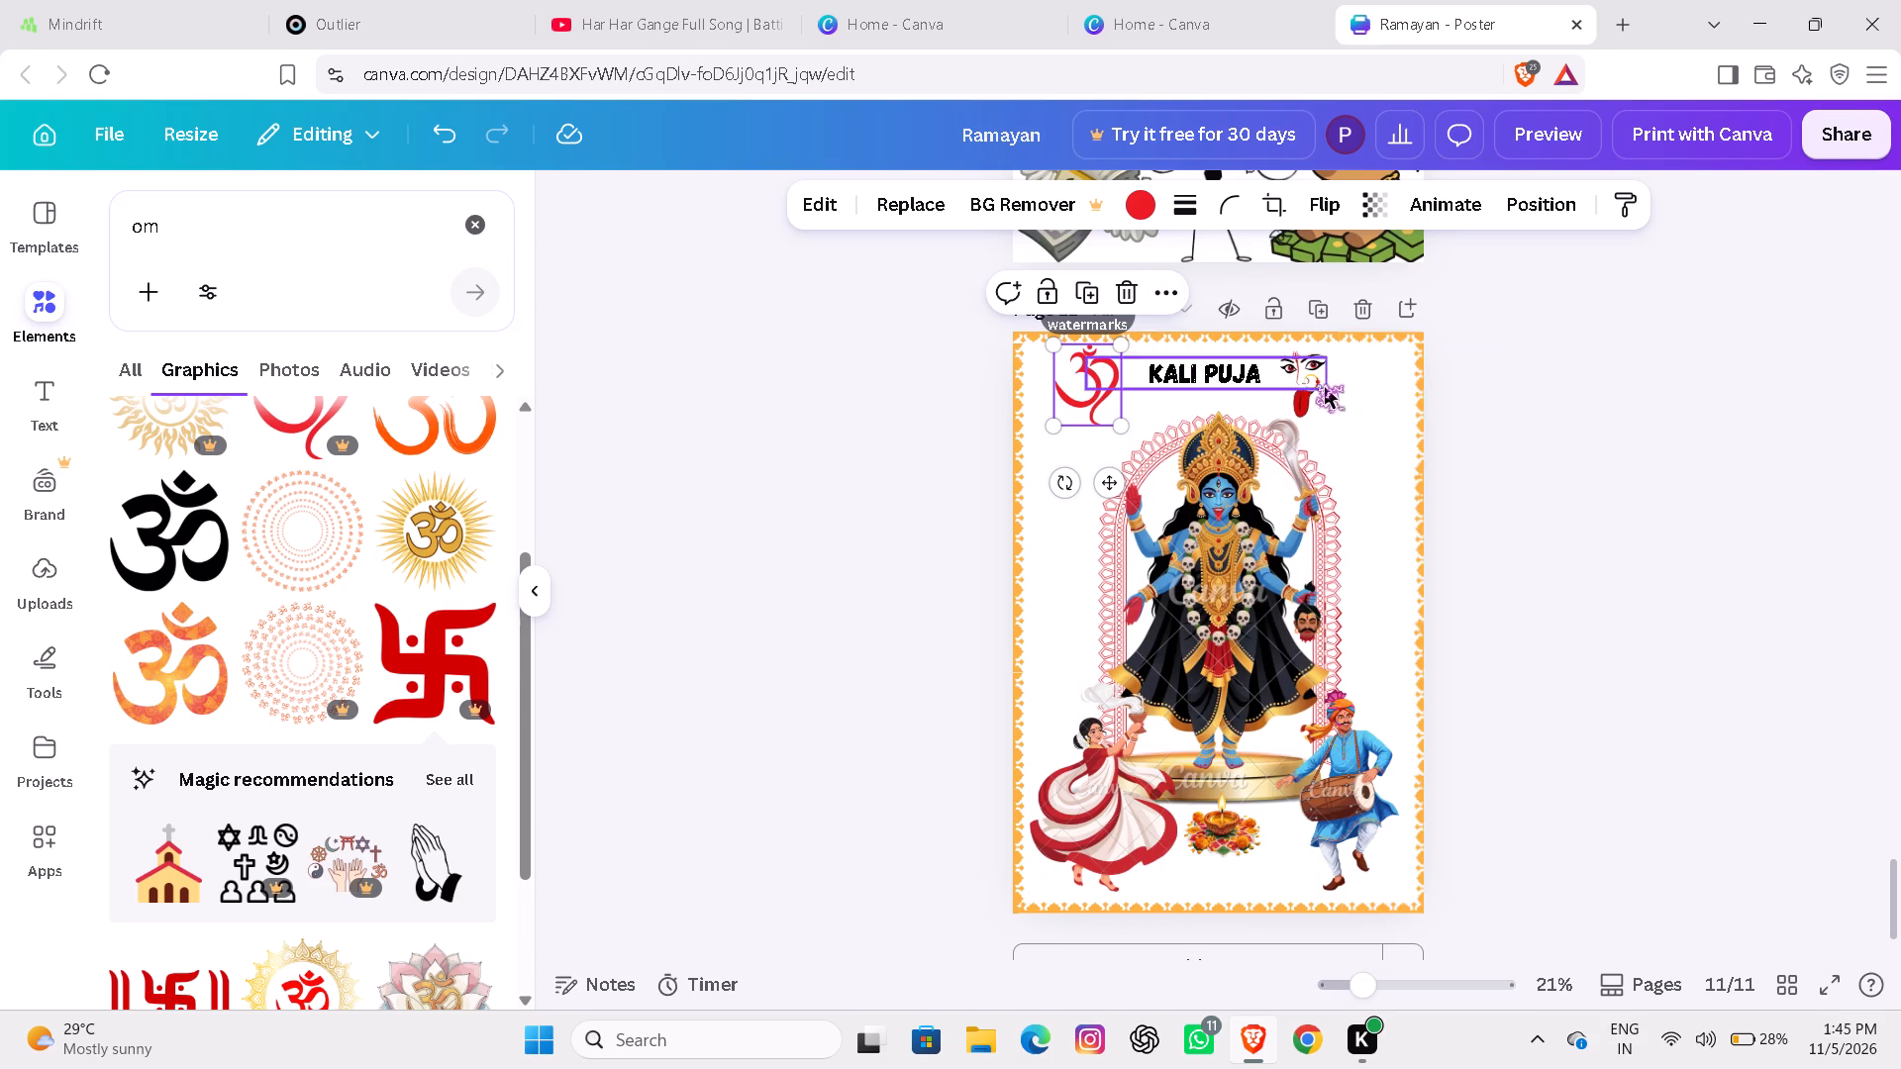
pyautogui.hotkey('ctrl', 'v')
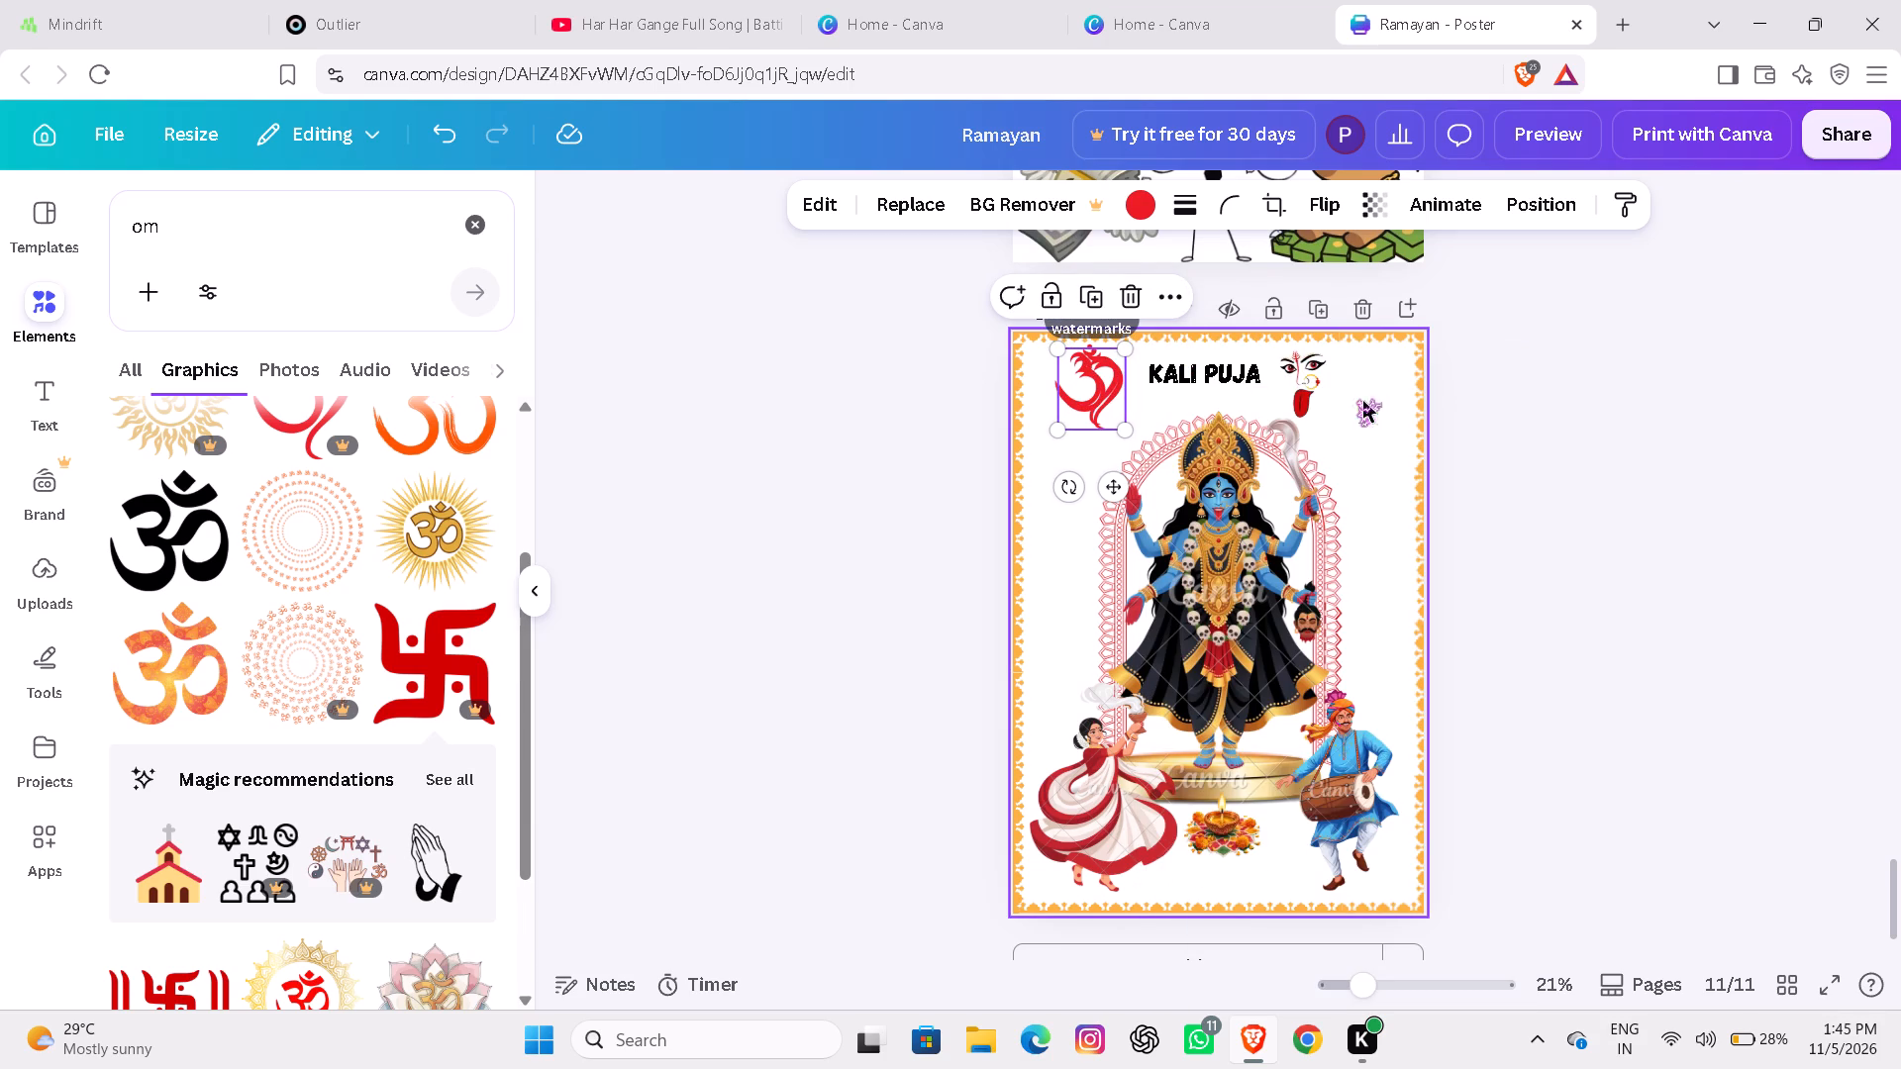
pyautogui.moveTo(1096, 375); pyautogui.dragTo(1345, 384)
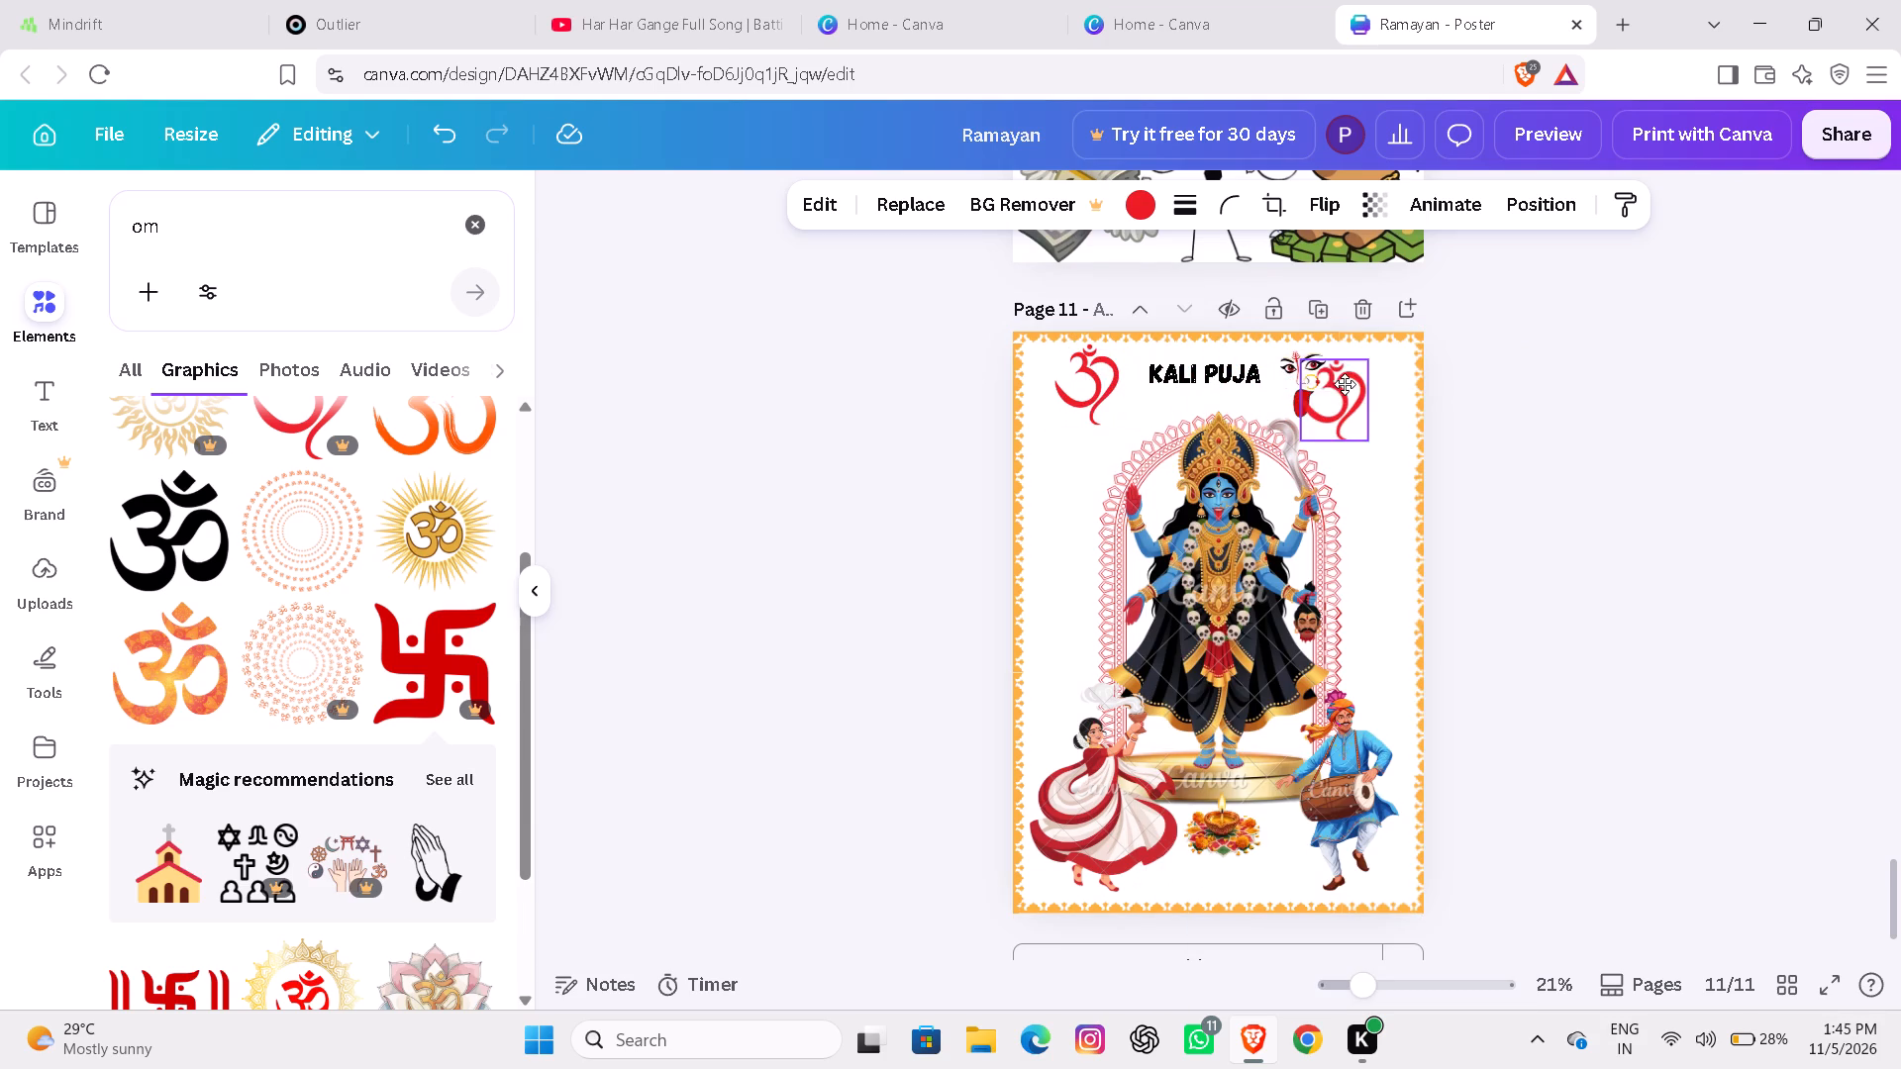
pyautogui.moveTo(1345, 384); pyautogui.dragTo(1367, 377)
pyautogui.click(1514, 390)
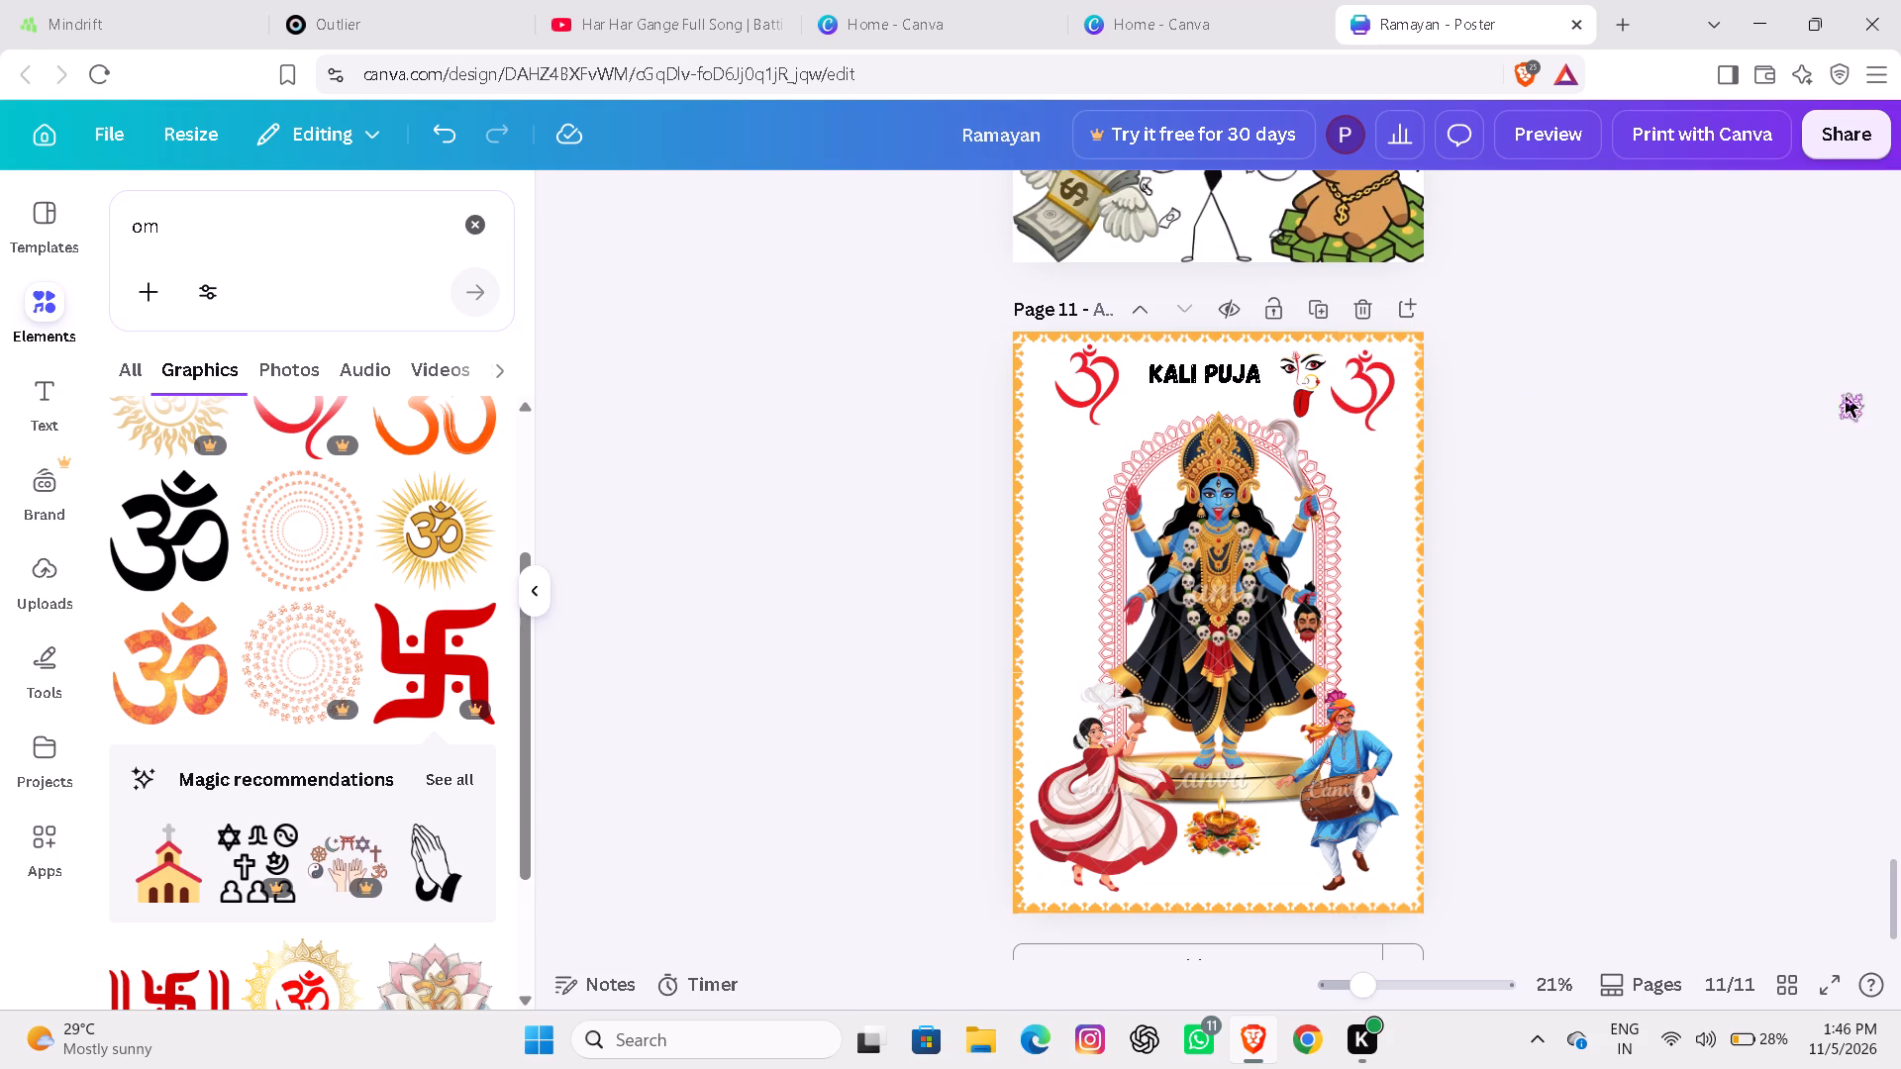
# Search the graphics for "box".
pyautogui.click(226, 199)
pyautogui.click(214, 262)
pyautogui.click(209, 237)
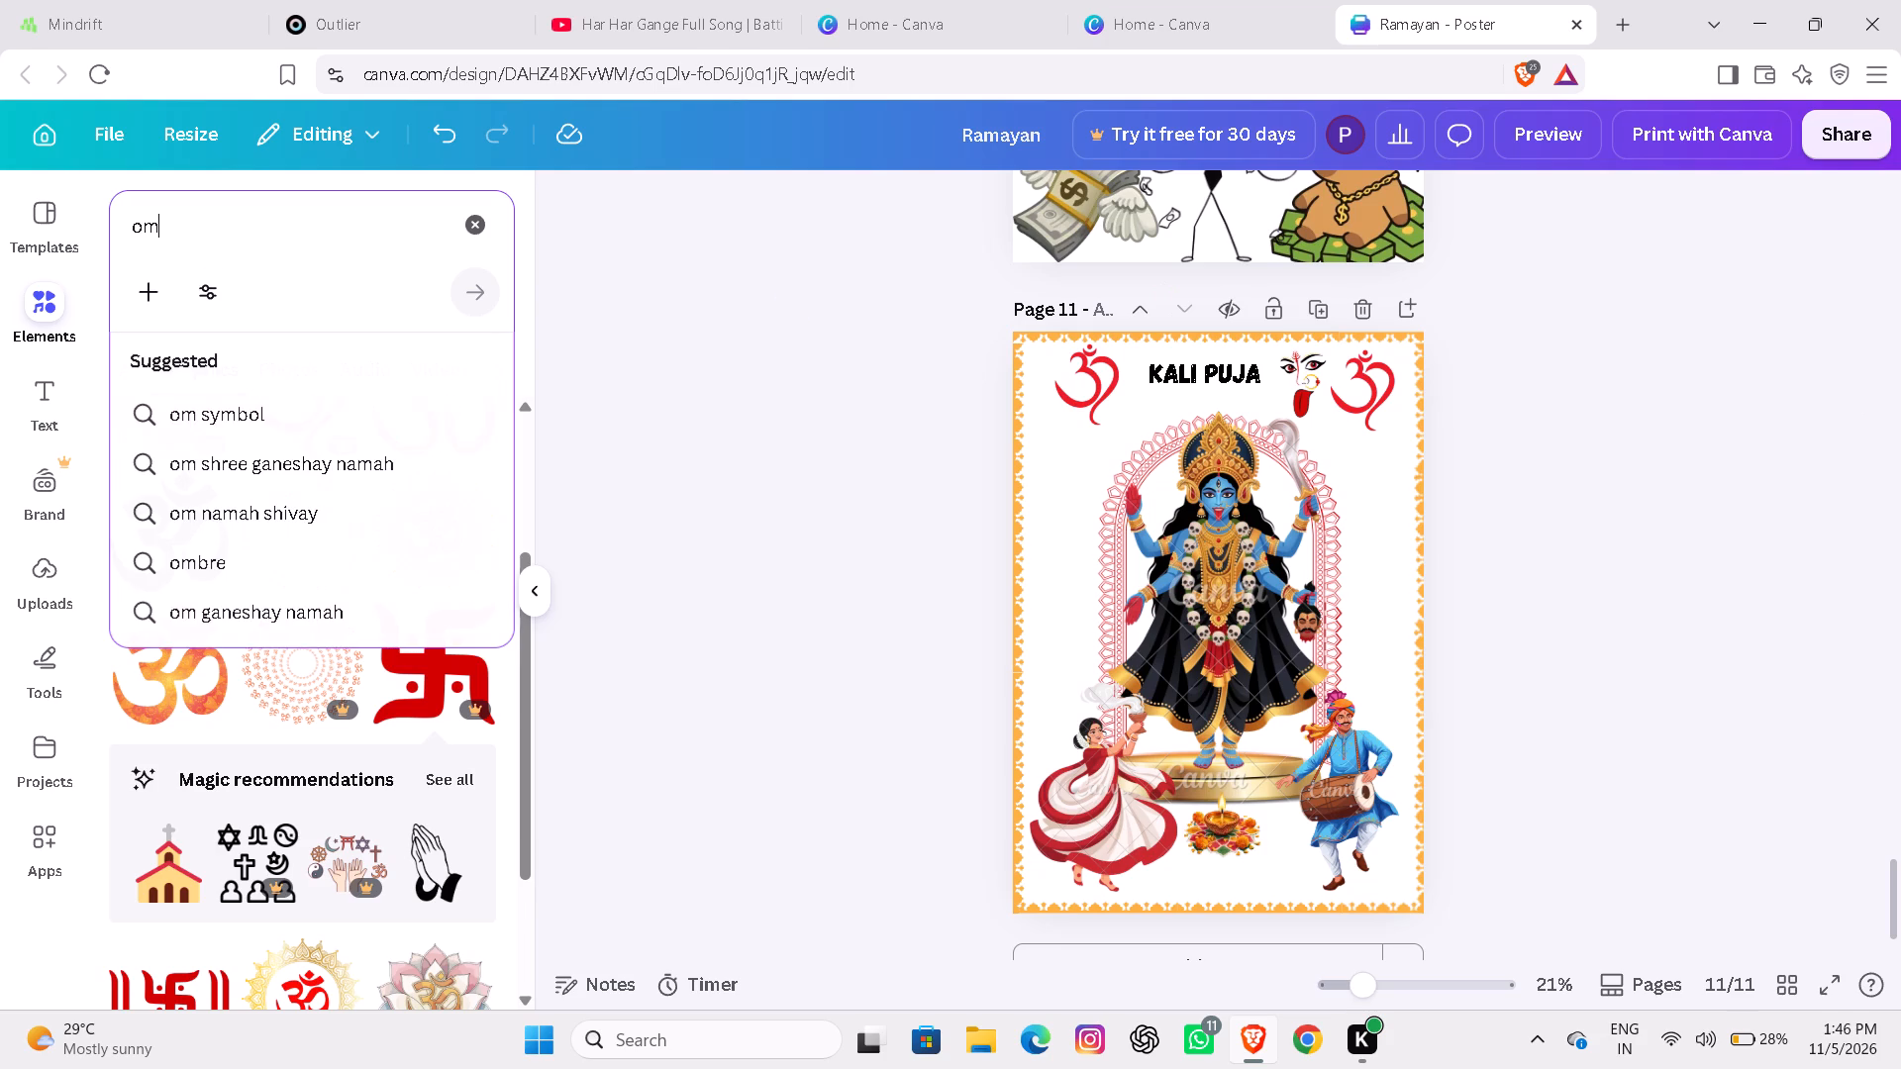
pyautogui.press('BackSpace')
pyautogui.press('BackSpace')
pyautogui.press('BackSpace')
pyautogui.press('BackSpace')
pyautogui.press('BackSpace')
pyautogui.press('BackSpace')
pyautogui.press('BackSpace')
pyautogui.press('BackSpace')
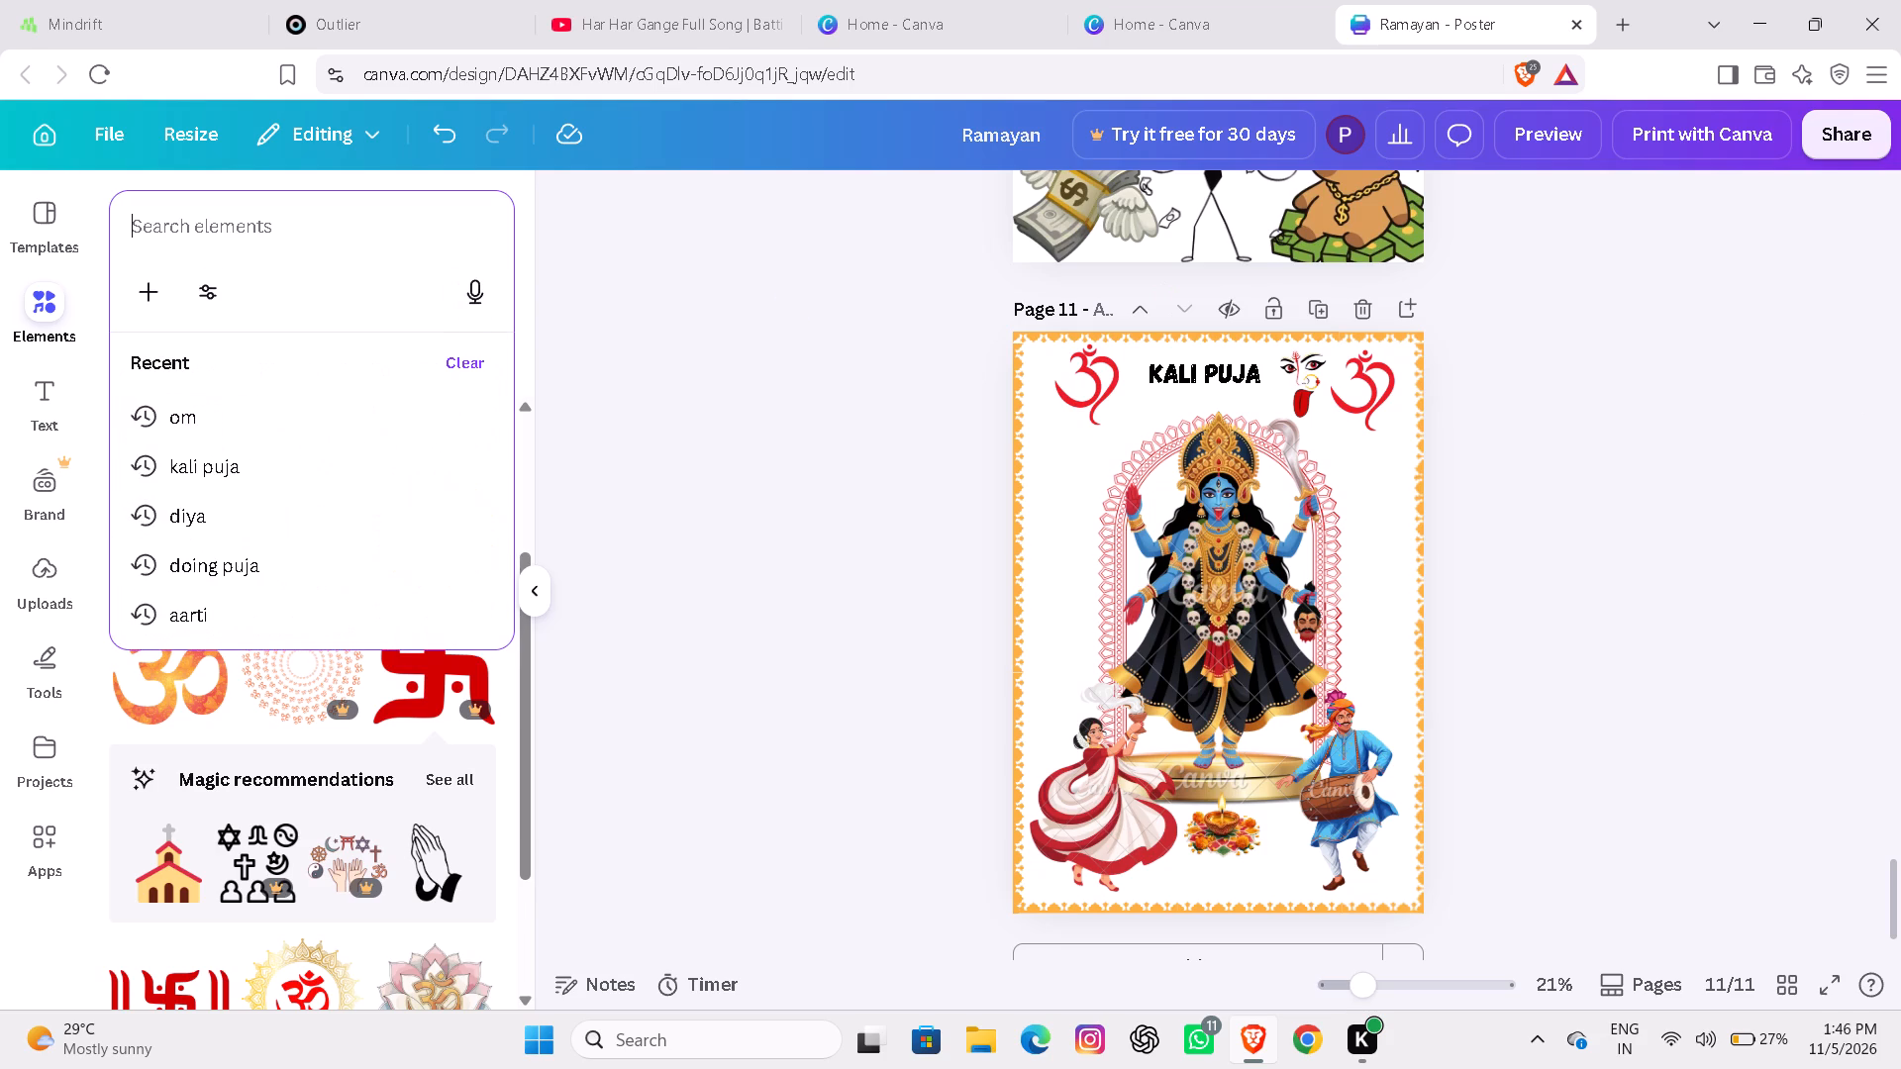
pyautogui.press('b')
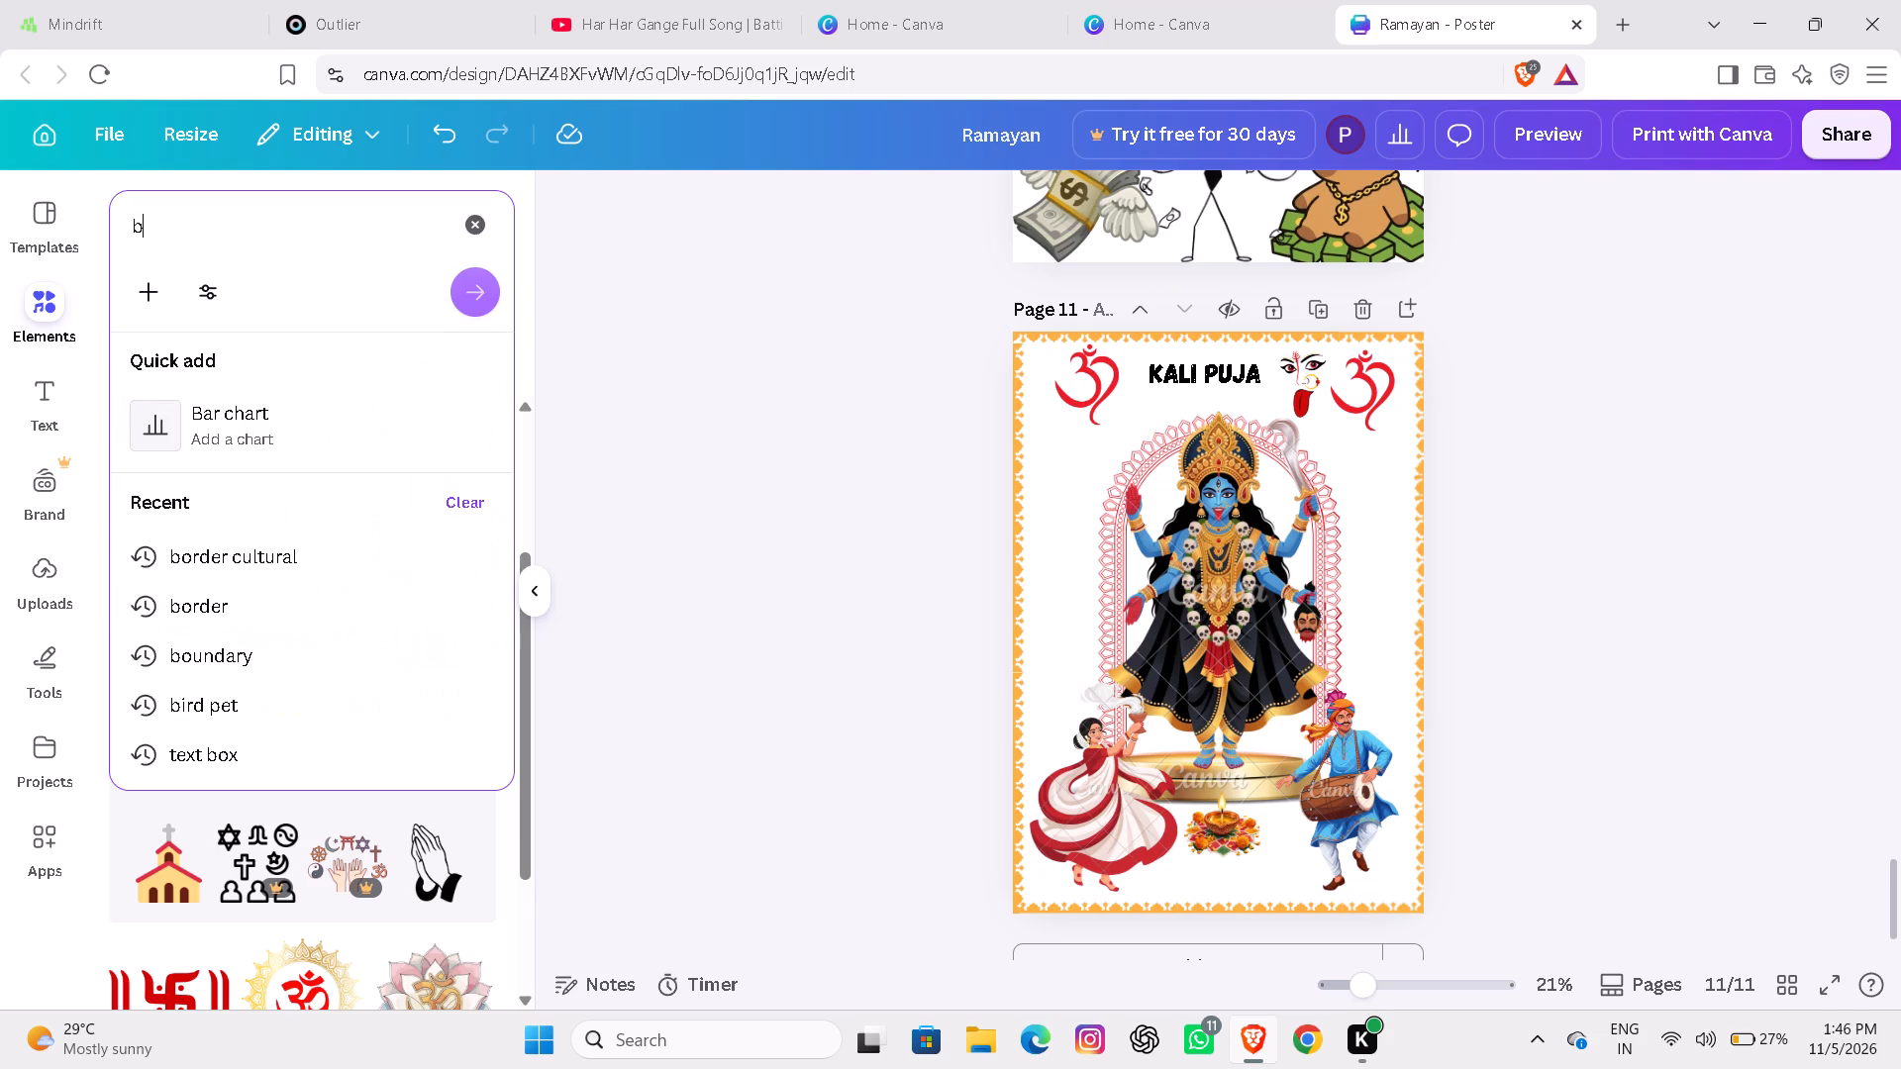
pyautogui.press('o')
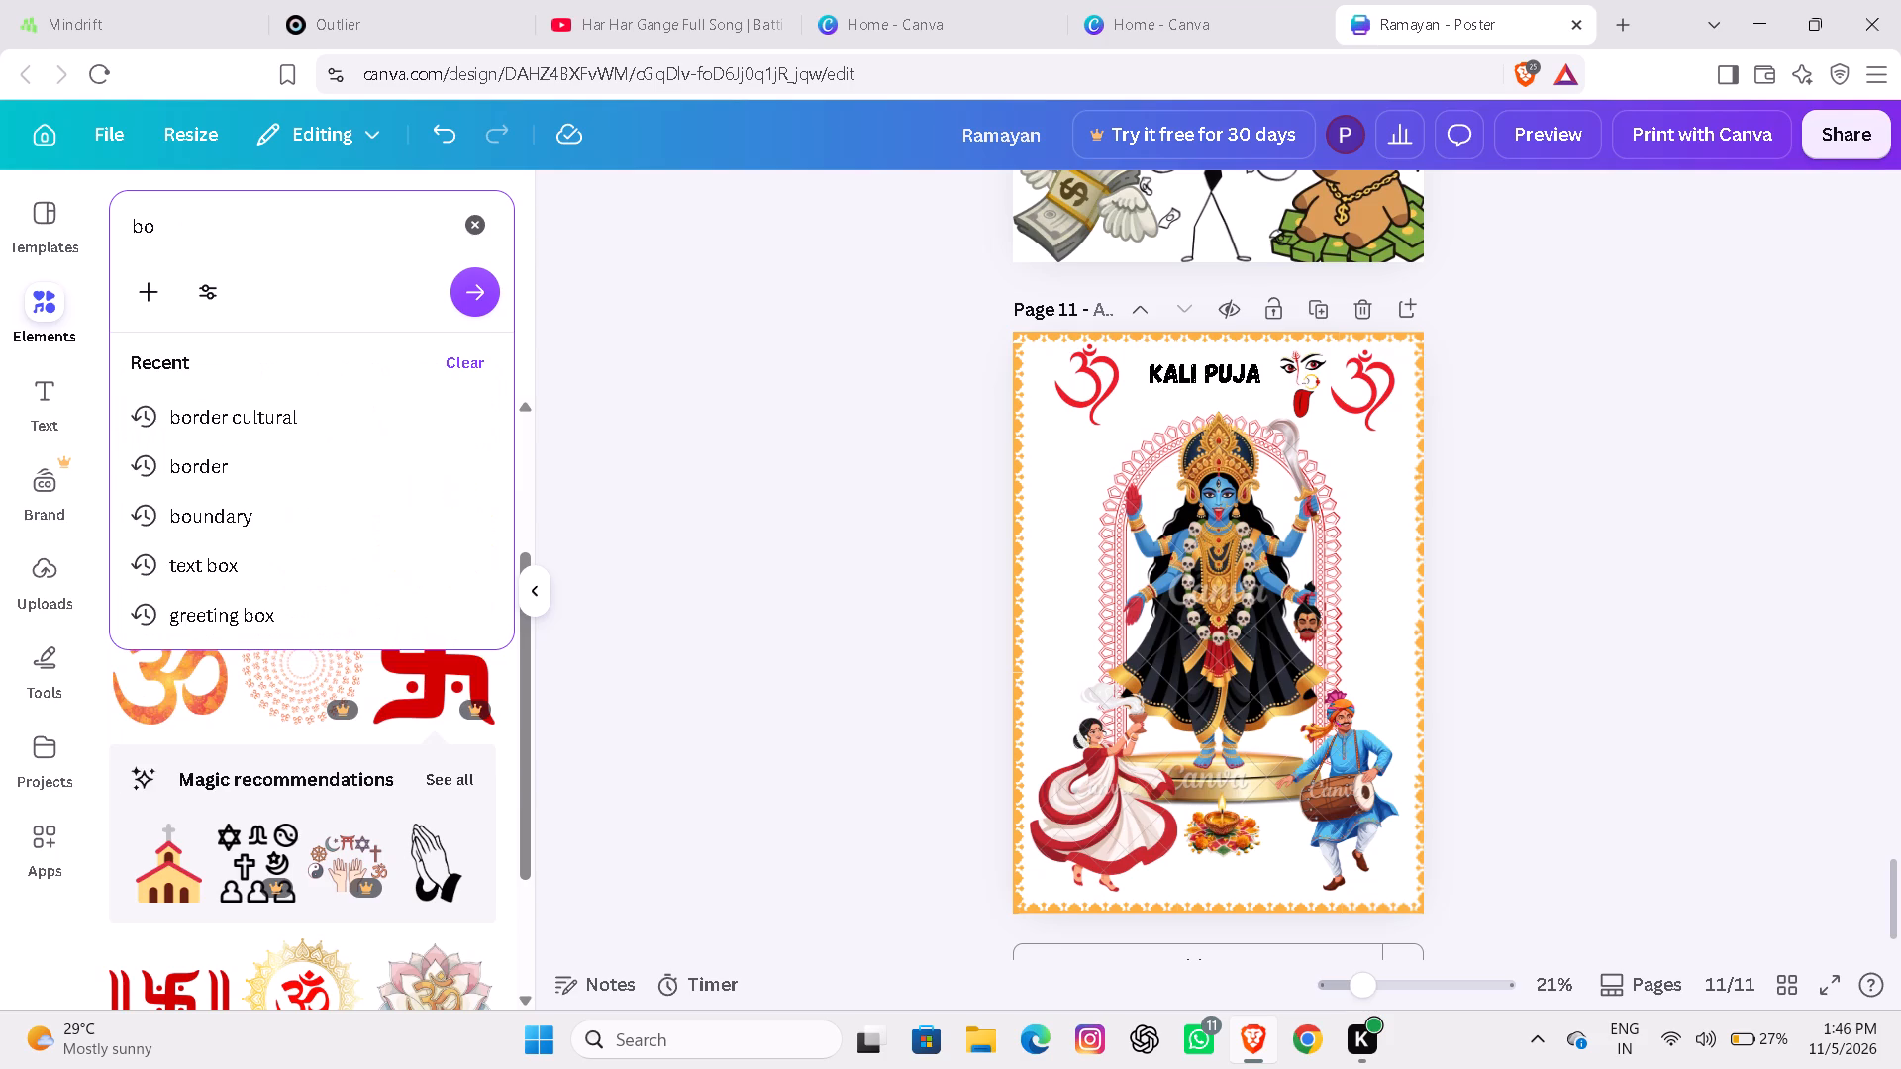
pyautogui.press('x')
pyautogui.press('Return')
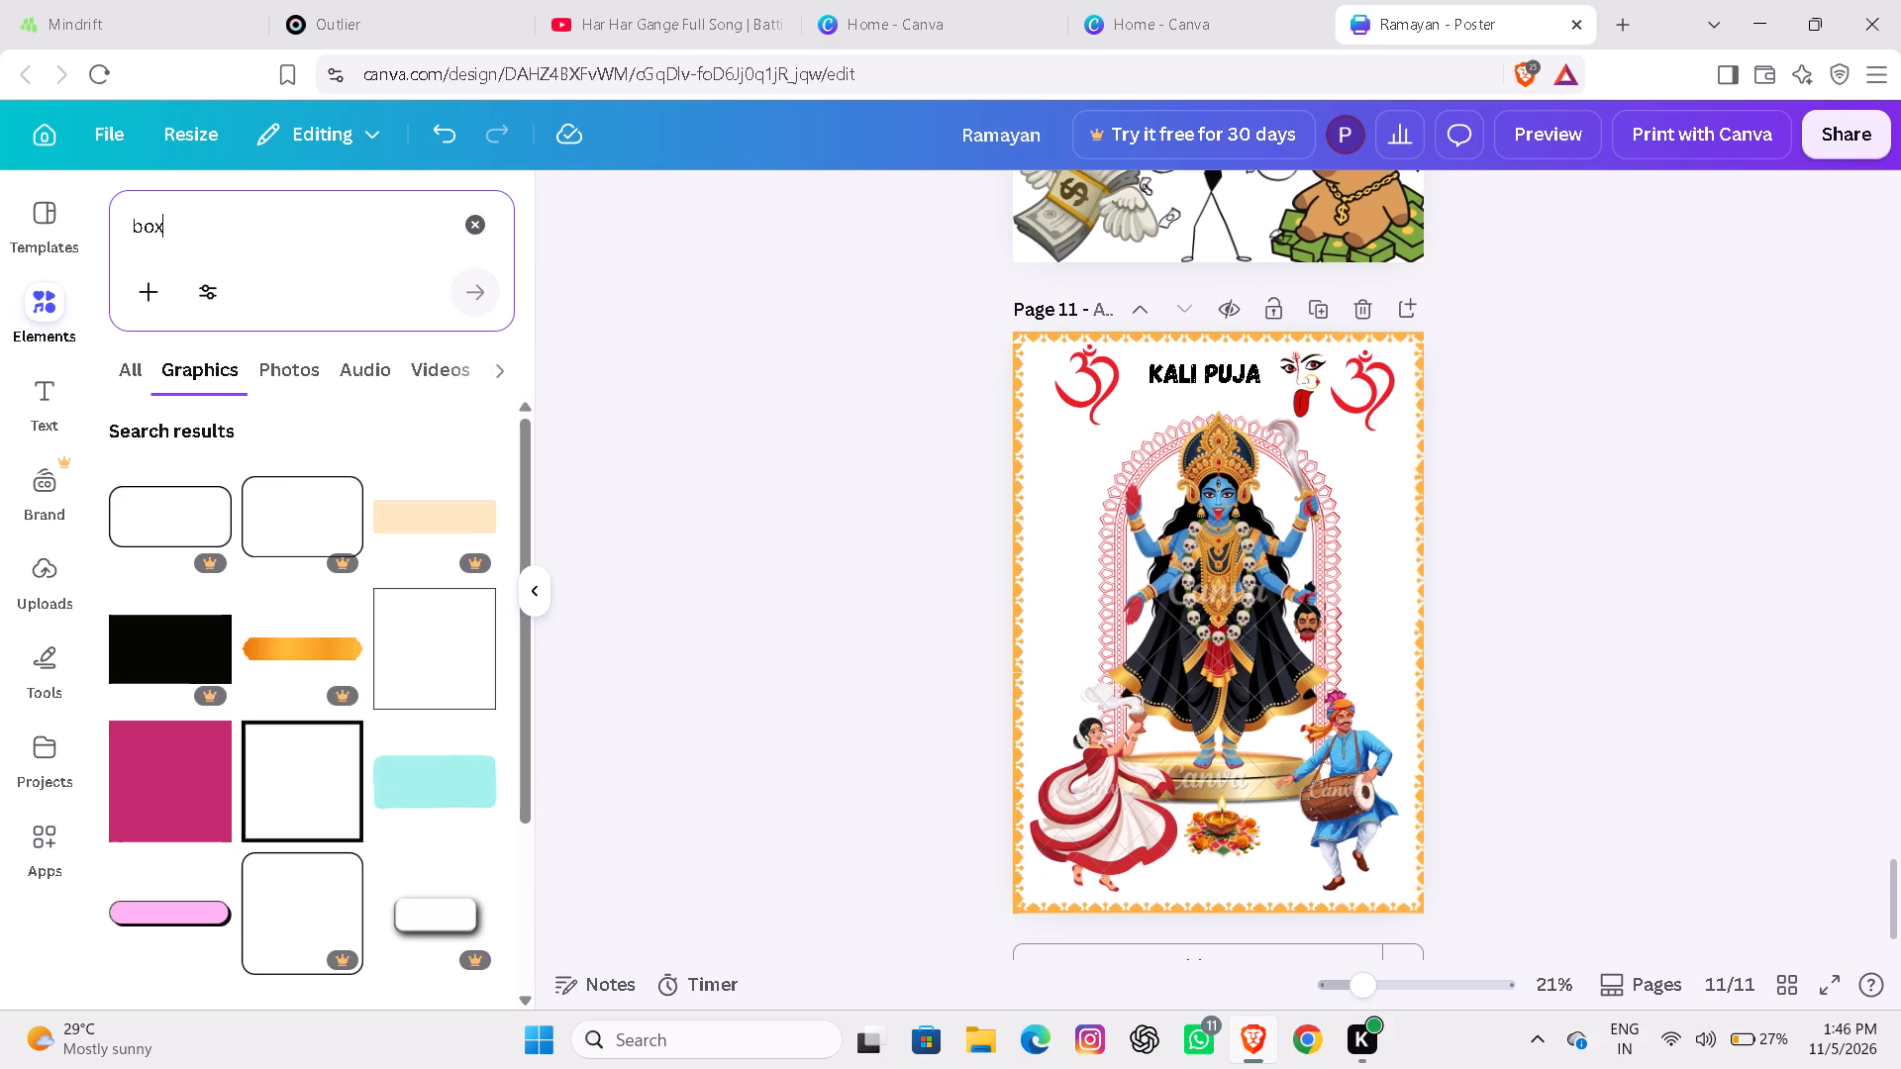
# Add the black-outlined rounded rectangle graphic, shrink it and place it around the KALI PUJA title.
pyautogui.click(186, 515)
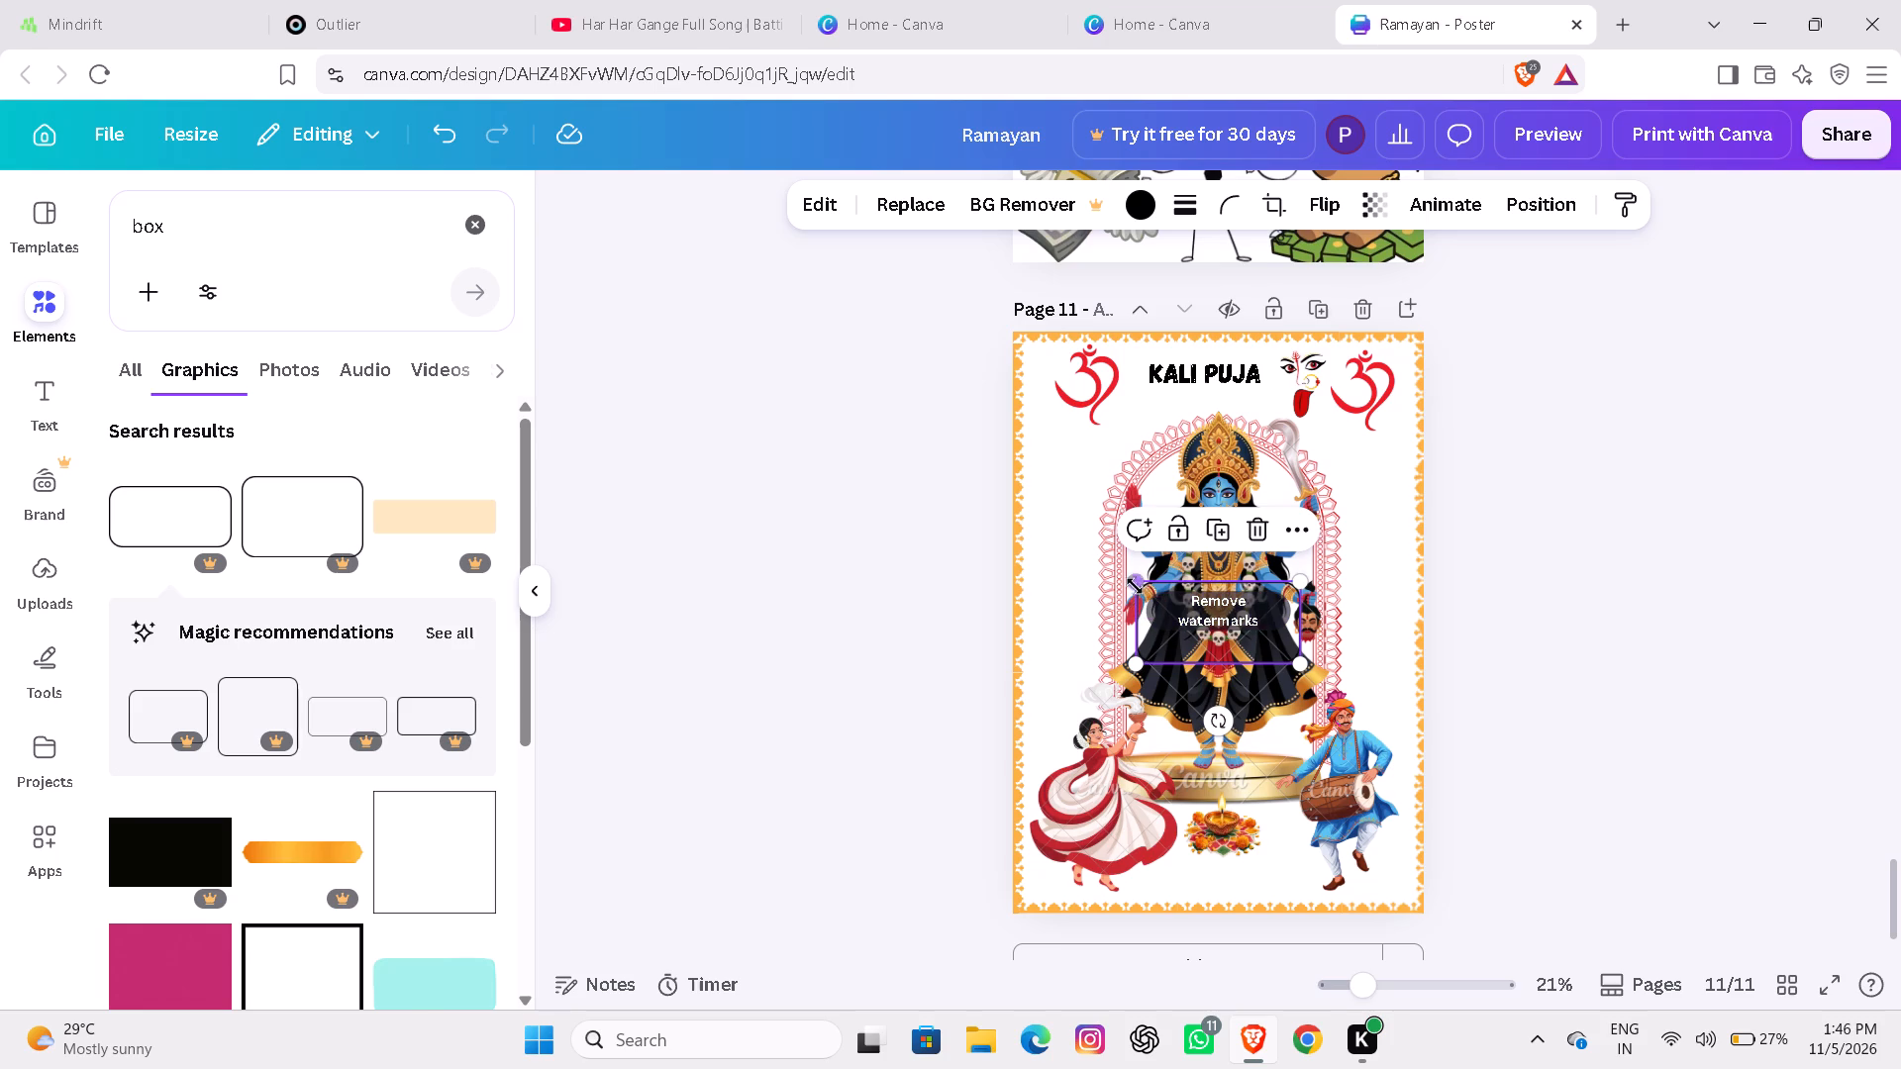
pyautogui.moveTo(1133, 585); pyautogui.dragTo(1149, 607)
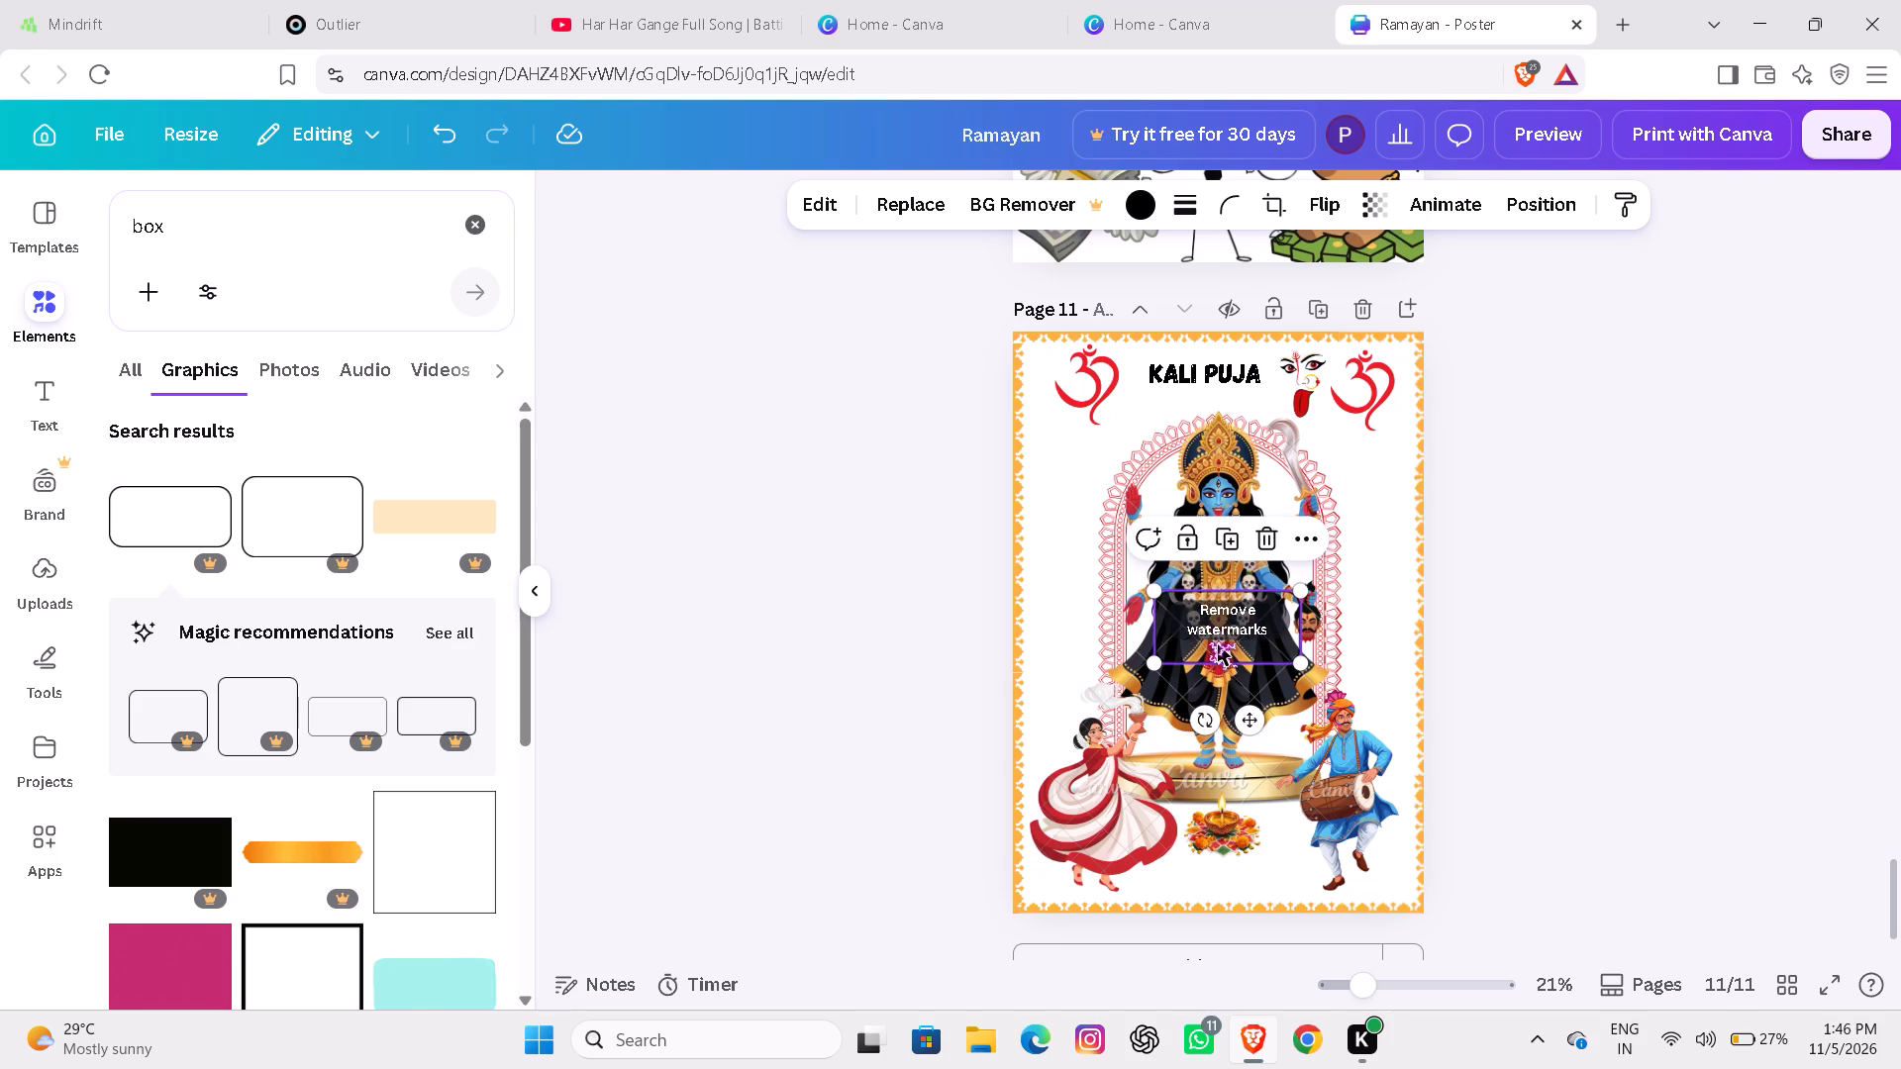
pyautogui.moveTo(1218, 644); pyautogui.dragTo(1201, 400)
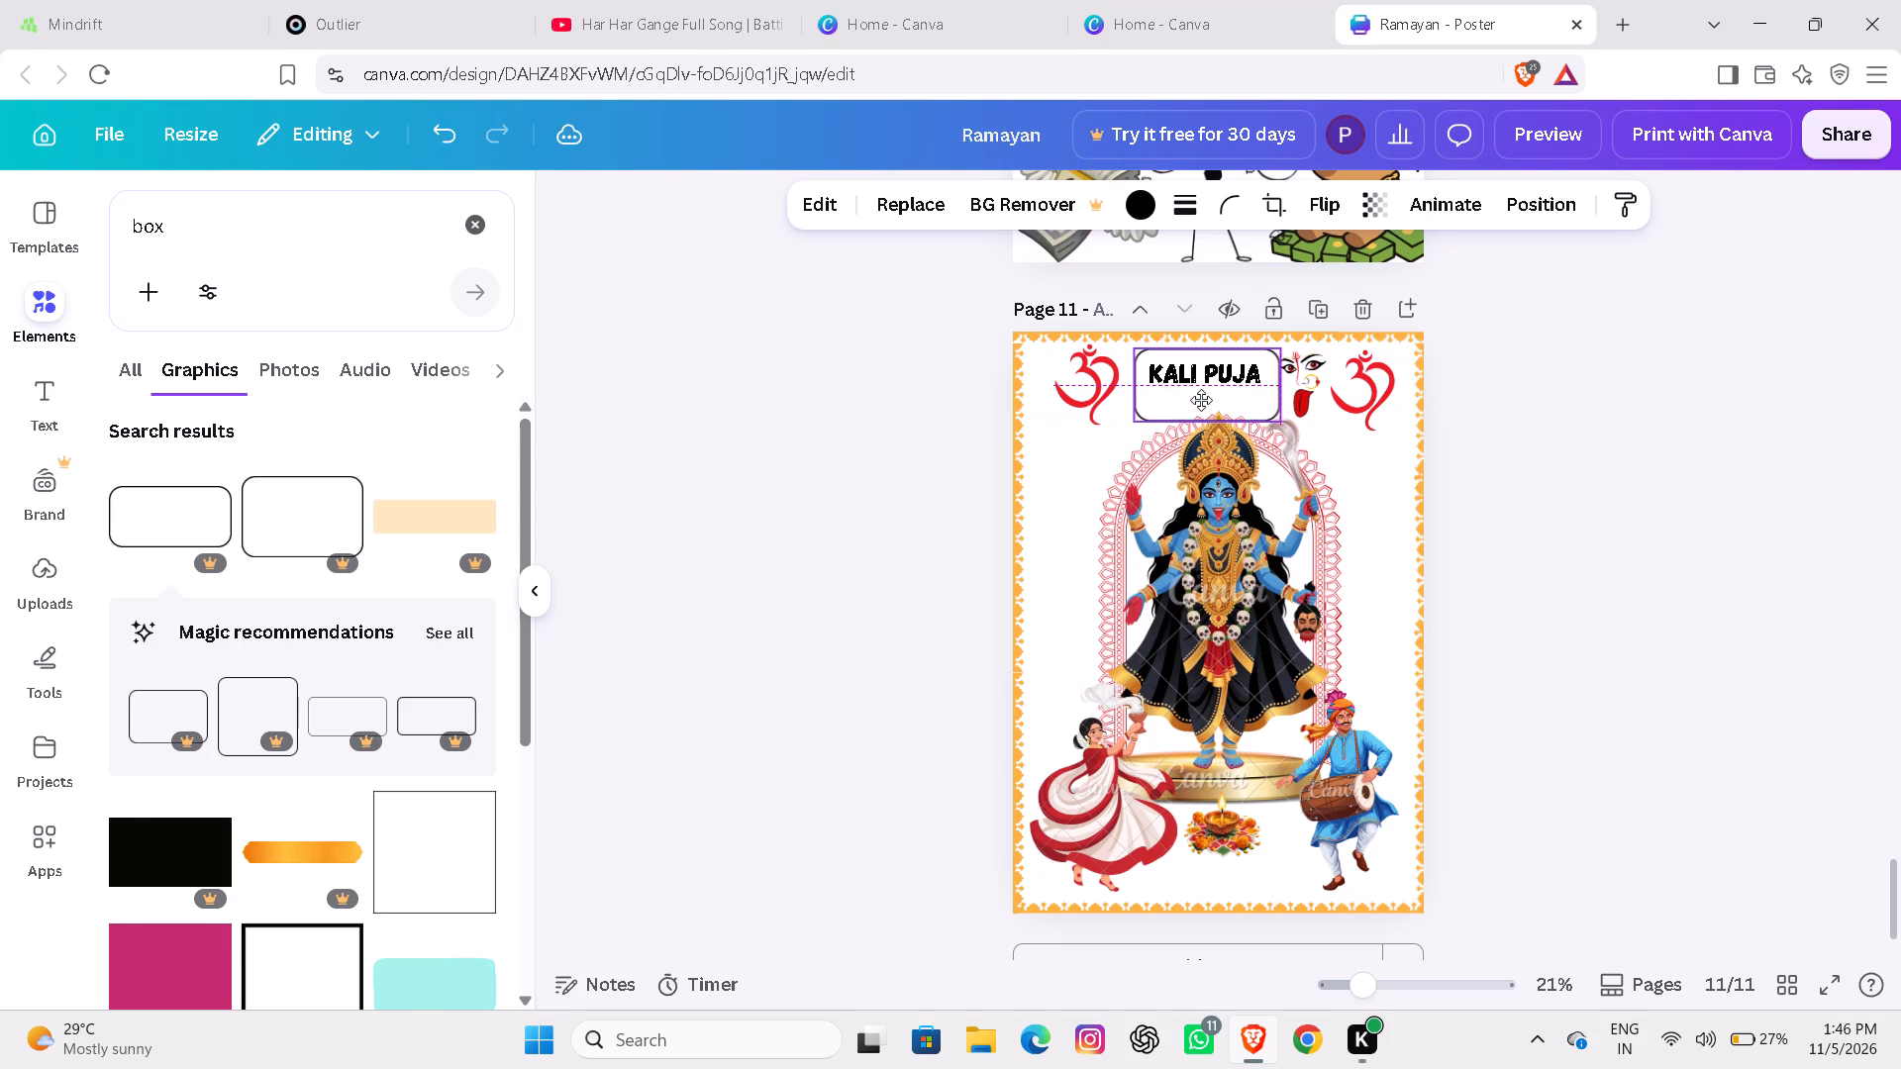
pyautogui.moveTo(1201, 400); pyautogui.dragTo(1201, 395)
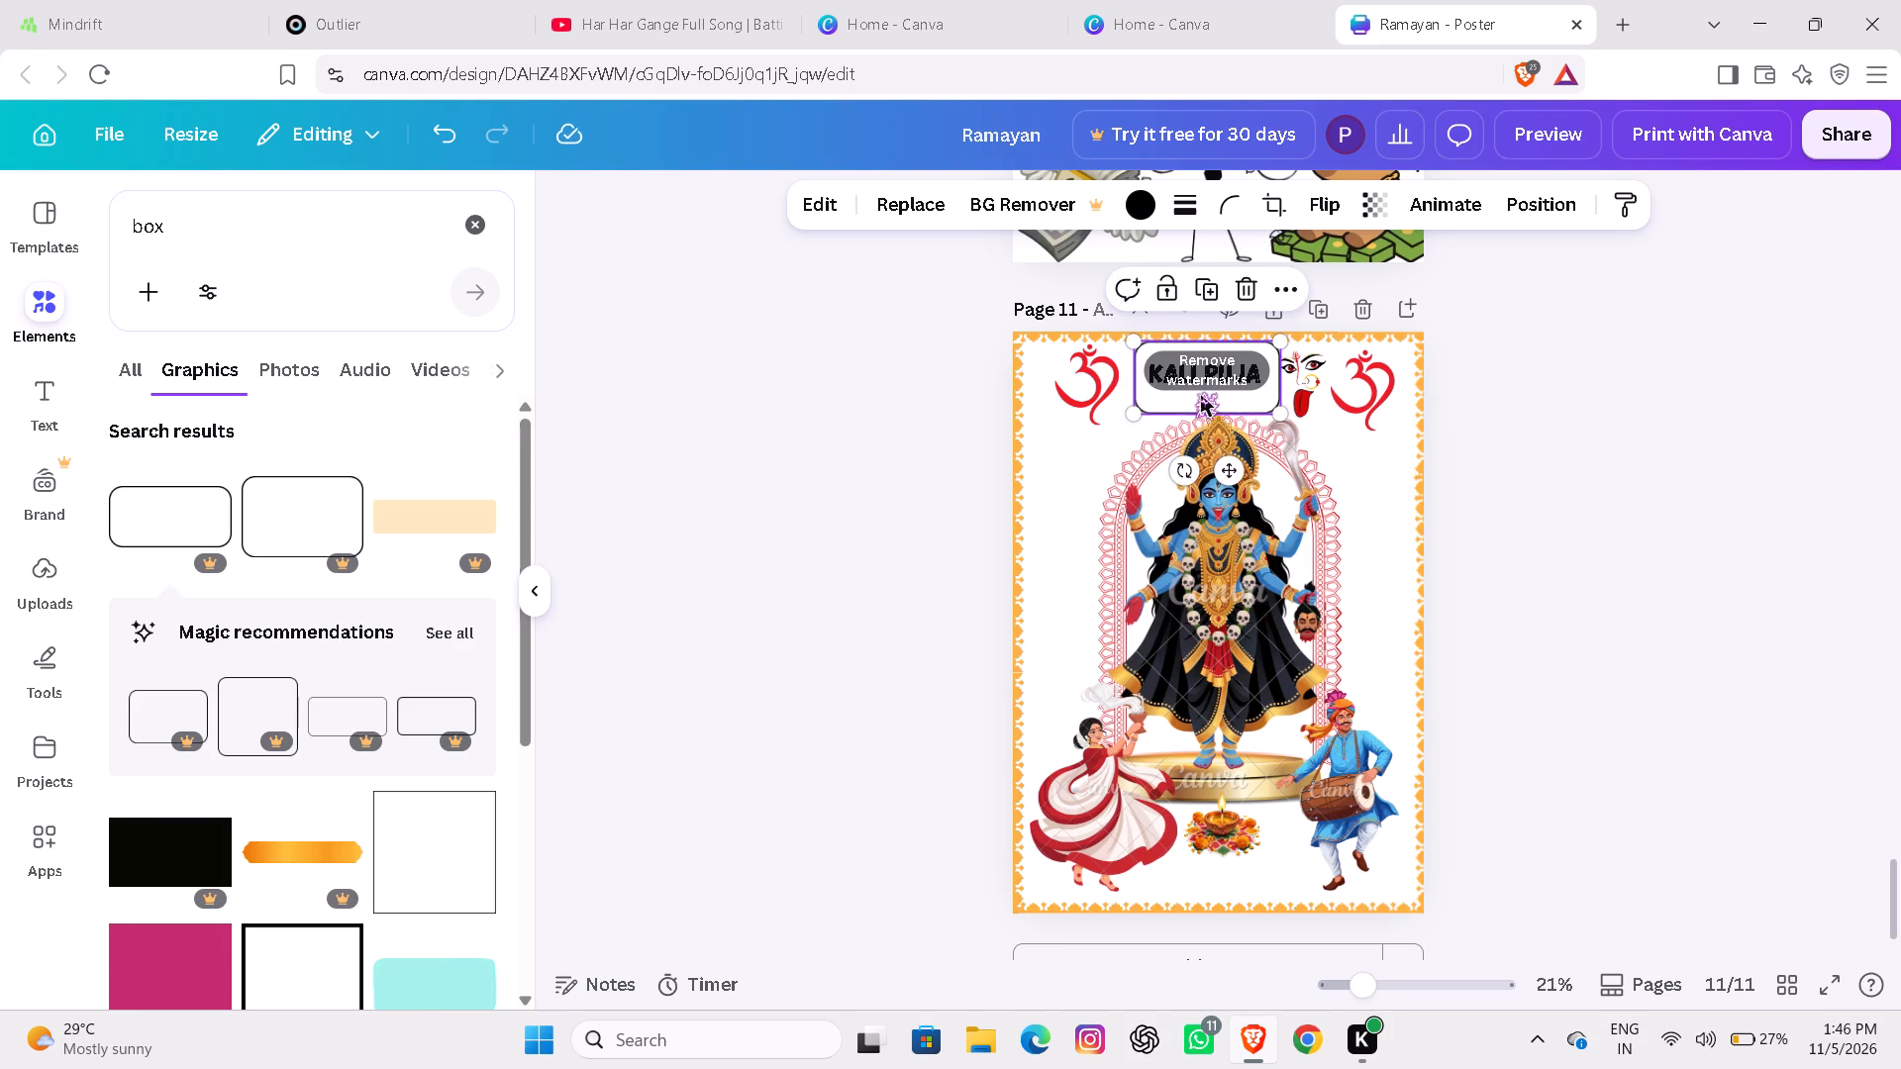
pyautogui.moveTo(1274, 416); pyautogui.dragTo(1269, 404)
pyautogui.click(1683, 547)
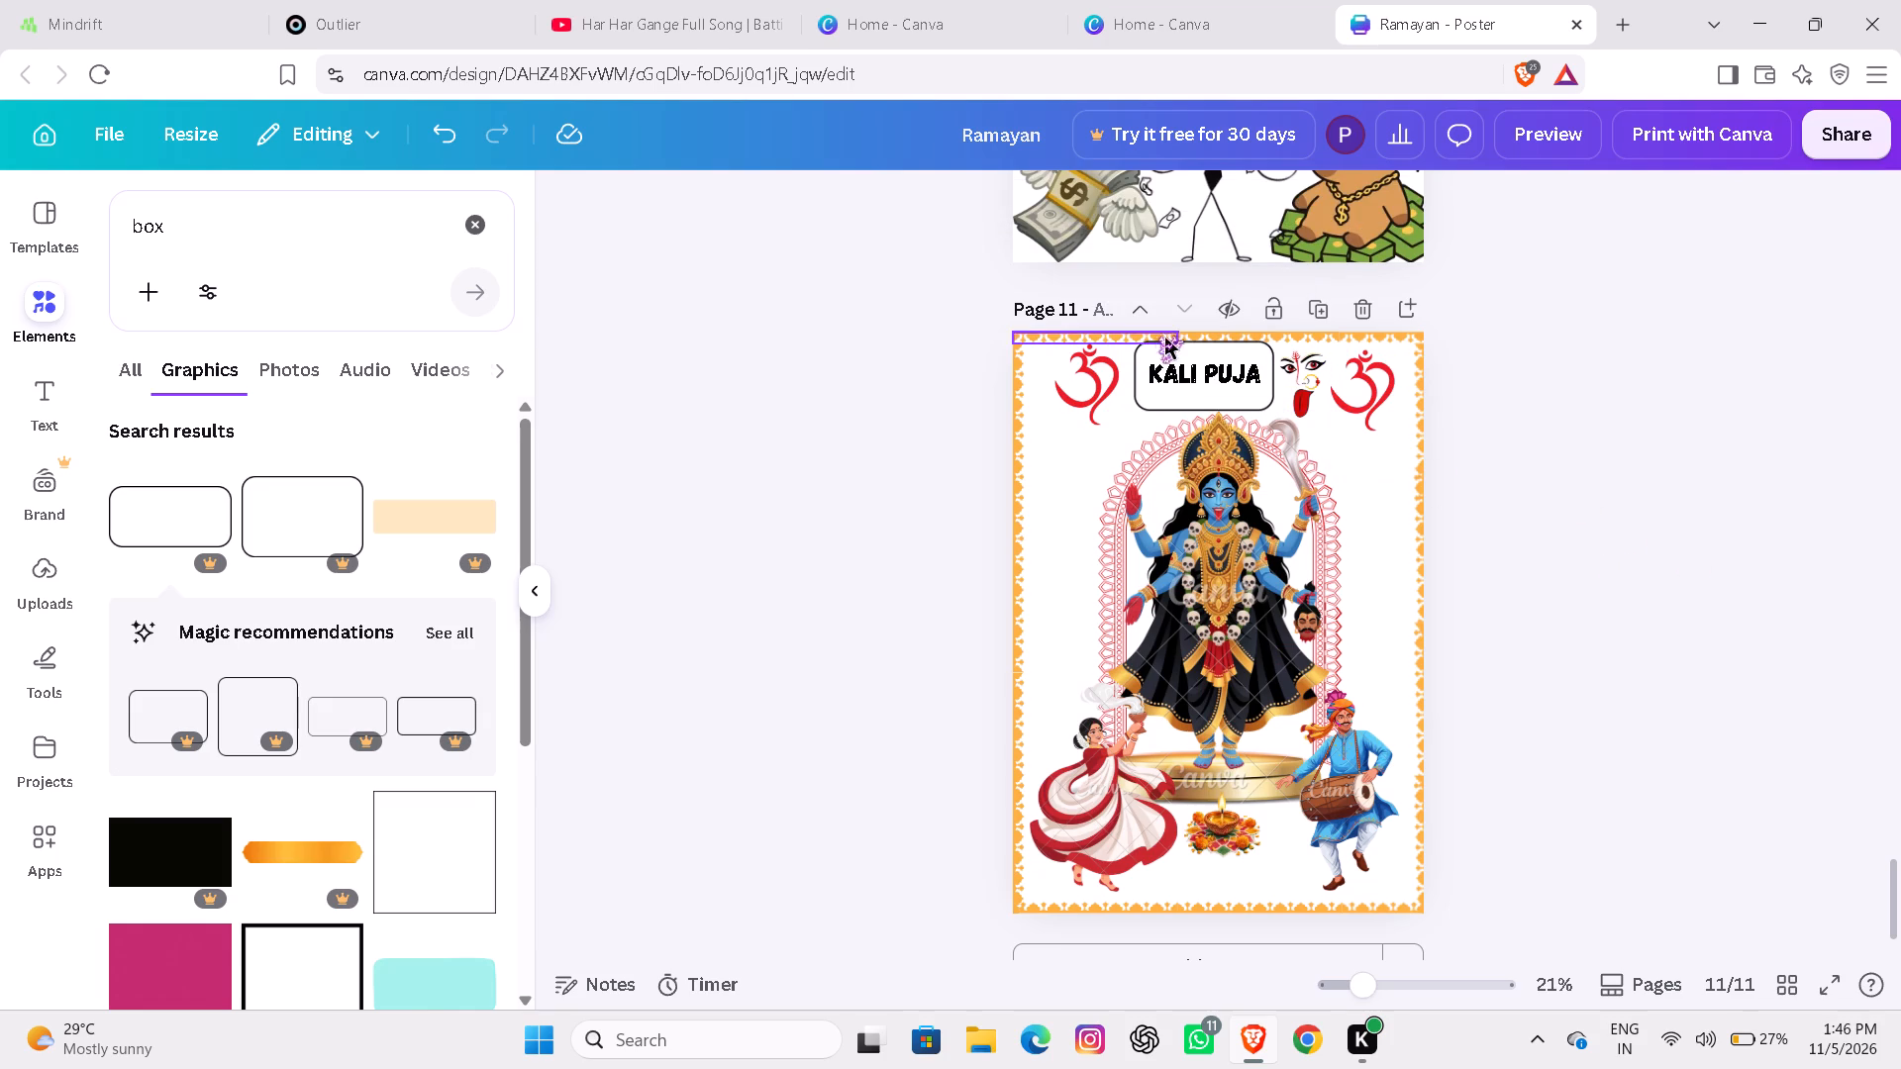
# Shrink the rounded box to fit closely around the KALI PUJA title and nudge it into place between the Om and Kali face.
pyautogui.click(1137, 340)
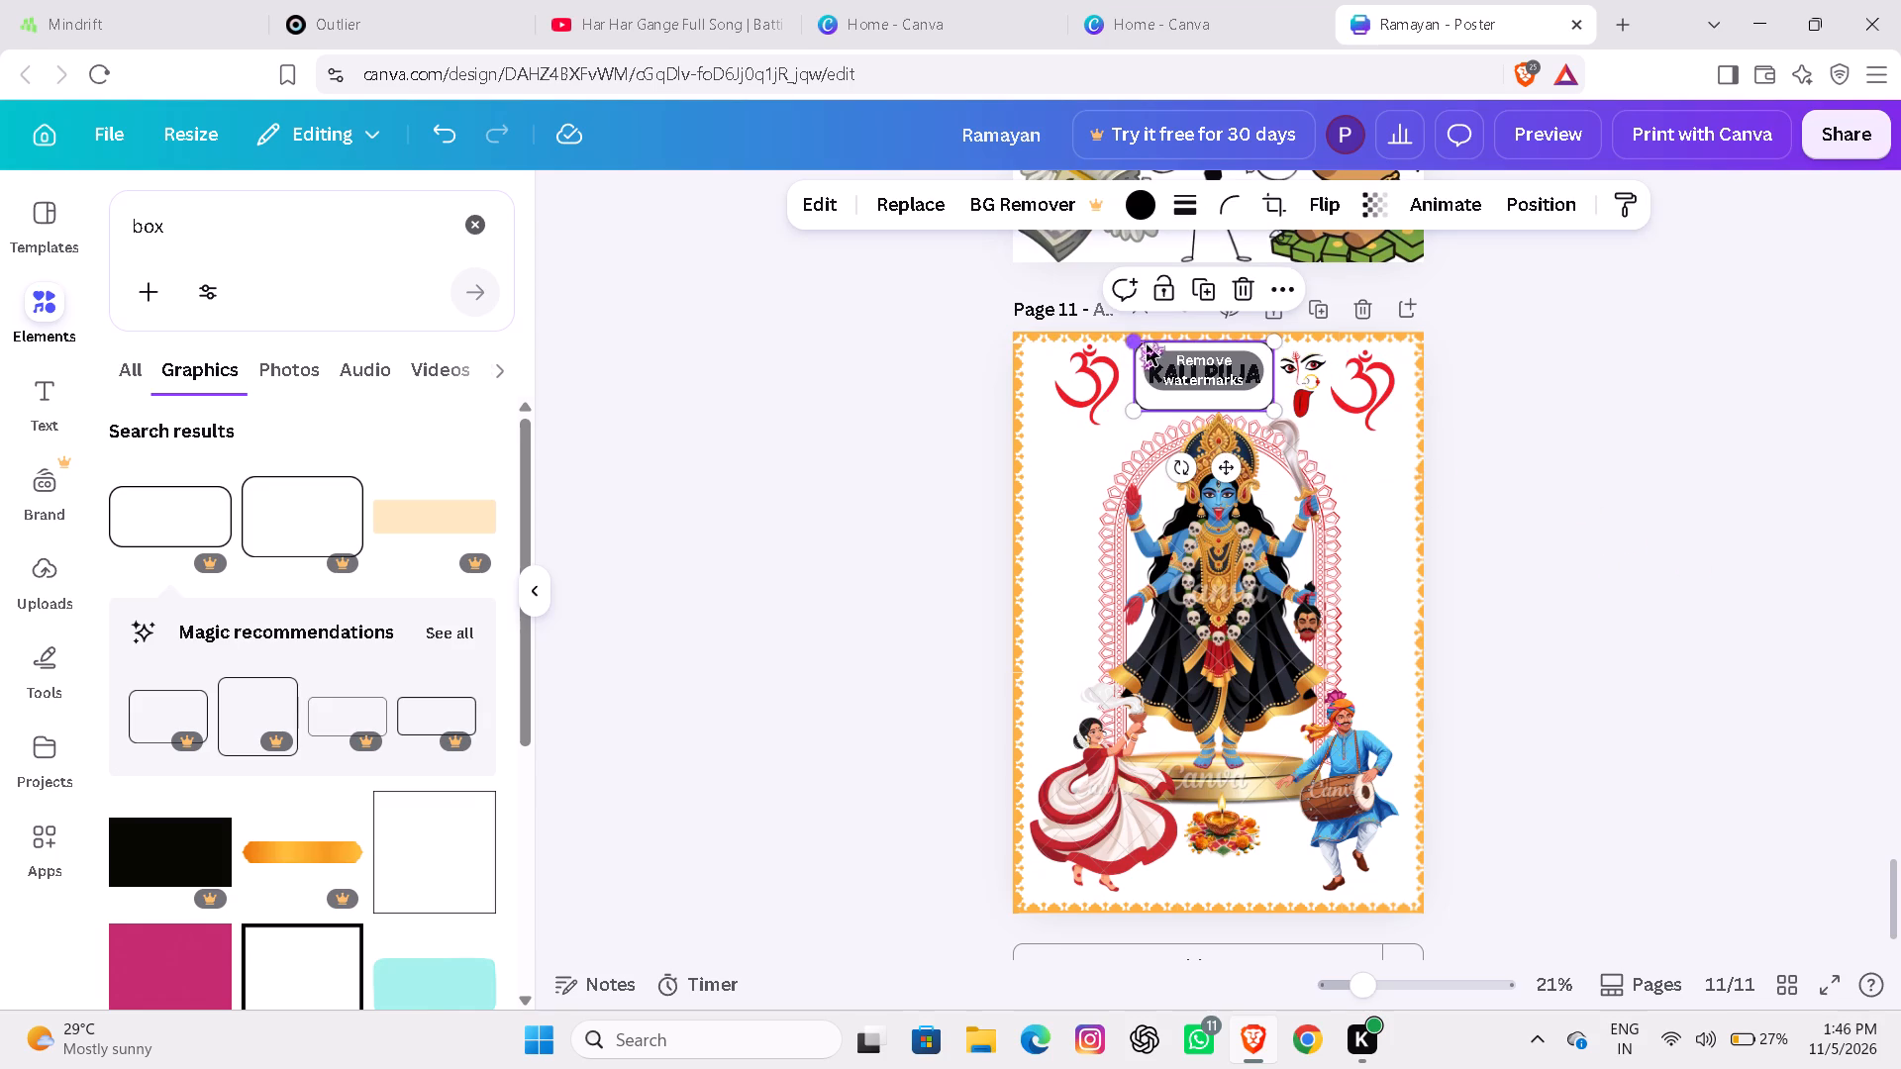
pyautogui.moveTo(1135, 335); pyautogui.dragTo(1136, 343)
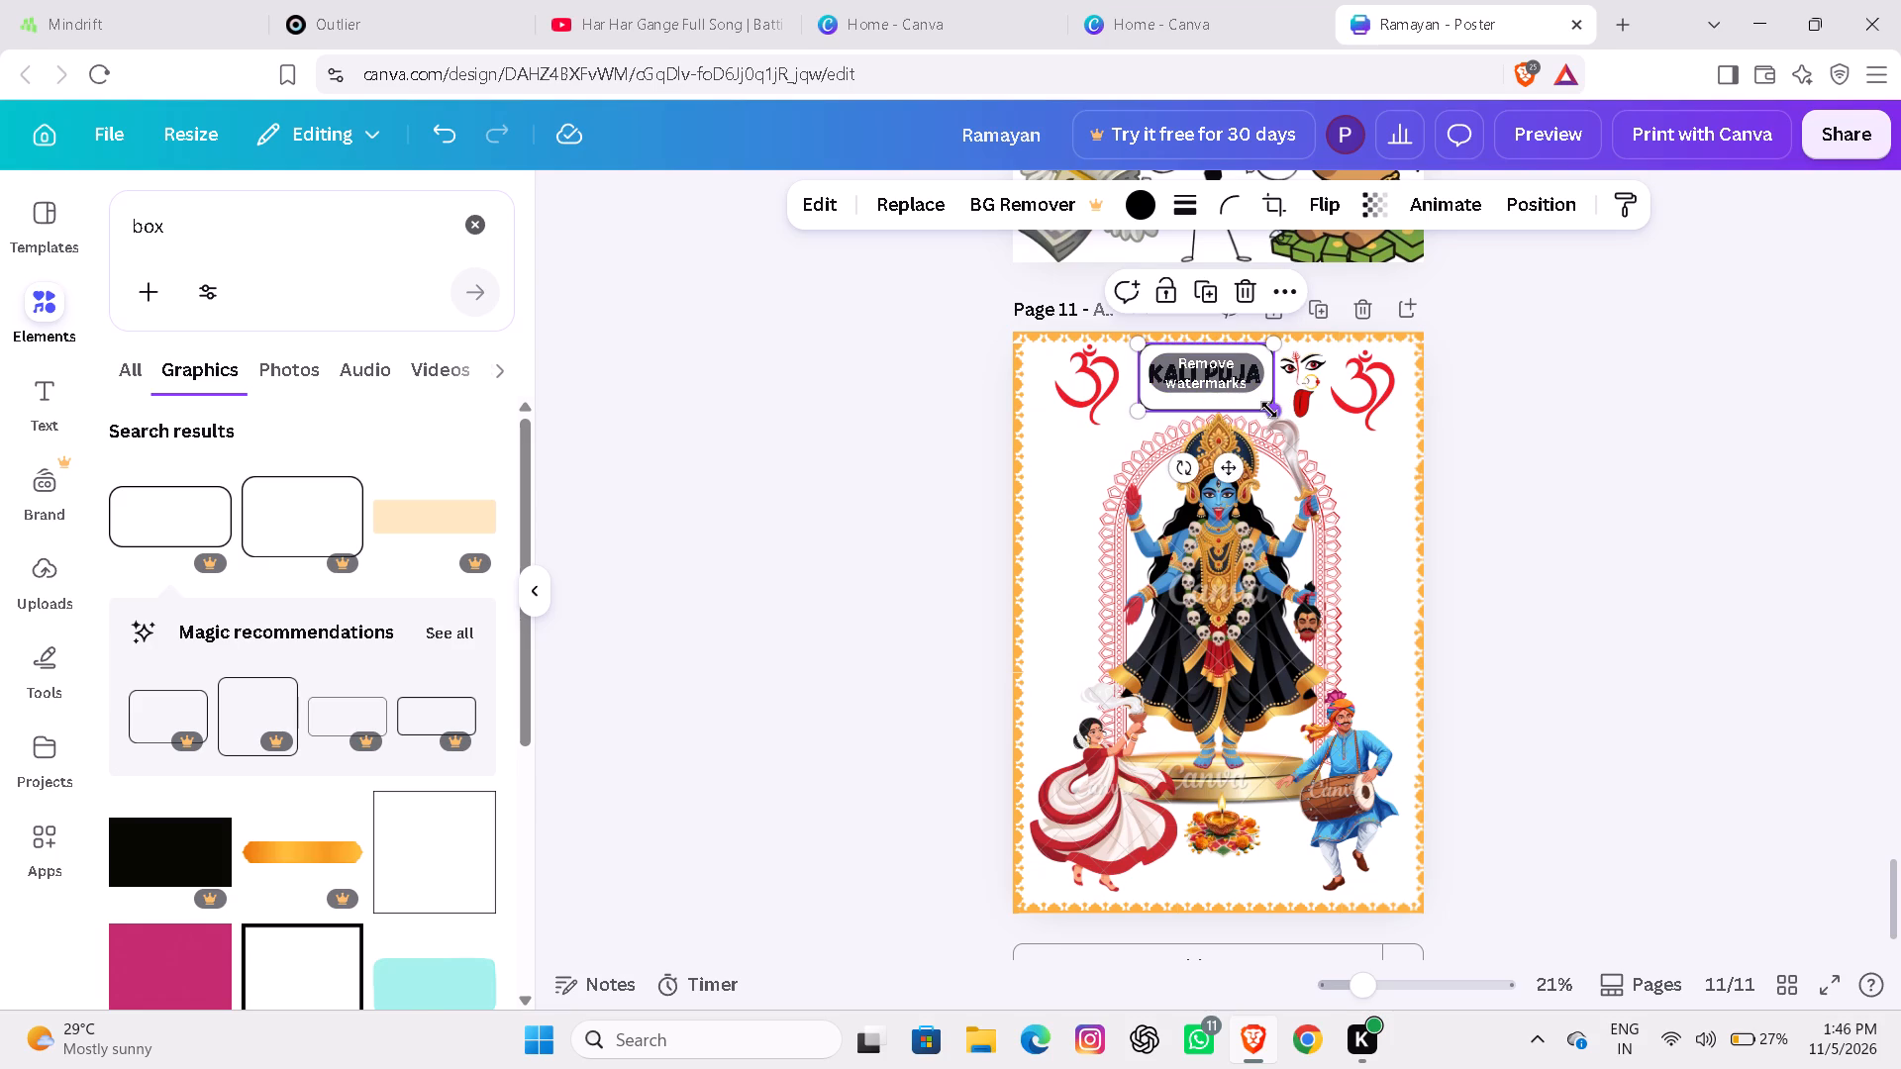
pyautogui.click(1268, 410)
pyautogui.moveTo(1273, 412); pyautogui.dragTo(1264, 399)
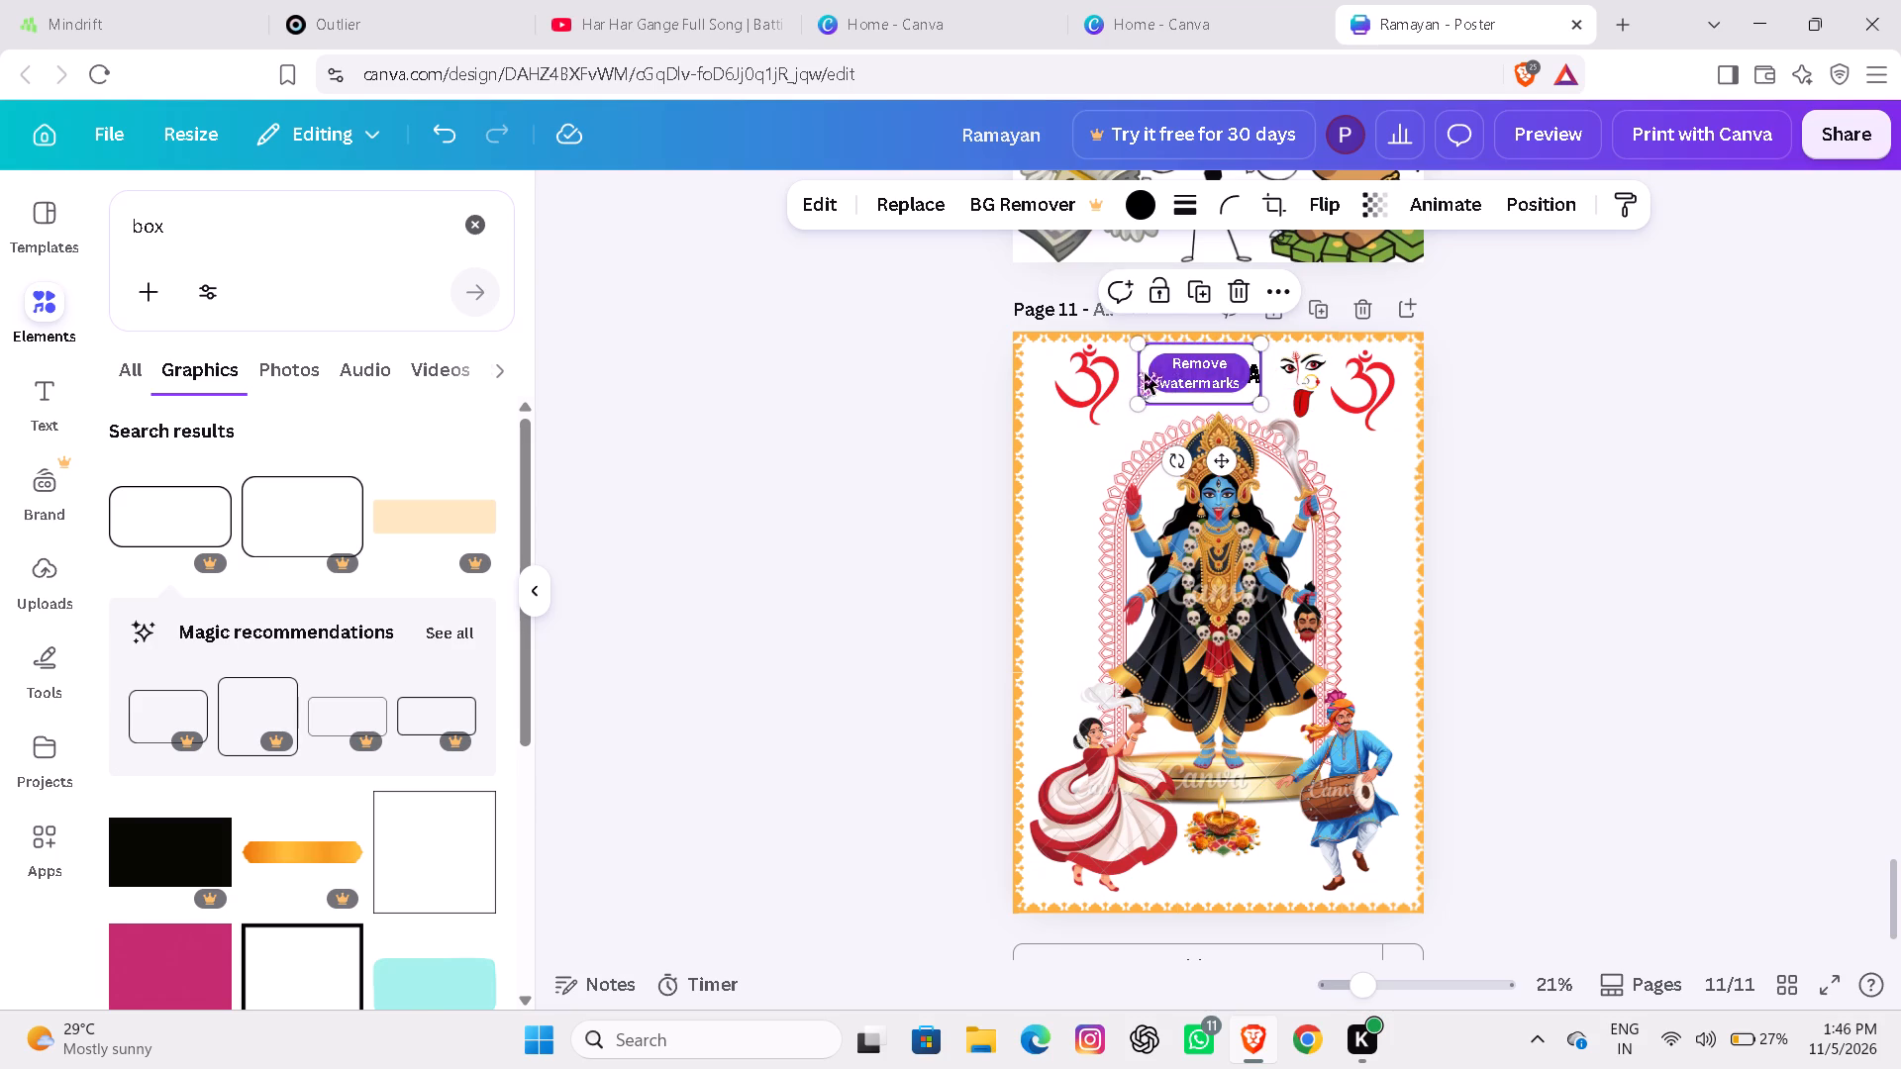
pyautogui.click(1215, 455)
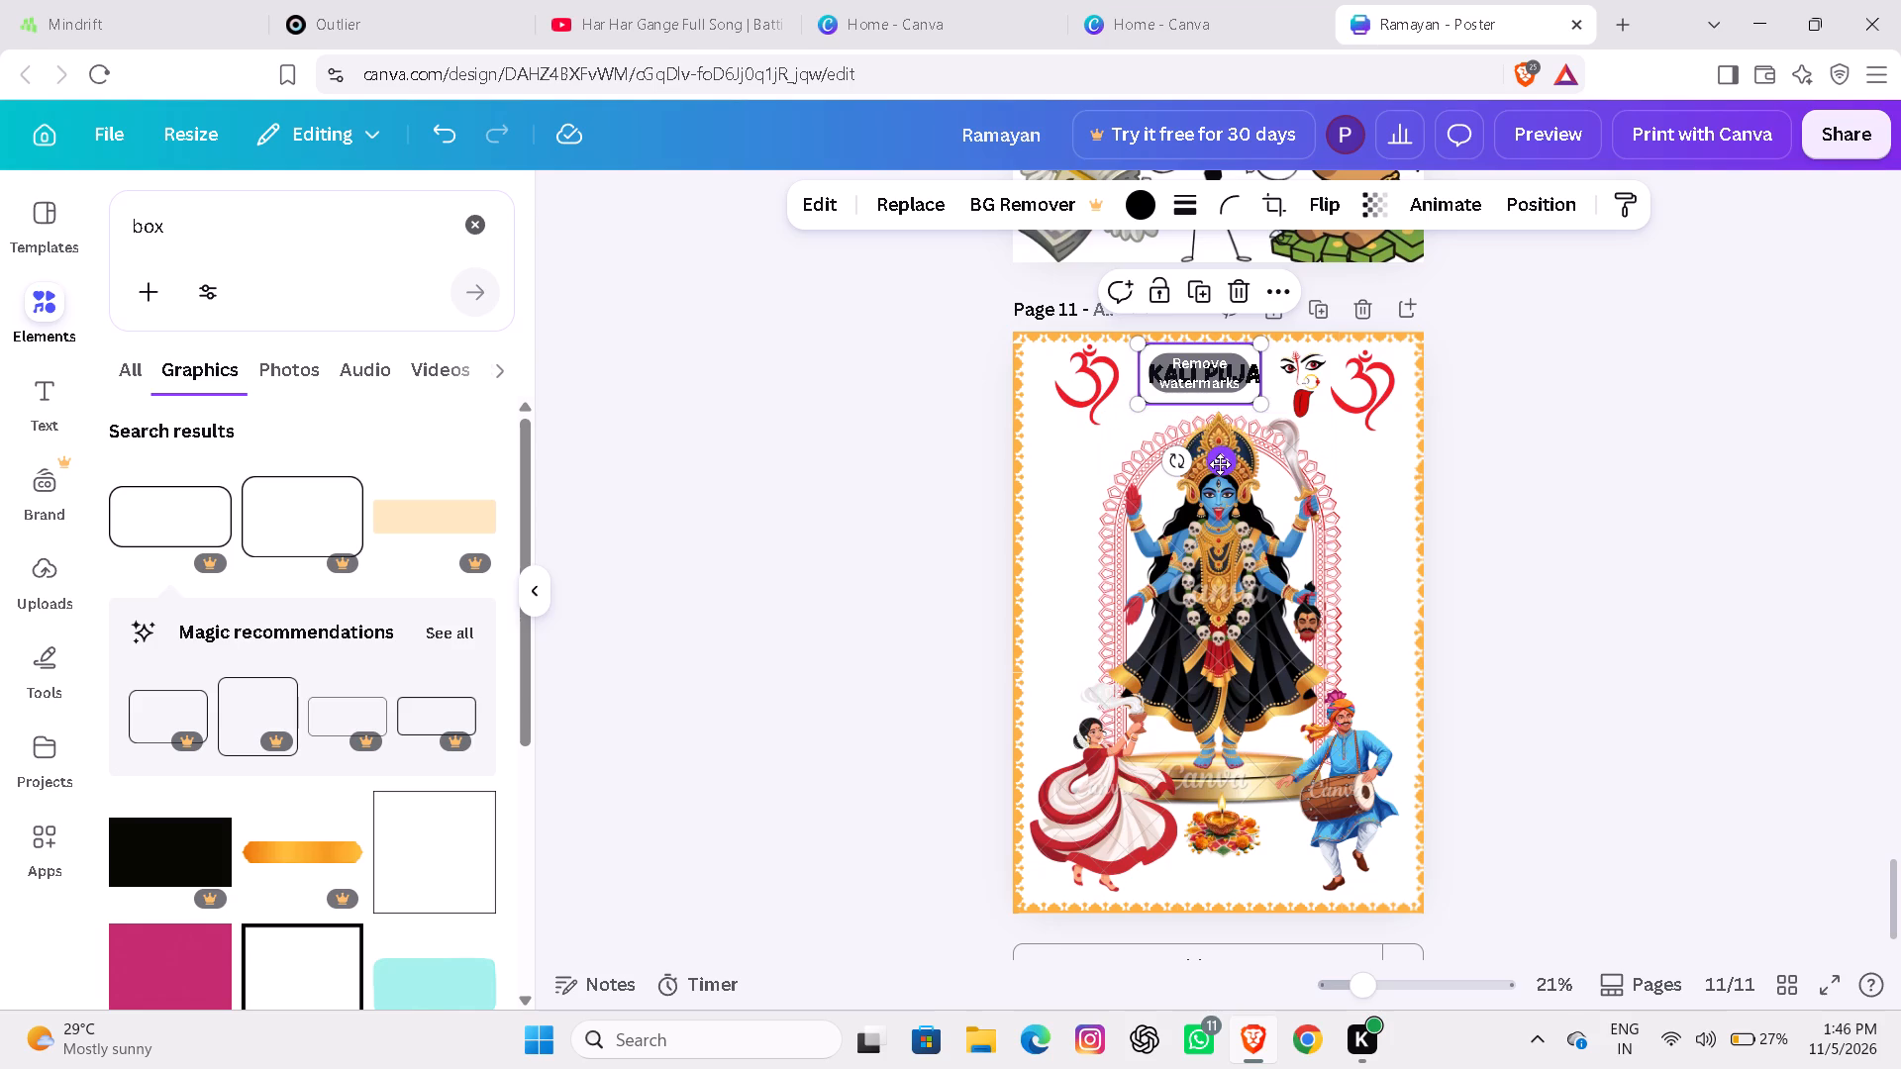
pyautogui.click(1222, 465)
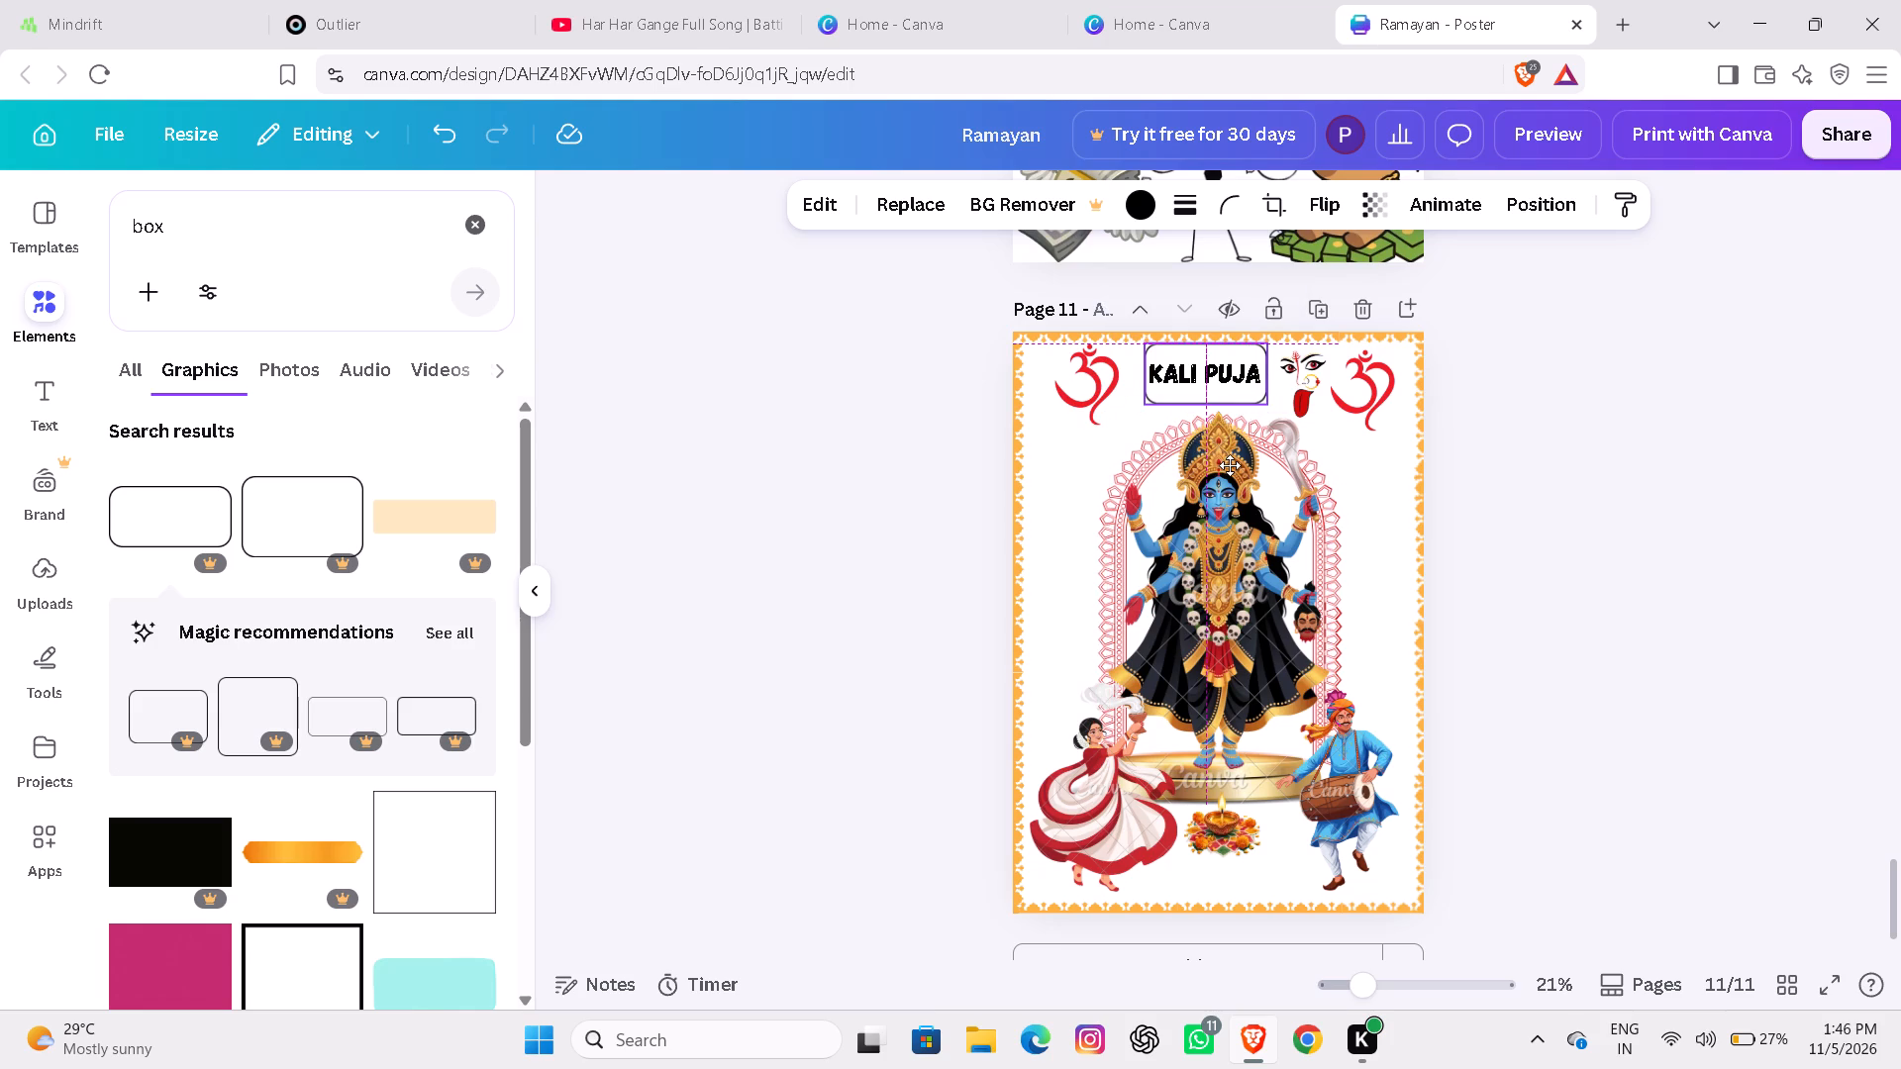
pyautogui.click(1593, 545)
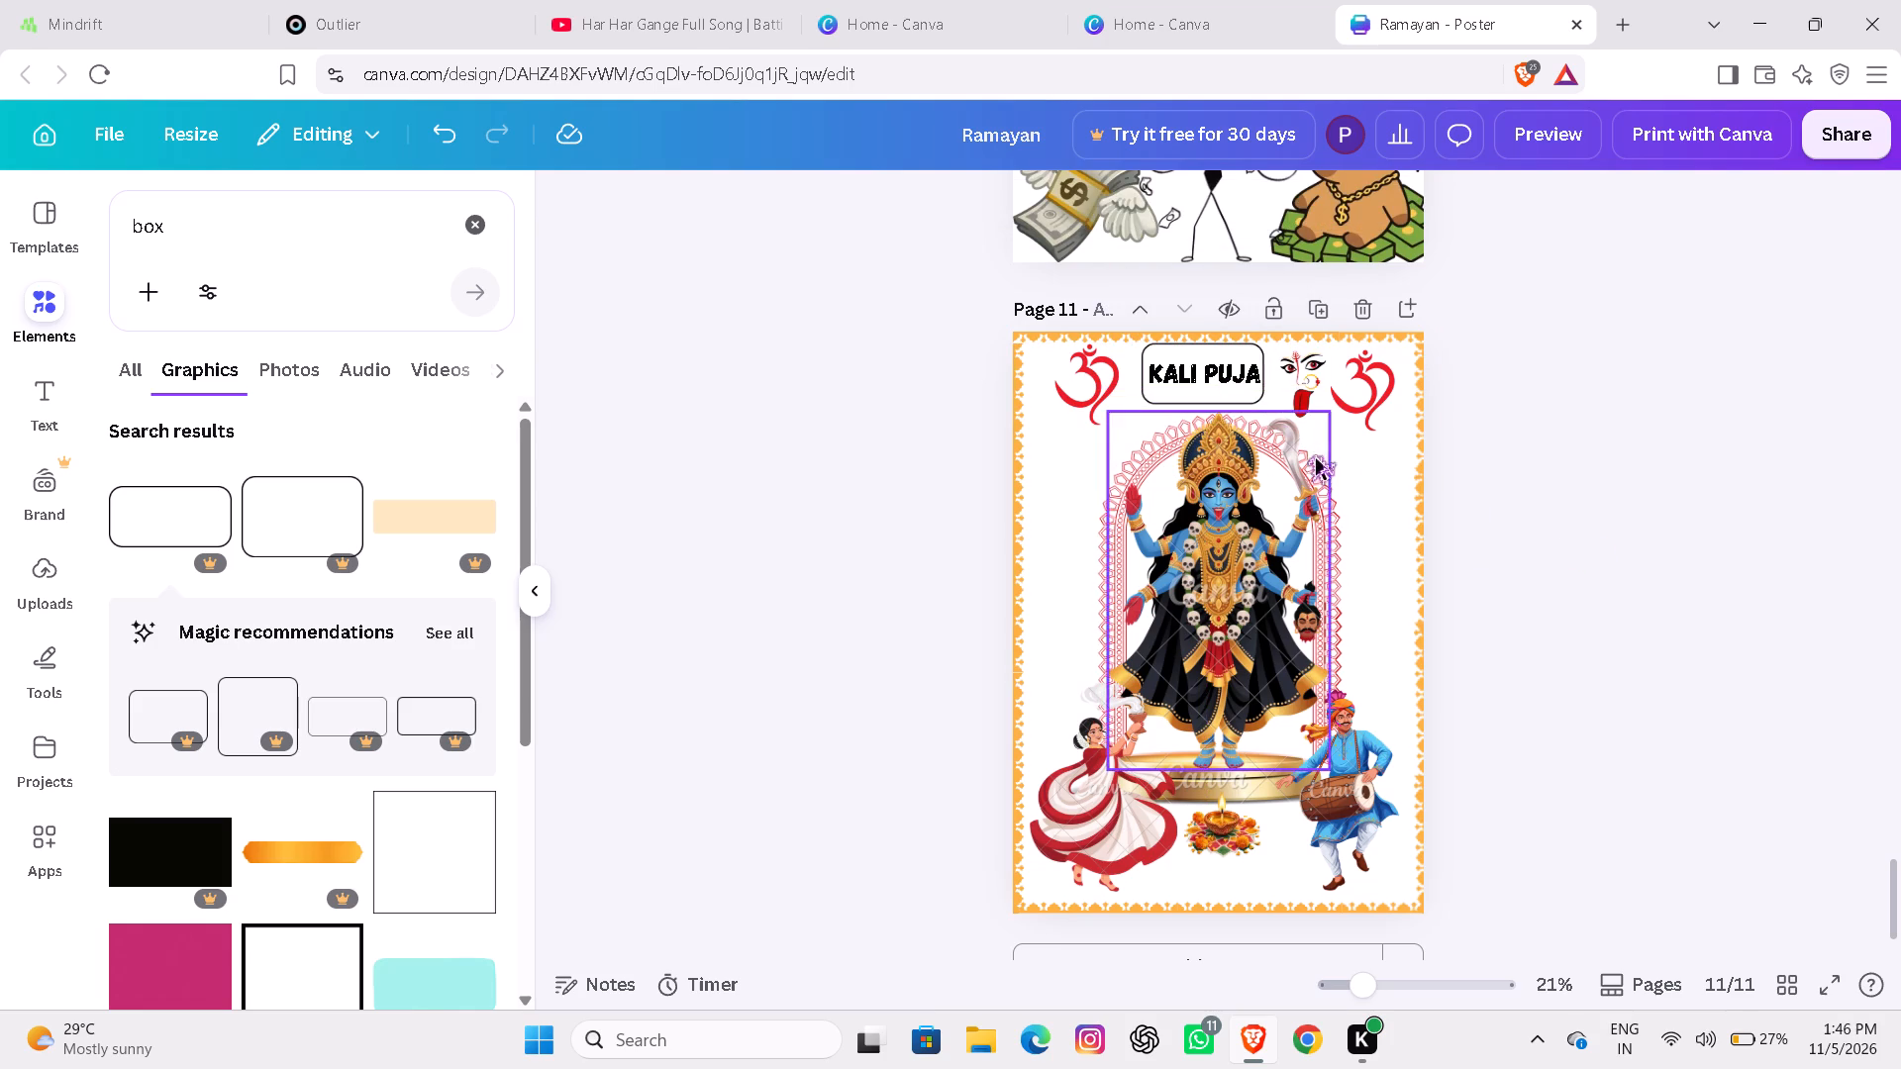
pyautogui.click(1212, 399)
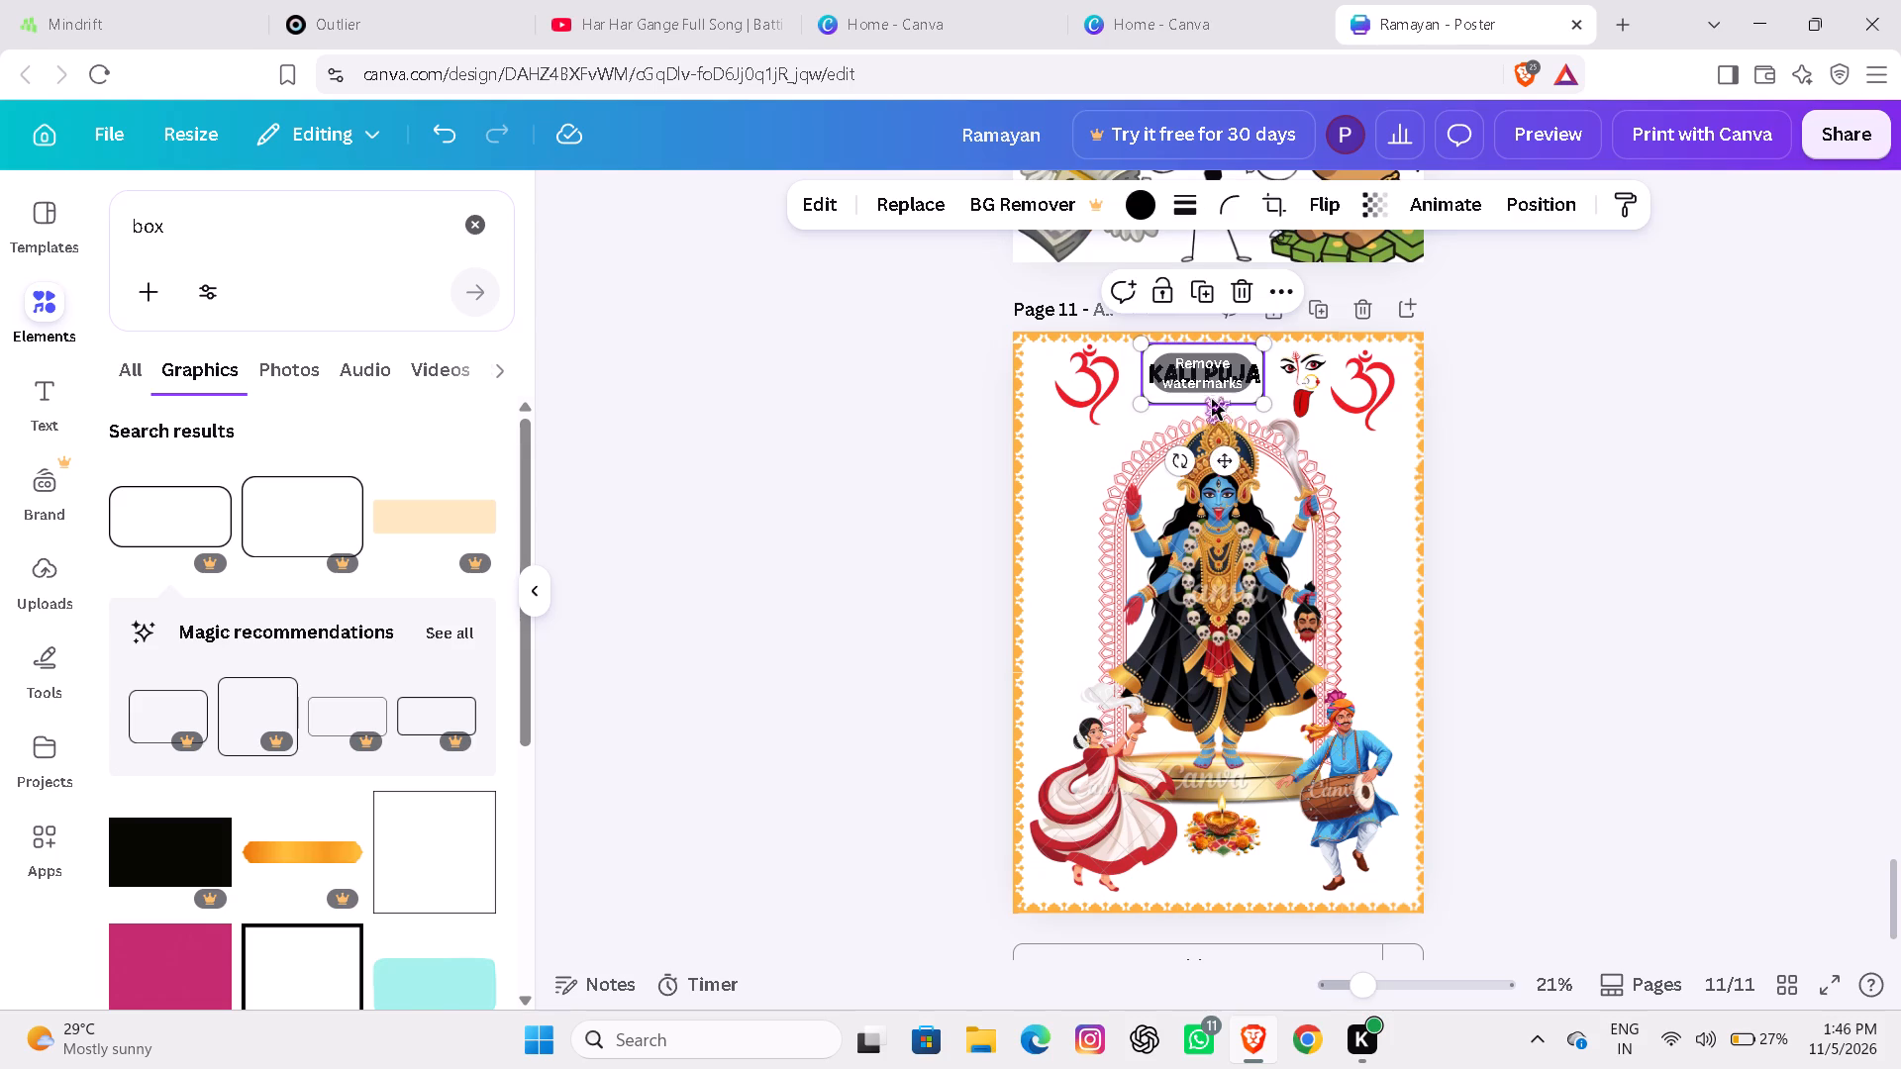
pyautogui.click(1222, 462)
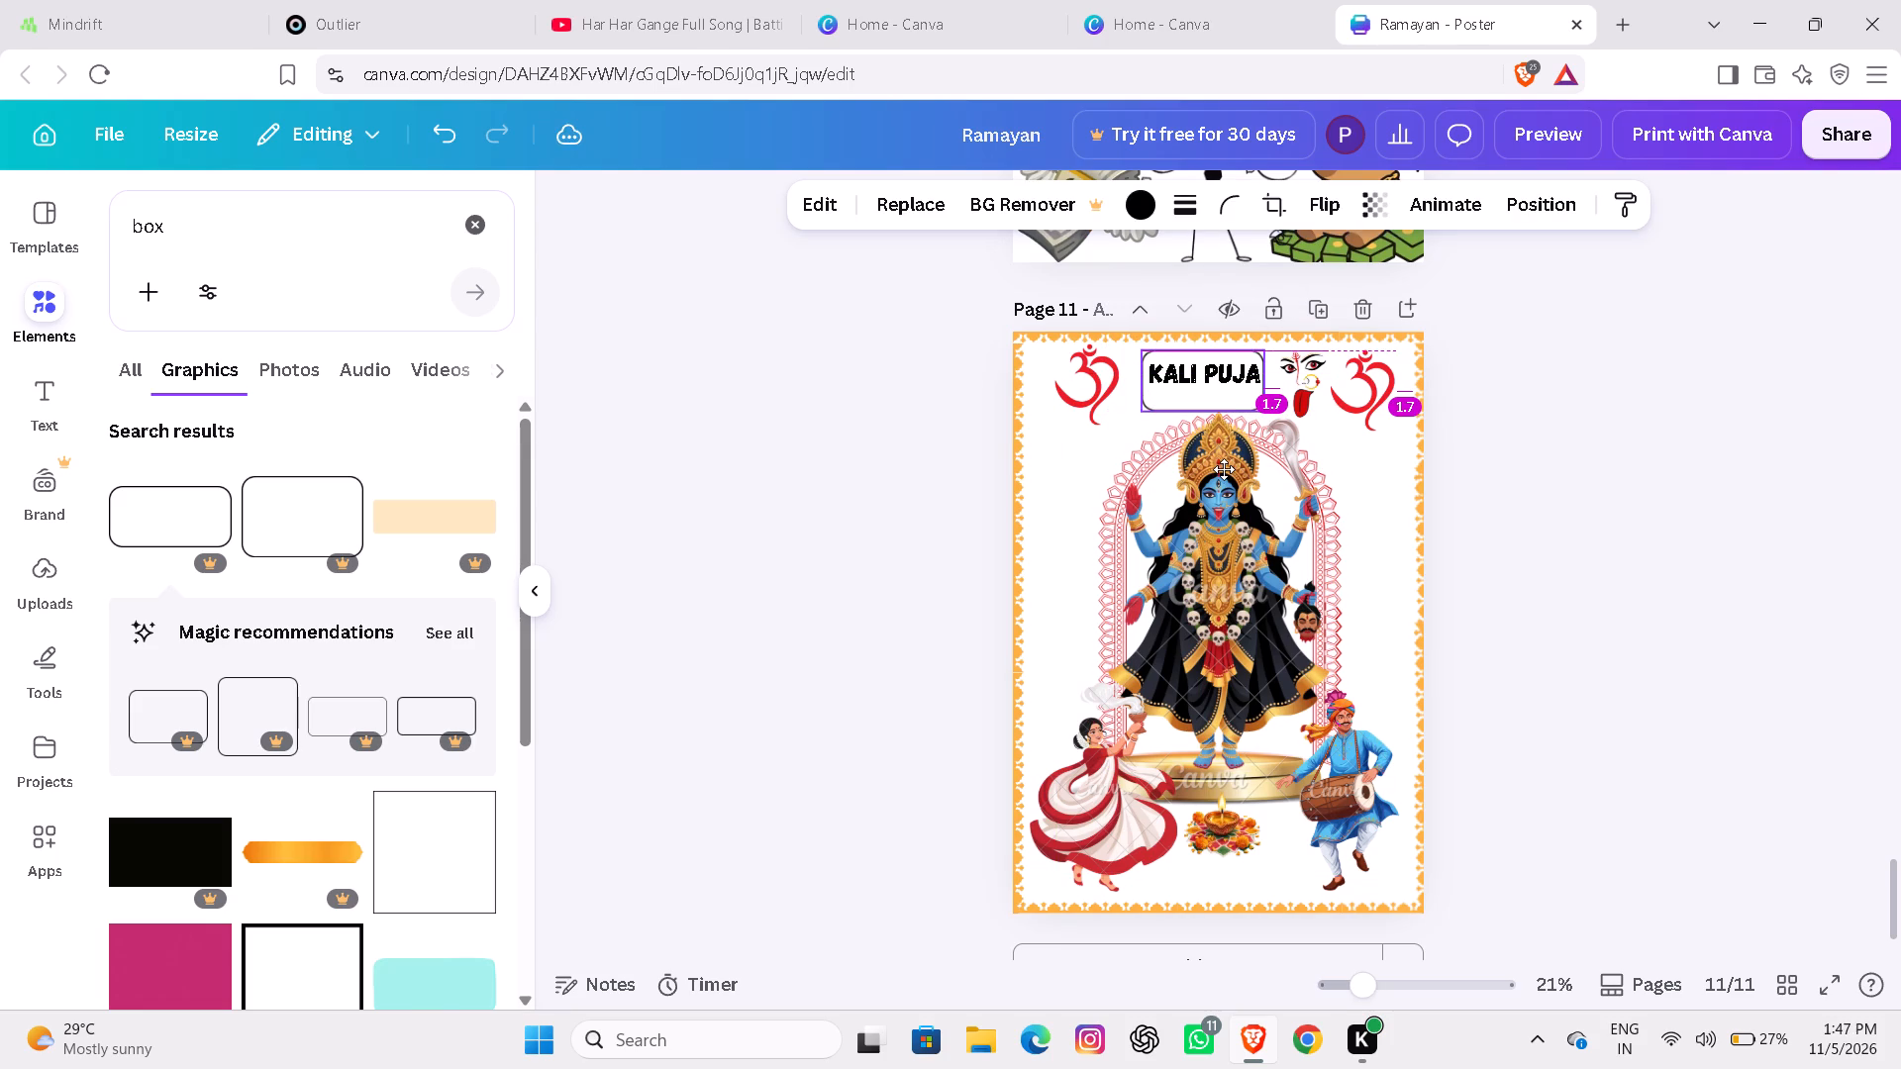
pyautogui.click(1543, 551)
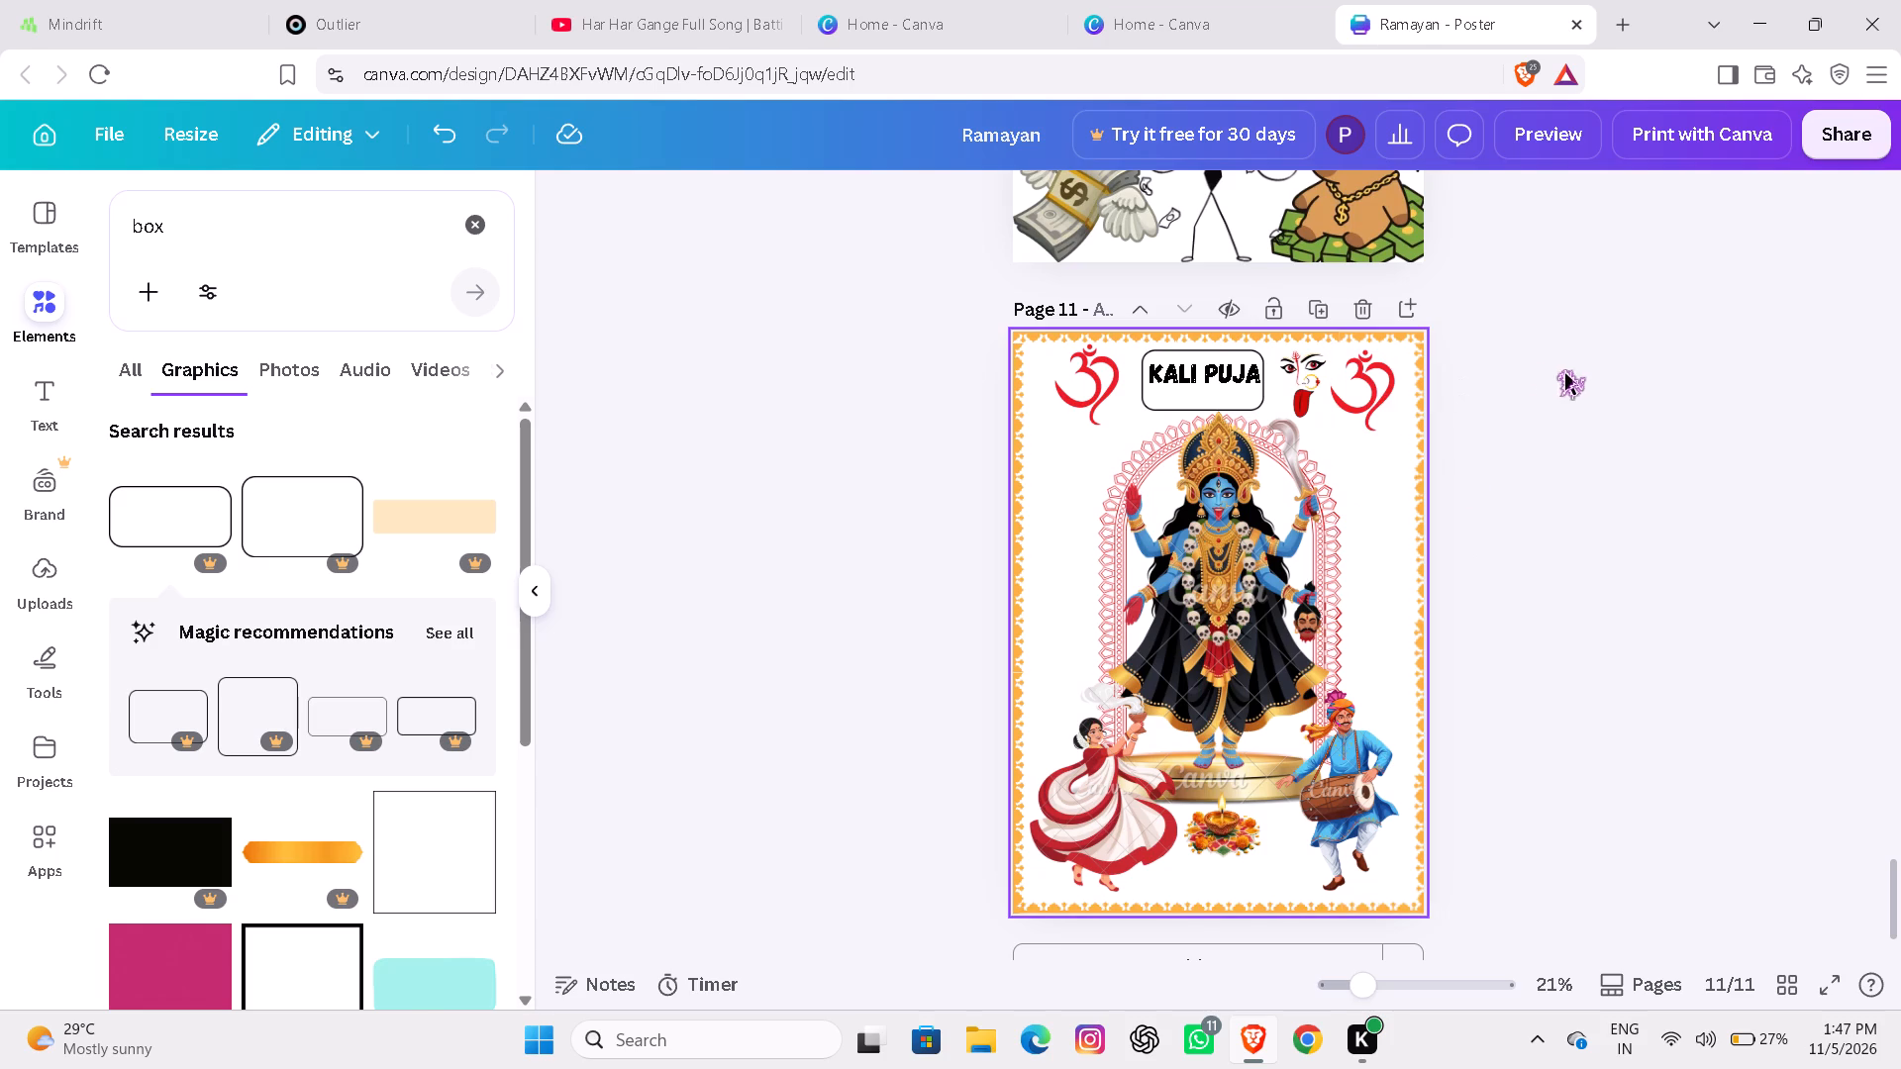